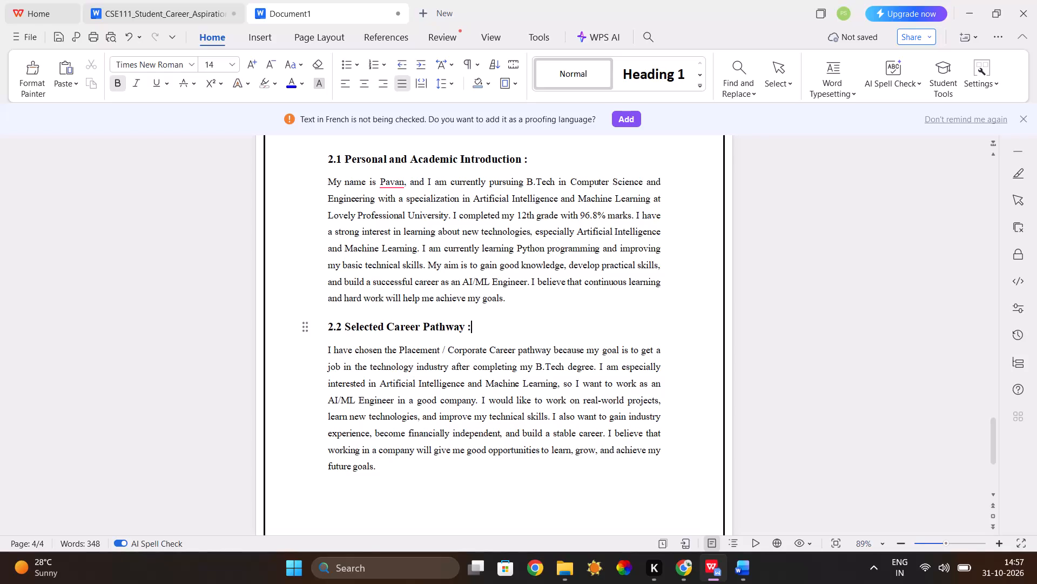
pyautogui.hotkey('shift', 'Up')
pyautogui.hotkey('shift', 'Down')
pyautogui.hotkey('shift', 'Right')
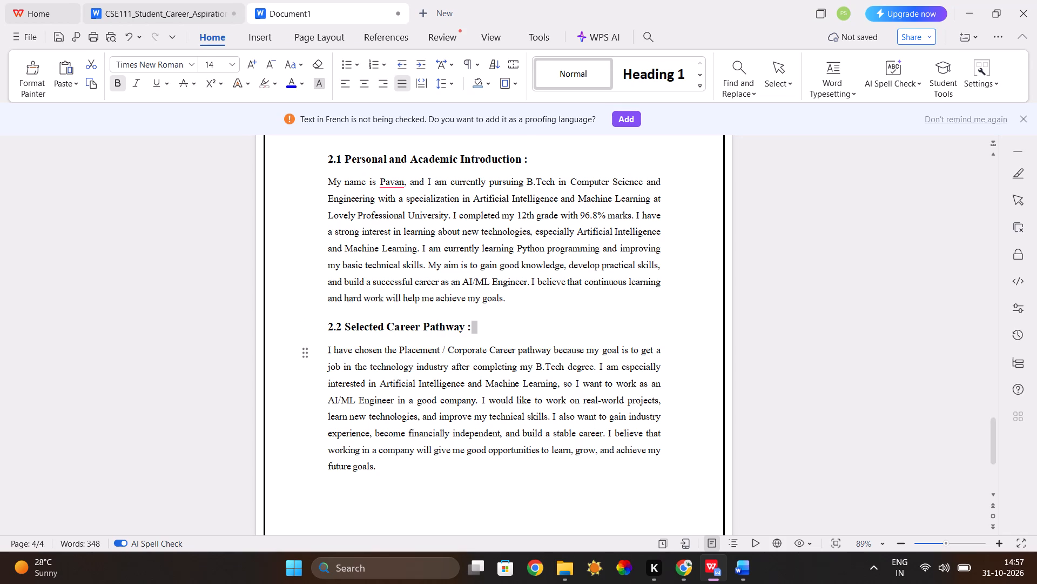
# Place the text cursor at the end of the paragraph under 2.2 Selected Career Pathway, after "future goals.".
pyautogui.scroll(-2, 636, 316)
pyautogui.click(562, 393)
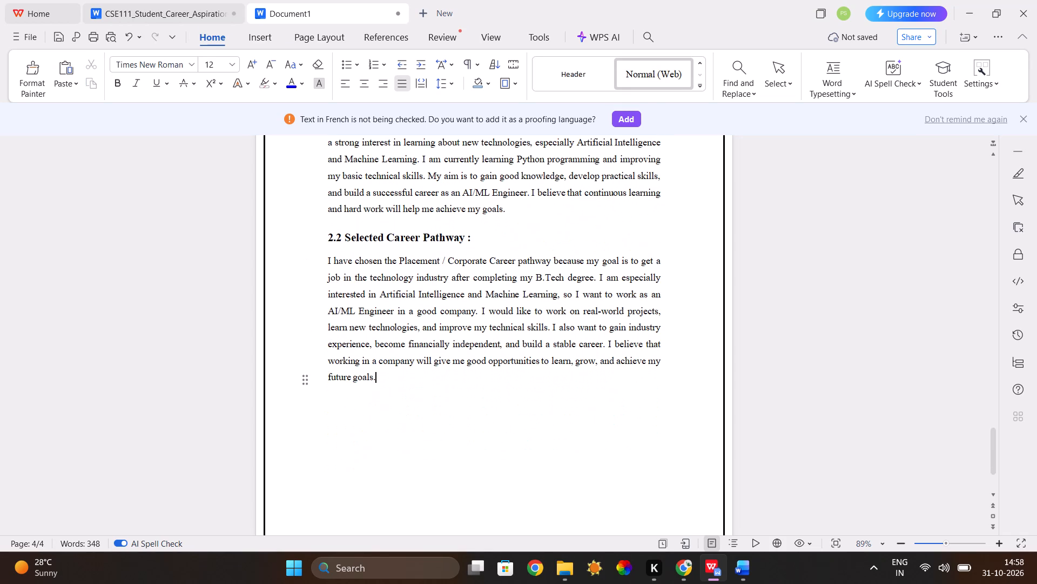
pyautogui.scroll(1, 562, 393)
pyautogui.scroll(-1, 562, 393)
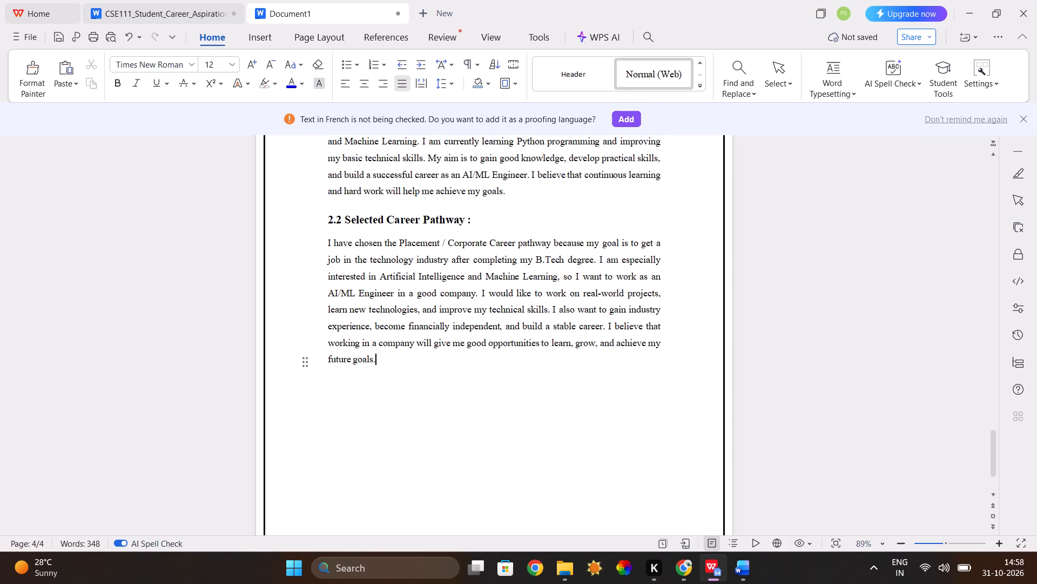
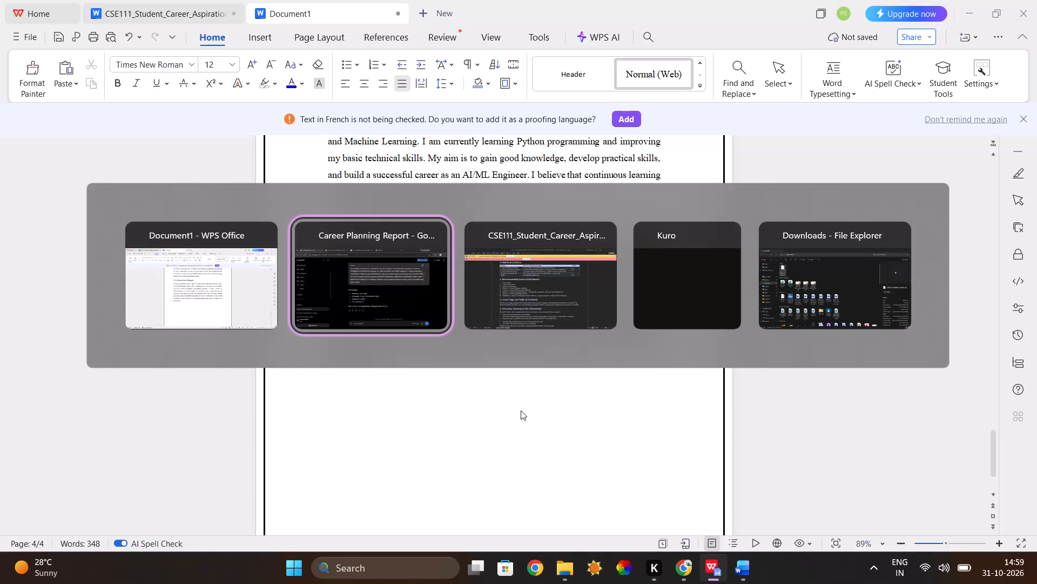
# Switch to the ChatGPT conversation in Chrome and look back through it to the sample Career Pathway Selection page.
pyautogui.scroll(3, 590, 344)
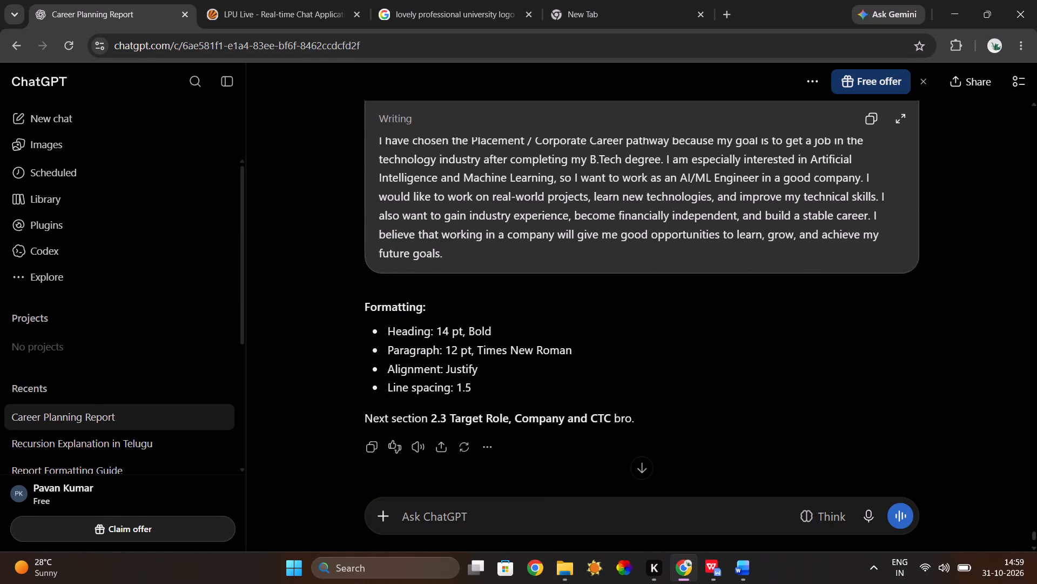
pyautogui.scroll(6, 590, 344)
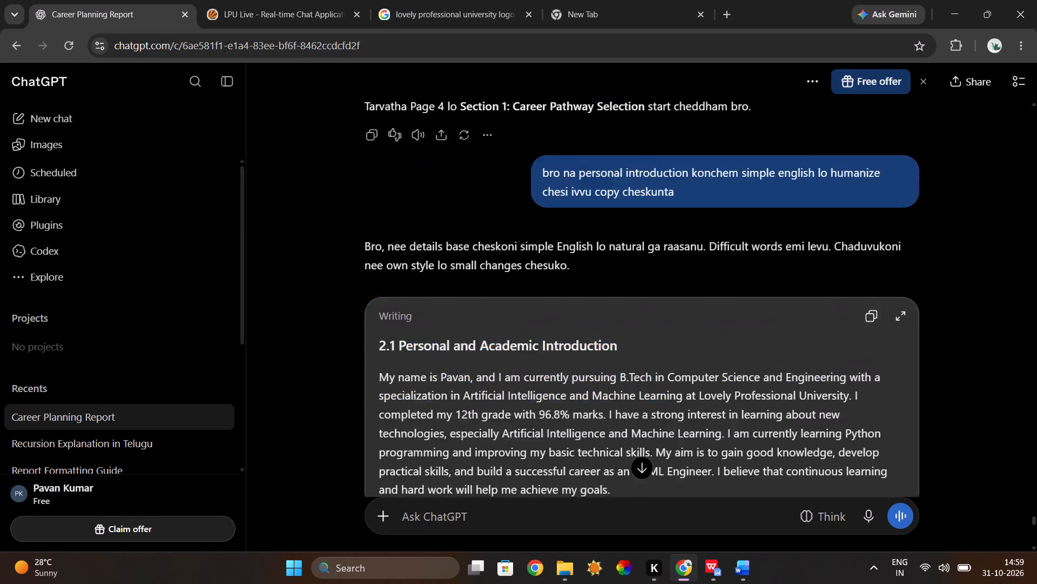
pyautogui.scroll(2, 590, 344)
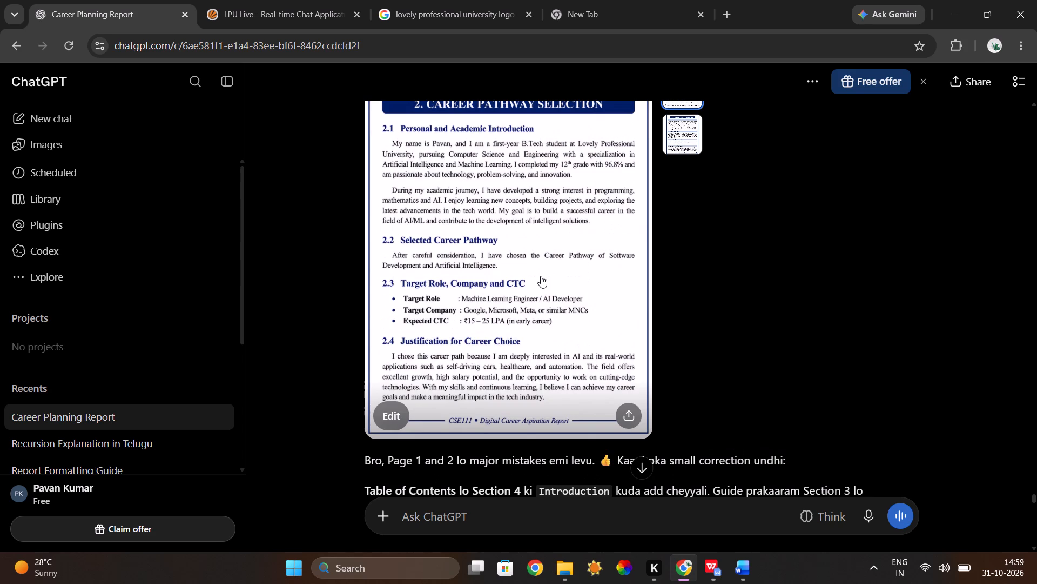
# In the WPS report, copy "Target Role, Company and CTC" from the table of contents and paste it below the 2.2 paragraph.
pyautogui.scroll(4, 541, 276)
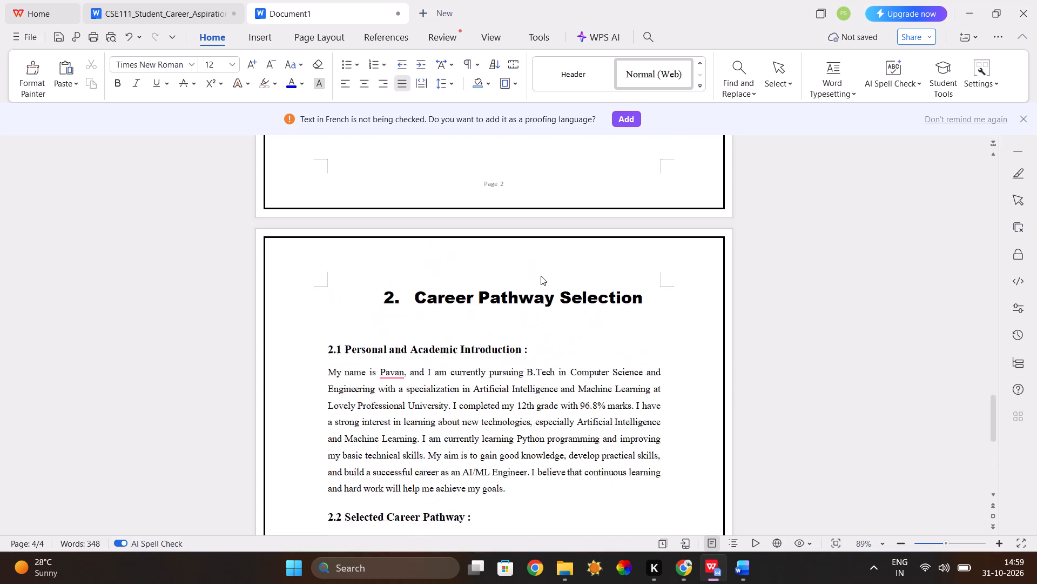
pyautogui.scroll(5, 541, 276)
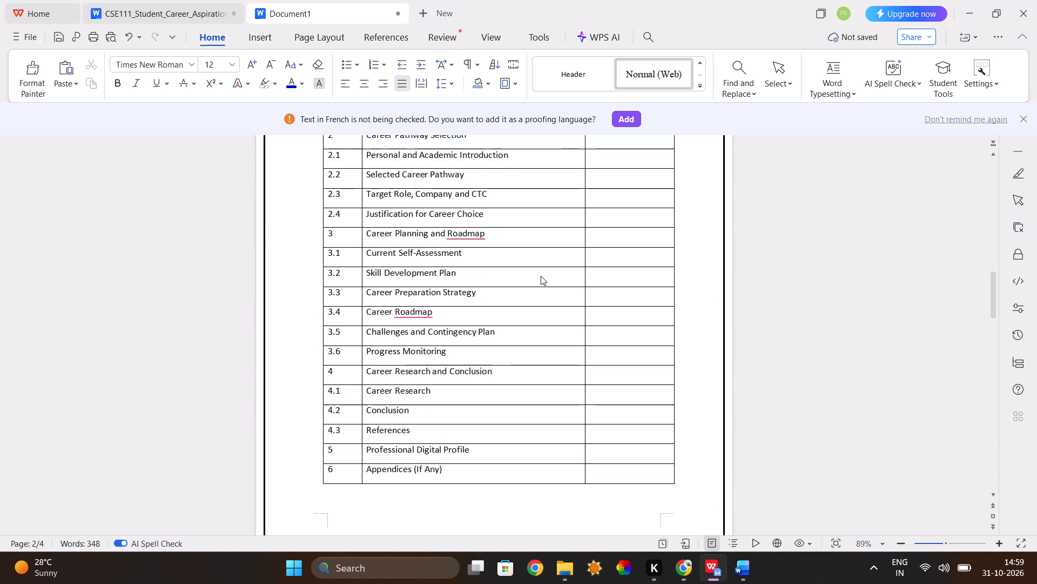
pyautogui.scroll(1, 541, 276)
pyautogui.scroll(-1, 541, 276)
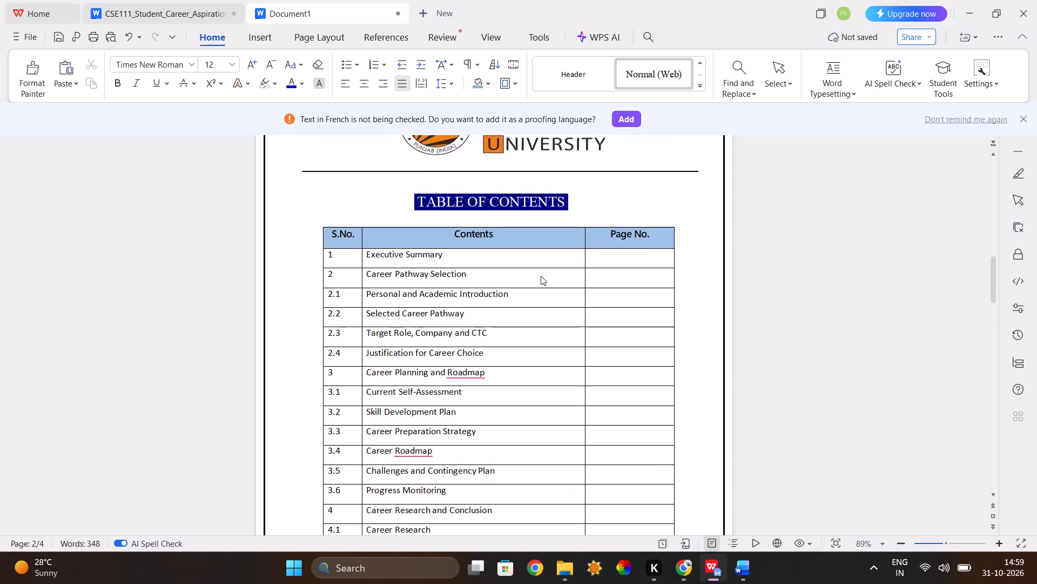
pyautogui.scroll(-1, 541, 276)
pyautogui.doubleClick(366, 312)
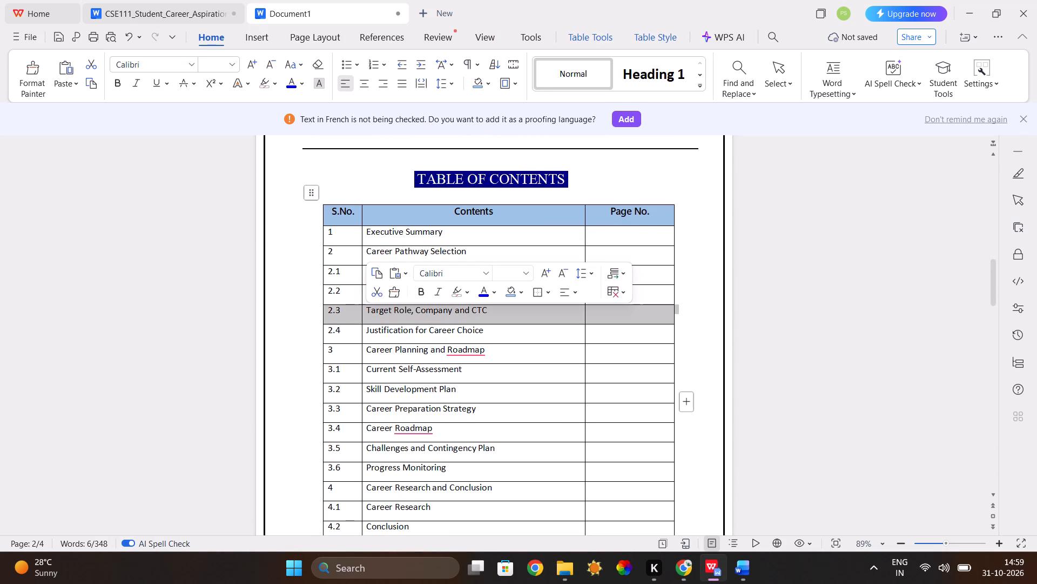
pyautogui.click(368, 312)
pyautogui.click(368, 312)
pyautogui.moveTo(368, 312); pyautogui.dragTo(373, 312)
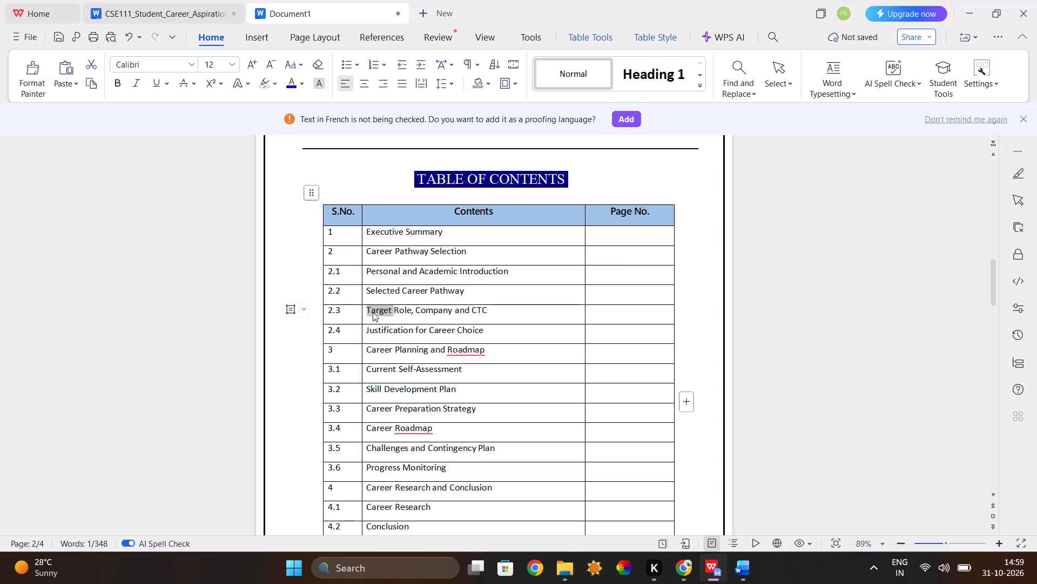
pyautogui.moveTo(373, 312); pyautogui.dragTo(482, 307)
pyautogui.hotkey('ctrl', 'c')
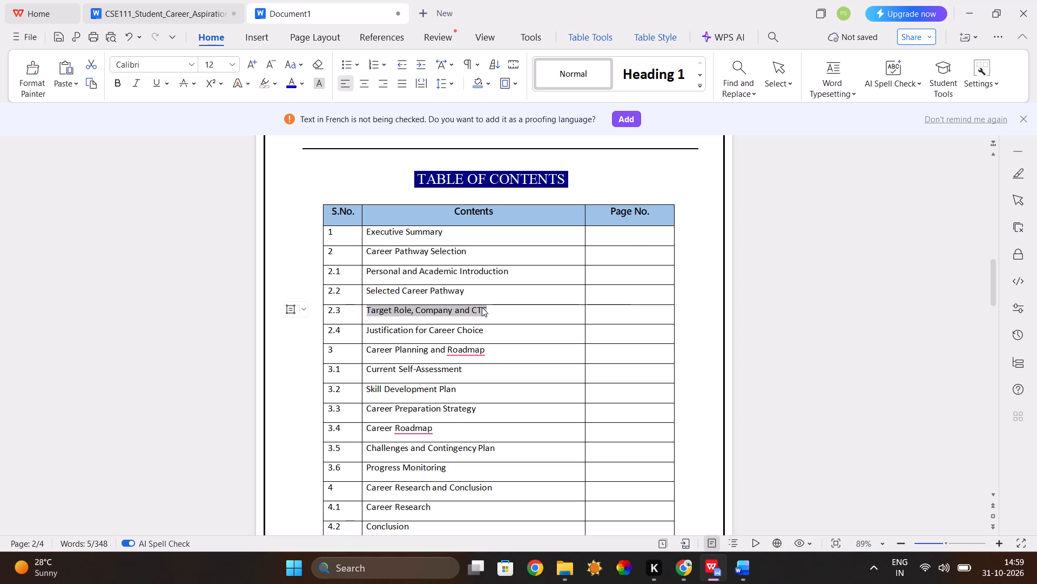
pyautogui.scroll(-13, 482, 307)
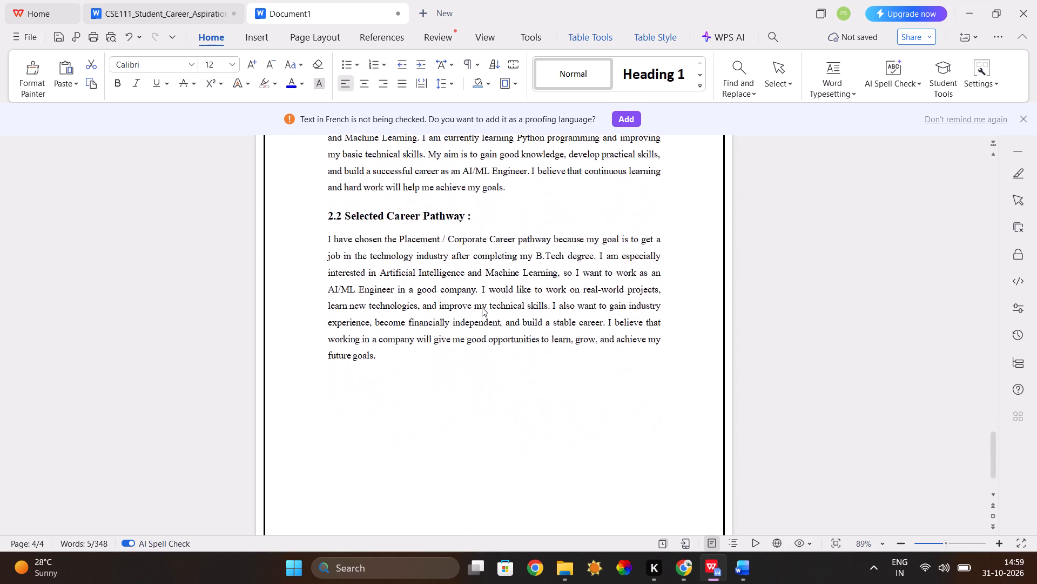
pyautogui.scroll(-1, 482, 307)
pyautogui.click(333, 371)
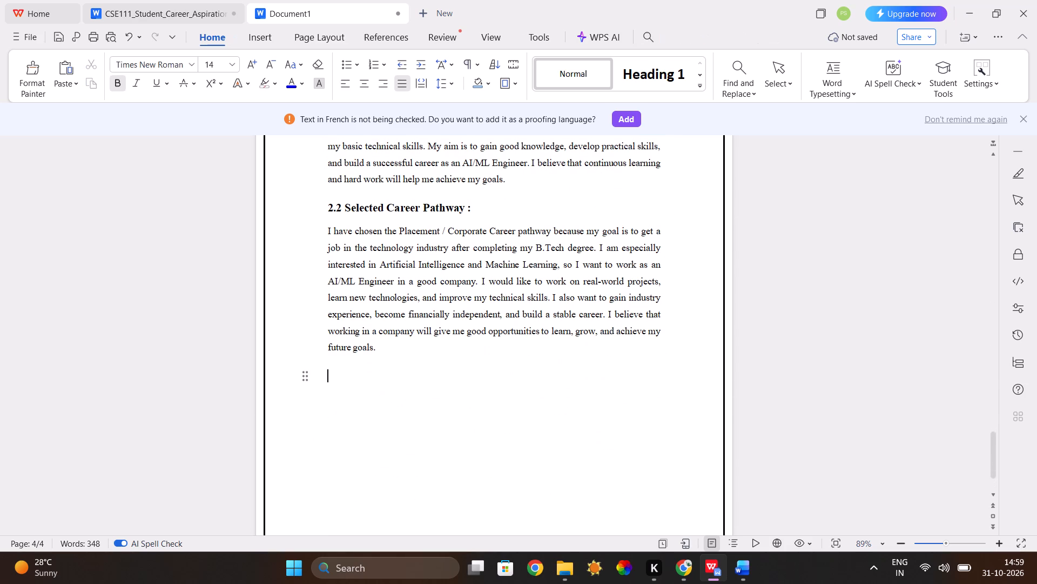
pyautogui.hotkey('ctrl', 'v')
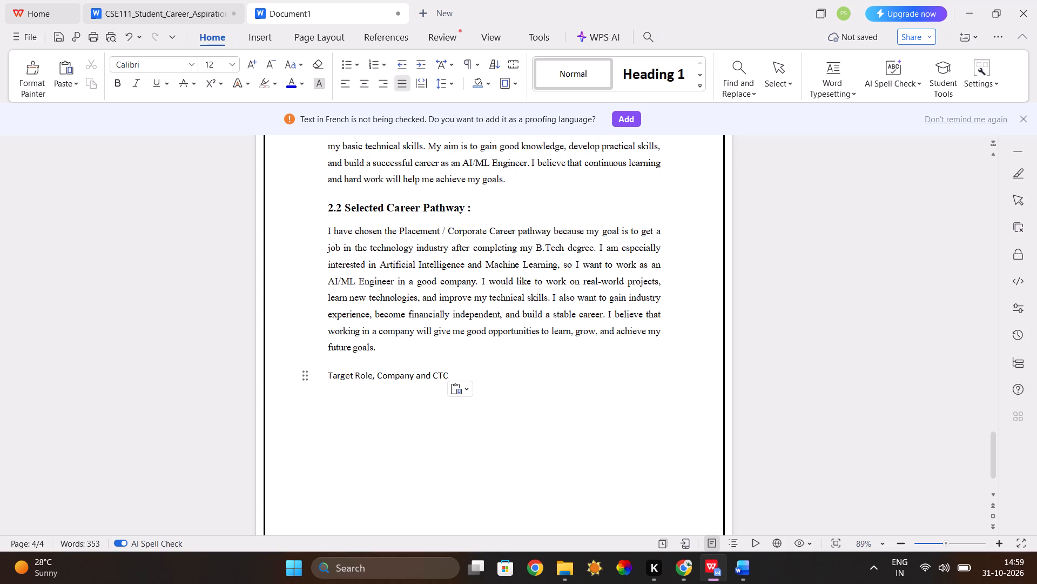
# Format the pasted "Target Role, Company and CTC" line as Times New Roman, bold, size 12.
pyautogui.moveTo(328, 375); pyautogui.dragTo(434, 374)
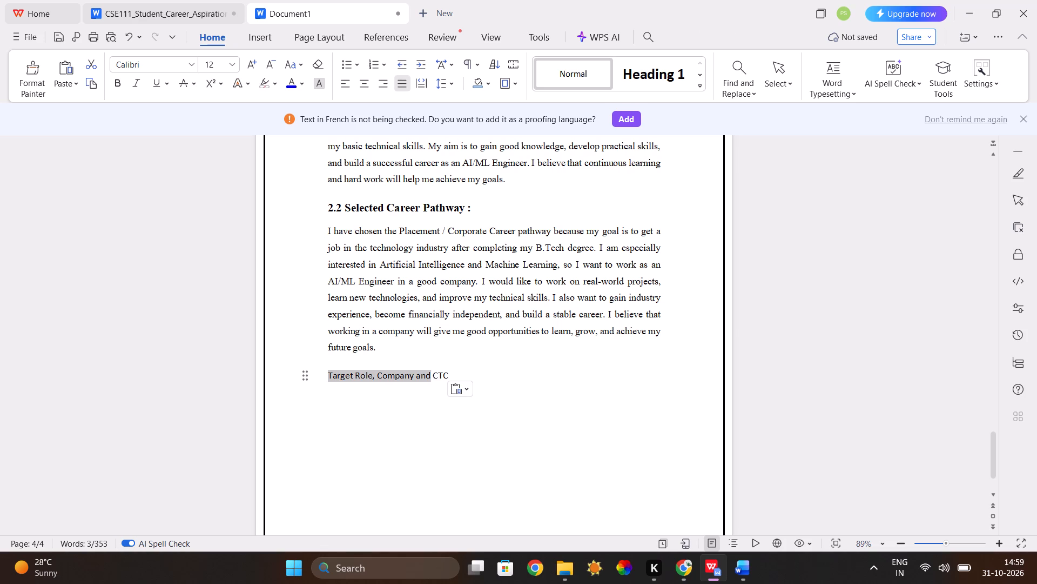
pyautogui.moveTo(434, 374); pyautogui.dragTo(477, 377)
pyautogui.click(451, 319)
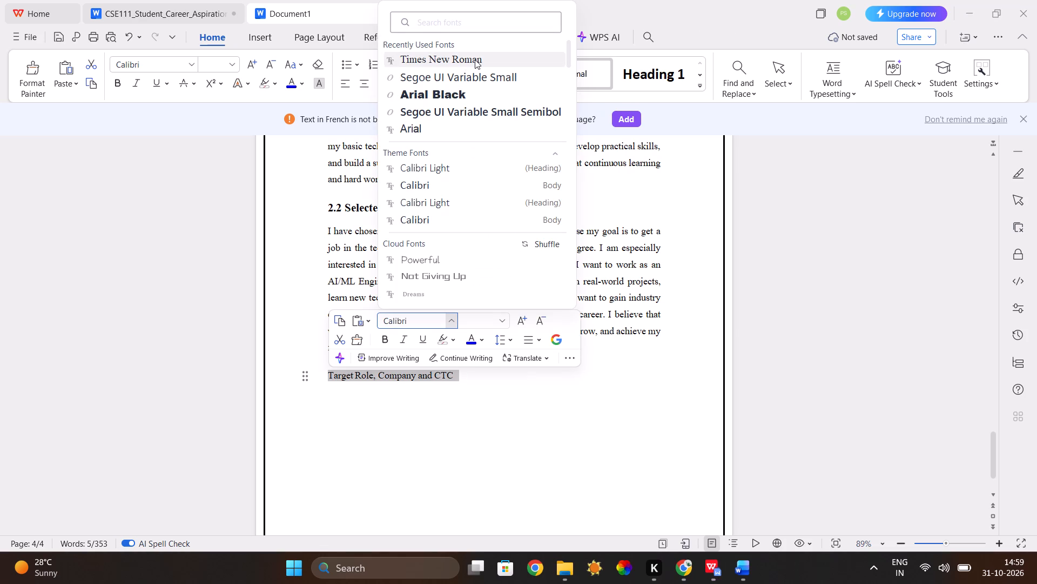
pyautogui.click(475, 59)
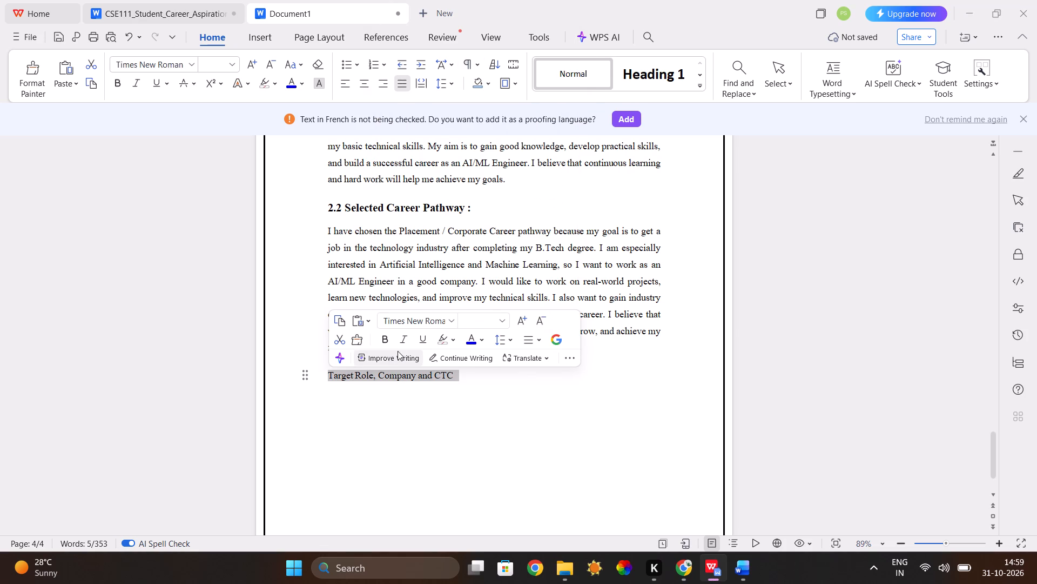
pyautogui.click(389, 338)
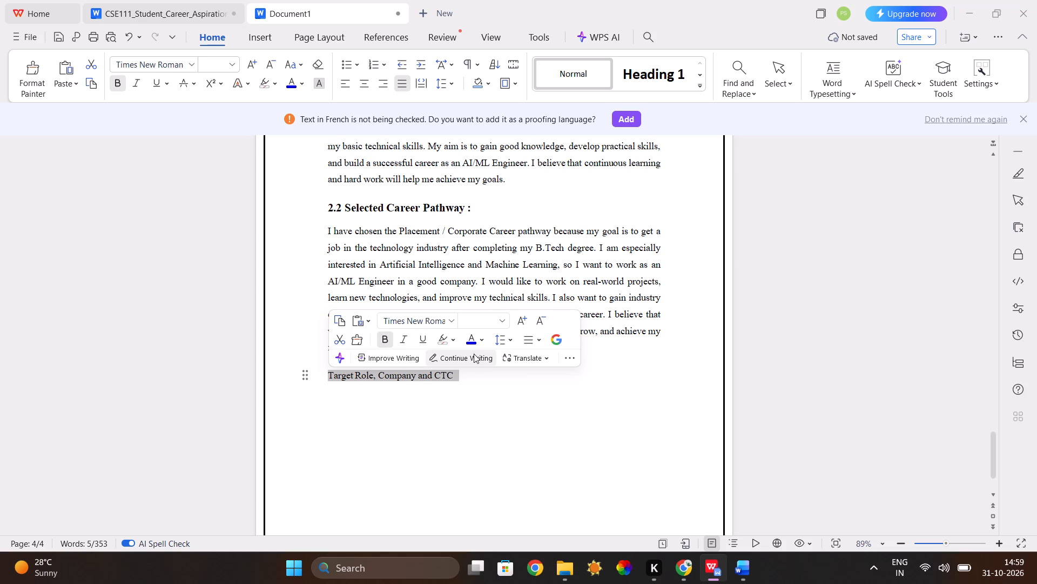
pyautogui.click(506, 321)
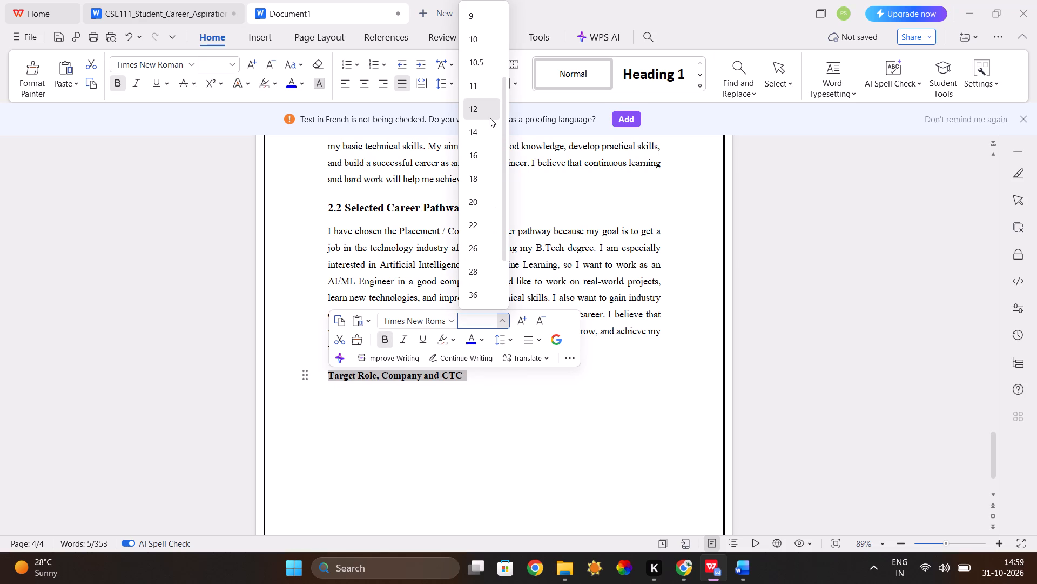
pyautogui.click(490, 118)
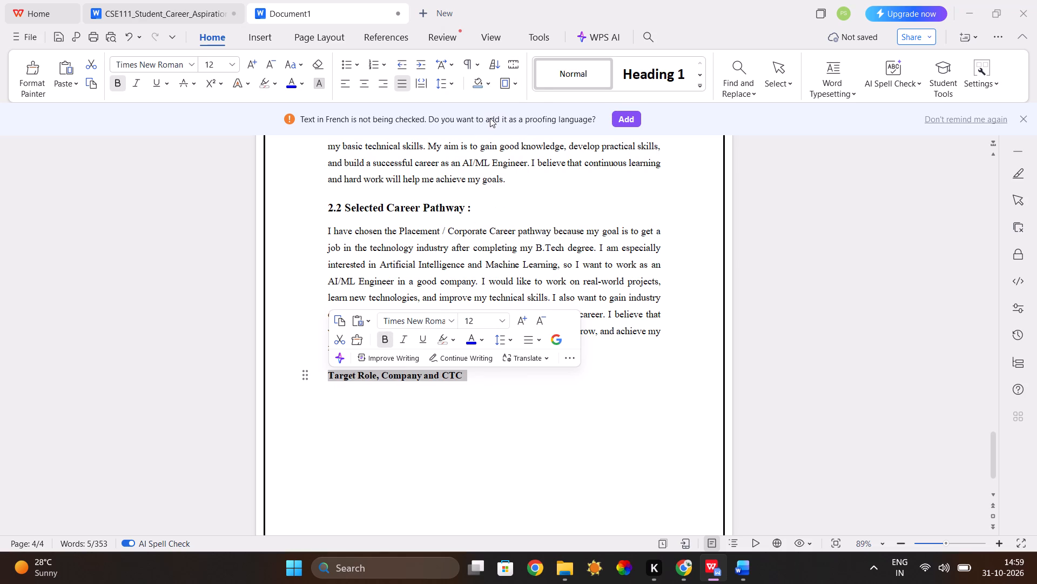
# Add " :" at the end of the Target Role, Company and CTC heading and the number "2.3" before it.
pyautogui.click(467, 373)
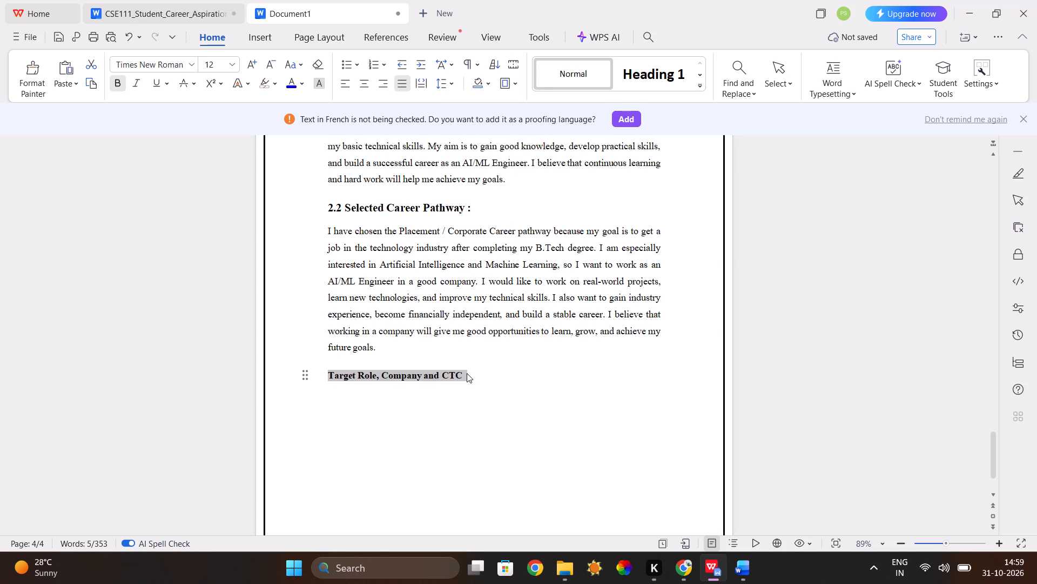
pyautogui.press('space')
pyautogui.write(':')
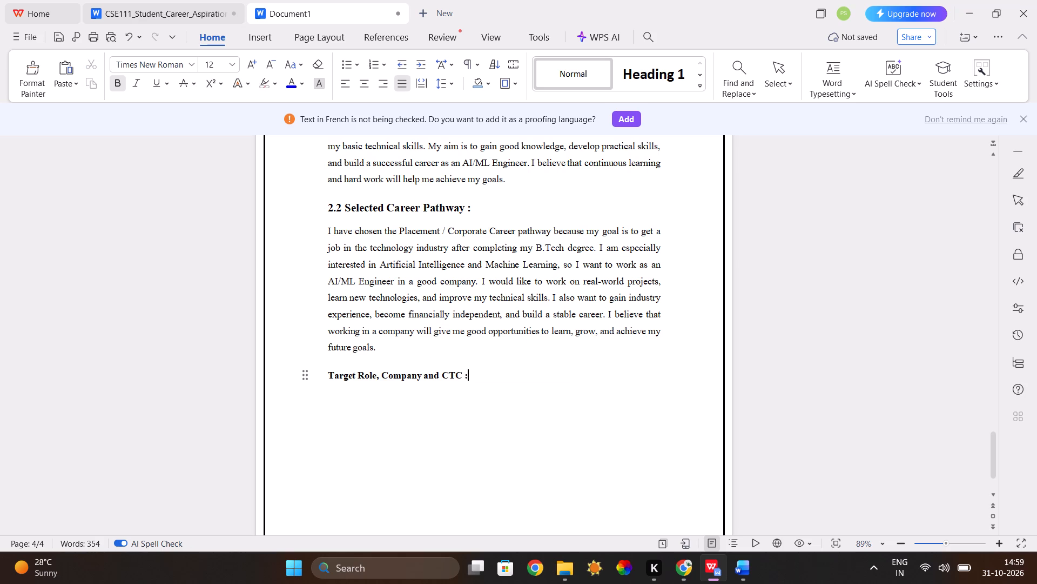
pyautogui.press('Left')
pyautogui.press('Left')
pyautogui.press('Left')
pyautogui.press('Left')
pyautogui.press('Left')
pyautogui.press('Left')
pyautogui.press('Left')
pyautogui.press('Left')
pyautogui.press('Left')
pyautogui.press('Left')
pyautogui.press('Left')
pyautogui.press('Left')
pyautogui.press('Left')
pyautogui.press('Left')
pyautogui.press('Left')
pyautogui.press('Left')
pyautogui.press('Left')
pyautogui.press('Left')
pyautogui.press('Left')
pyautogui.press('Left')
pyautogui.press('Left')
pyautogui.press('Left')
pyautogui.press('Left')
pyautogui.press('Left')
pyautogui.press('Left')
pyautogui.press('Left')
pyautogui.press('Left')
pyautogui.press('Left')
pyautogui.press('Left')
pyautogui.press('Left')
pyautogui.write('2.3')
pyautogui.press('space')
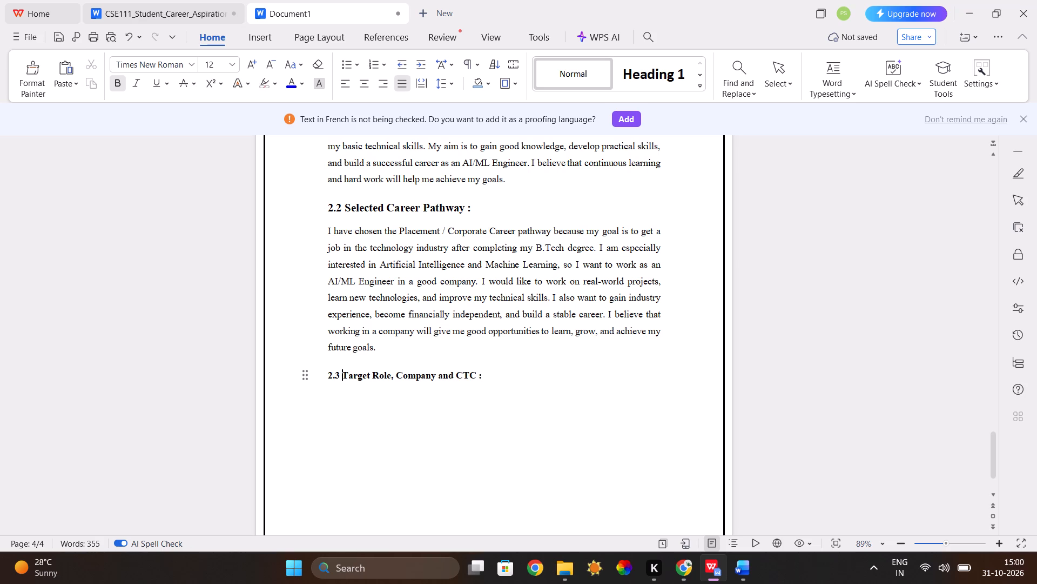
# Set the 2.3 heading's font size to 14, like the 2.2 heading, and start a new line below it.
pyautogui.click(398, 206)
pyautogui.moveTo(398, 206); pyautogui.dragTo(407, 206)
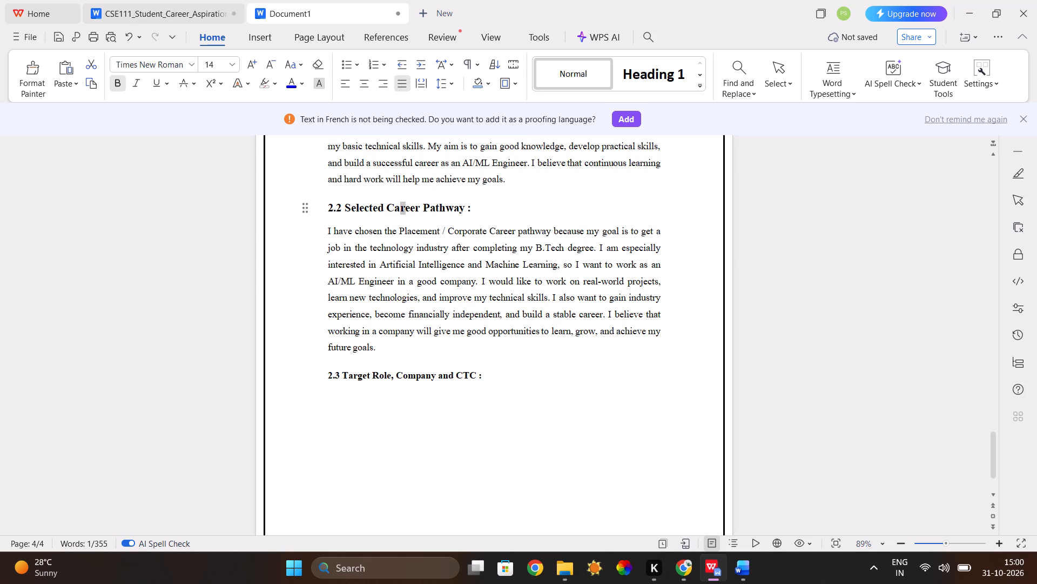
pyautogui.moveTo(328, 376); pyautogui.dragTo(495, 375)
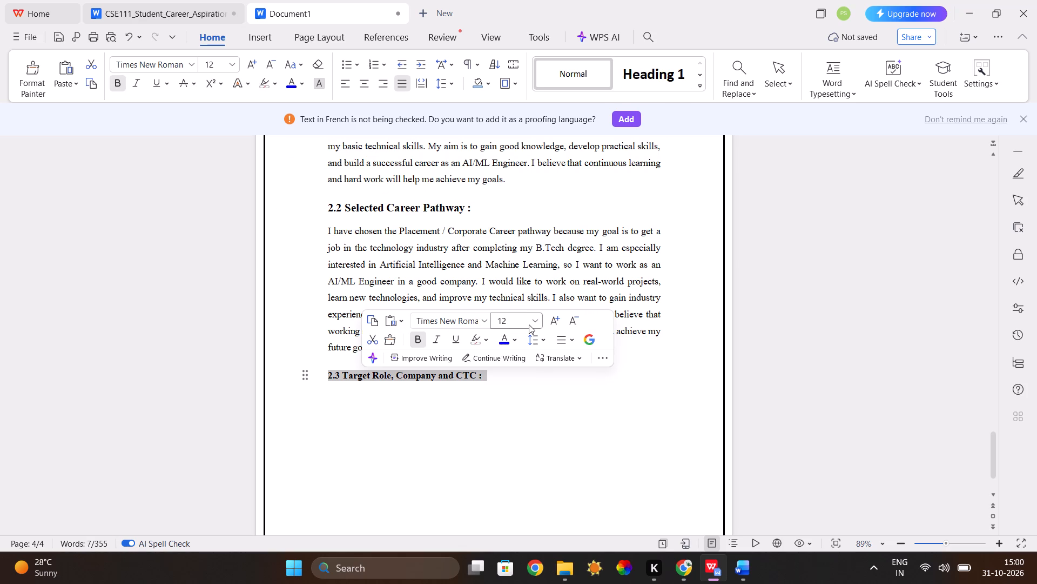
pyautogui.click(529, 324)
pyautogui.click(537, 321)
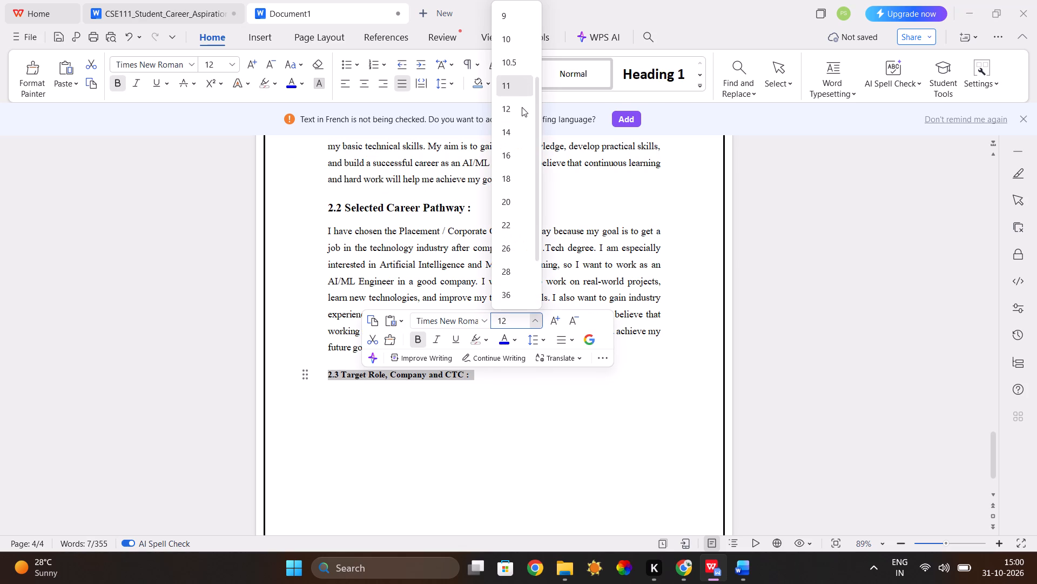
pyautogui.click(522, 135)
pyautogui.click(537, 379)
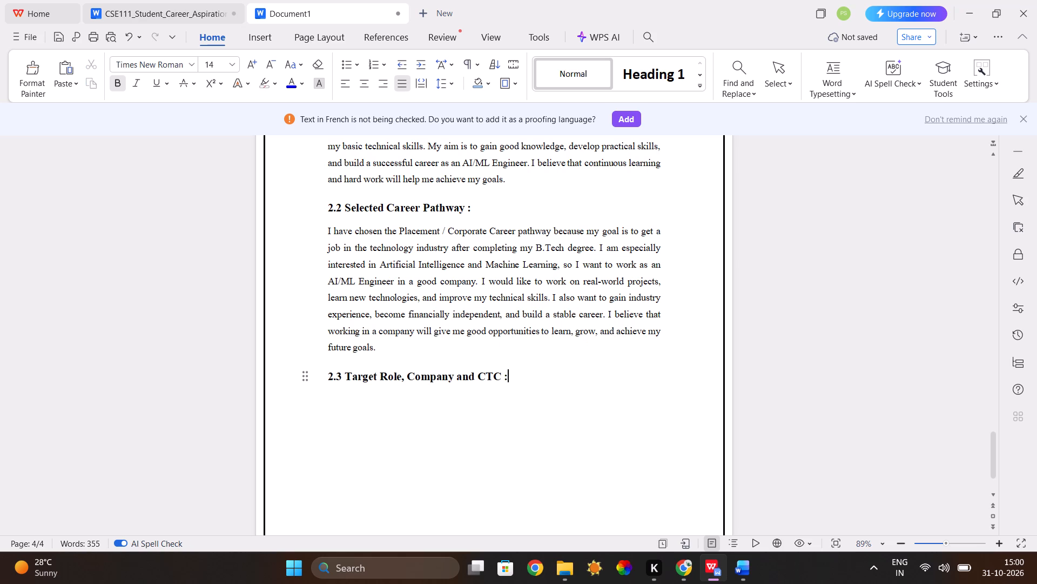
pyautogui.press('Return')
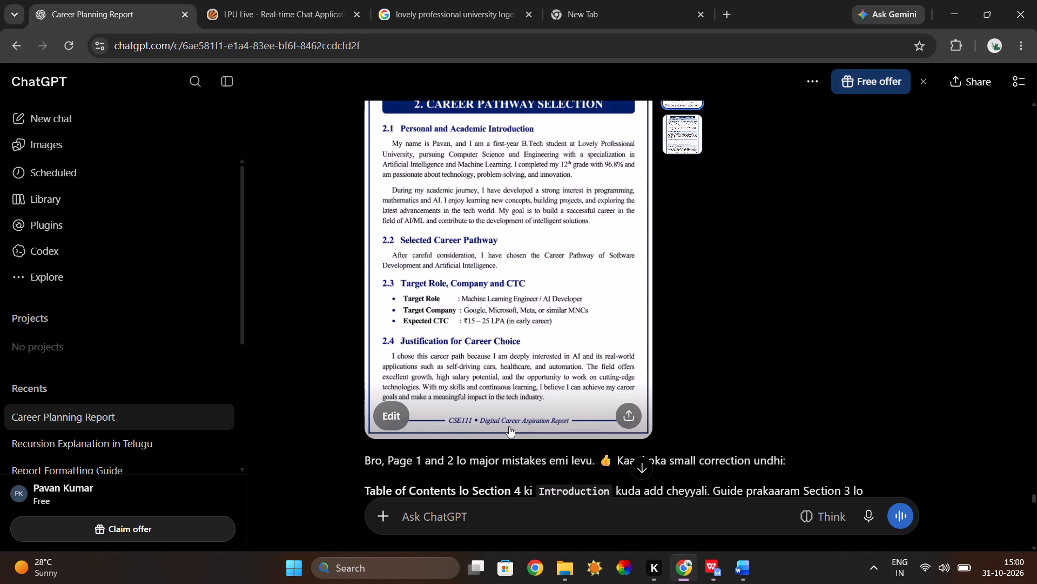
pyautogui.click(454, 514)
pyautogui.hotkey('ctrl', 'v')
pyautogui.scroll(-8, 454, 514)
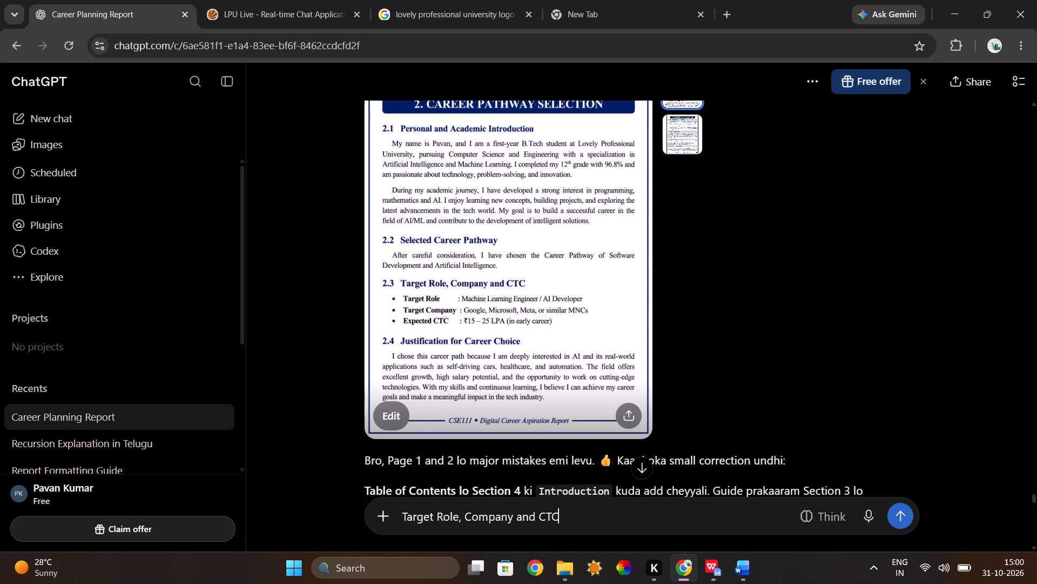
pyautogui.scroll(-18, 555, 417)
pyautogui.scroll(-3, 555, 417)
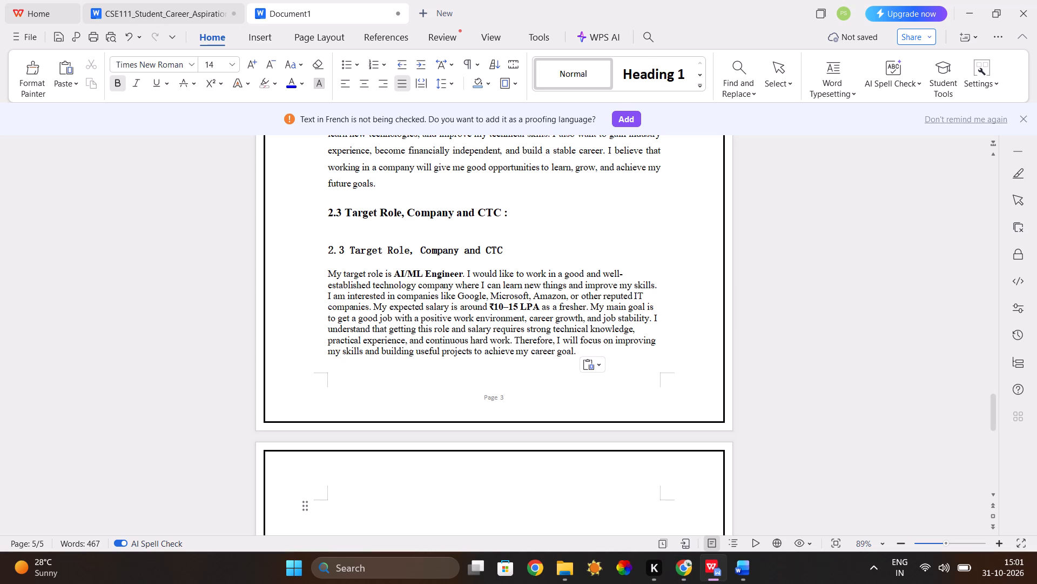
# In the WPS document, delete the duplicate "2.3 Target Role, Company and CTC" heading that came with the pasted text.
pyautogui.moveTo(324, 254); pyautogui.dragTo(513, 250)
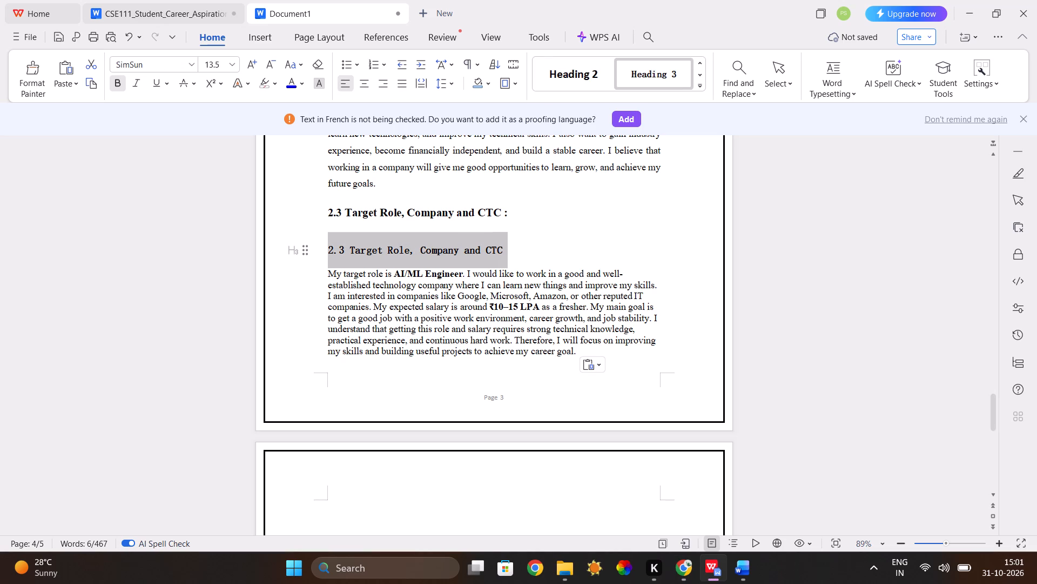
pyautogui.moveTo(513, 250); pyautogui.dragTo(514, 249)
pyautogui.press('BackSpace')
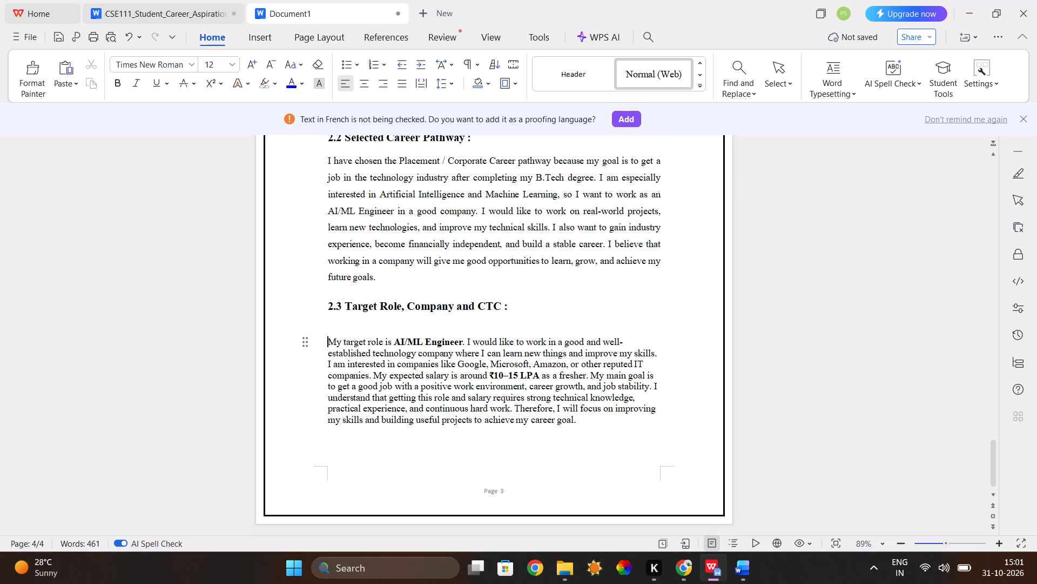
# Set the line spacing of the pasted 2.3 paragraph to 1.5, matching the 2.2 paragraph.
pyautogui.moveTo(327, 342); pyautogui.dragTo(580, 424)
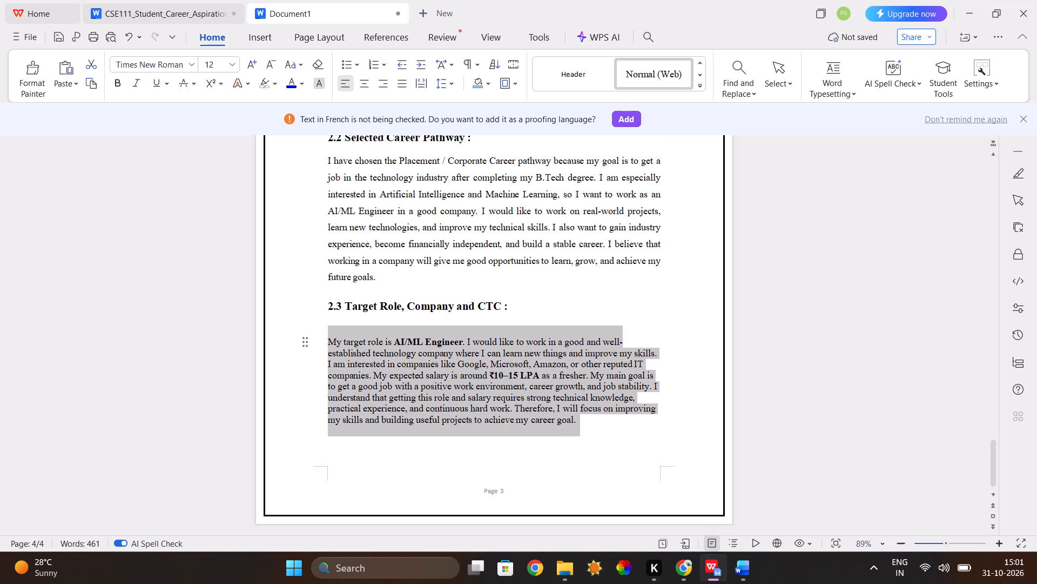
pyautogui.moveTo(580, 424); pyautogui.dragTo(581, 424)
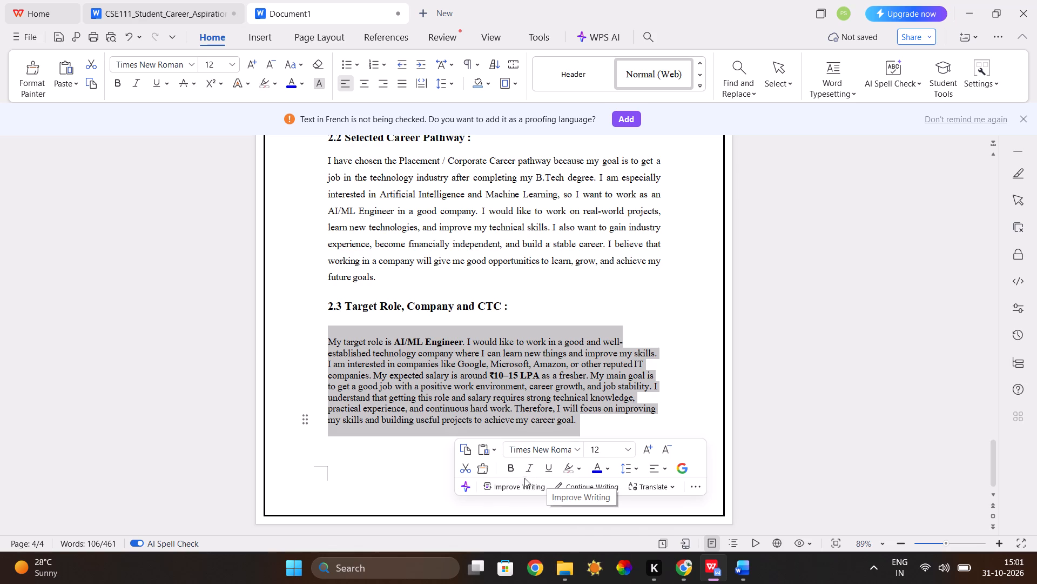
pyautogui.click(627, 470)
pyautogui.click(643, 344)
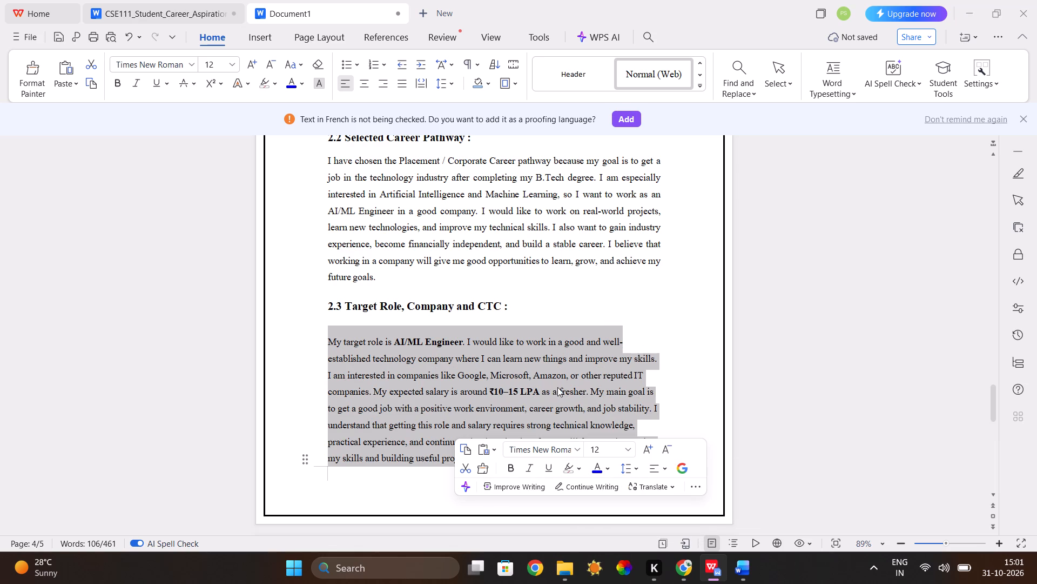
pyautogui.scroll(-1, 447, 371)
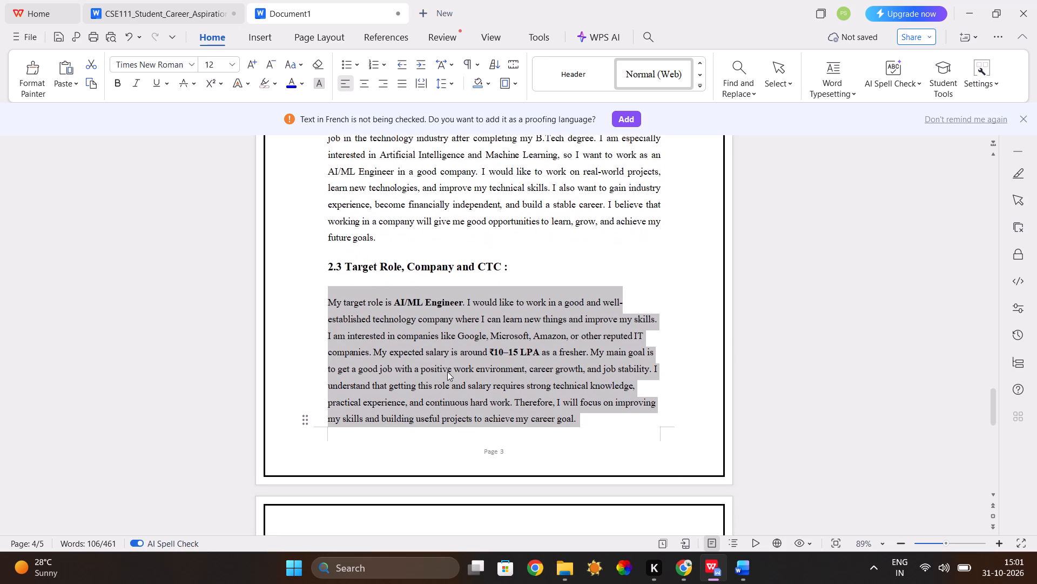
pyautogui.scroll(-3, 447, 371)
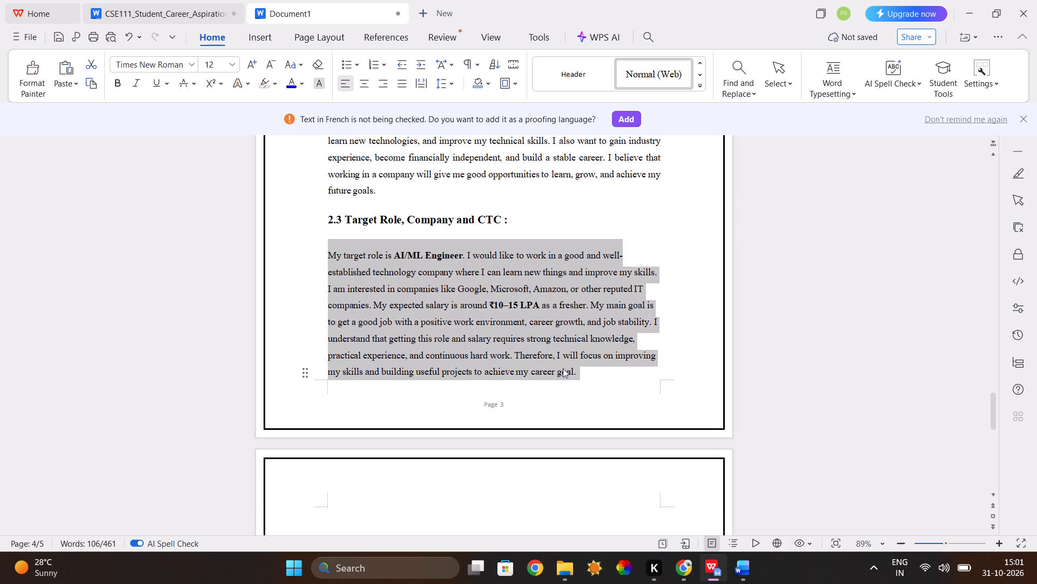
pyautogui.click(558, 349)
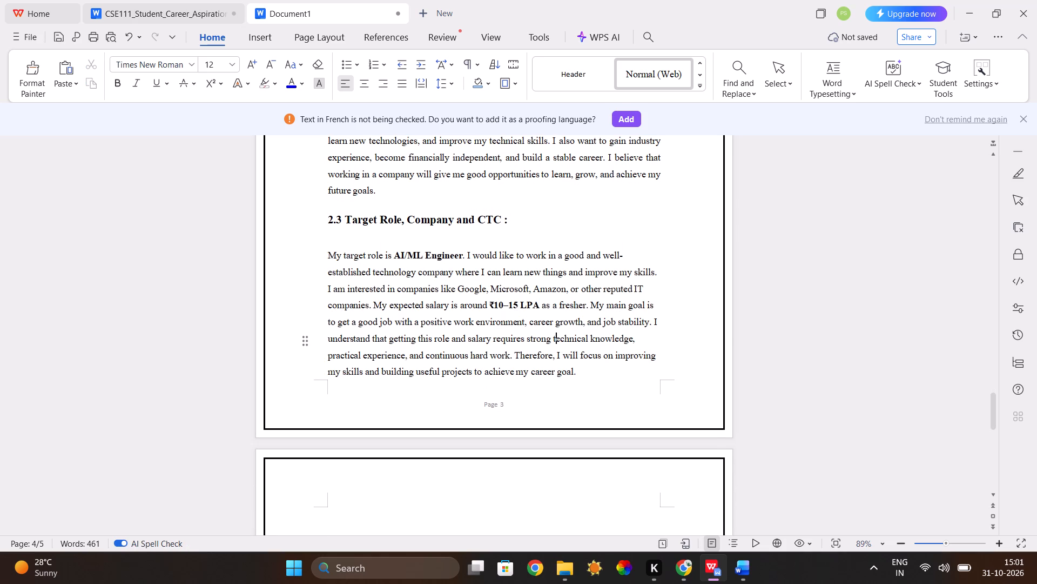
# Remove the empty line between the 2.3 heading and its paragraph.
pyautogui.click(509, 218)
pyautogui.press('Delete')
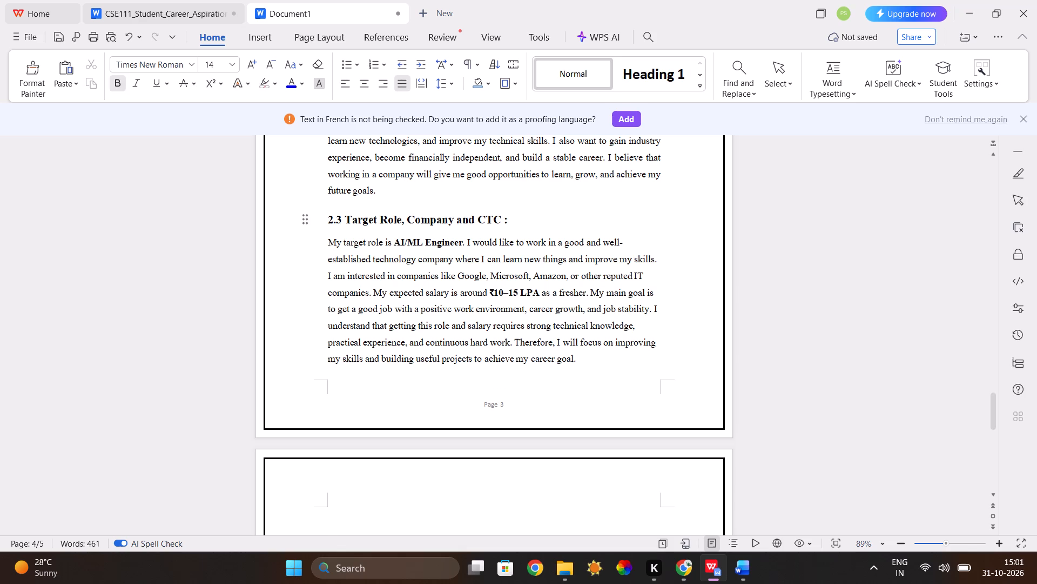
# Review sections 2.1 to 2.3 of the document and check them against the sample page in the ChatGPT conversation in Chrome.
pyautogui.scroll(8, 509, 218)
pyautogui.scroll(-1, 509, 218)
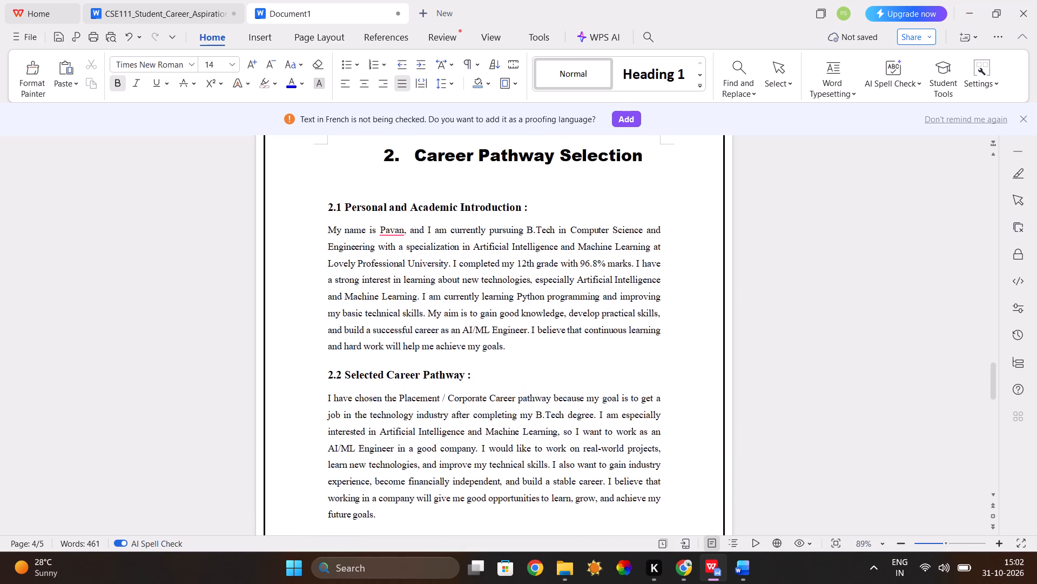
pyautogui.scroll(-3, 509, 218)
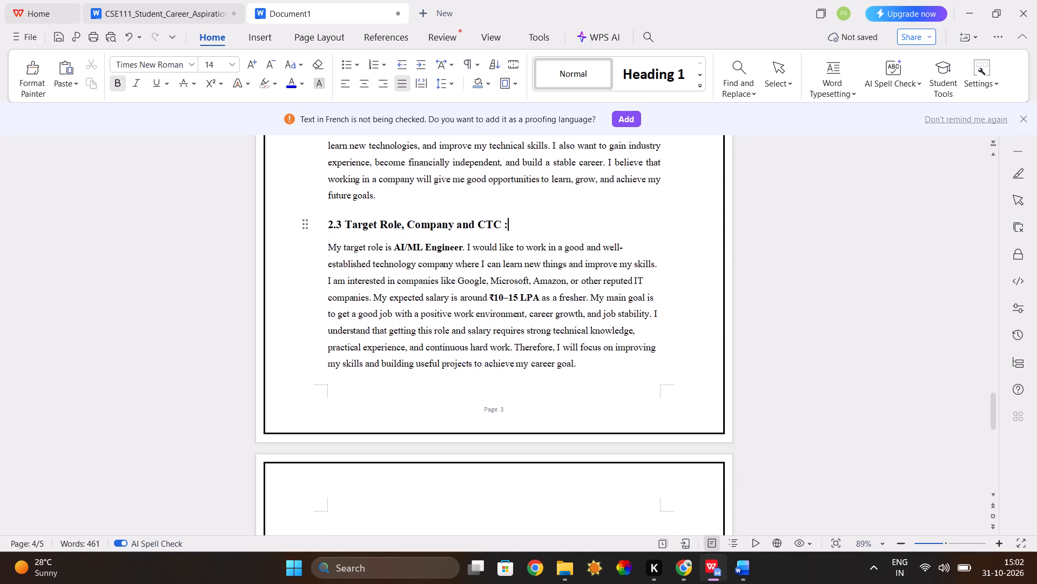
pyautogui.scroll(-1, 509, 218)
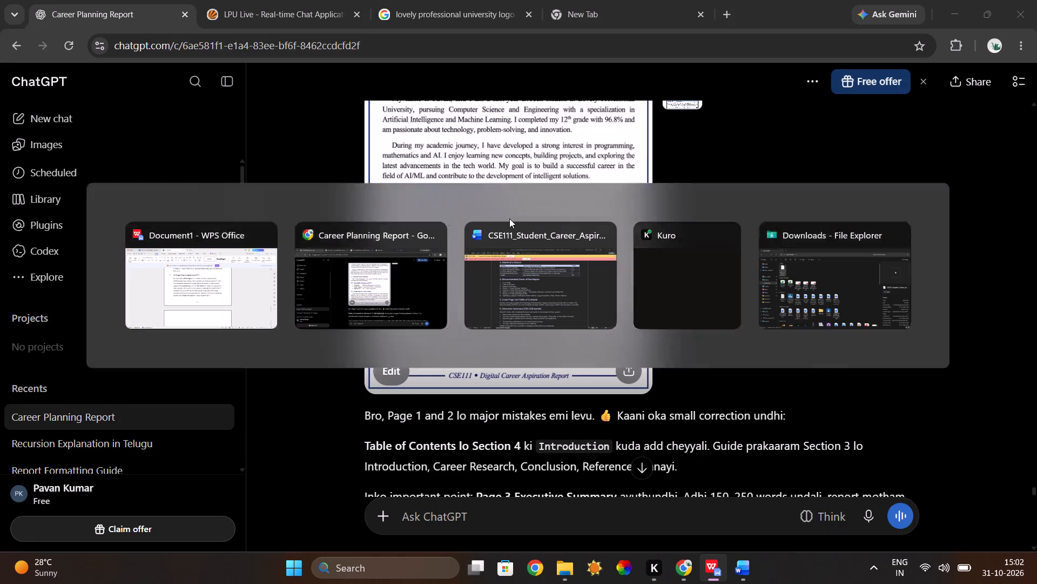
pyautogui.scroll(1, 509, 218)
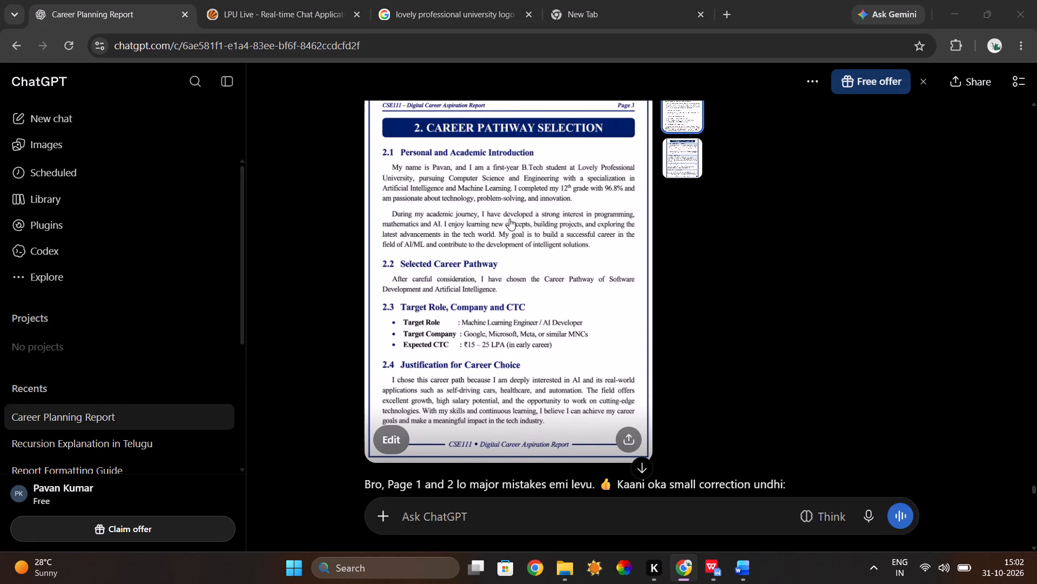
pyautogui.scroll(4, 509, 218)
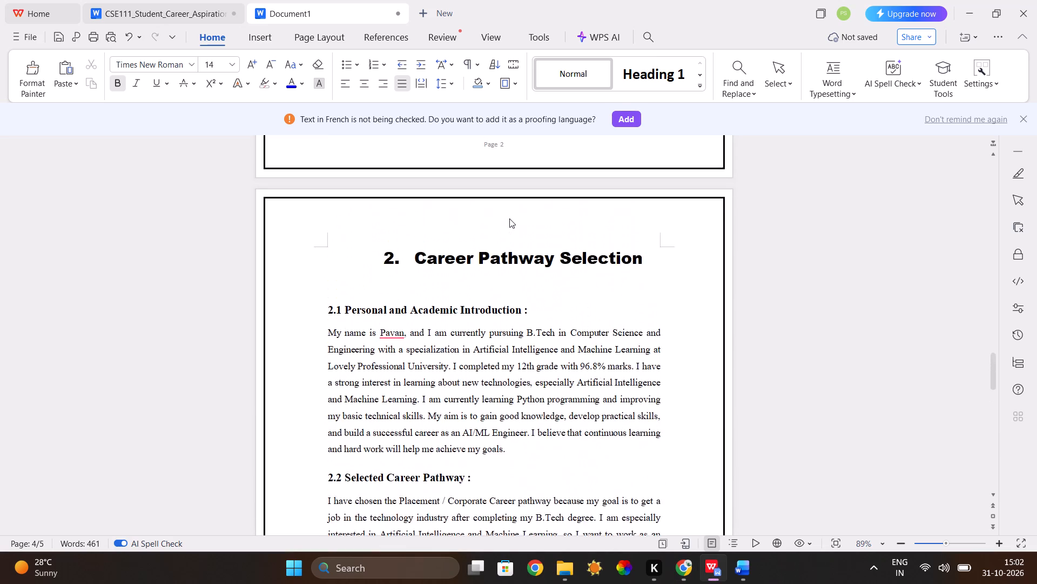
pyautogui.scroll(4, 509, 218)
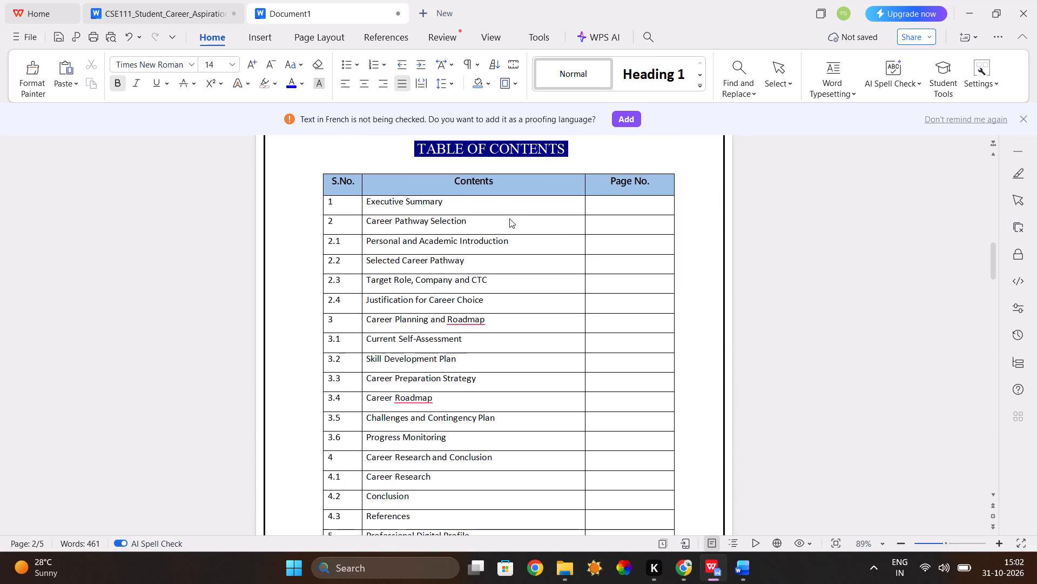
pyautogui.click(366, 303)
pyautogui.hotkey('ctrl', 'c')
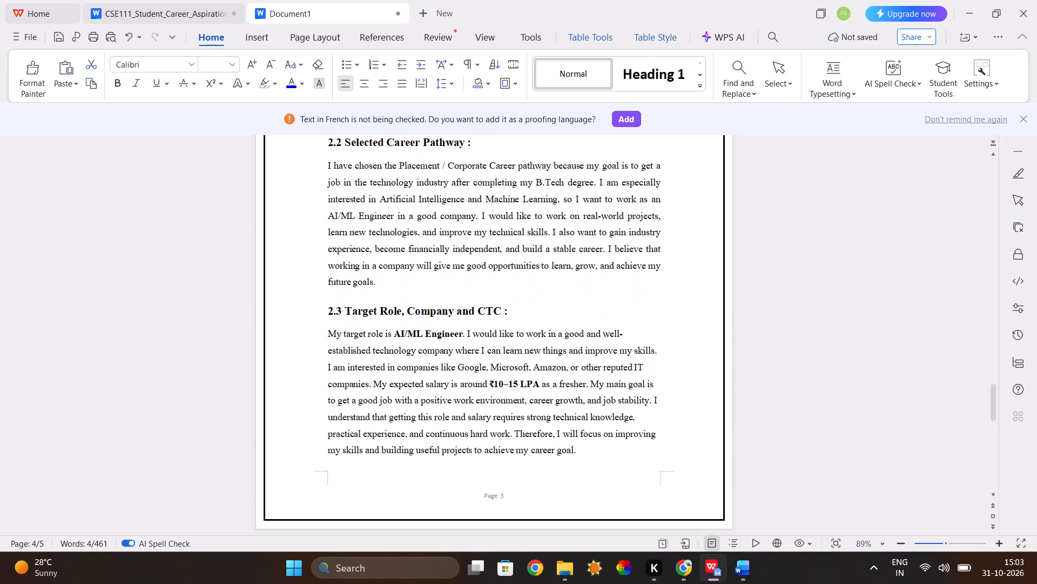
pyautogui.scroll(-1, 691, 347)
pyautogui.scroll(5, 691, 347)
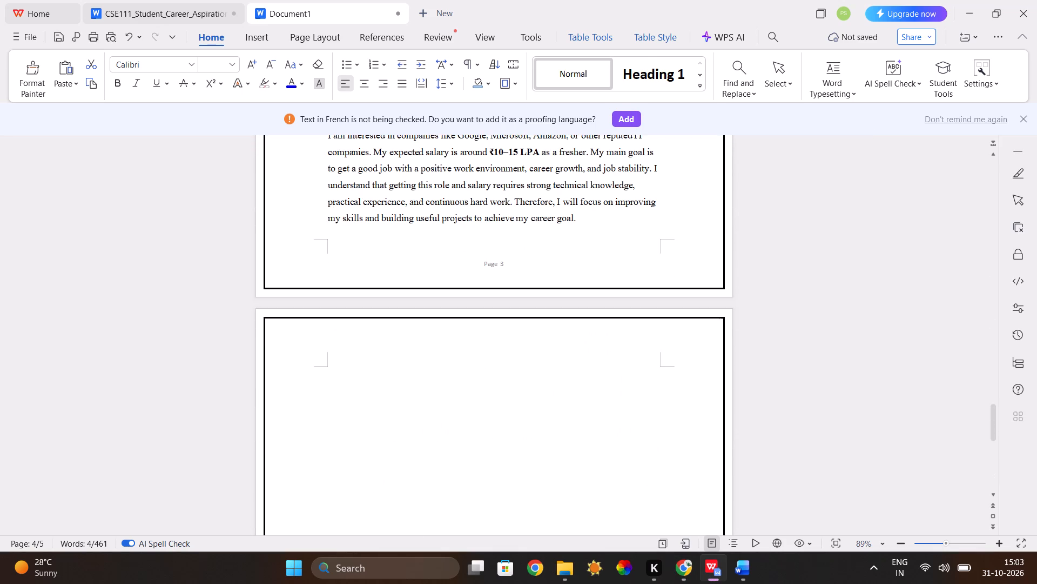
pyautogui.scroll(-2, 691, 297)
pyautogui.click(441, 312)
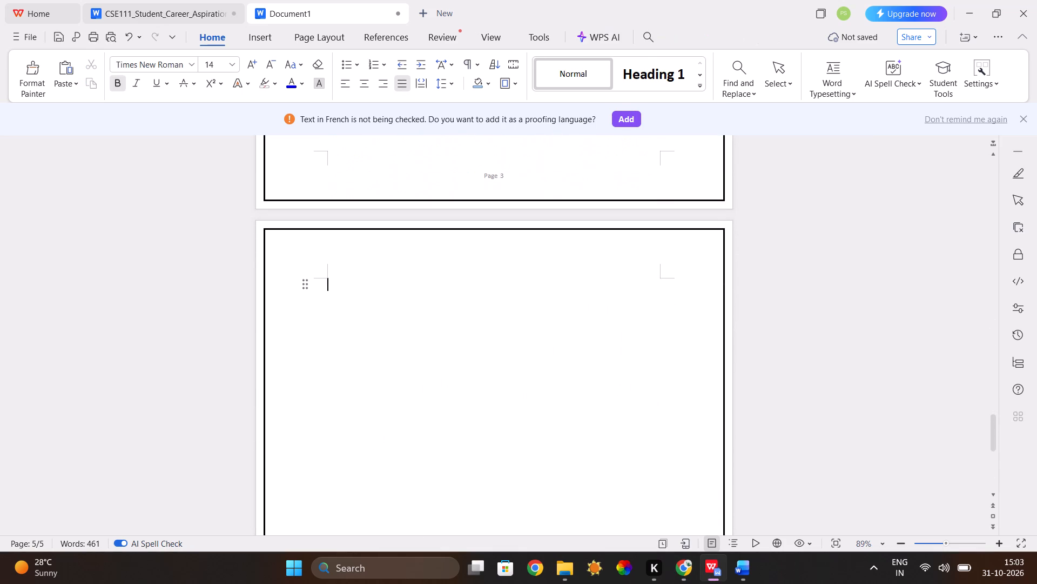
pyautogui.hotkey('ctrl', 'v')
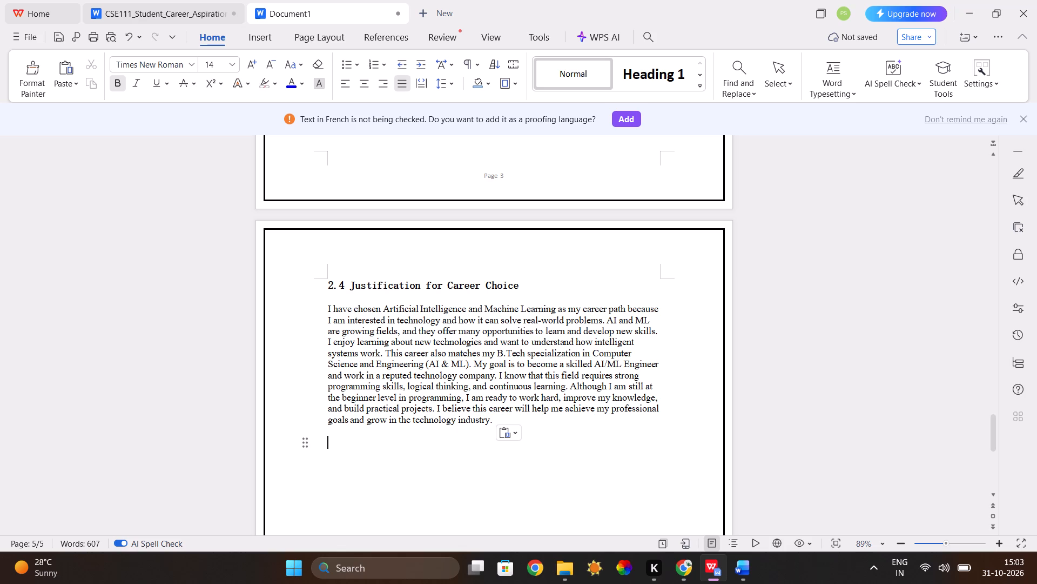
# Set the pasted 2.4 heading and paragraph to Times New Roman, size 12.
pyautogui.moveTo(329, 286); pyautogui.dragTo(513, 429)
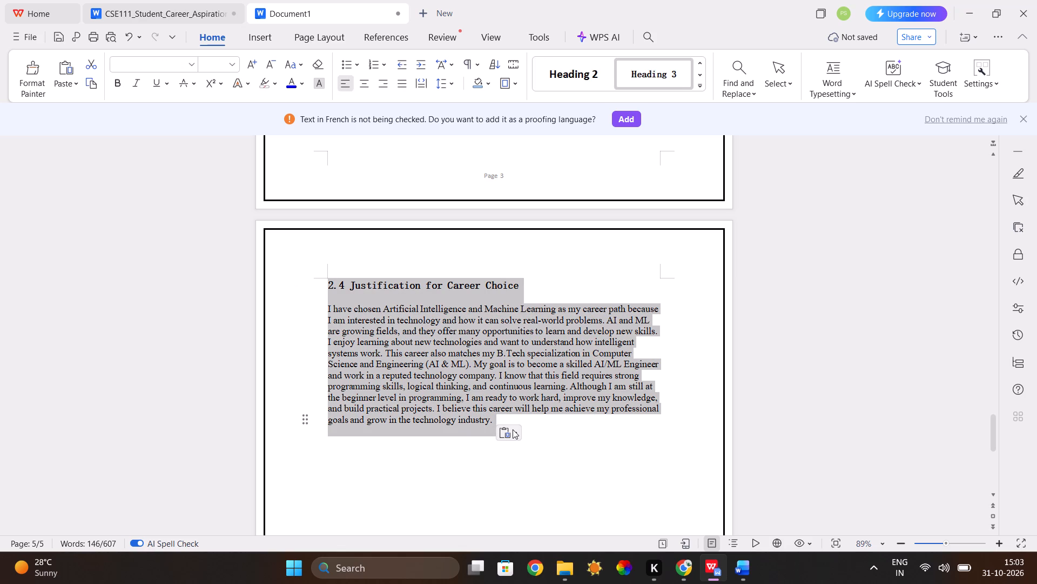
pyautogui.click(494, 453)
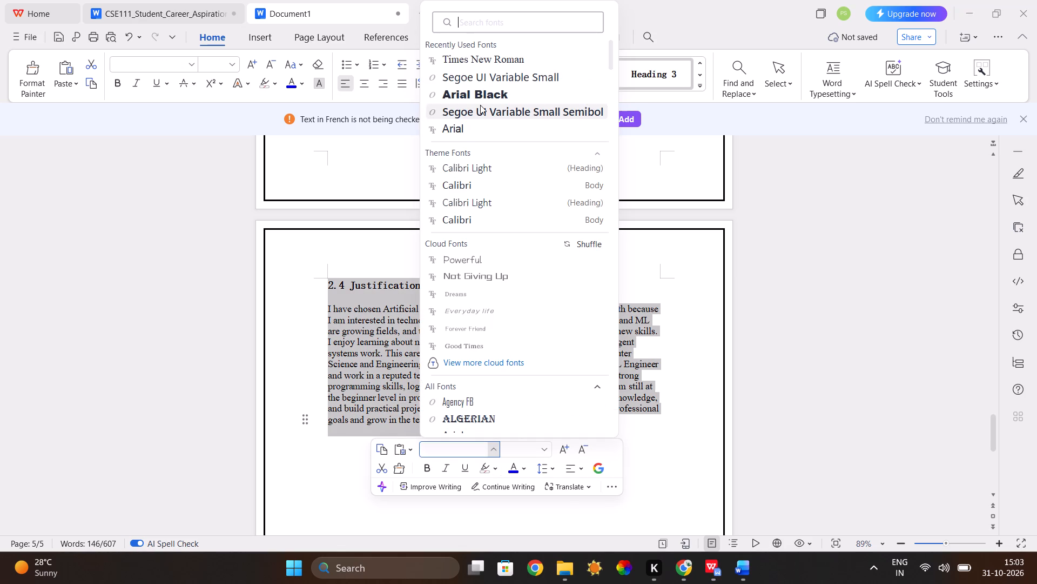
pyautogui.click(493, 60)
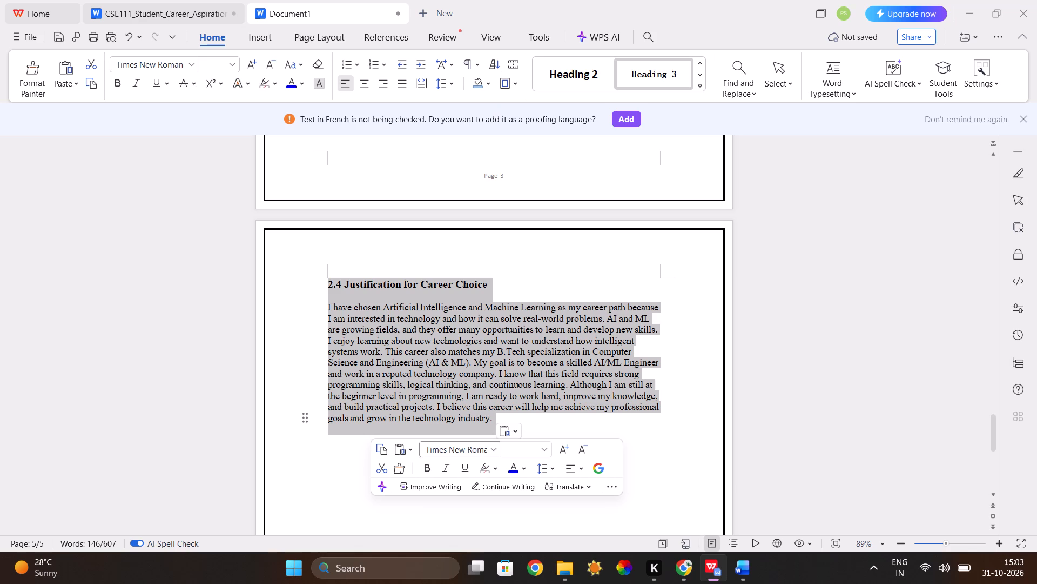
pyautogui.click(543, 450)
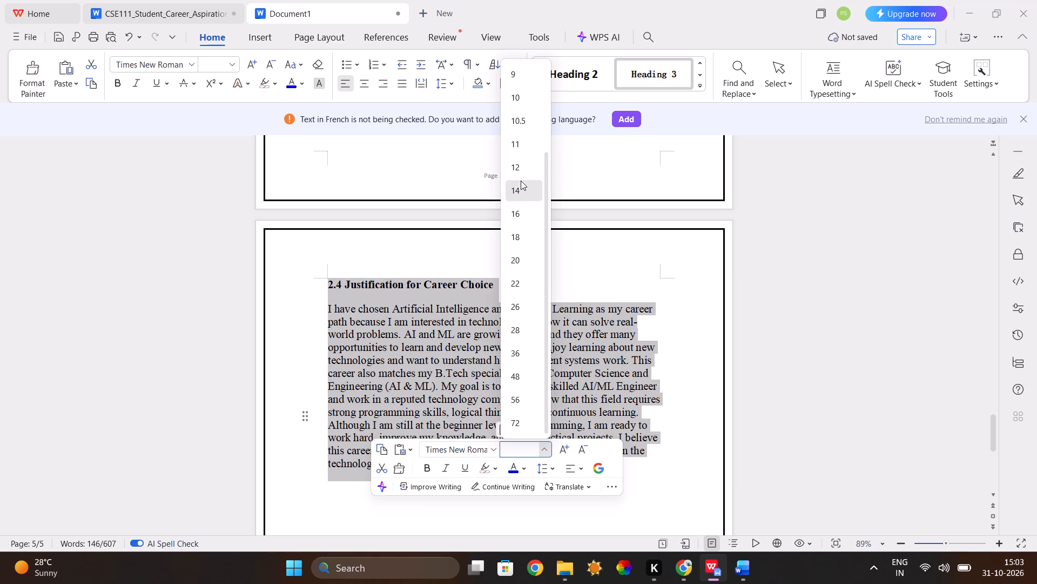
pyautogui.click(523, 158)
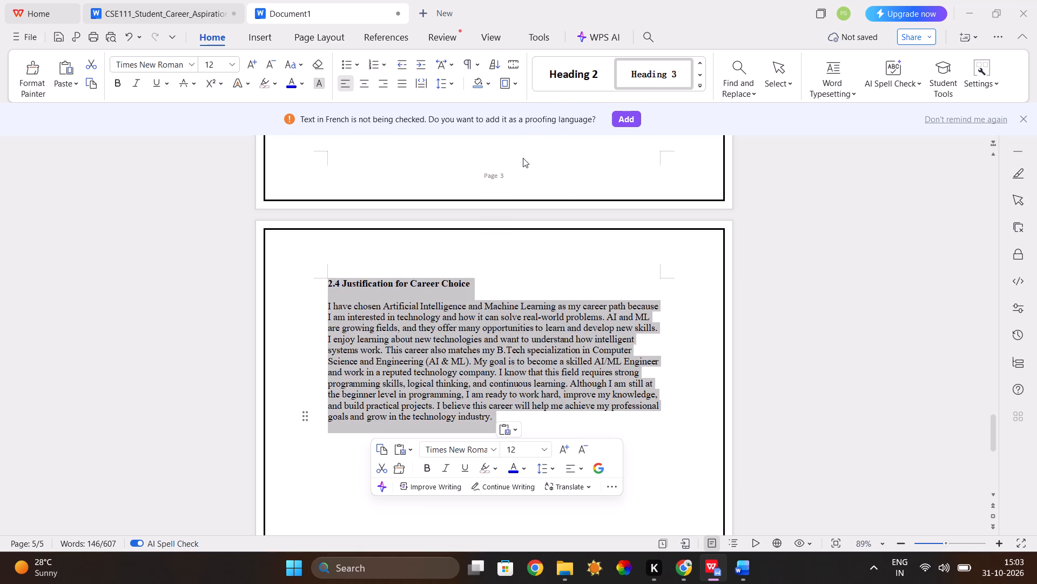
# Set the line spacing of the 2.4 paragraph to 1.5.
pyautogui.click(327, 307)
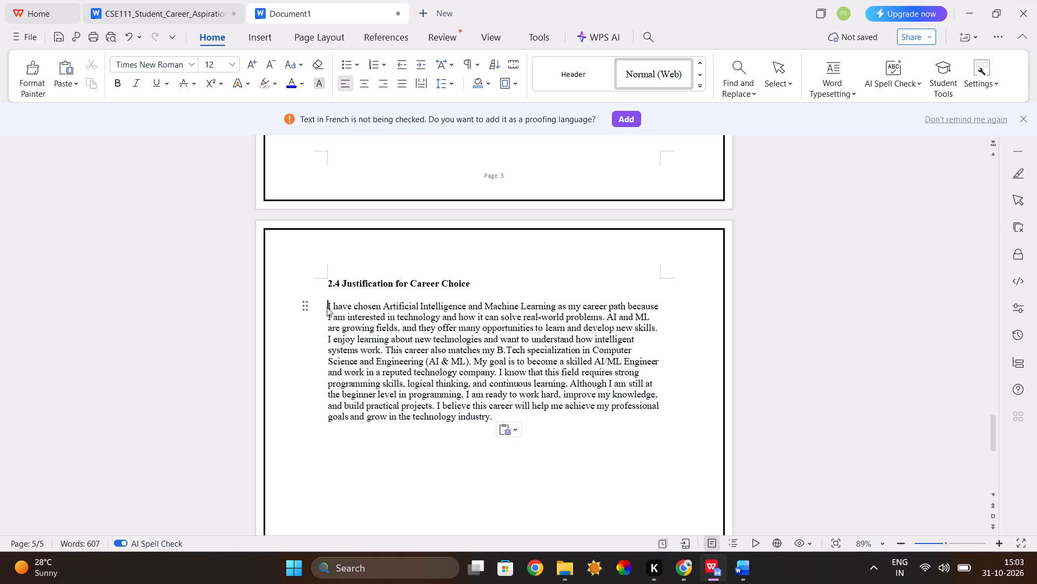
pyautogui.moveTo(327, 307); pyautogui.dragTo(504, 420)
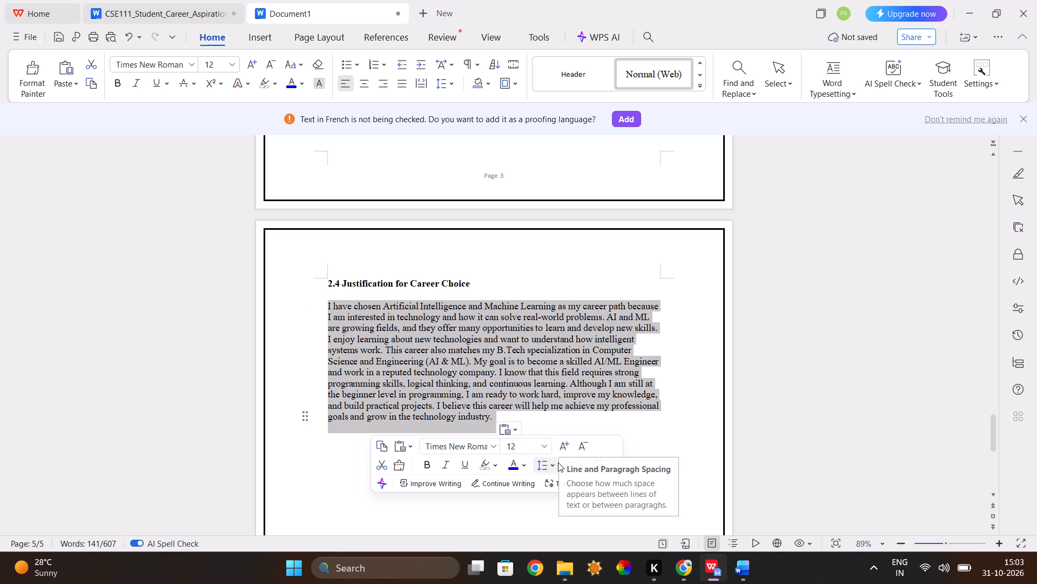
pyautogui.click(550, 463)
pyautogui.click(566, 346)
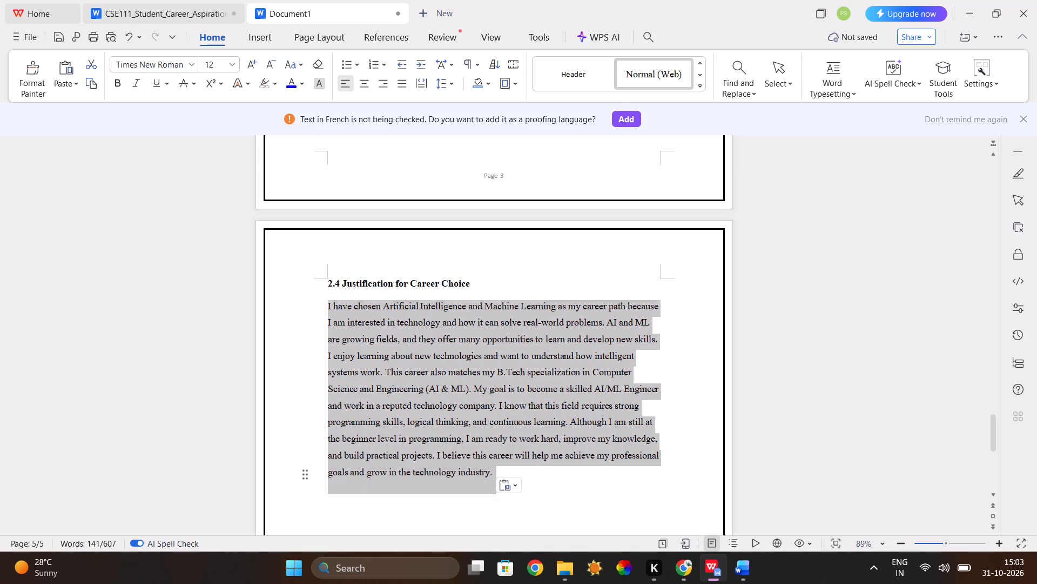
# Set the font size of the "2.4 Justification for Career Choice" heading to 14.
pyautogui.moveTo(326, 278); pyautogui.dragTo(466, 295)
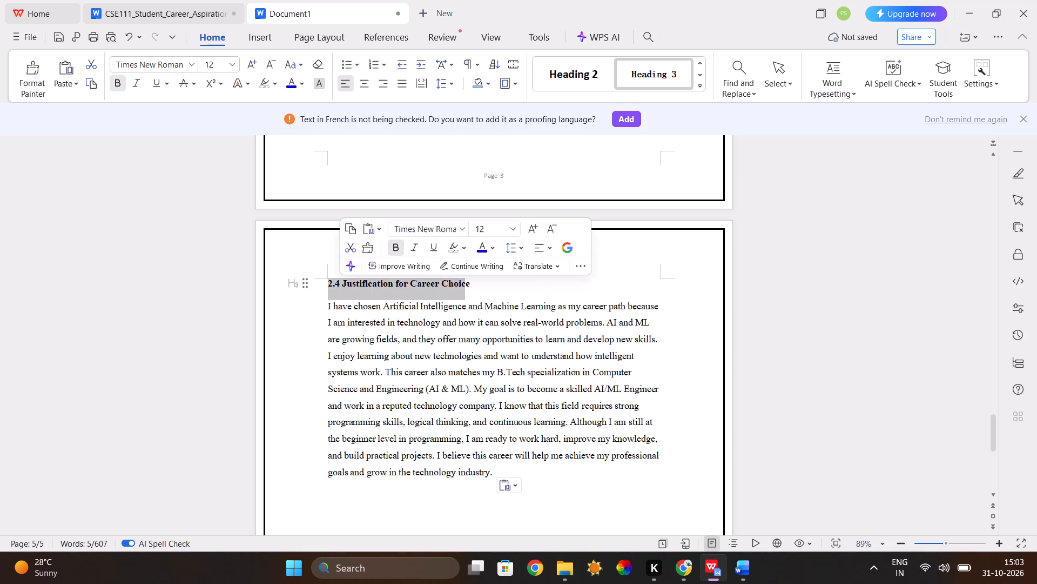
pyautogui.click(466, 295)
pyautogui.moveTo(326, 284); pyautogui.dragTo(420, 287)
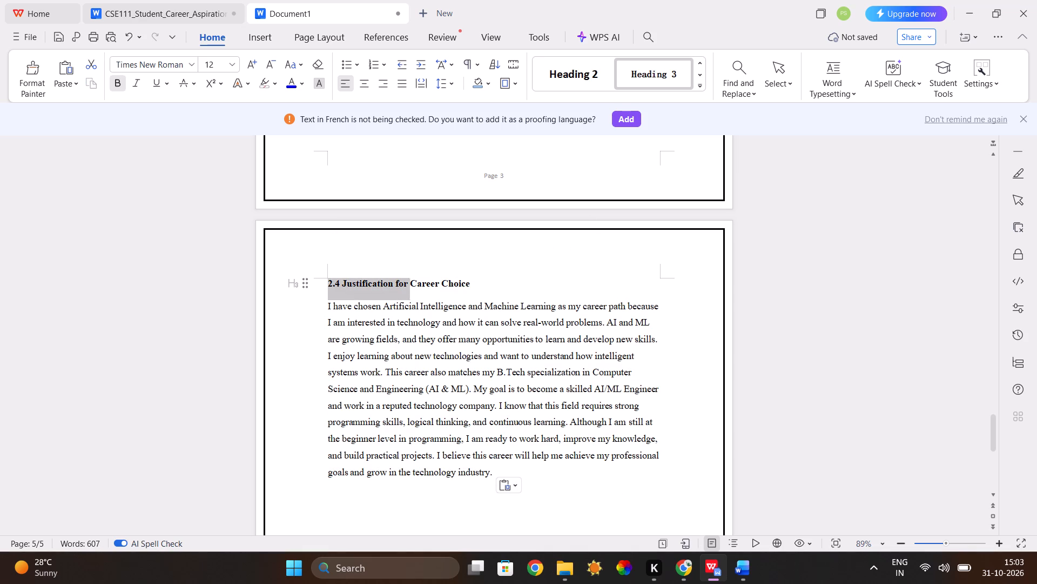
pyautogui.moveTo(420, 287); pyautogui.dragTo(503, 291)
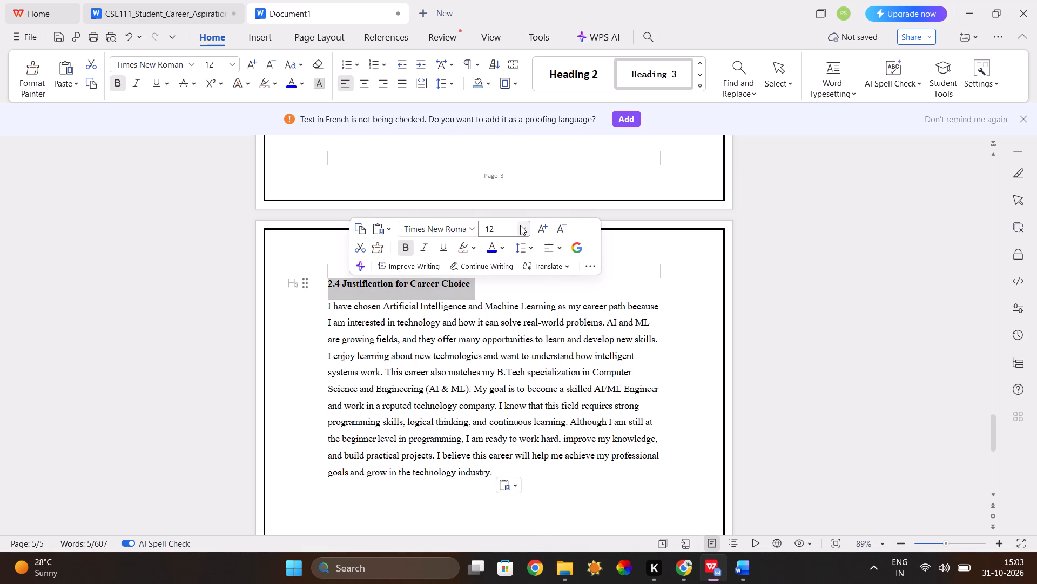
pyautogui.click(520, 225)
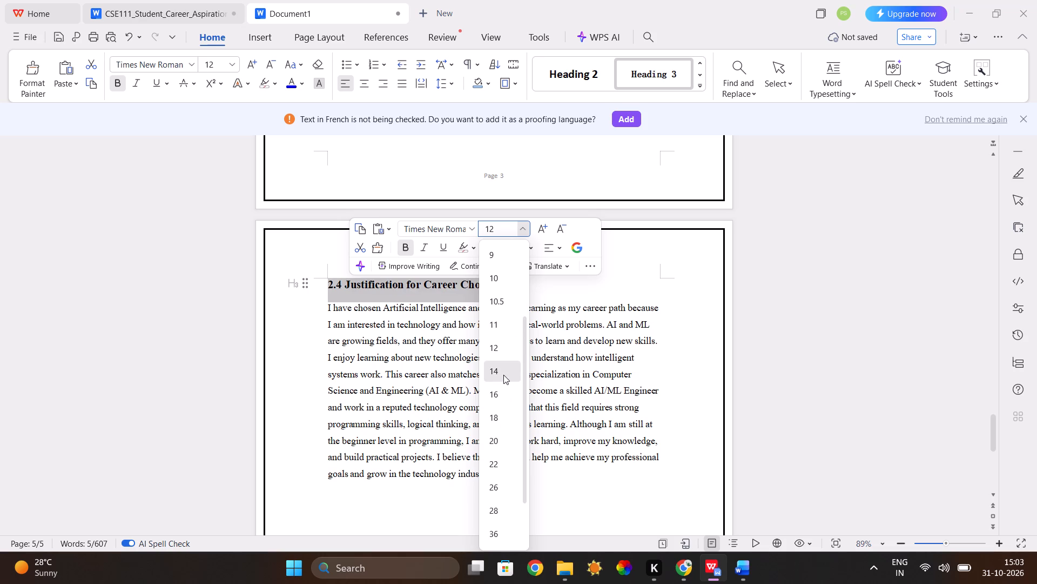
pyautogui.click(503, 375)
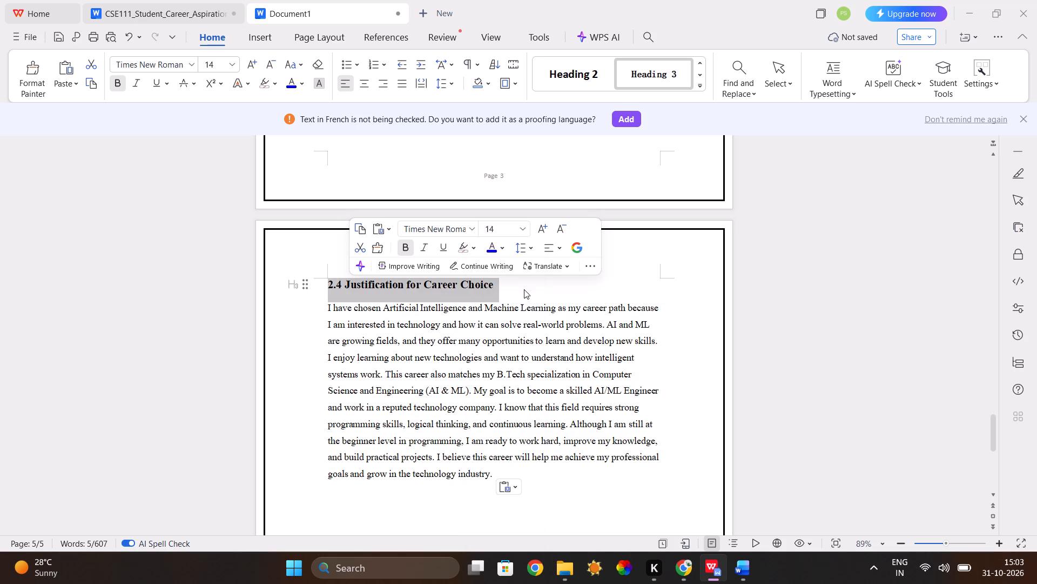
# Add a space and a colon at the end of the 2.4 heading.
pyautogui.click(507, 287)
pyautogui.click(507, 287)
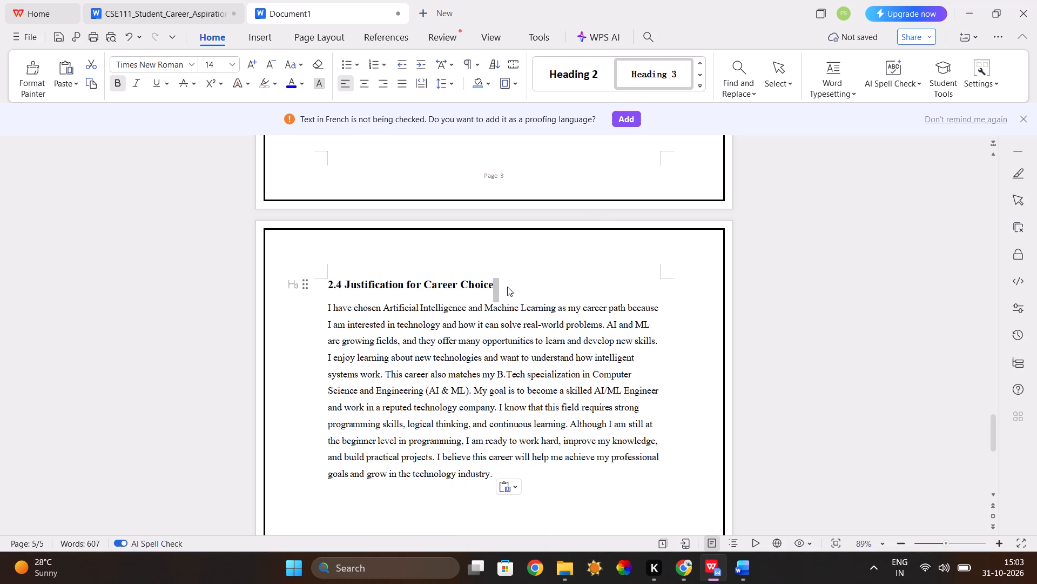
pyautogui.click(507, 287)
pyautogui.press('space')
pyautogui.hotkey('shift', ':')
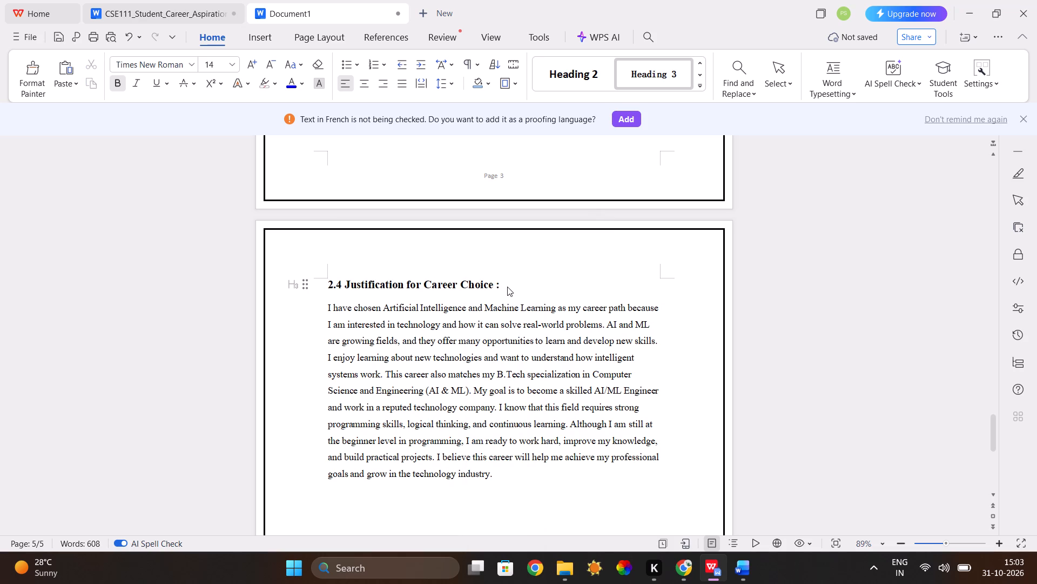
# Review sections 2.3 and 2.4 in the document and check ChatGPT's formatting notes for 2.4 in Chrome.
pyautogui.scroll(3, 507, 287)
pyautogui.scroll(-1, 507, 287)
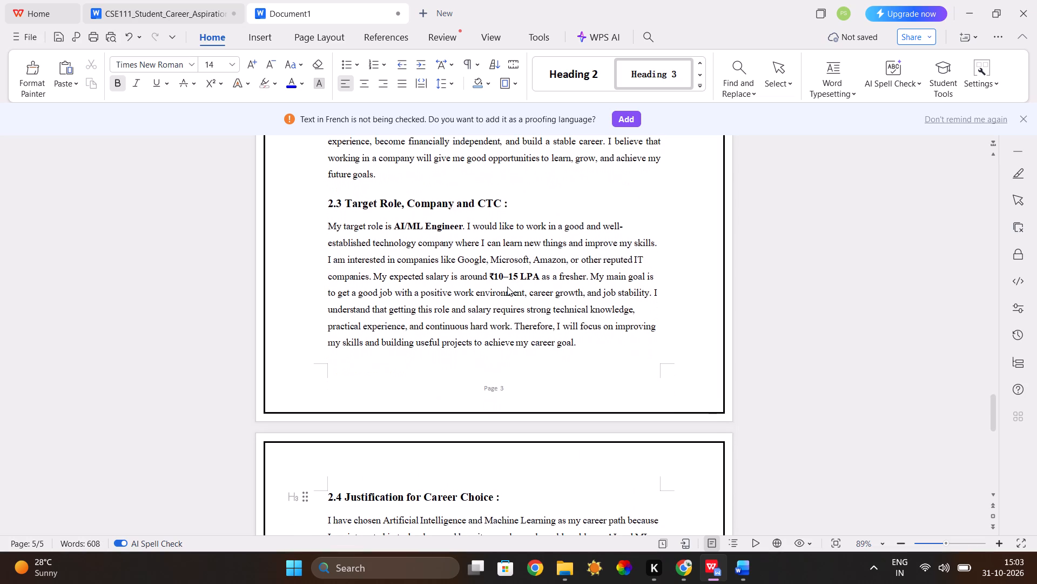
pyautogui.scroll(-3, 507, 287)
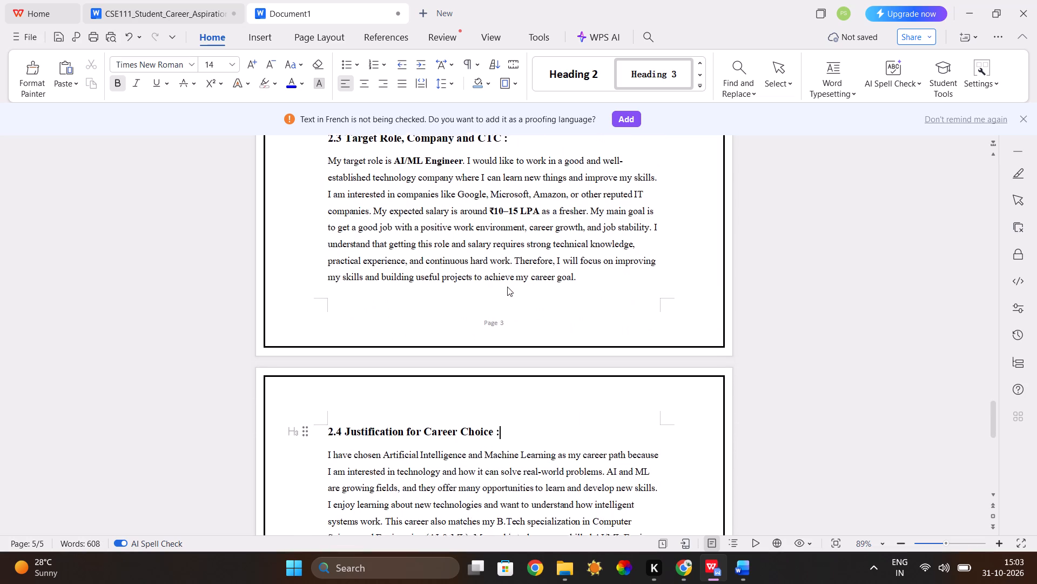
pyautogui.scroll(-6, 507, 287)
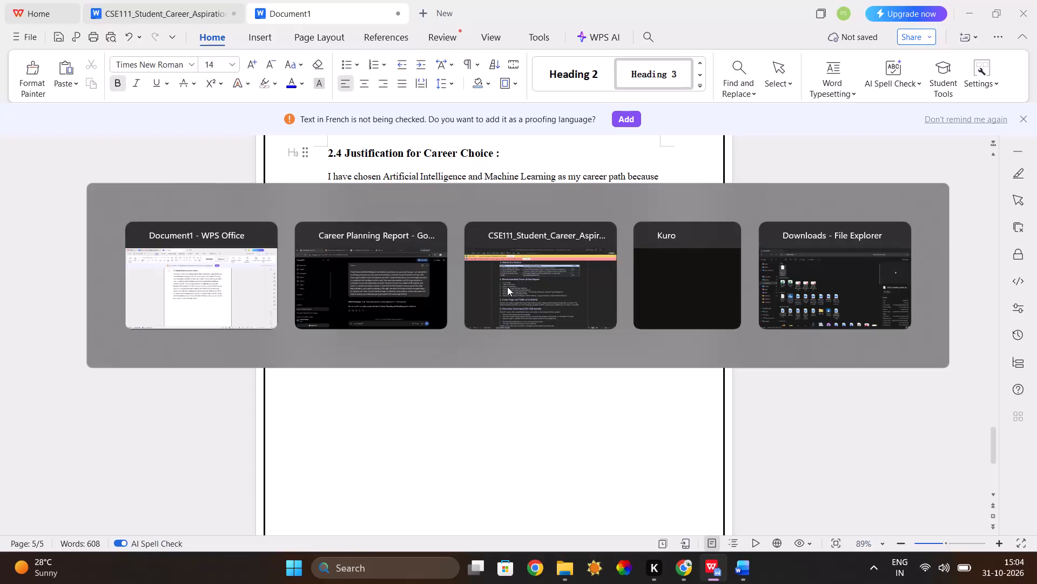
pyautogui.scroll(-1, 507, 287)
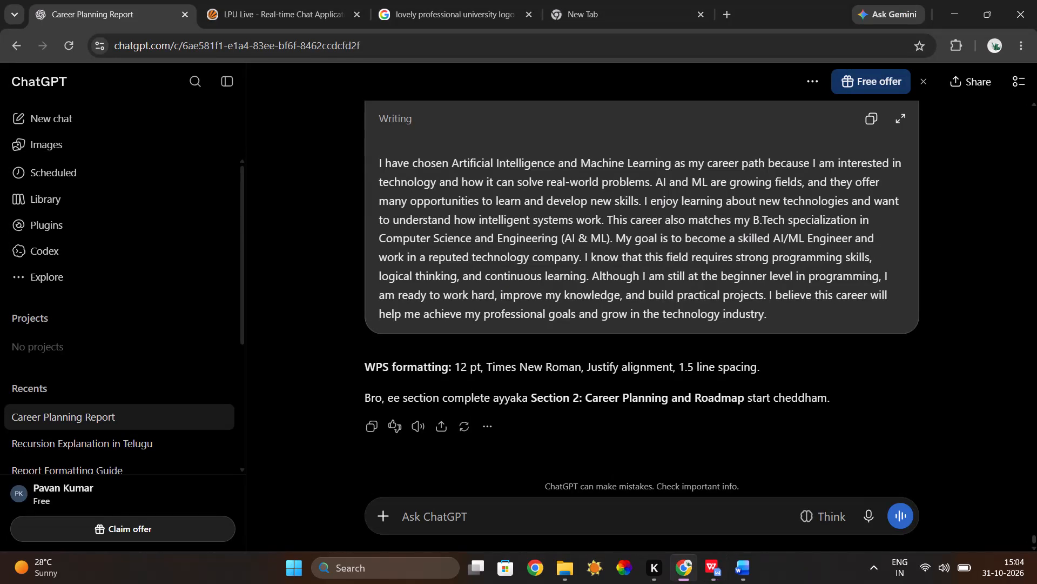
# Check the written sections 2.1 to 2.4 in the WPS document against the table of contents and examine its section 3 entries.
pyautogui.scroll(3, 448, 377)
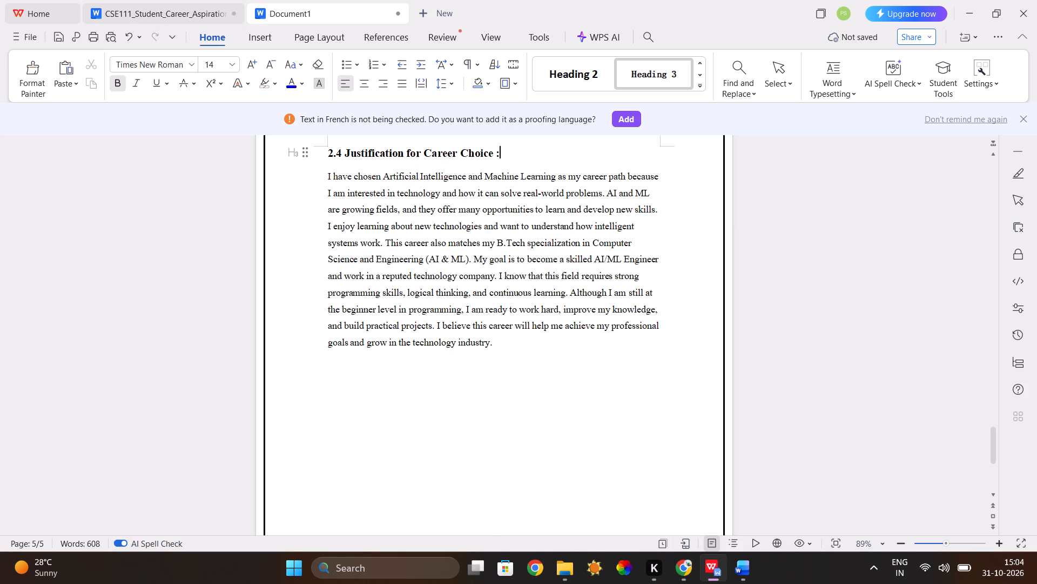
pyautogui.scroll(6, 448, 377)
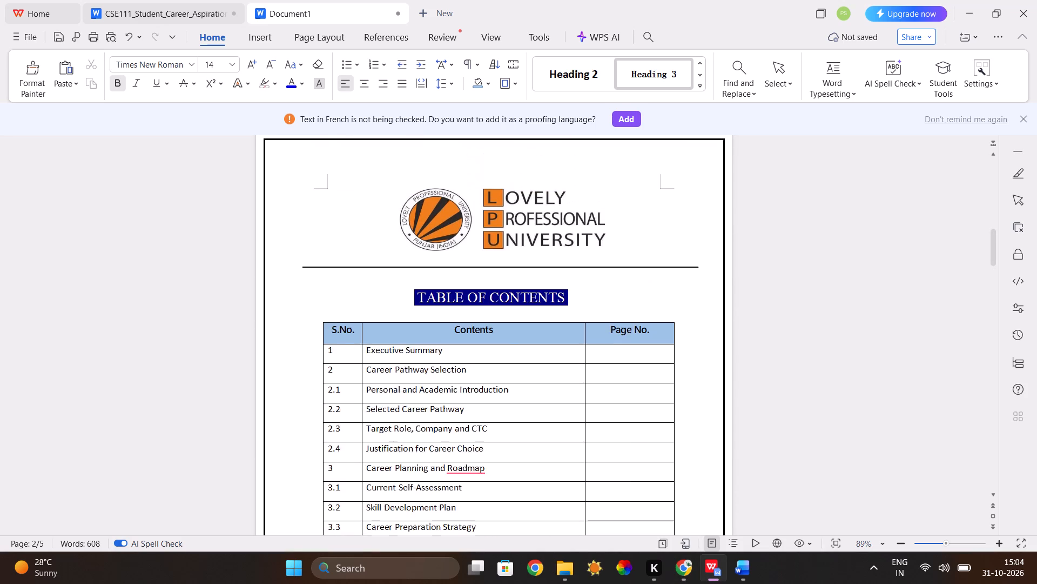
pyautogui.scroll(-3, 448, 377)
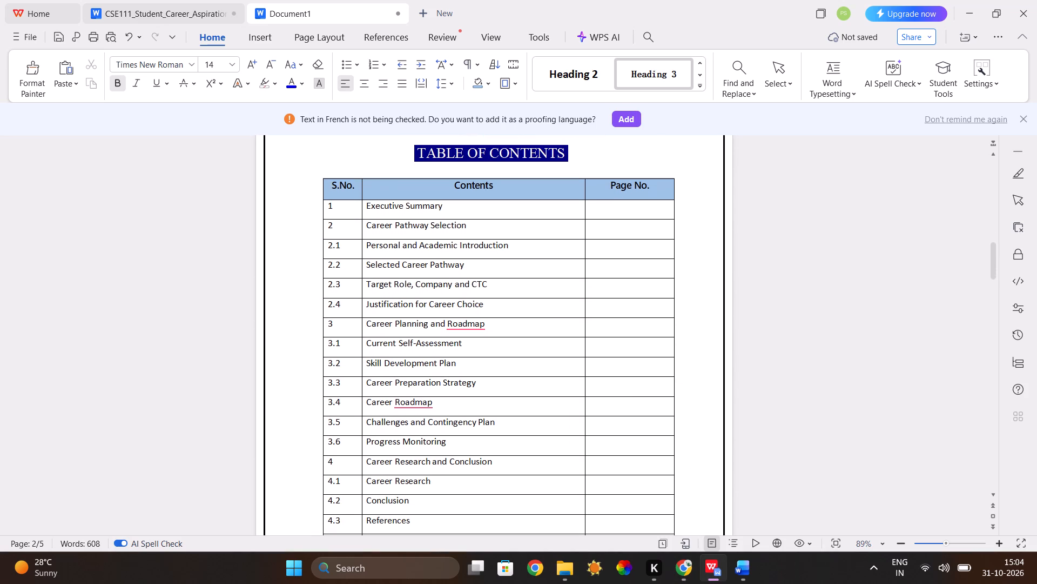
pyautogui.scroll(-13, 448, 377)
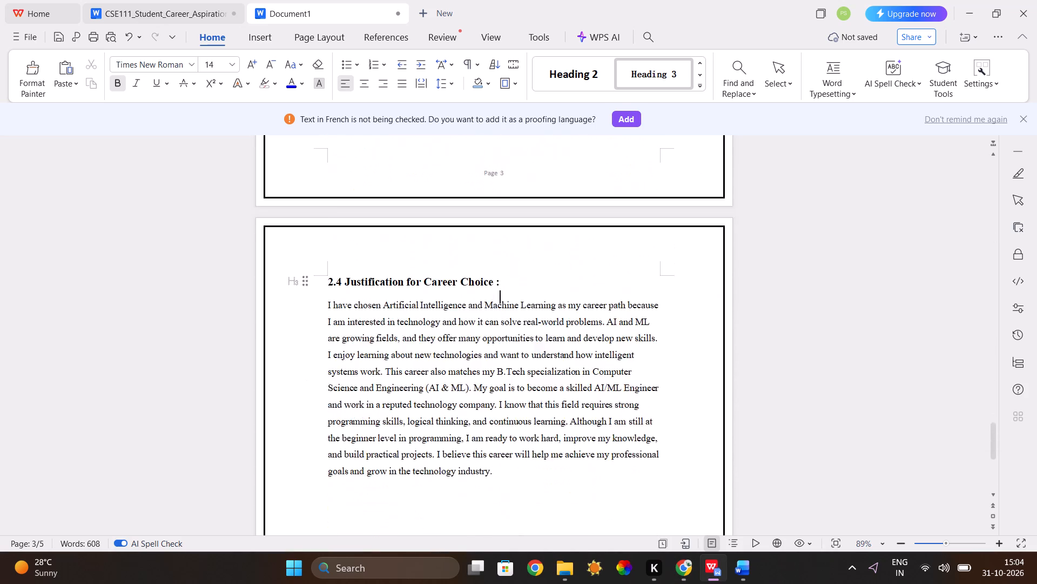
pyautogui.scroll(-1, 448, 377)
pyautogui.scroll(4, 448, 377)
pyautogui.scroll(-1, 448, 377)
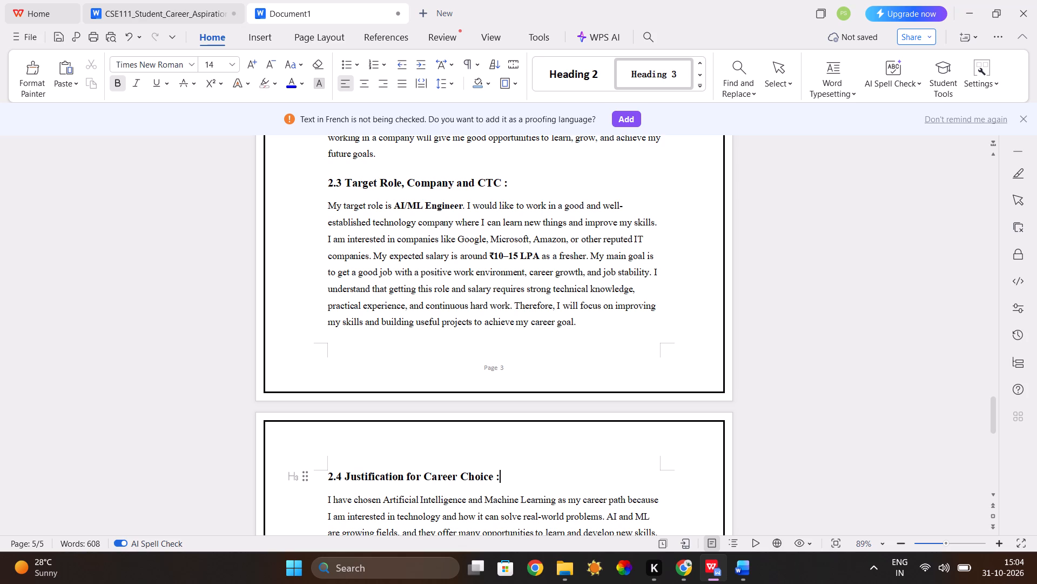
pyautogui.scroll(2, 448, 377)
pyautogui.scroll(-2, 448, 377)
pyautogui.scroll(1, 448, 377)
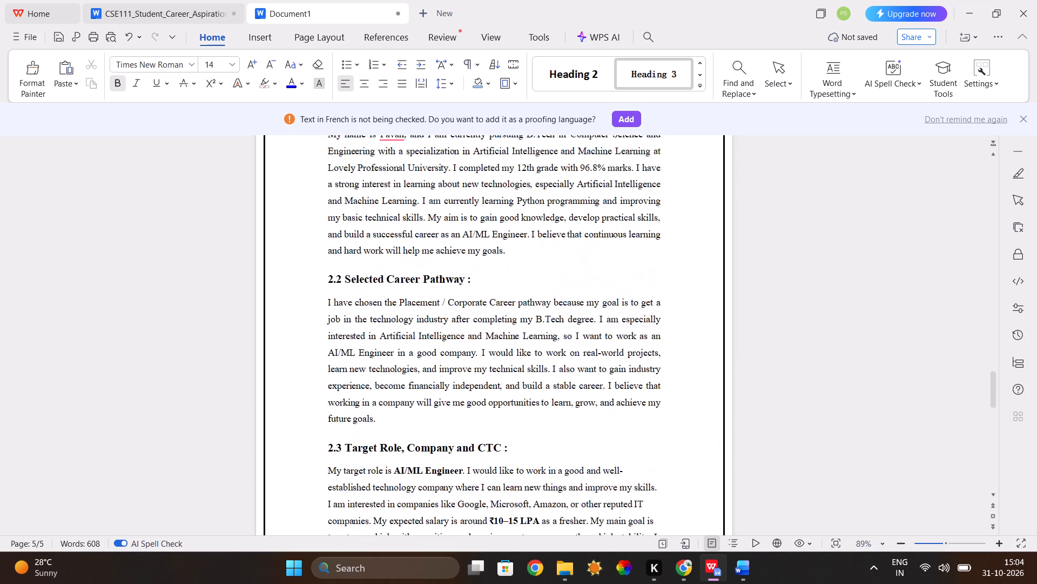
pyautogui.scroll(5, 448, 377)
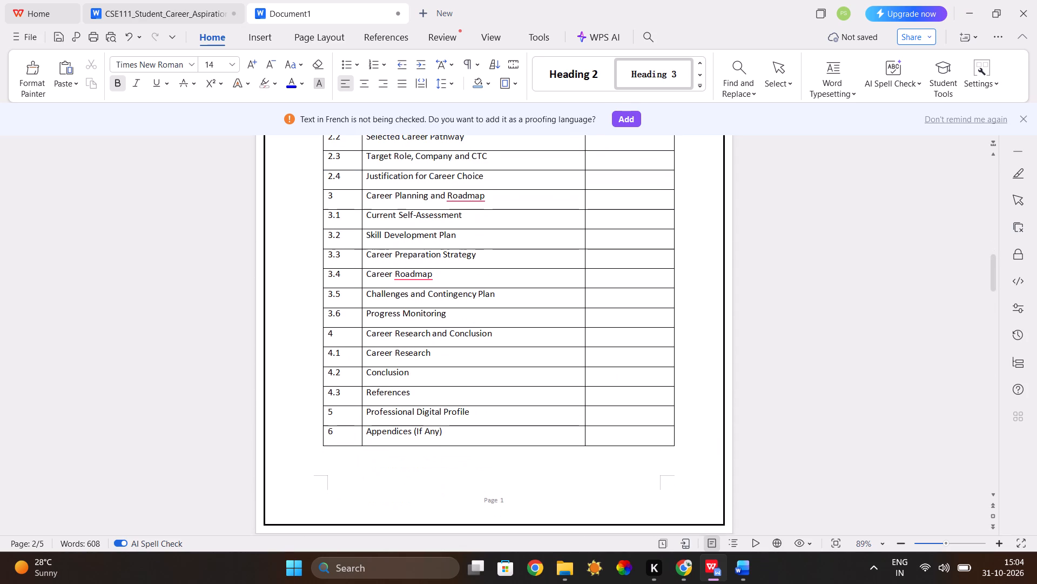
# Copy the "Career Planning and Roadmap" entry from the table of contents and send it to ChatGPT in Chrome.
pyautogui.scroll(1, 448, 377)
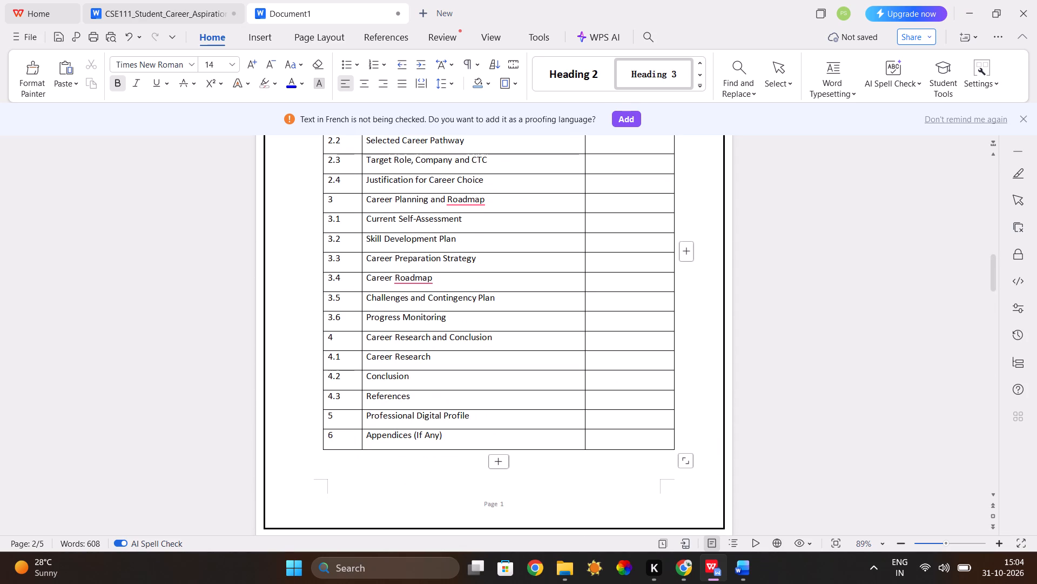
pyautogui.click(367, 200)
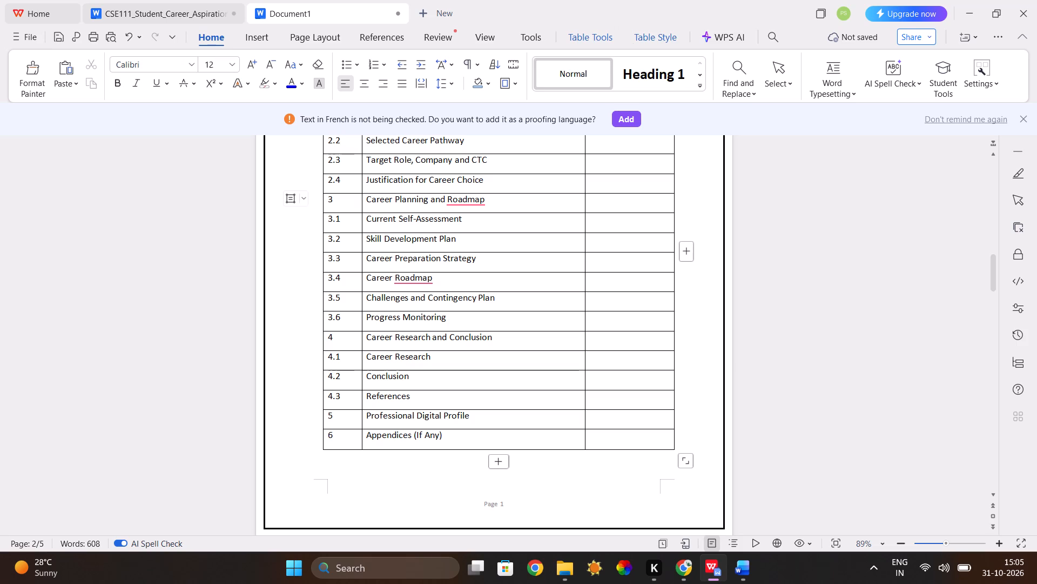
pyautogui.click(363, 204)
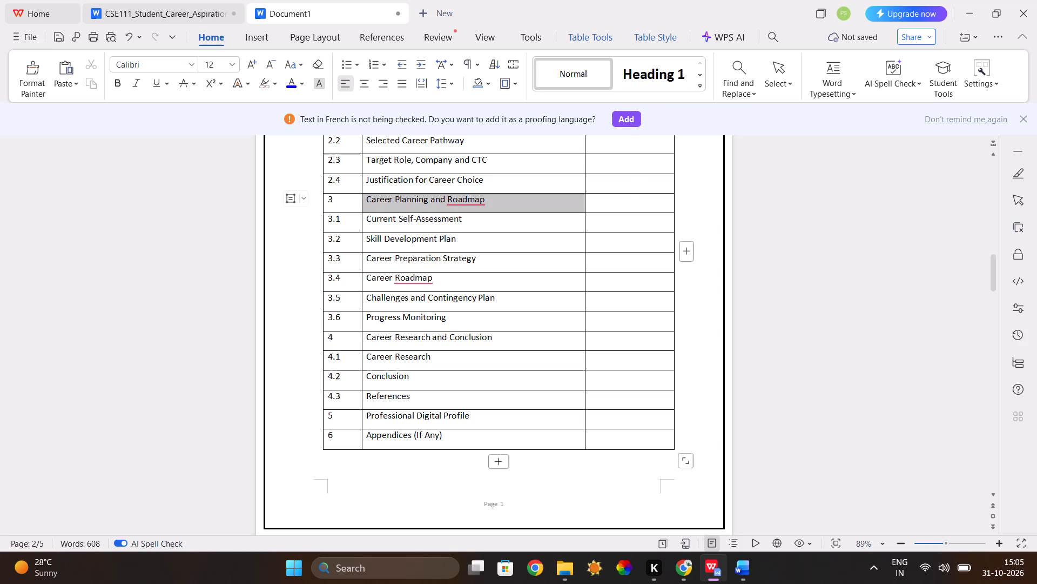
pyautogui.hotkey('ctrl', 'c')
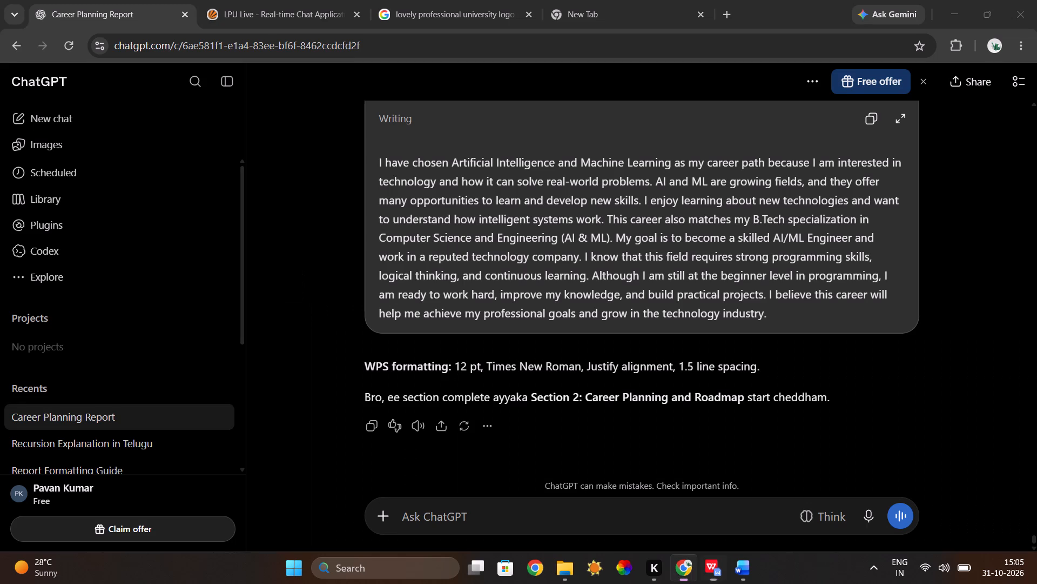
pyautogui.click(481, 515)
pyautogui.hotkey('ctrl', 'v')
pyautogui.press('Return')
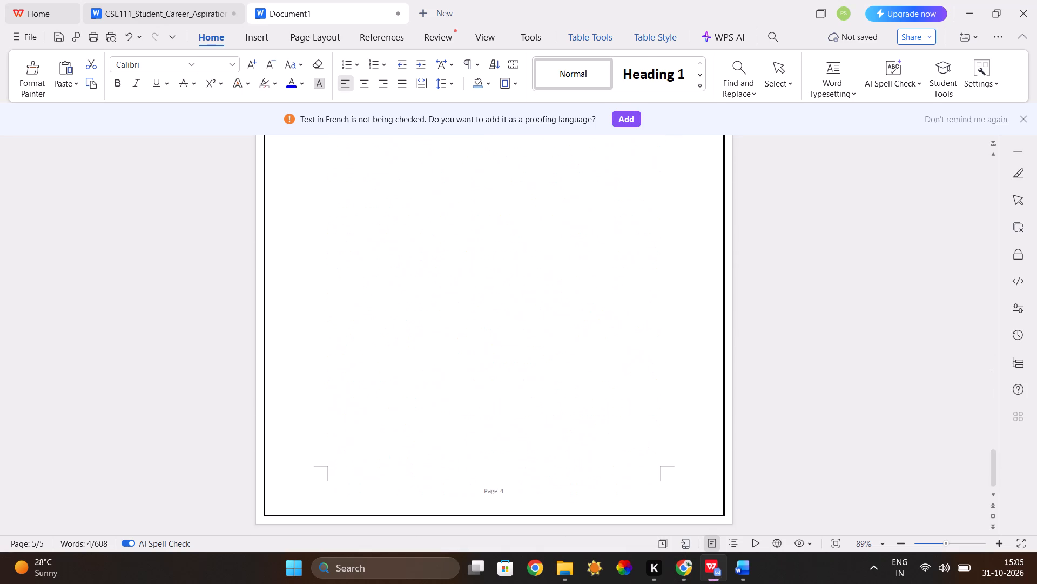
pyautogui.scroll(2, 705, 426)
pyautogui.click(604, 362)
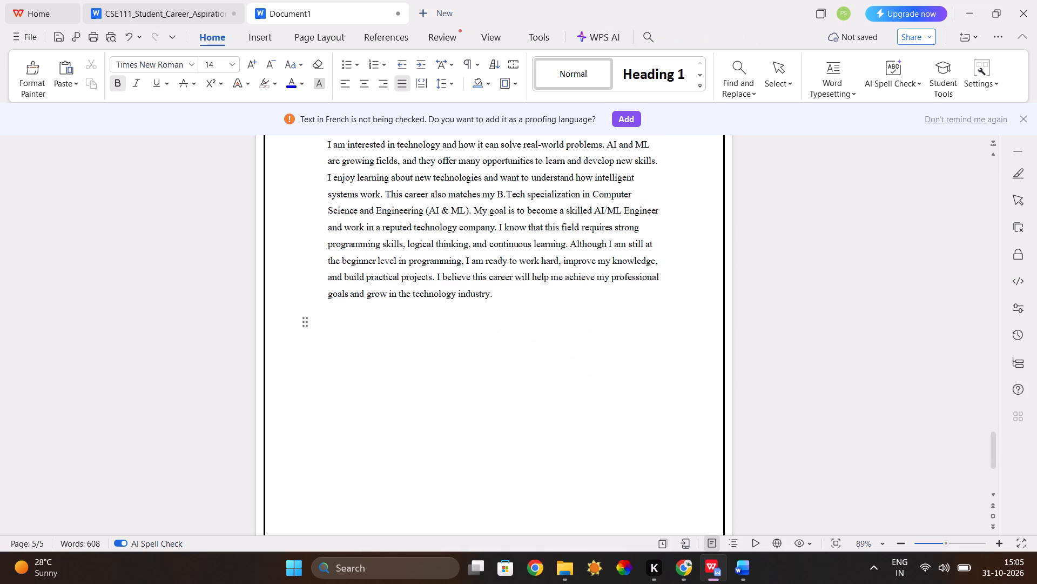
pyautogui.hotkey('ctrl', 'v')
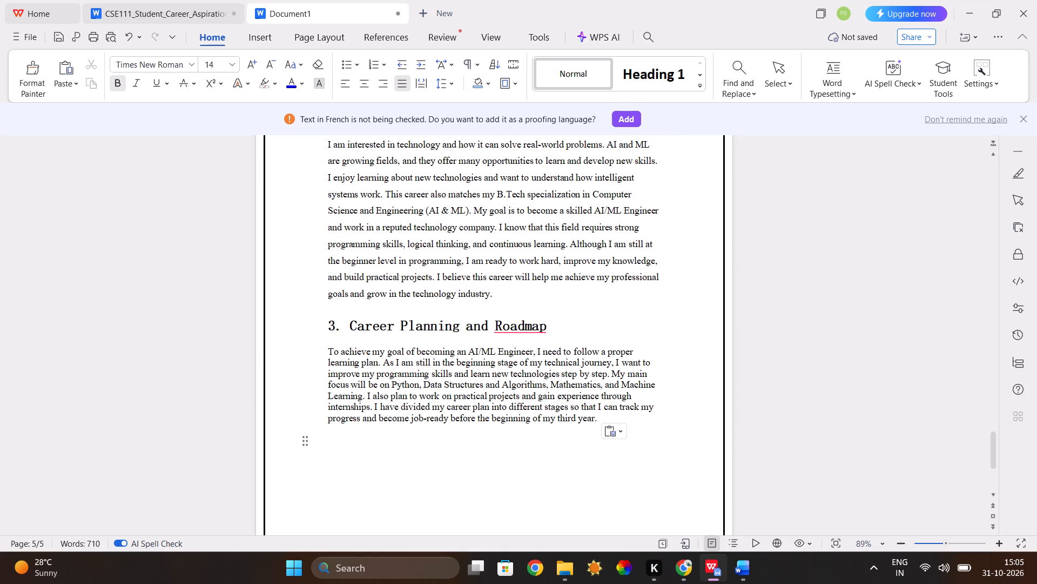
# Format the section 3 body paragraph with the same line spacing as section 2.4 and font size 12.
pyautogui.moveTo(325, 353); pyautogui.dragTo(564, 473)
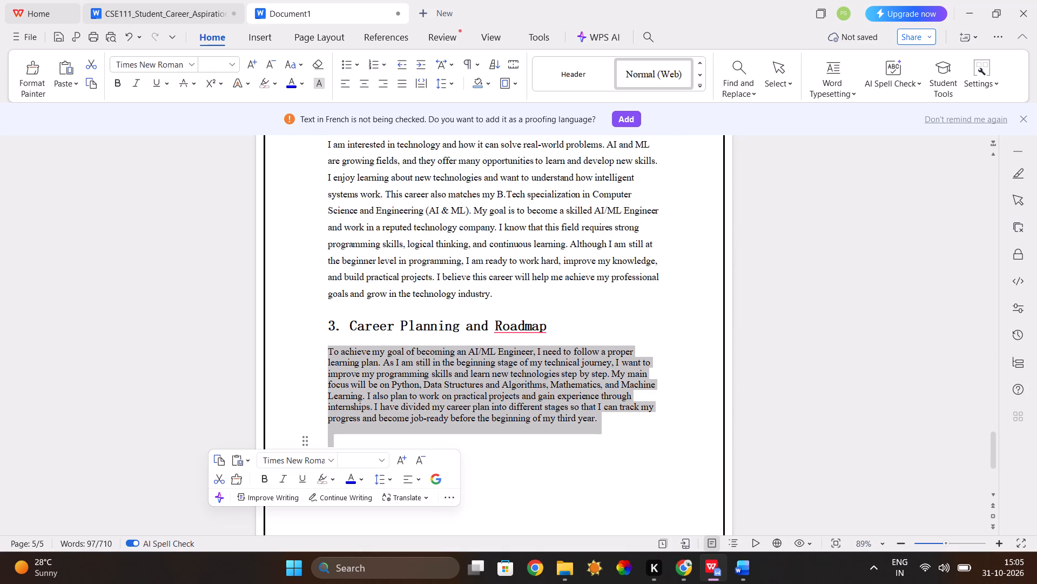
pyautogui.click(383, 477)
pyautogui.click(405, 354)
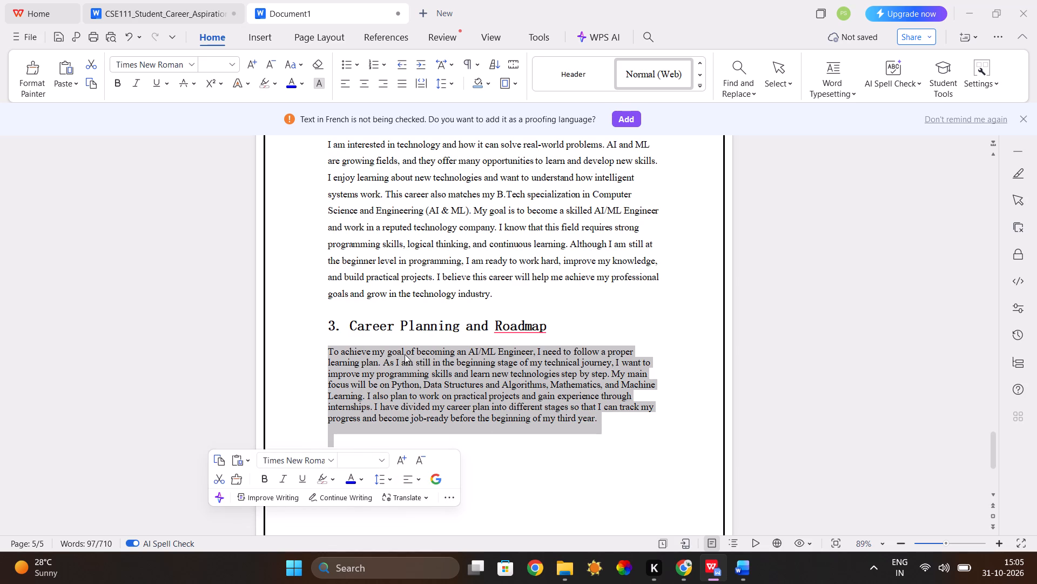
pyautogui.click(383, 482)
pyautogui.click(395, 356)
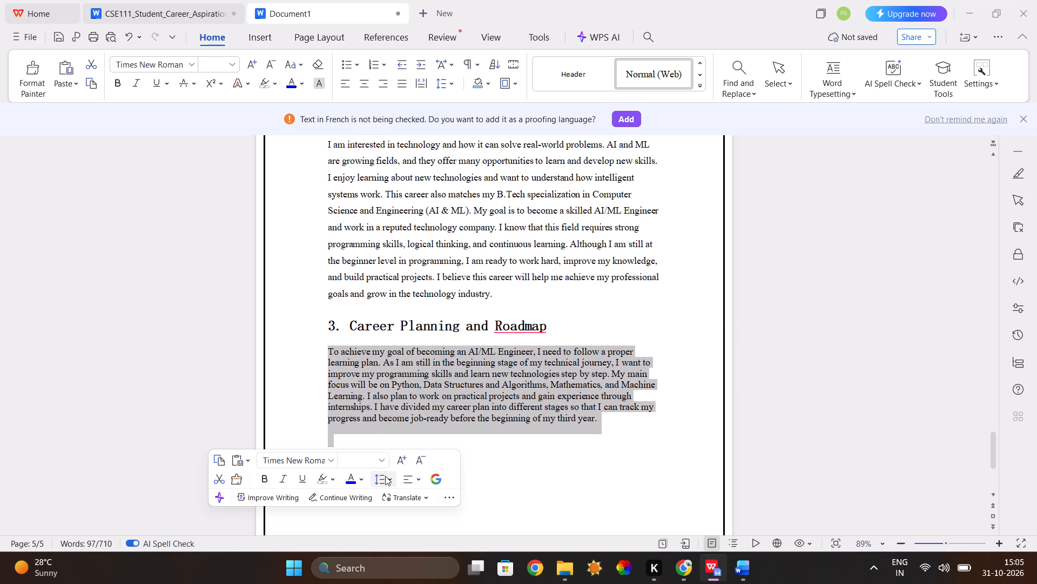
pyautogui.click(385, 476)
pyautogui.click(407, 355)
pyautogui.click(380, 462)
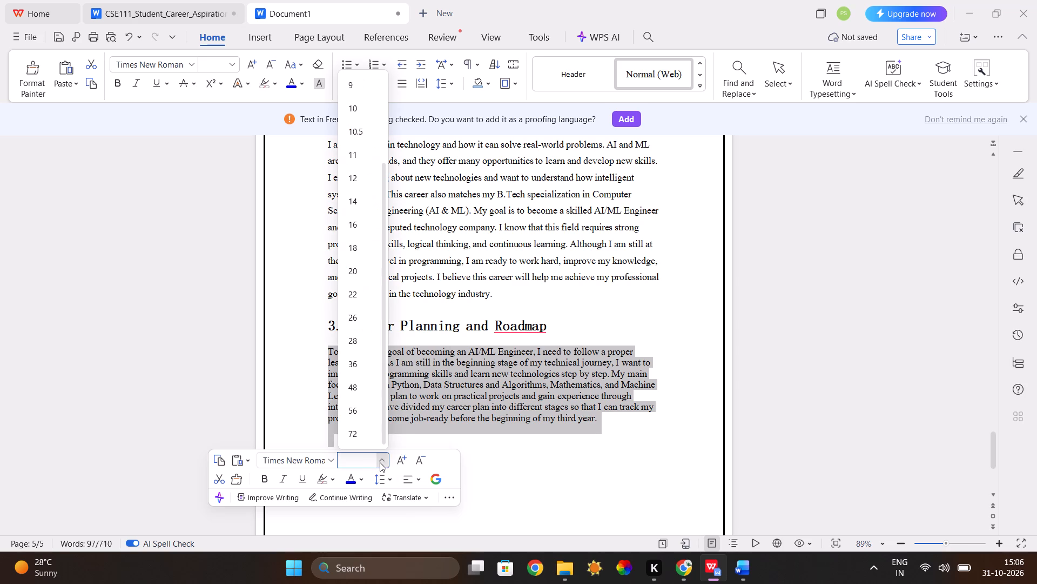
pyautogui.click(371, 183)
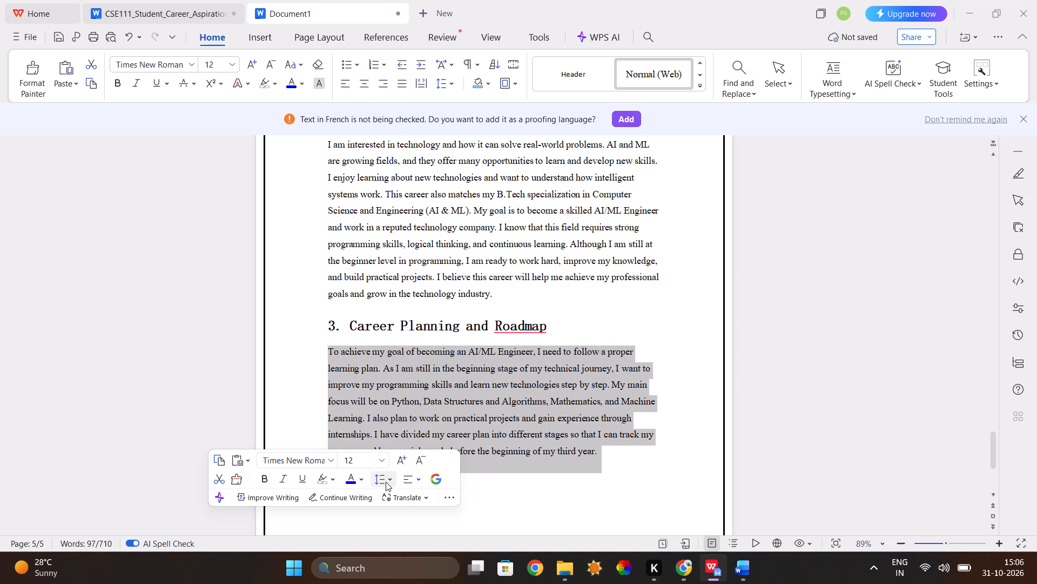
# Set the font of the "3. Career Planning and Roadmap" heading to Times New Roman.
pyautogui.moveTo(326, 322); pyautogui.dragTo(387, 339)
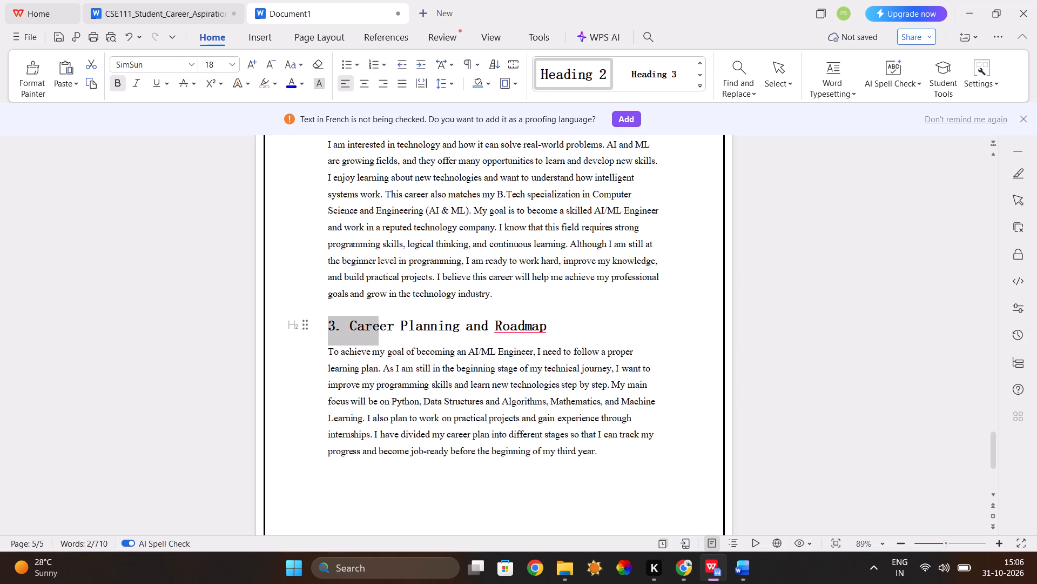
pyautogui.moveTo(387, 339); pyautogui.dragTo(553, 327)
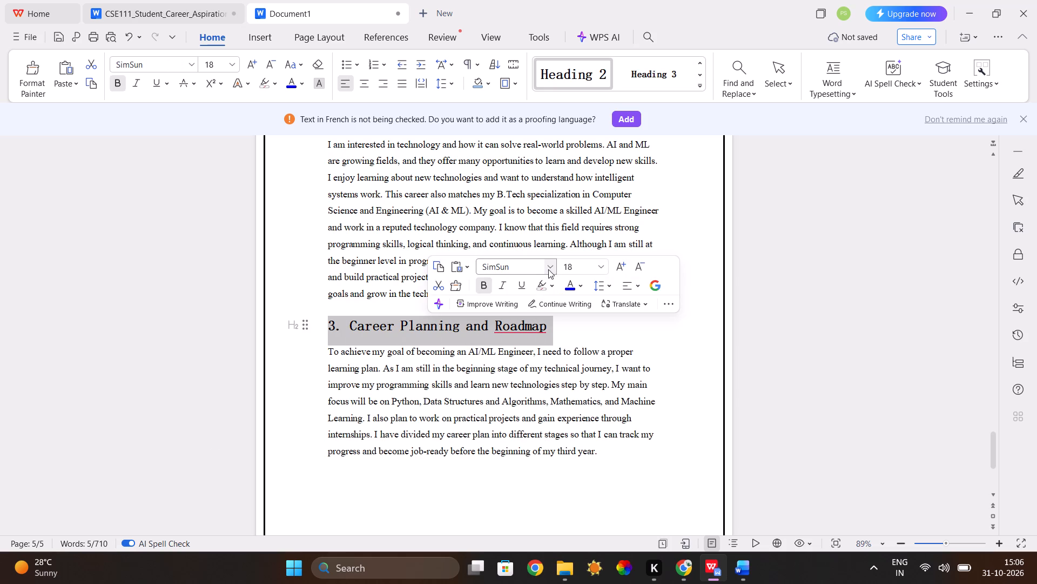
pyautogui.click(549, 268)
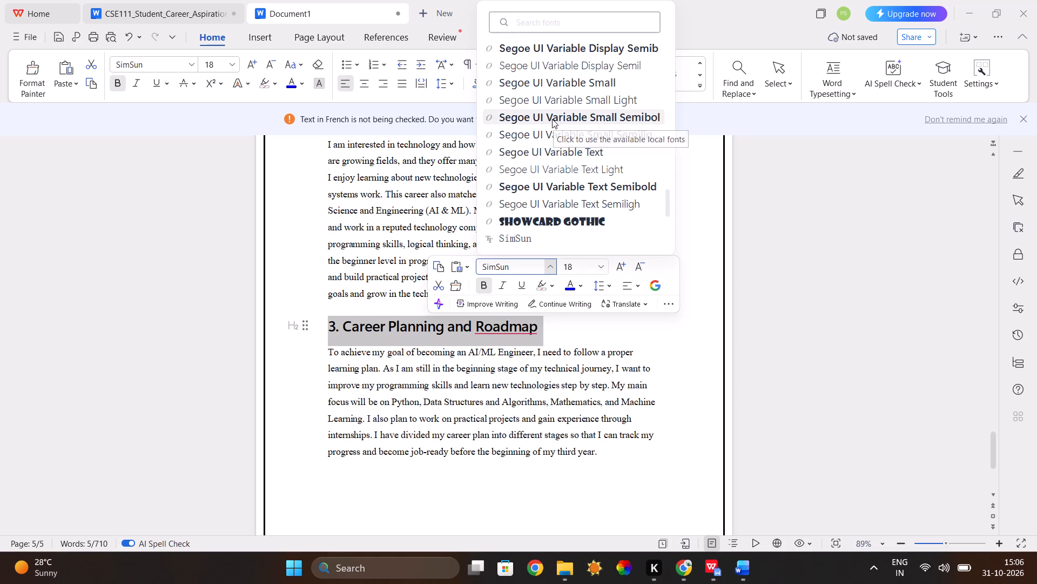
pyautogui.scroll(-3, 550, 194)
pyautogui.scroll(4, 550, 194)
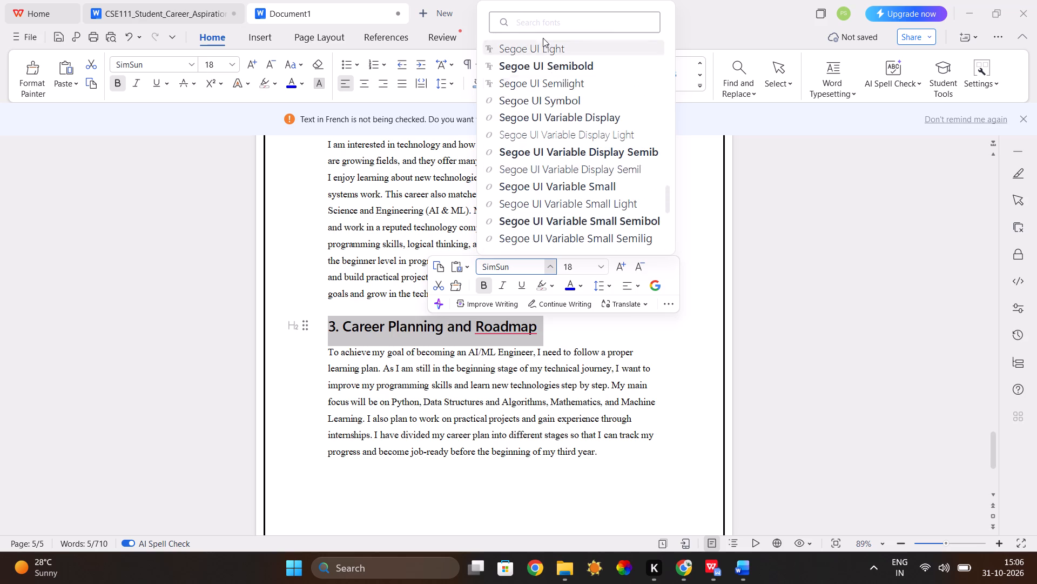
pyautogui.scroll(16, 561, 128)
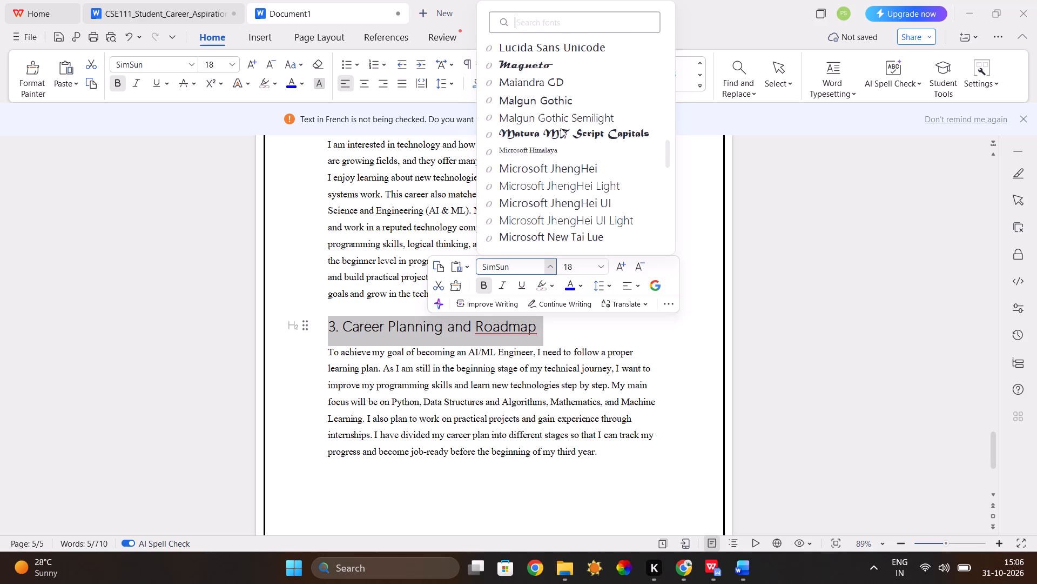
pyautogui.scroll(20, 561, 128)
pyautogui.scroll(13, 561, 128)
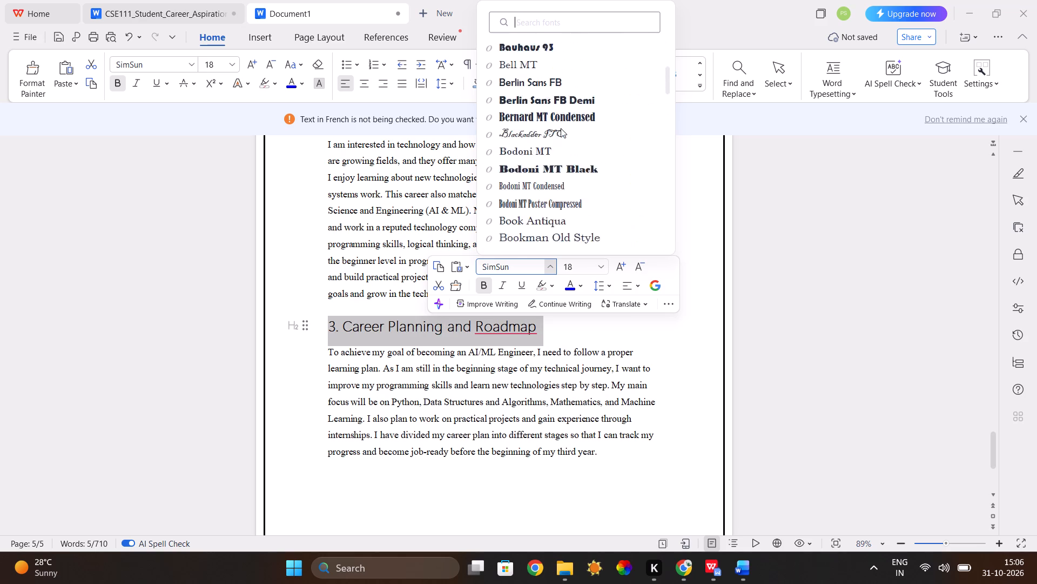
pyautogui.scroll(12, 561, 128)
pyautogui.click(561, 61)
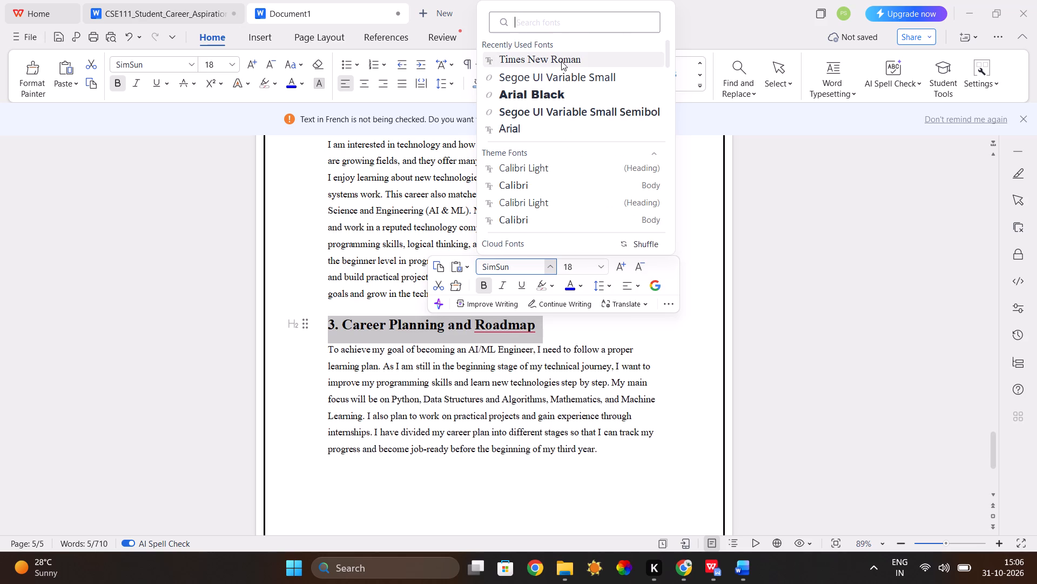
# Add a space and a colon at the end of the section 3 heading.
pyautogui.click(547, 318)
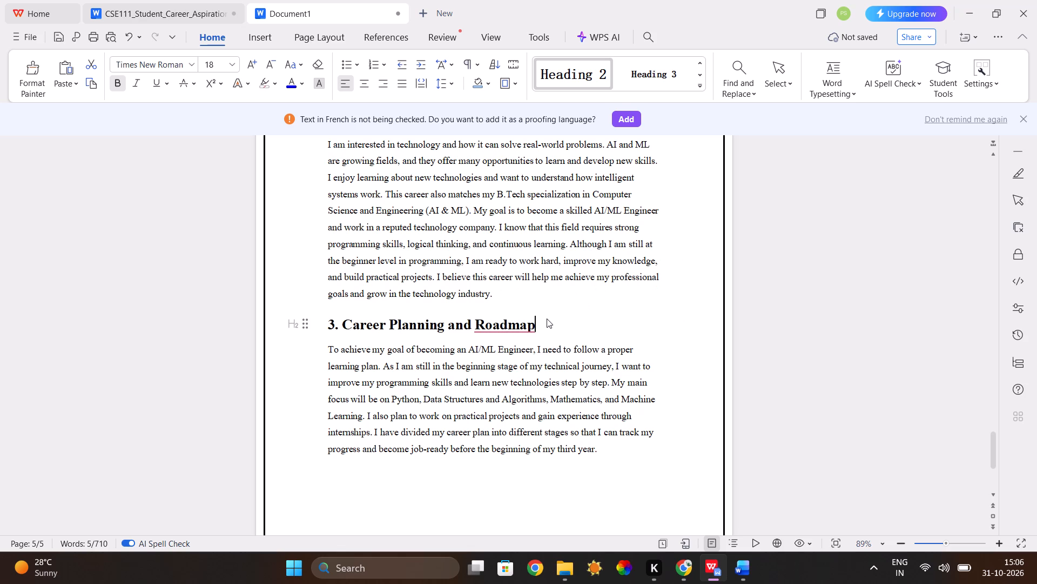
pyautogui.press('space')
pyautogui.write(':')
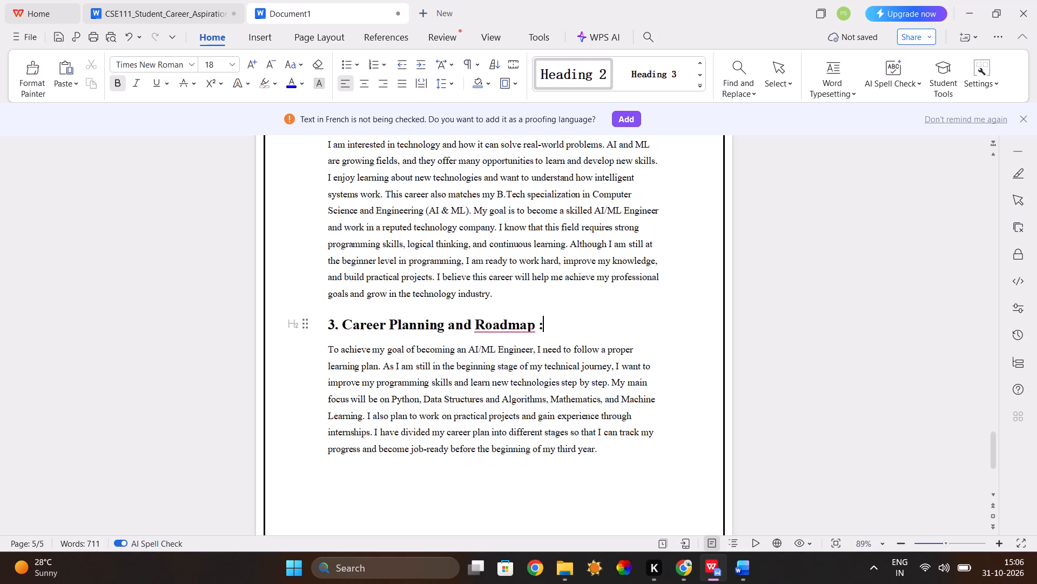
# Change "Roadmap" to "Road-map" in the section 3 heading.
pyautogui.click(522, 330)
pyautogui.press('BackSpace')
pyautogui.hotkey('shift', 'm')
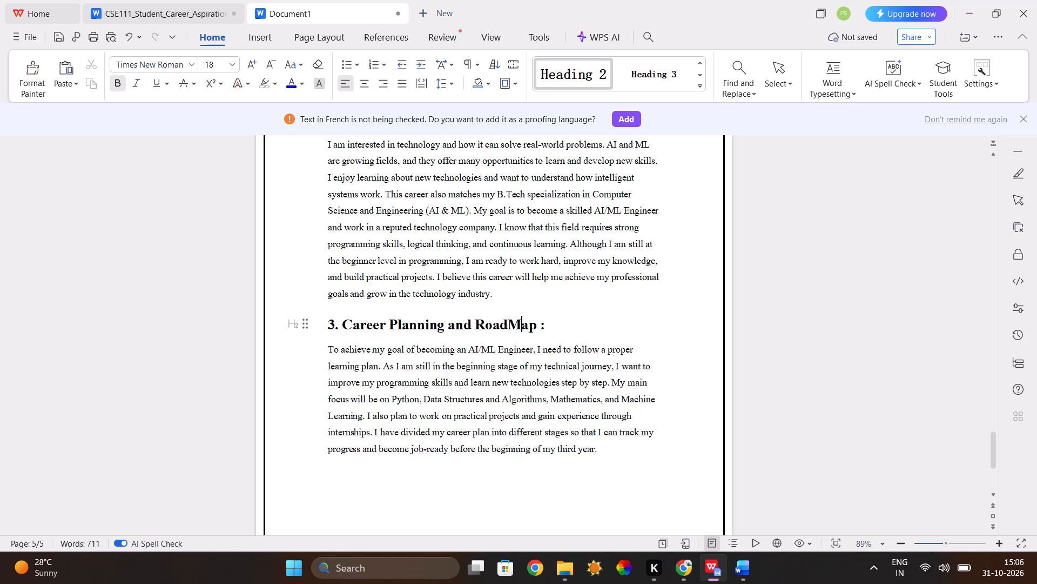
pyautogui.press('BackSpace')
pyautogui.write('-m')
pyautogui.click(549, 331)
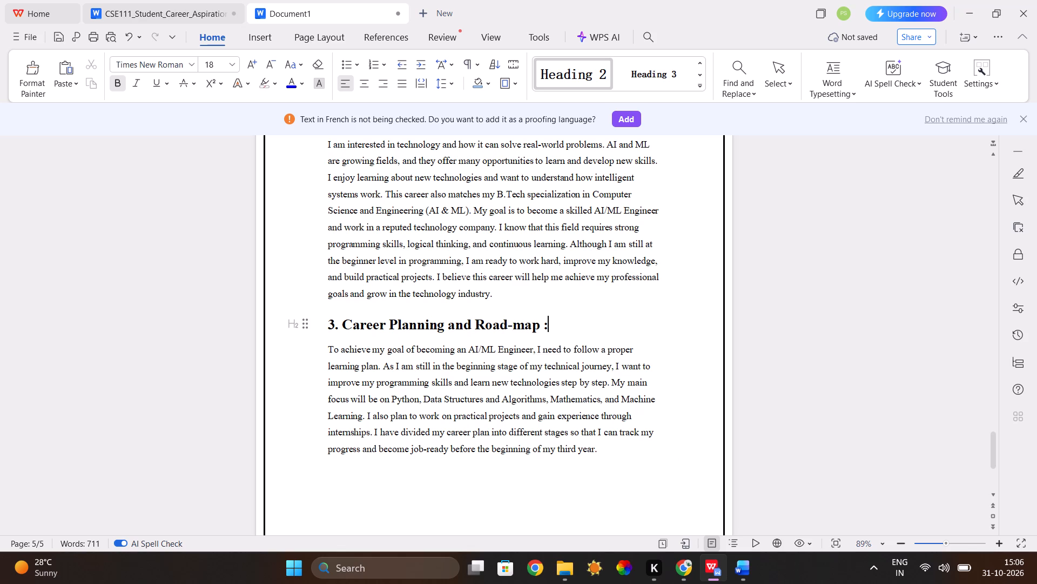
# Look back through sections 2.1 to 2.3 and check the section 3 entries in the table of contents.
pyautogui.scroll(6, 549, 331)
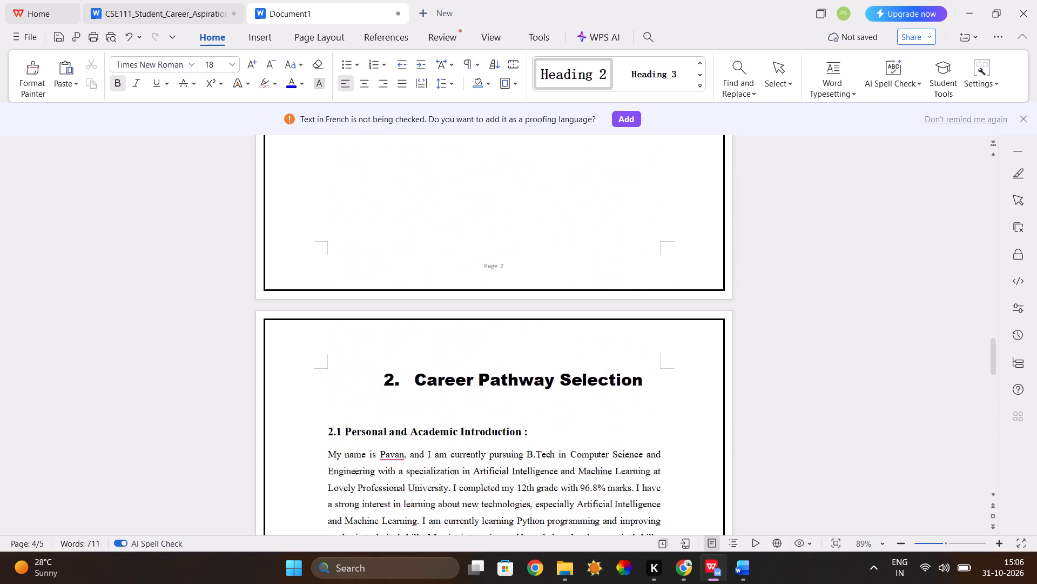
pyautogui.scroll(-1, 549, 331)
pyautogui.scroll(3, 549, 331)
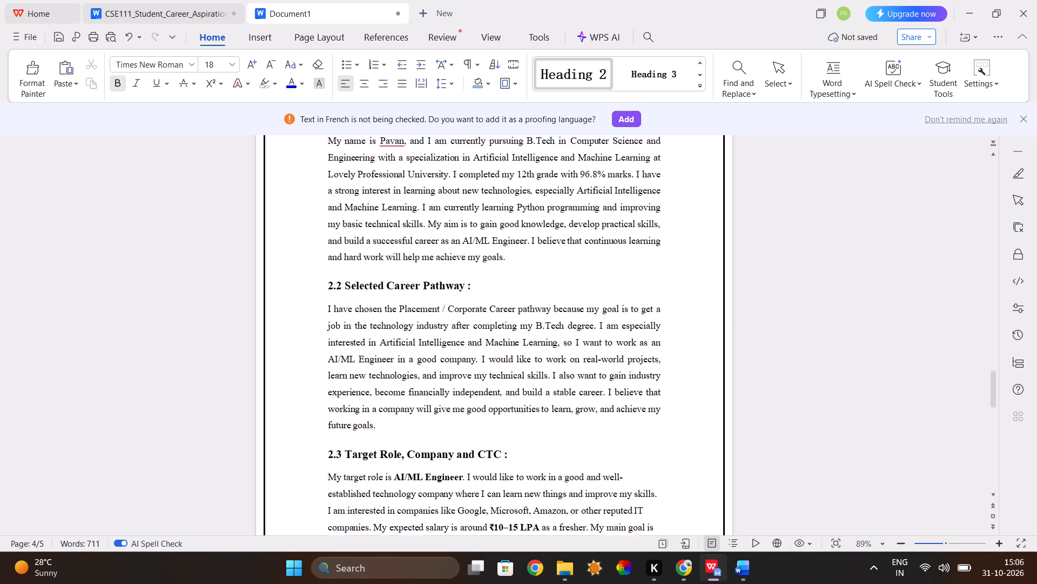
pyautogui.scroll(1, 549, 331)
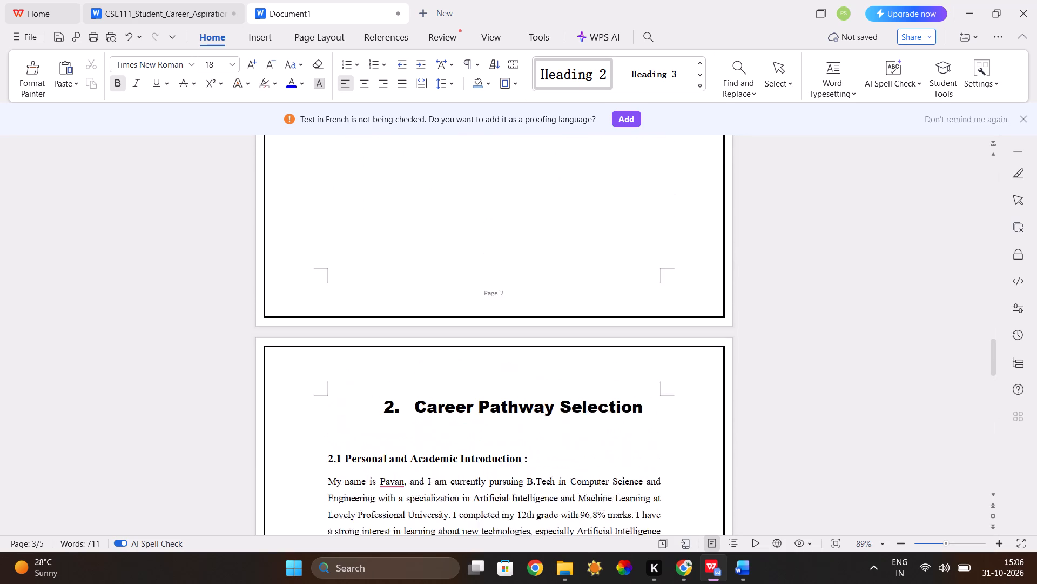
pyautogui.scroll(3, 549, 331)
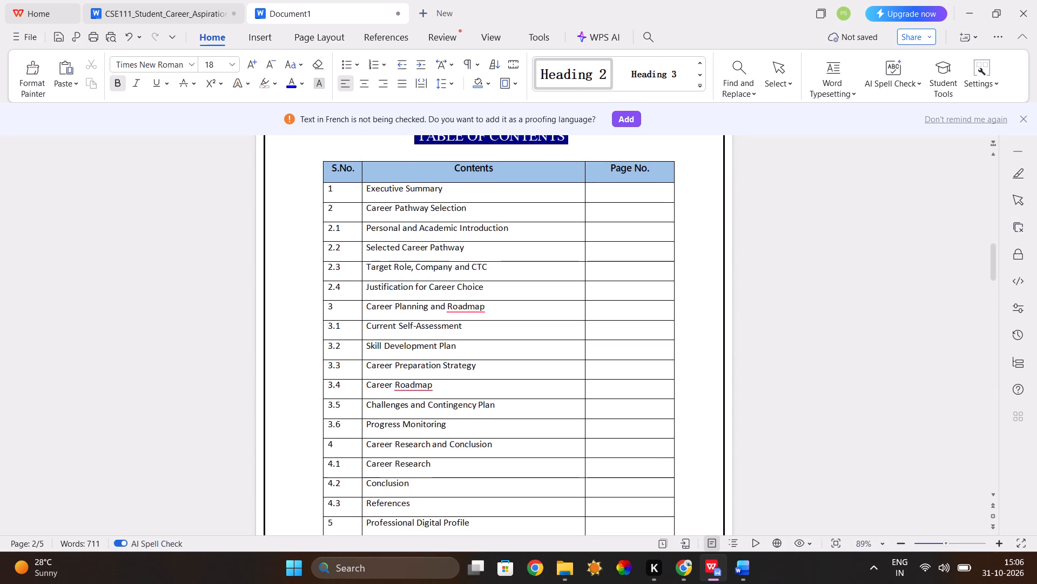
# Change "Roadmap" to "Road-map" in entries 3 and 3.4 of the table of contents.
pyautogui.click(467, 334)
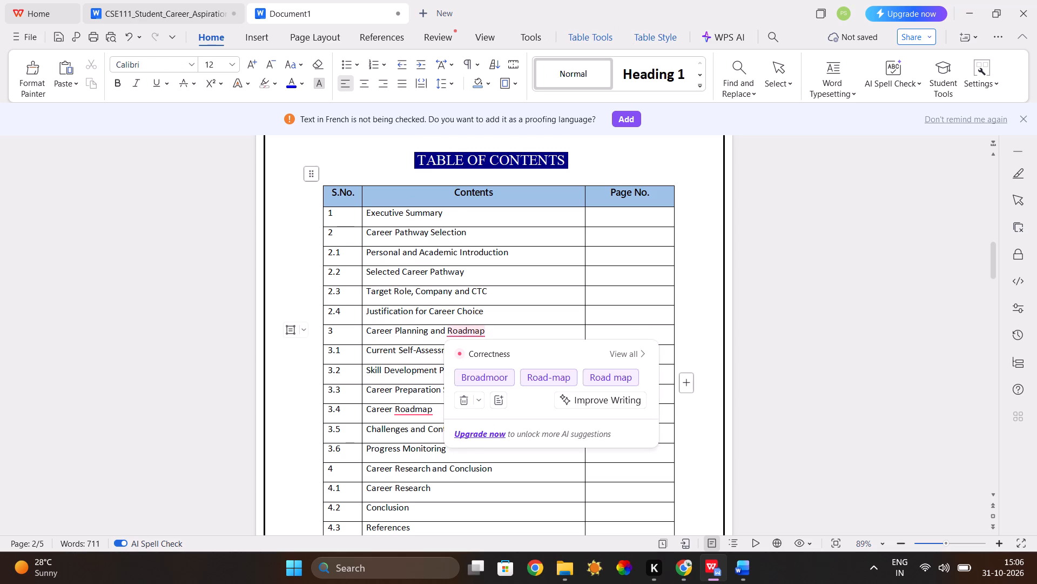
pyautogui.press('-')
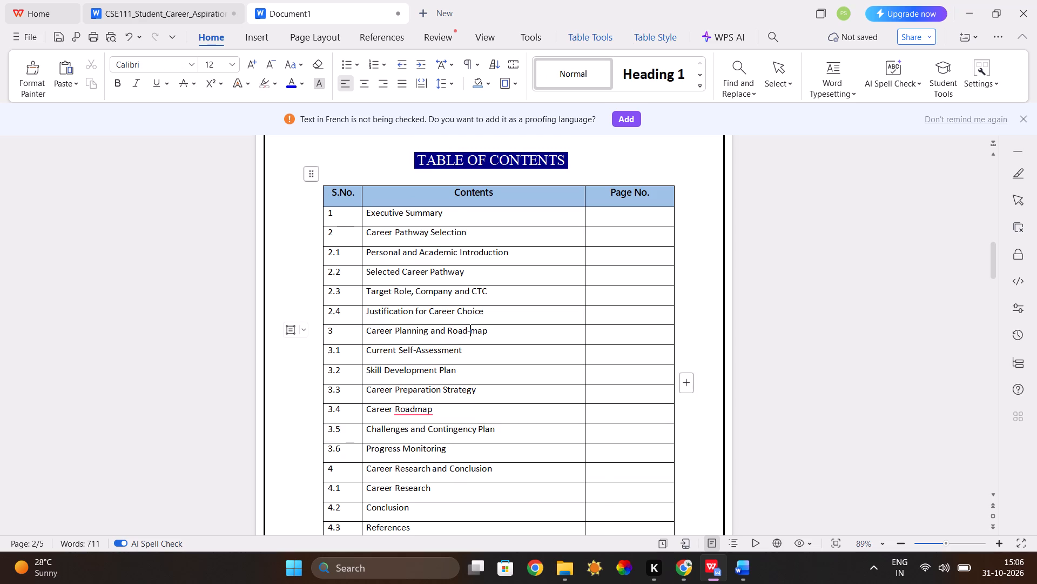
pyautogui.click(414, 408)
pyautogui.press('-')
# Look over section 2.4 and the section 3 introduction through to its last sentence.
pyautogui.scroll(-12, 508, 425)
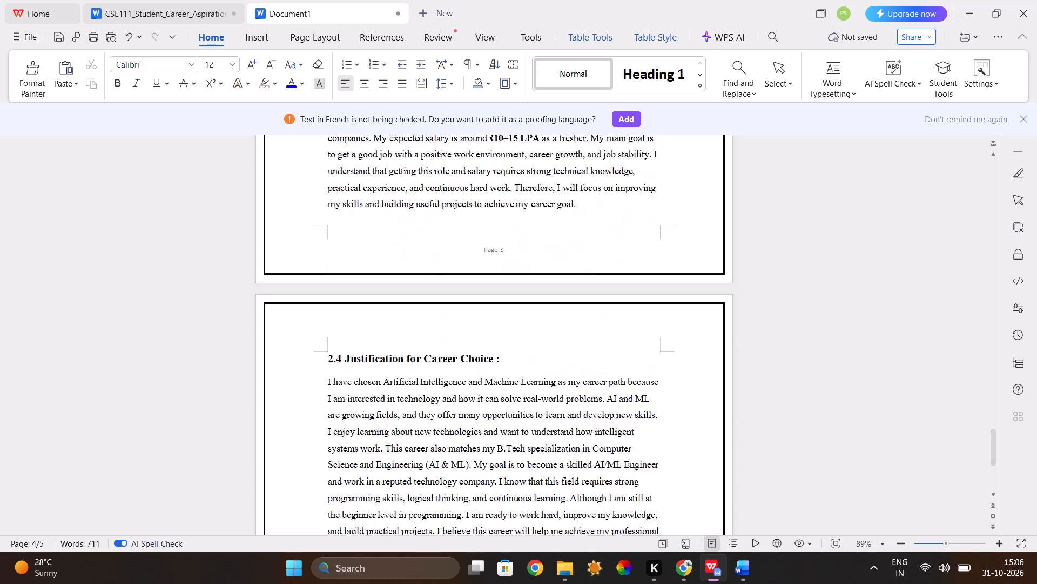
pyautogui.scroll(1, 508, 425)
pyautogui.scroll(-1, 508, 425)
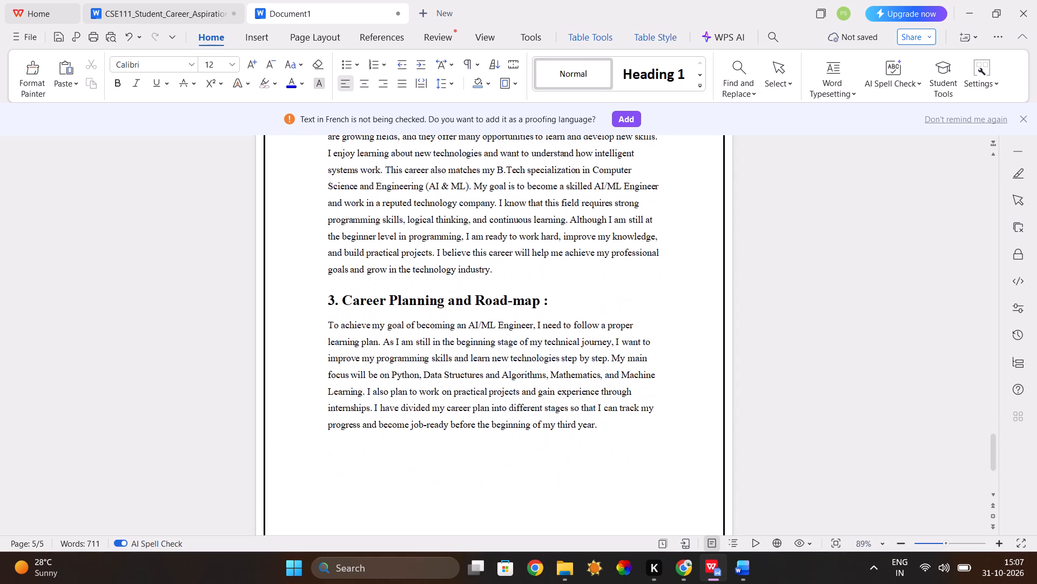
pyautogui.scroll(-1, 508, 425)
pyautogui.click(598, 423)
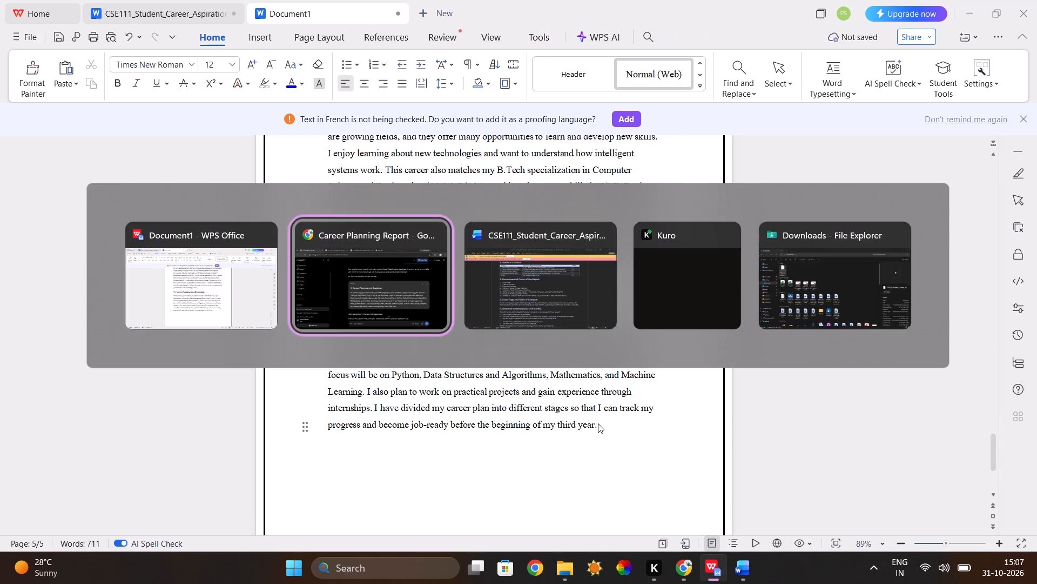
pyautogui.scroll(9, 598, 423)
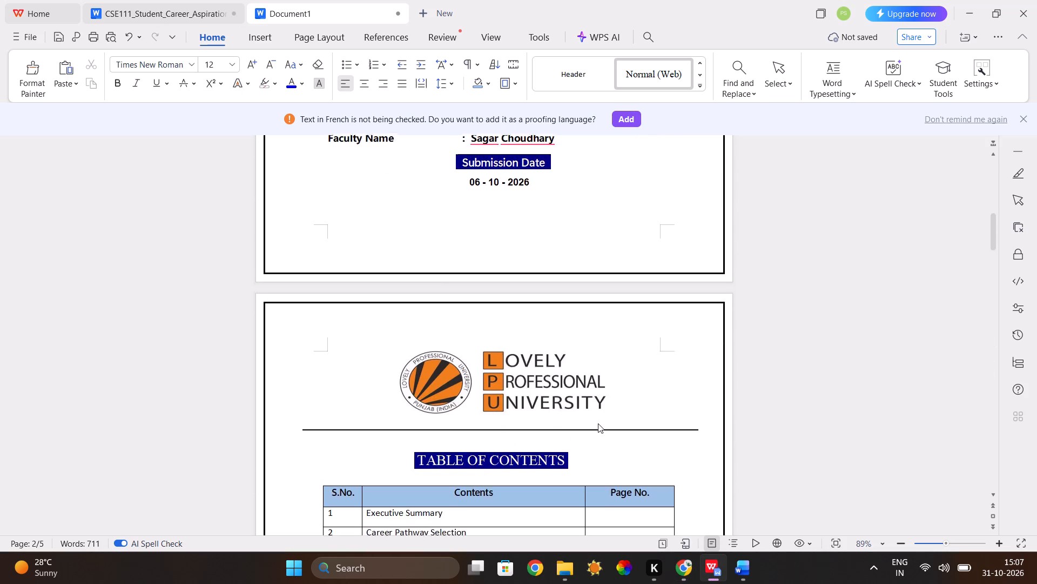
pyautogui.scroll(-4, 598, 423)
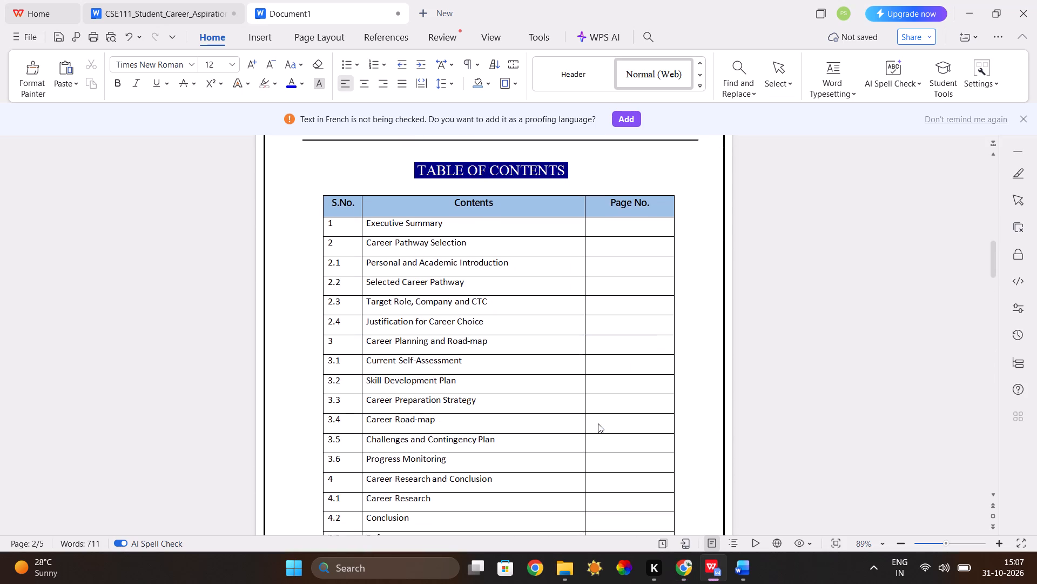
pyautogui.scroll(-3, 598, 423)
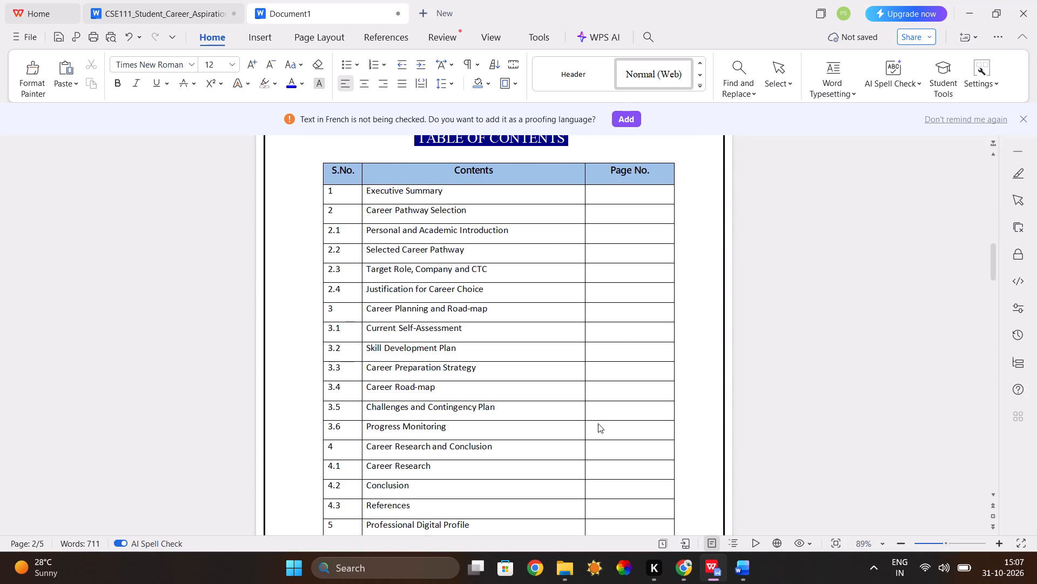
pyautogui.scroll(-2, 598, 423)
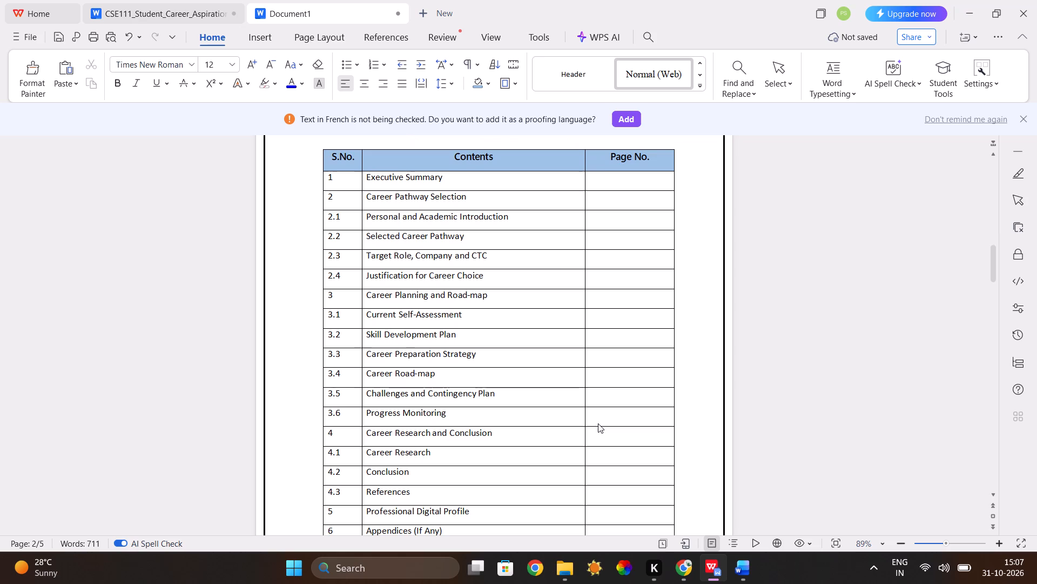
pyautogui.scroll(-2, 598, 423)
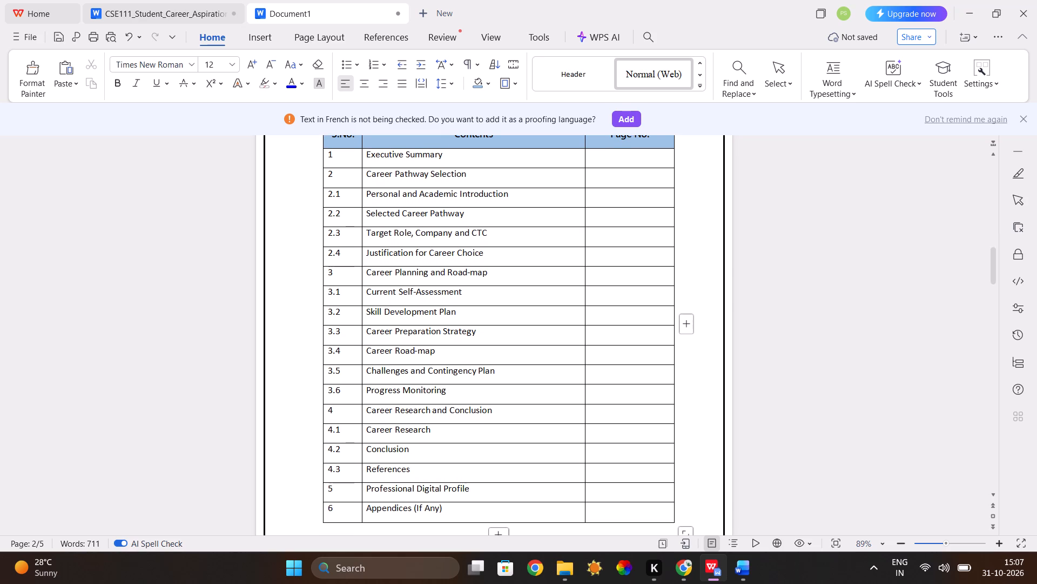
pyautogui.click(368, 292)
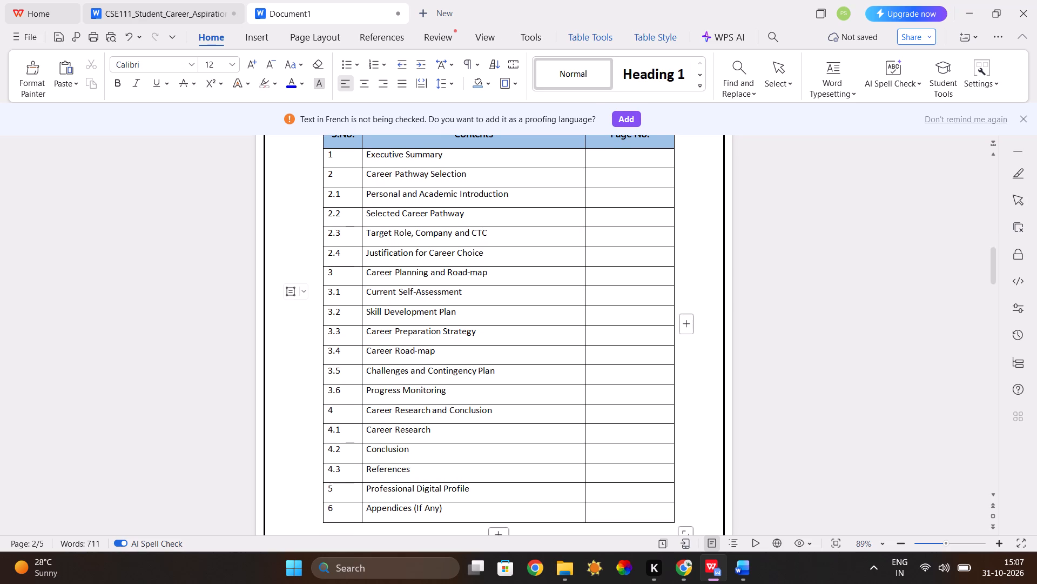
pyautogui.click(363, 298)
pyautogui.hotkey('ctrl', 'c')
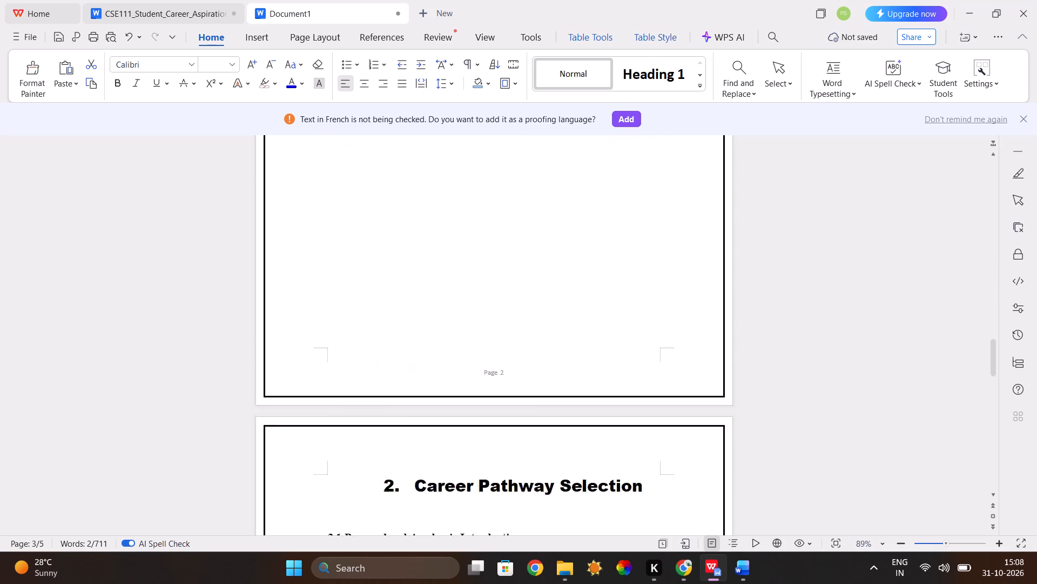
pyautogui.scroll(-6, 627, 403)
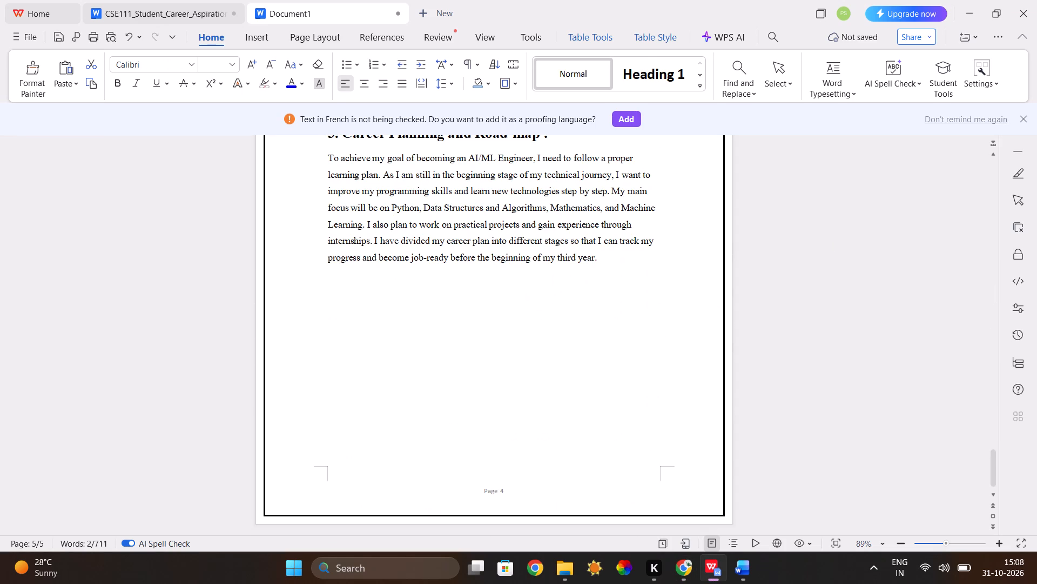
pyautogui.click(367, 324)
pyautogui.hotkey('ctrl', 'v')
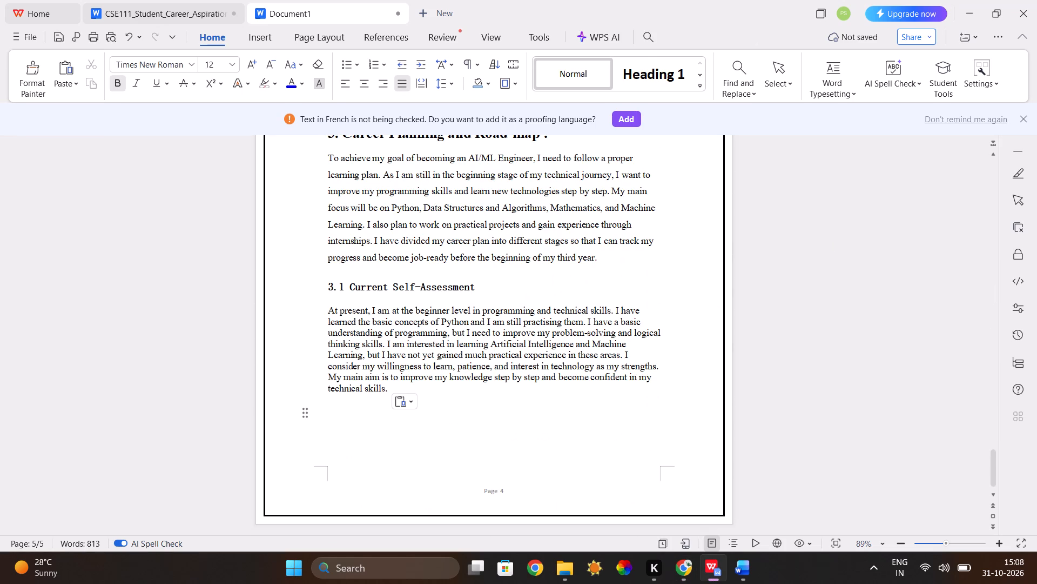
# Increase the line spacing of the 3.1 body paragraph to match the section 3 introduction.
pyautogui.doubleClick(329, 303)
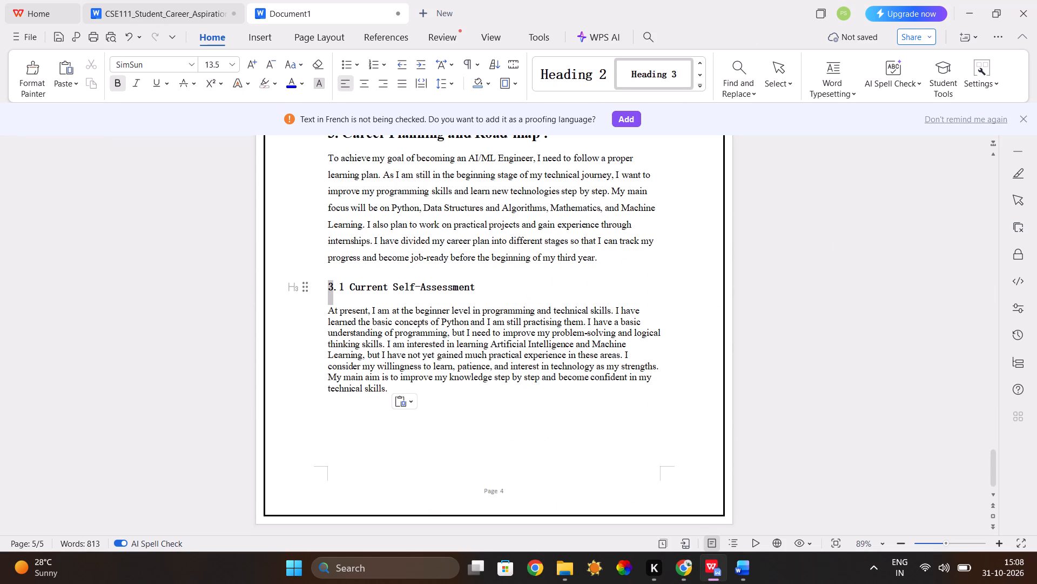
pyautogui.click(328, 307)
pyautogui.moveTo(328, 307); pyautogui.dragTo(395, 387)
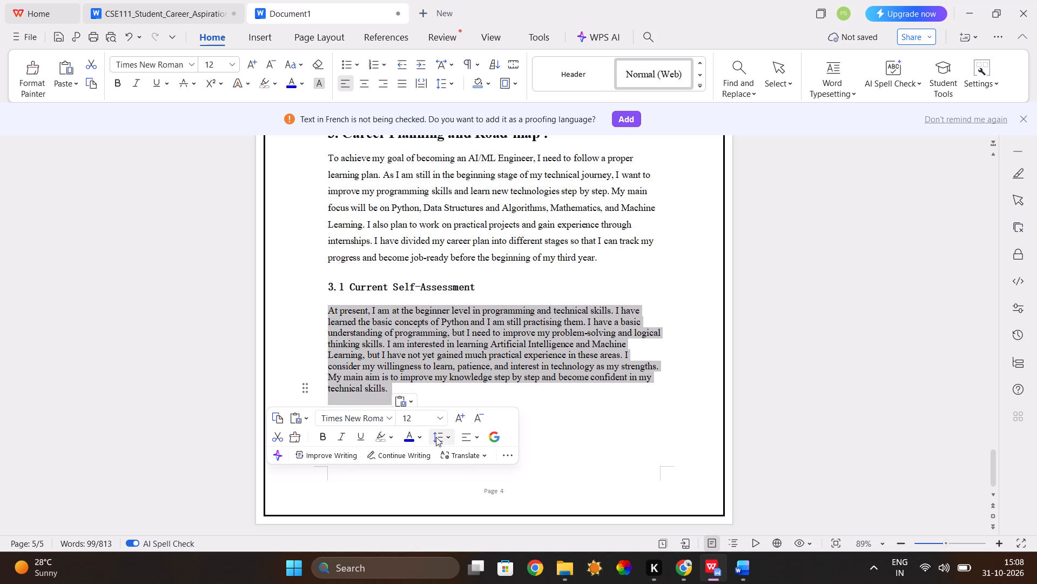
pyautogui.click(436, 437)
pyautogui.click(463, 314)
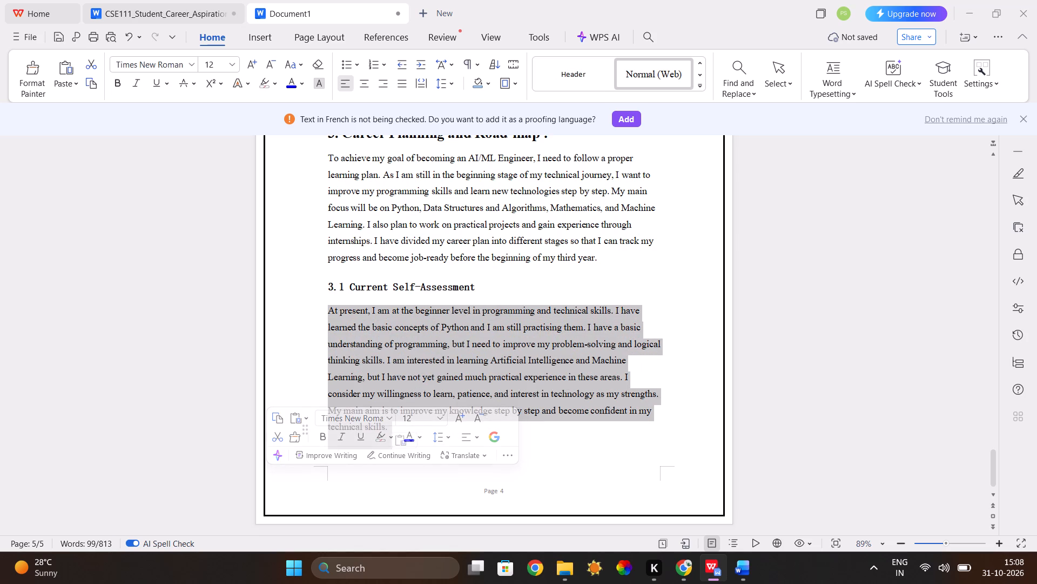
# Format the "3.1 Current Self-Assessment" heading in Times New Roman at size 14.
pyautogui.moveTo(328, 288); pyautogui.dragTo(475, 300)
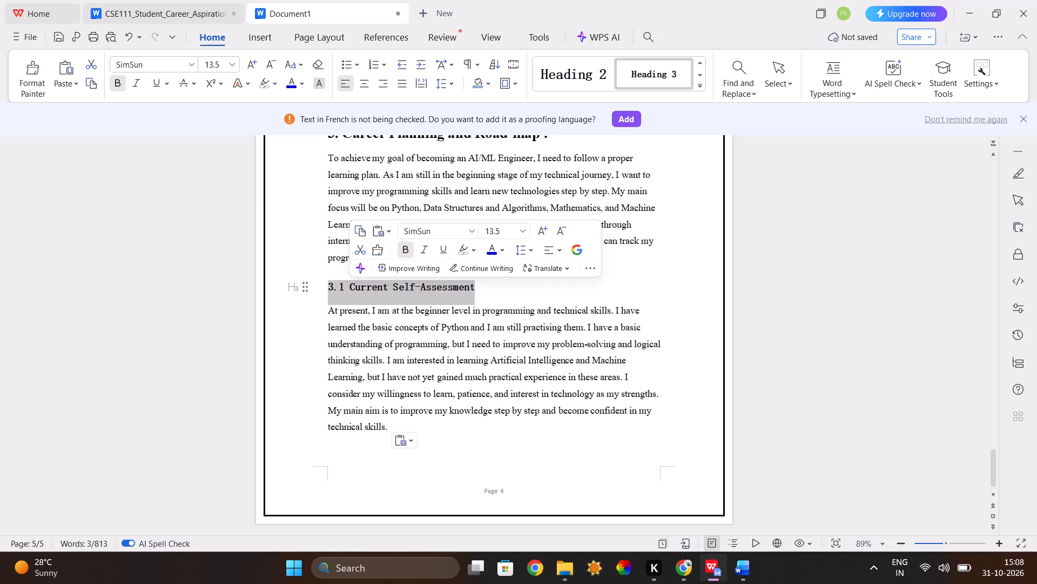
pyautogui.click(476, 231)
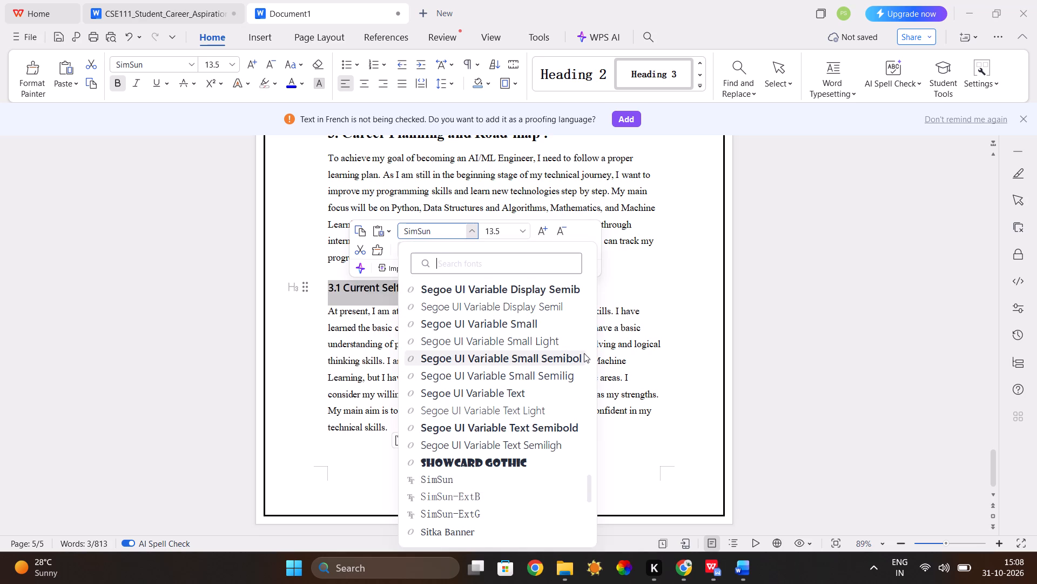
pyautogui.moveTo(589, 481); pyautogui.dragTo(589, 478)
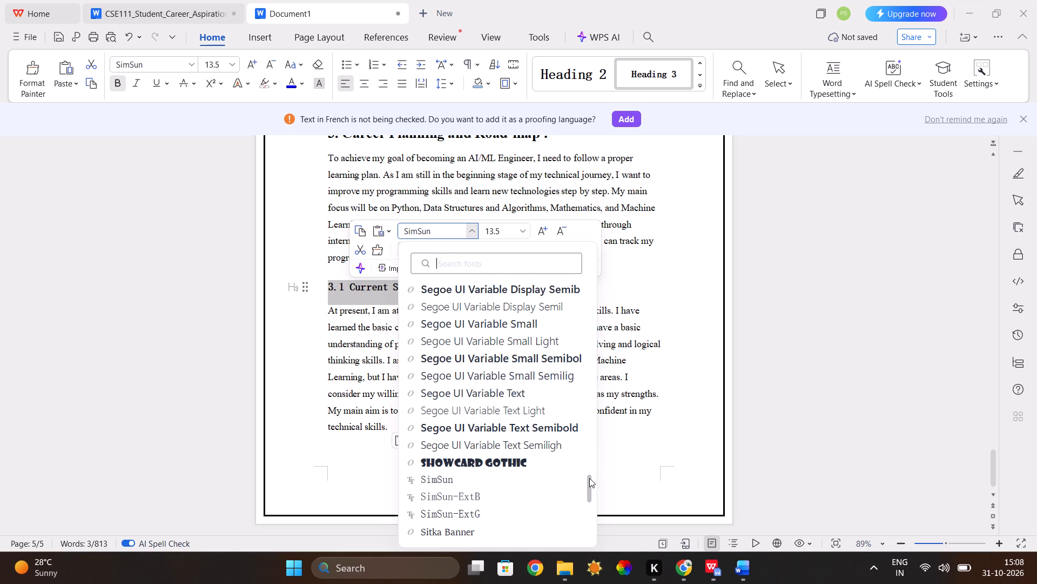
pyautogui.moveTo(589, 478); pyautogui.dragTo(593, 150)
pyautogui.click(484, 293)
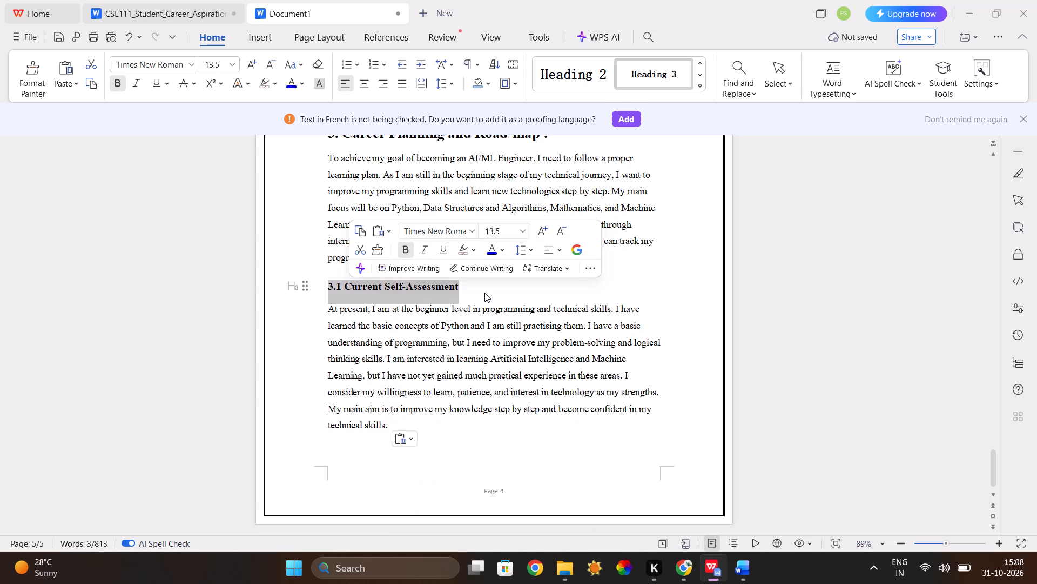
pyautogui.click(521, 233)
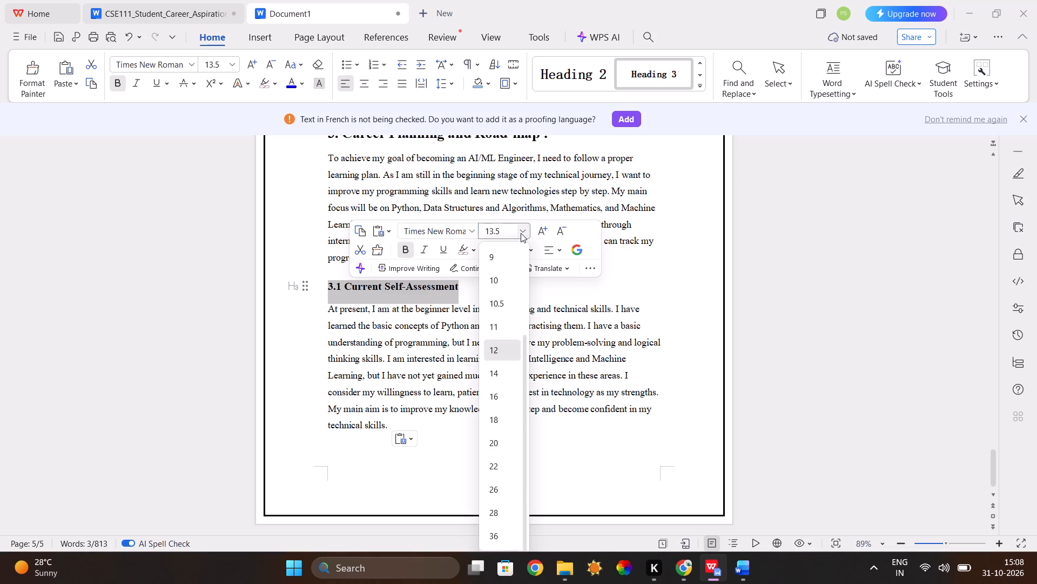
pyautogui.click(497, 371)
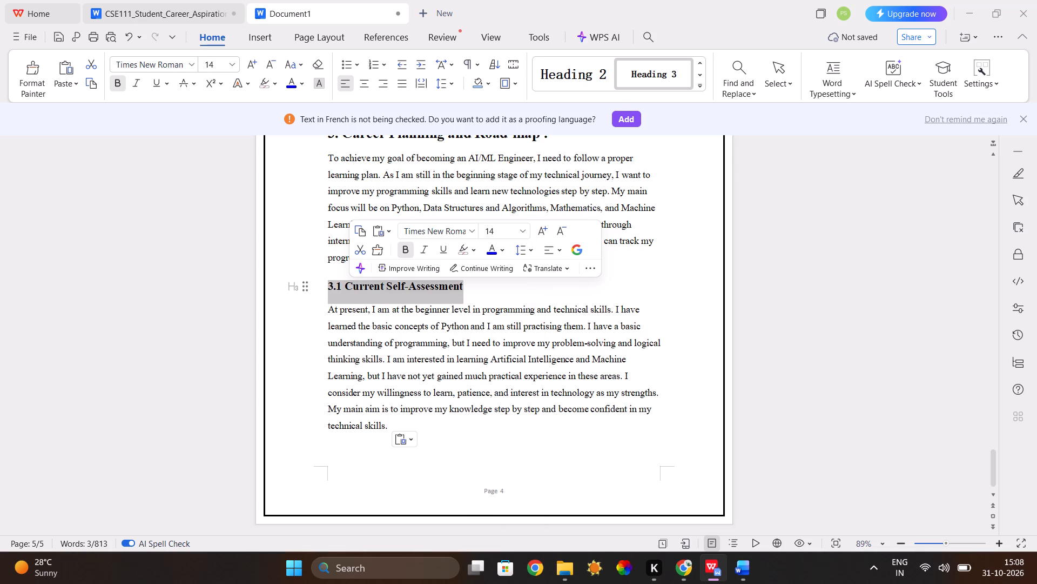
# Add a space and a colon at the end of the 3.1 heading.
pyautogui.click(482, 288)
pyautogui.press('space')
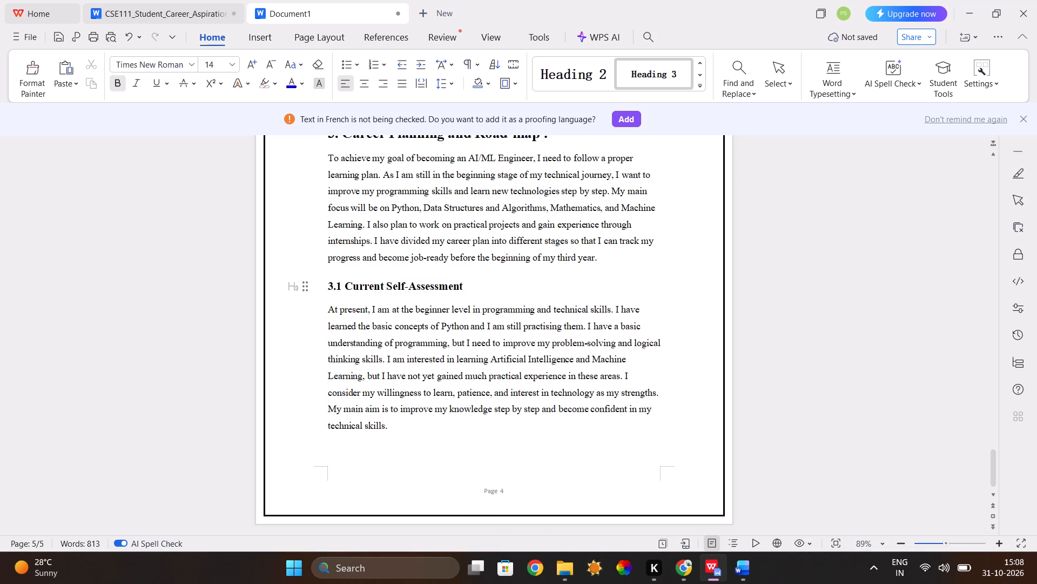
pyautogui.write(':')
# Set the font size of the "3. Career Planning and Road-map :" heading to 14.
pyautogui.scroll(1, 482, 288)
pyautogui.moveTo(339, 188); pyautogui.dragTo(392, 193)
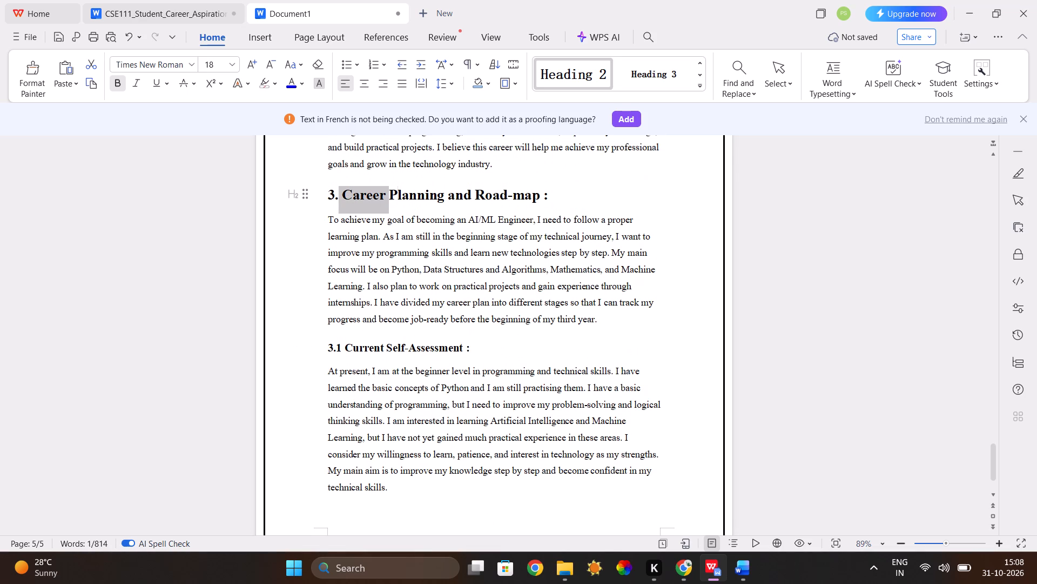
pyautogui.moveTo(392, 193); pyautogui.dragTo(408, 194)
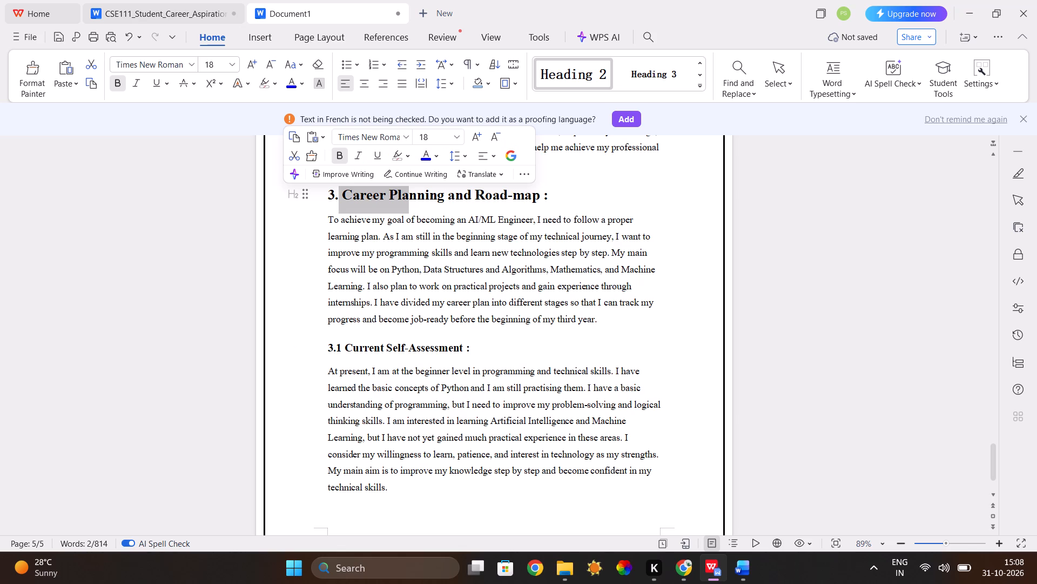
pyautogui.moveTo(326, 192); pyautogui.dragTo(565, 196)
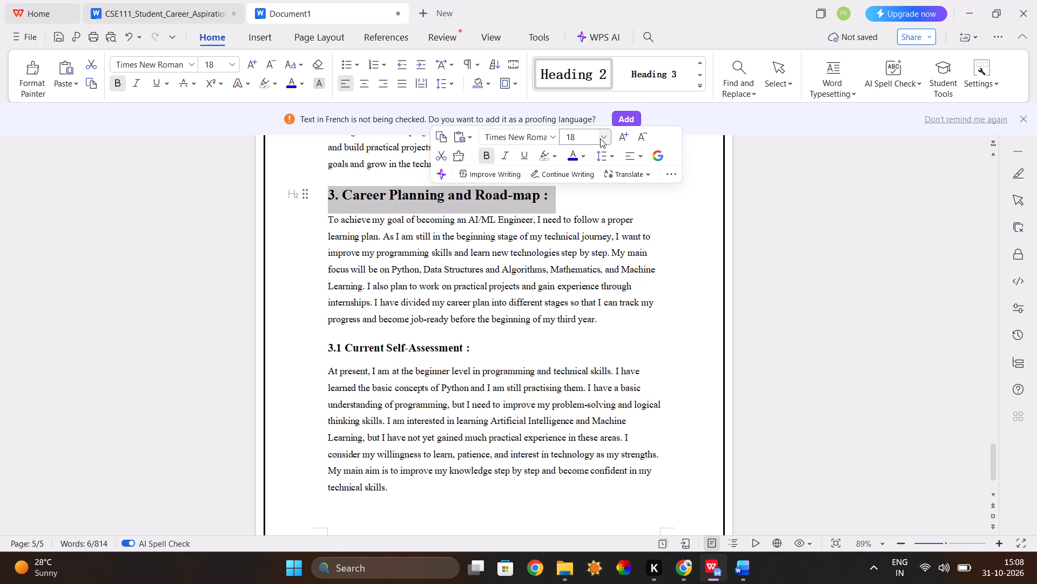
pyautogui.click(602, 138)
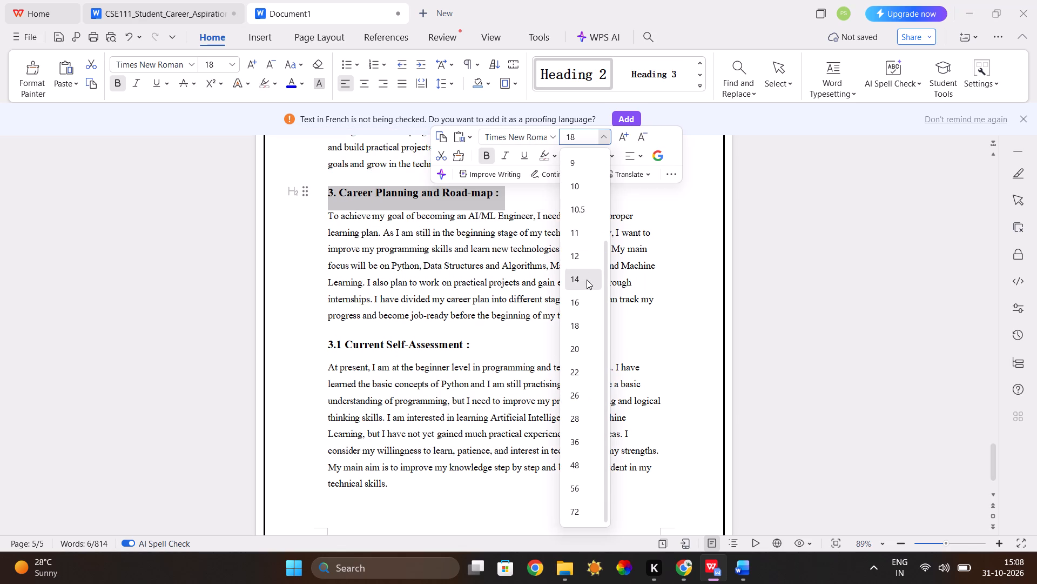
pyautogui.click(587, 280)
# Review the headings and body text of sections 2.4, 3 and 3.1 for consistent formatting.
pyautogui.scroll(3, 533, 306)
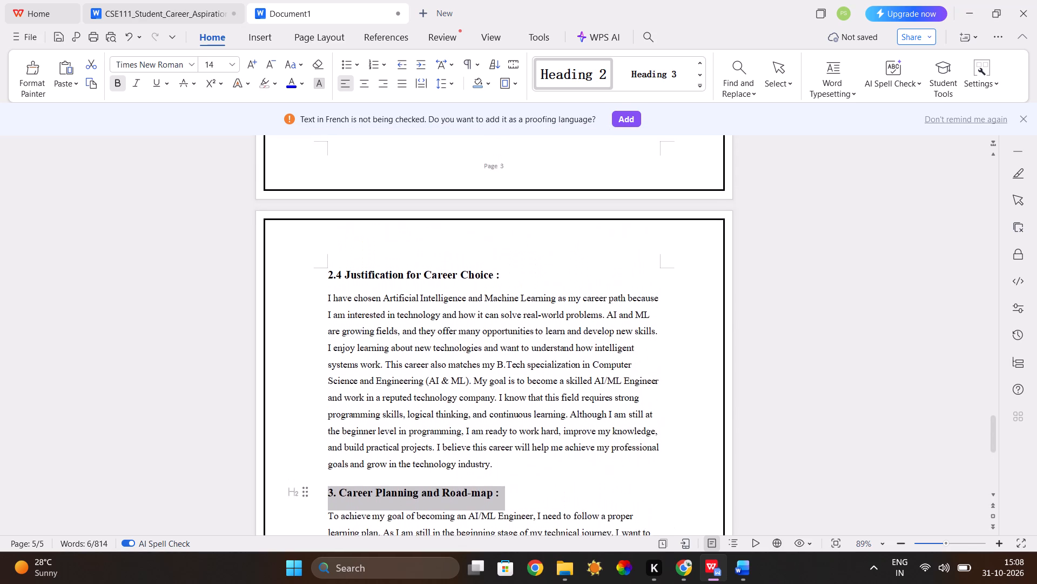
pyautogui.scroll(2, 533, 306)
pyautogui.scroll(-5, 533, 306)
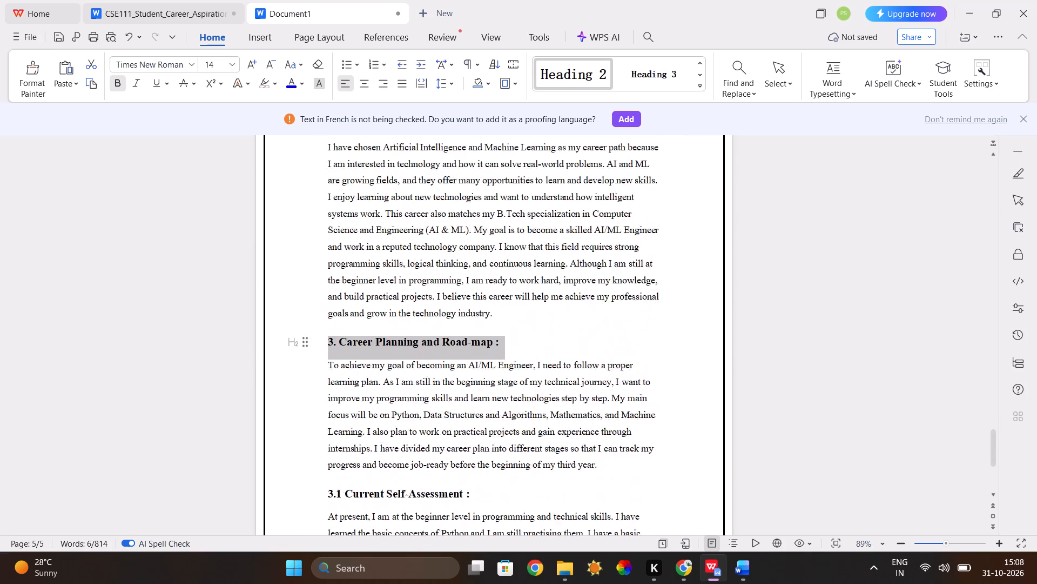
pyautogui.scroll(-1, 533, 306)
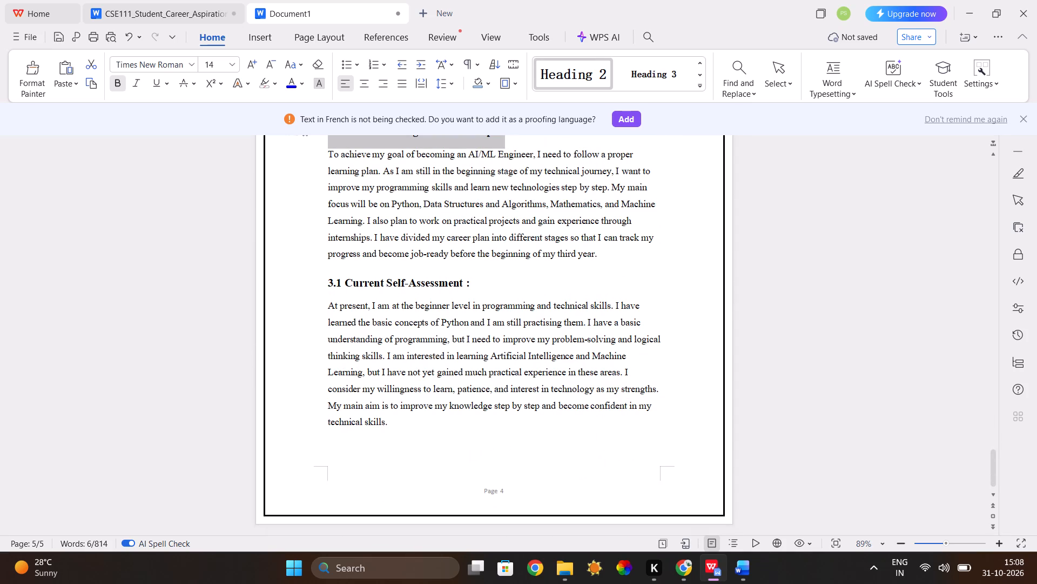
pyautogui.click(508, 322)
pyautogui.scroll(2, 508, 322)
pyautogui.scroll(-3, 508, 322)
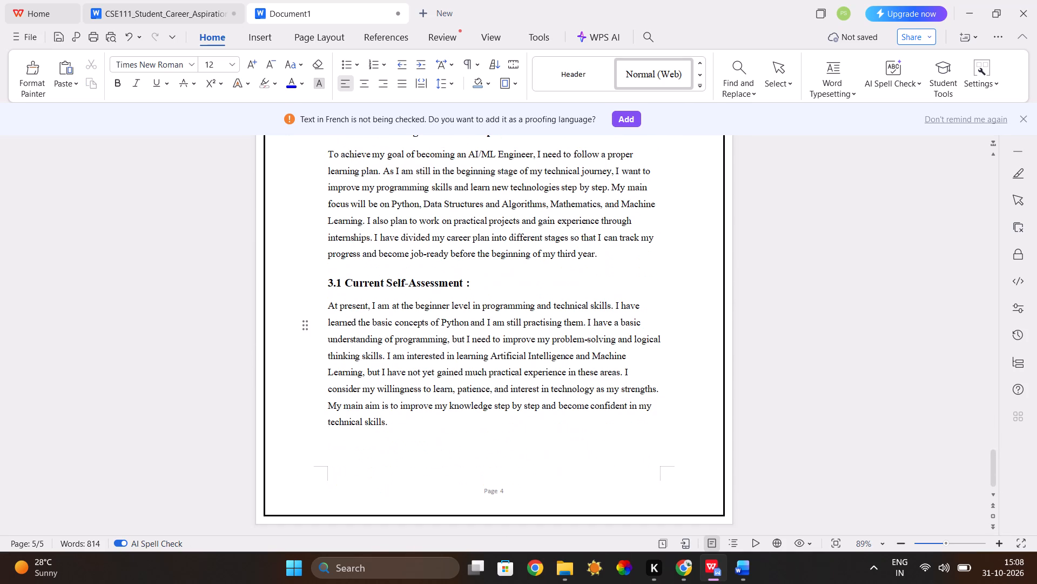
pyautogui.click(440, 432)
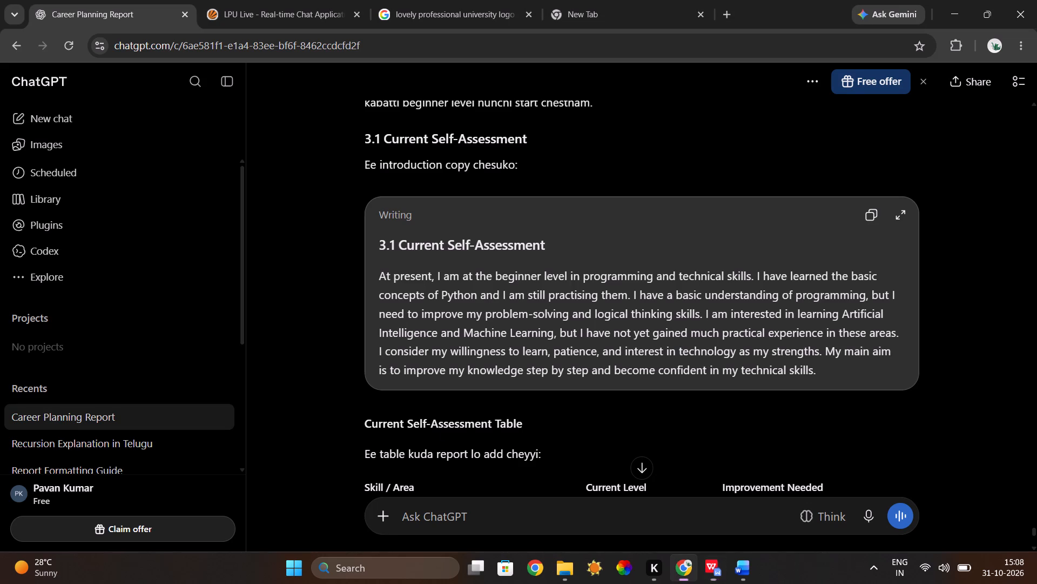
# Copy the "Skill Development Plan" entry from the report's table of contents and send it as a prompt to ChatGPT in Chrome.
pyautogui.scroll(6, 440, 432)
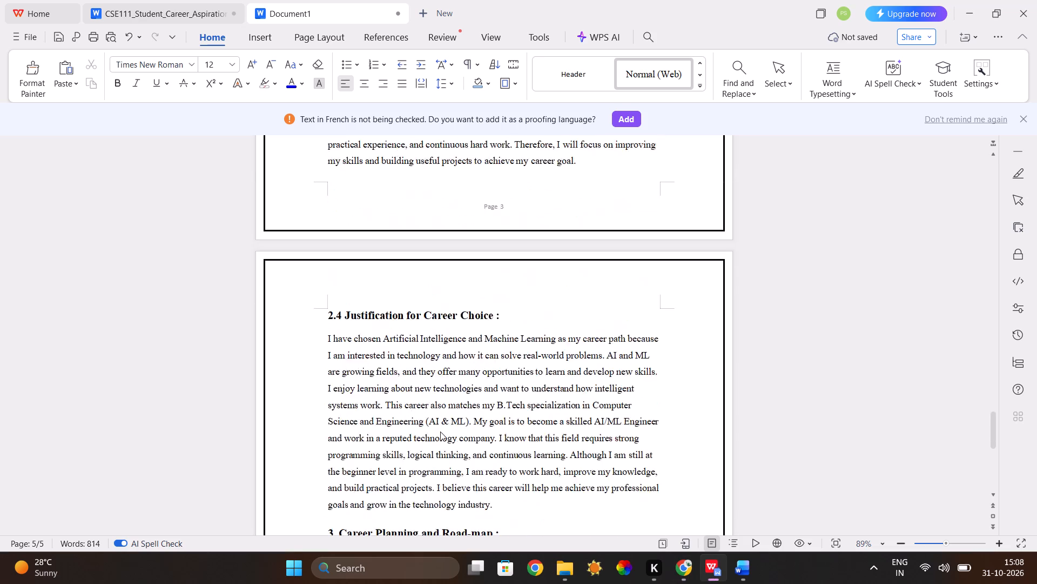
pyautogui.scroll(6, 440, 432)
pyautogui.scroll(-1, 440, 432)
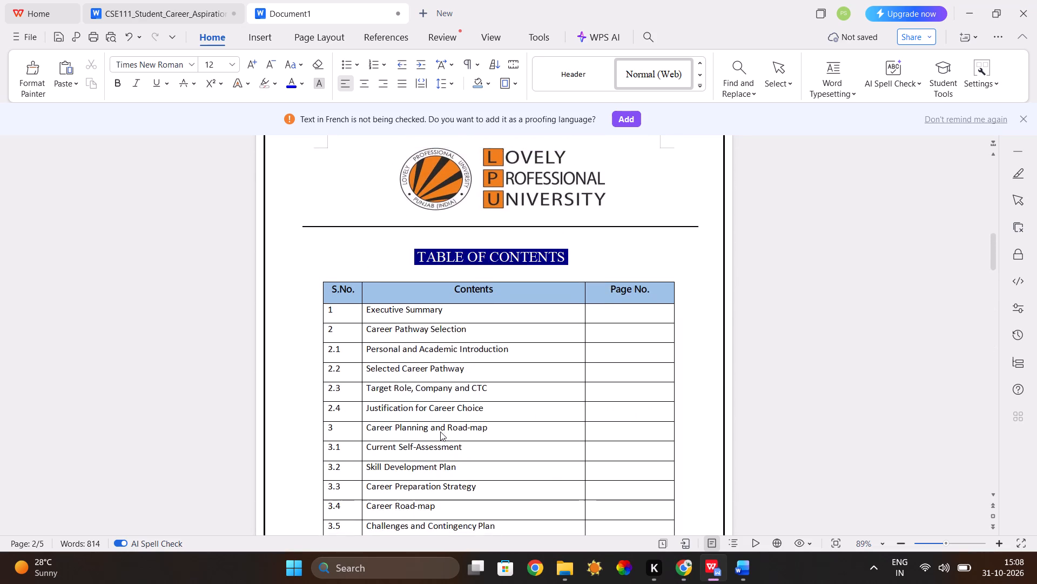
pyautogui.scroll(-2, 440, 432)
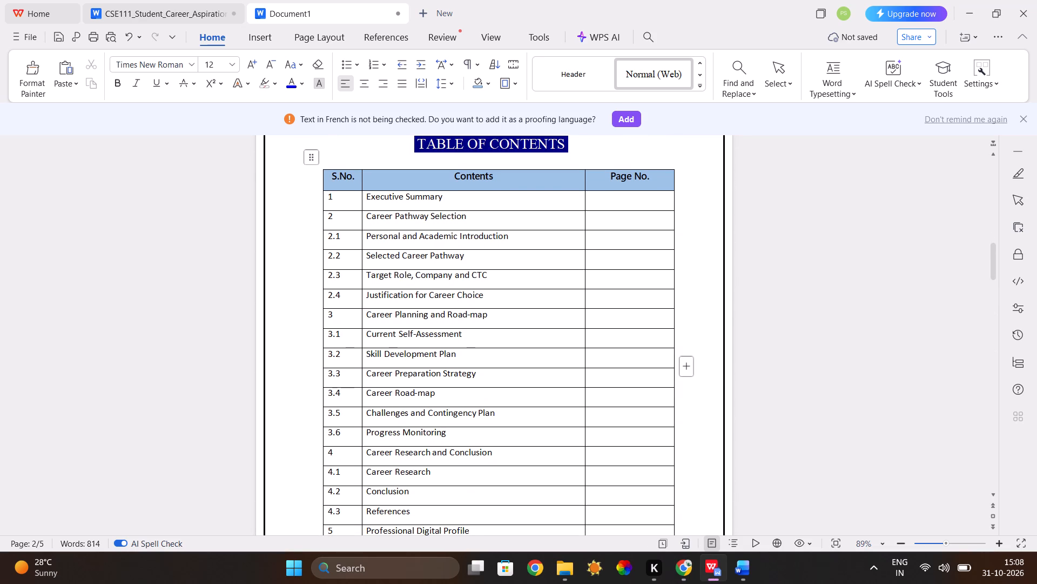
pyautogui.click(365, 364)
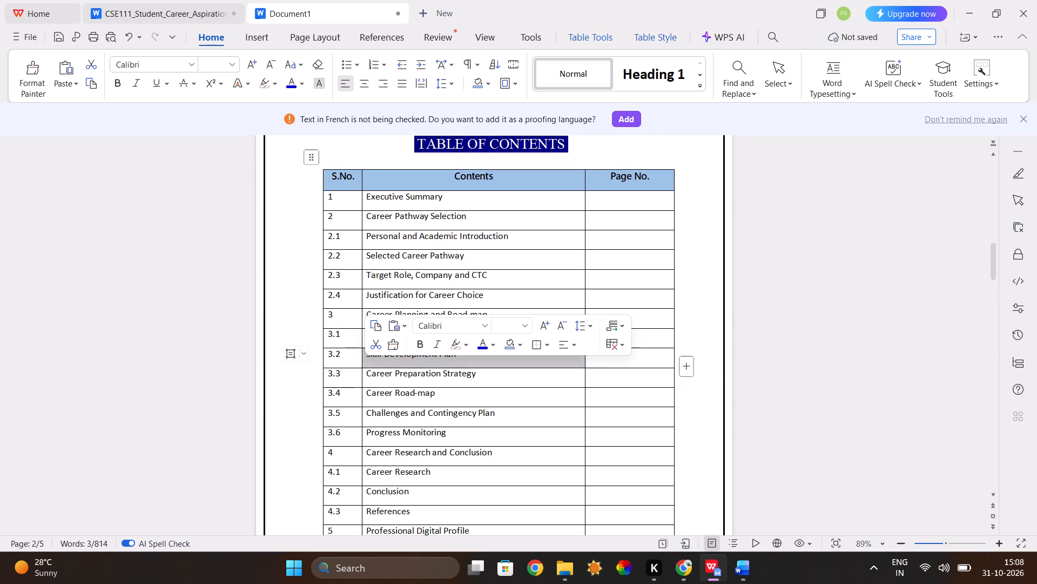
pyautogui.hotkey('ctrl', 'c')
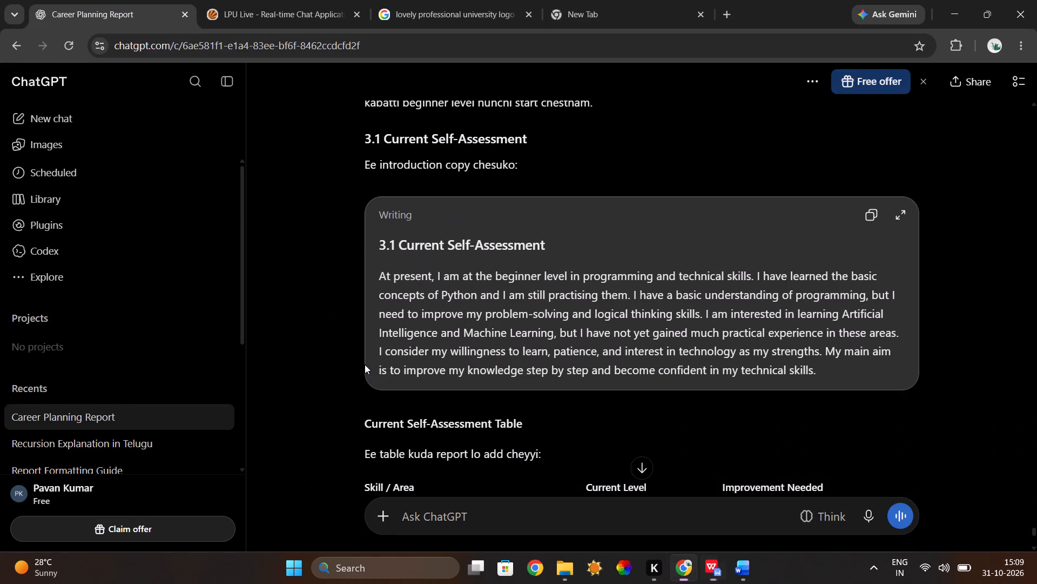
pyautogui.click(419, 512)
pyautogui.hotkey('ctrl', 'v')
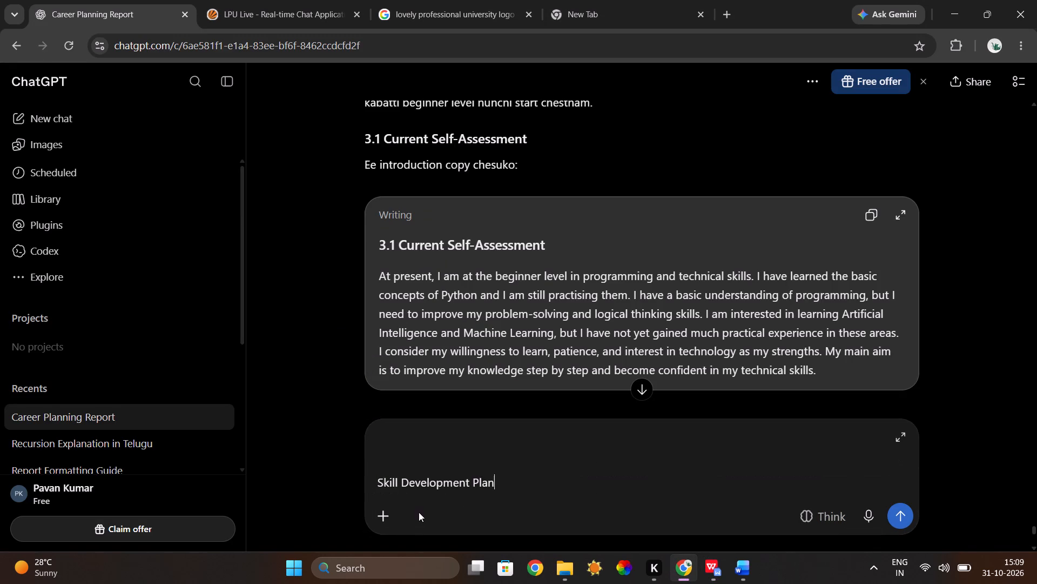
pyautogui.press('Return')
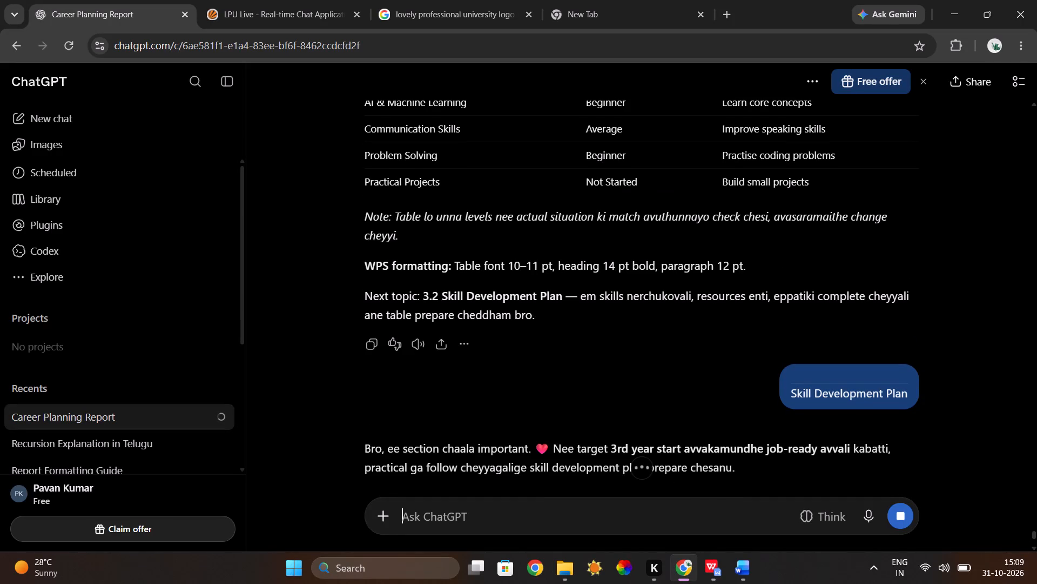
# Copy the 3.2 Skill Development Plan introduction from the writing block in ChatGPT's reply.
pyautogui.scroll(-2, 504, 433)
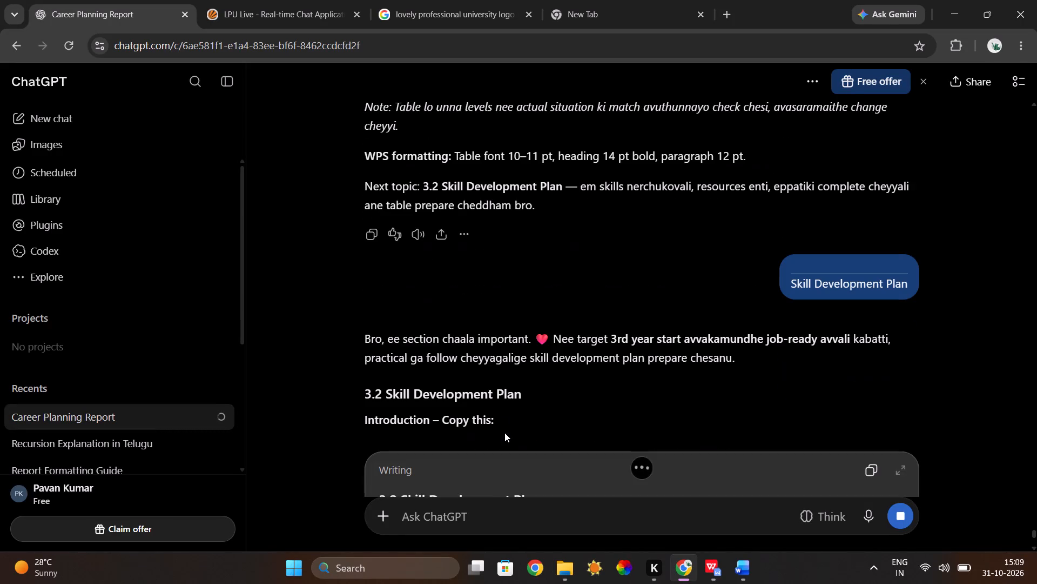
pyautogui.scroll(-4, 504, 433)
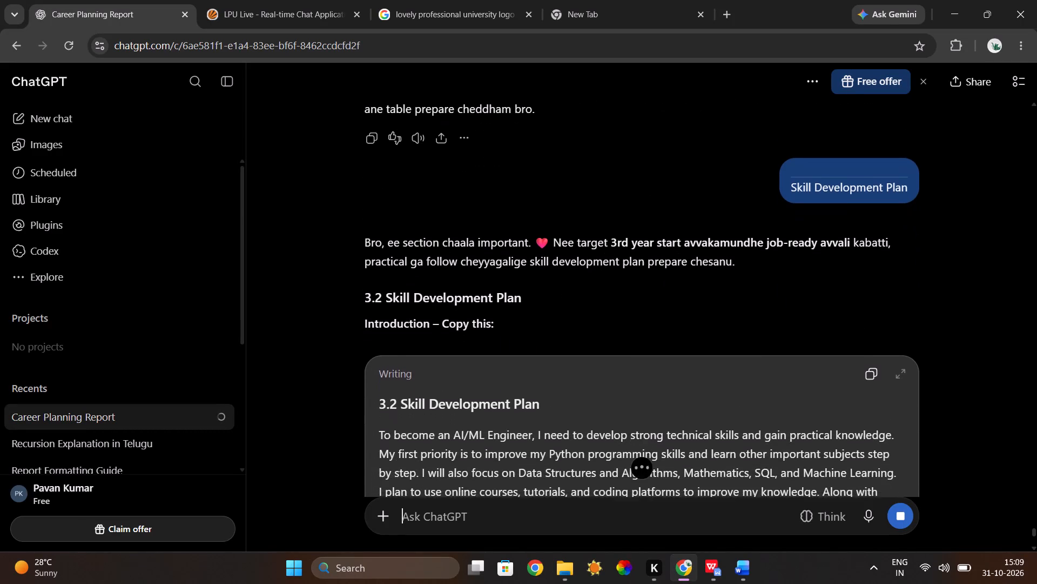
pyautogui.scroll(-2, 504, 433)
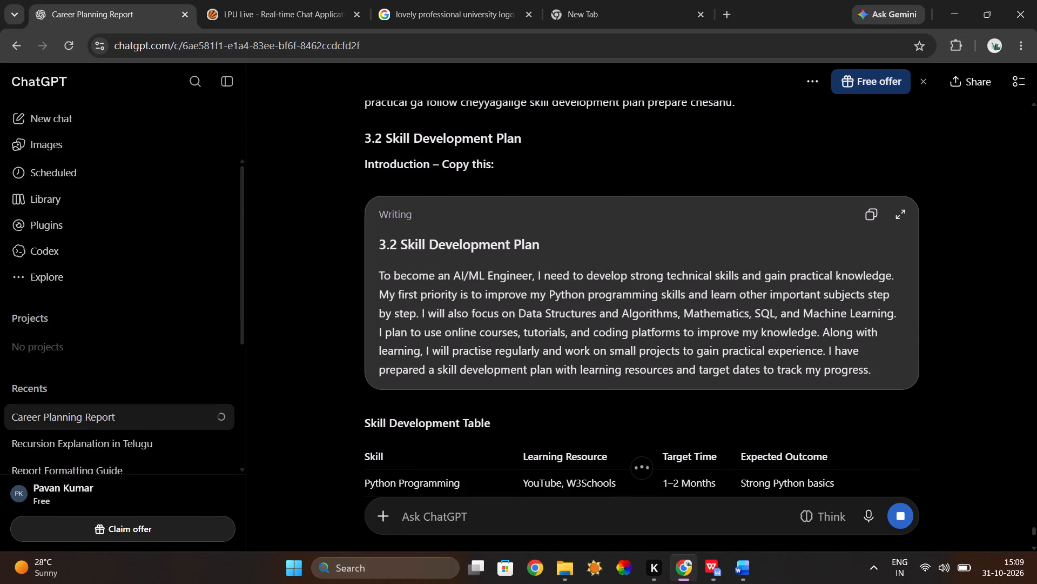
pyautogui.click(871, 217)
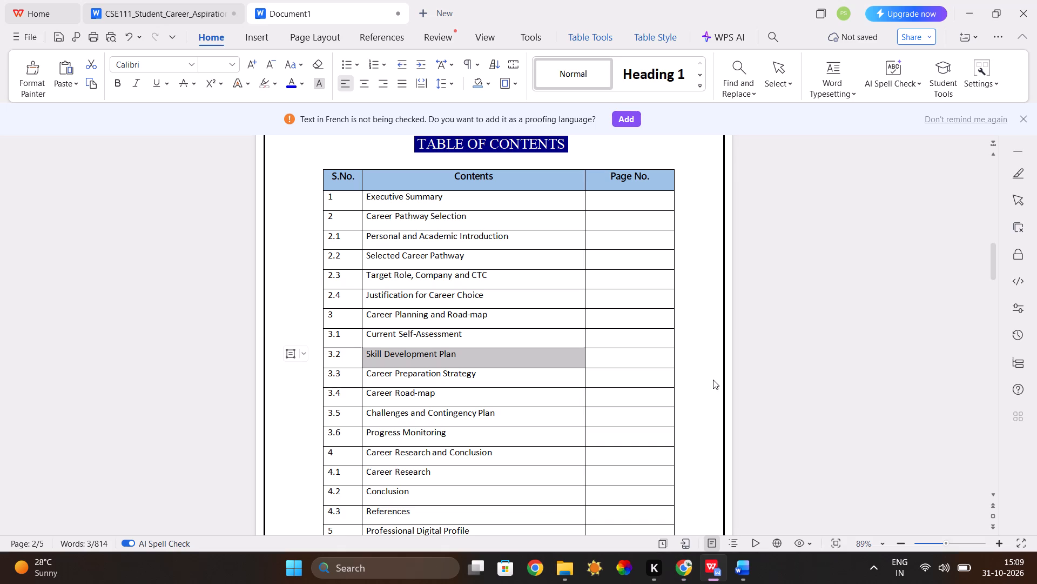
# Switch to the WPS report and paste the 3.2 Skill Development Plan text below the 3.1 paragraph.
pyautogui.scroll(-13, 596, 516)
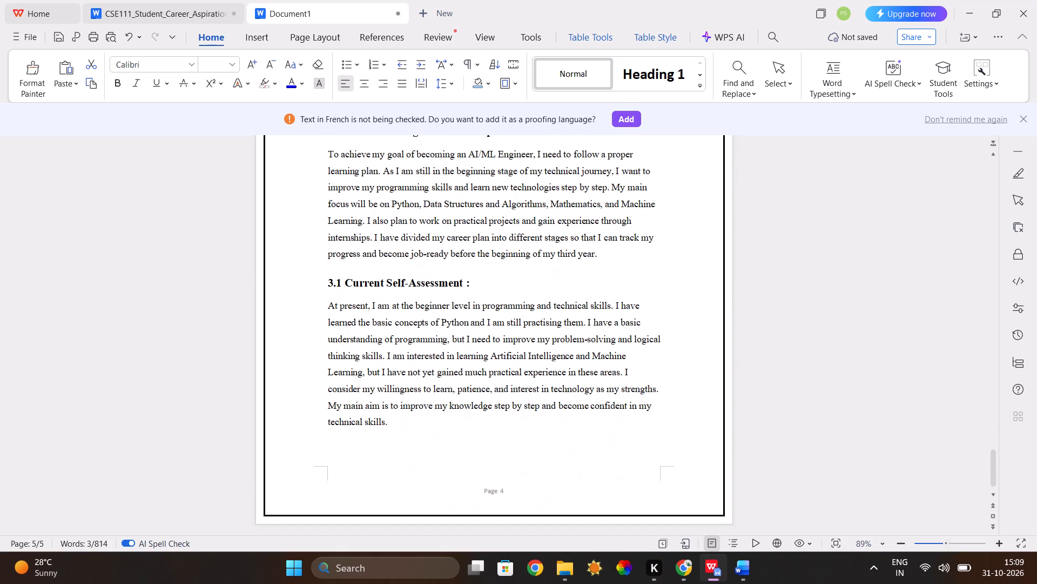
pyautogui.scroll(-1, 596, 516)
pyautogui.click(430, 466)
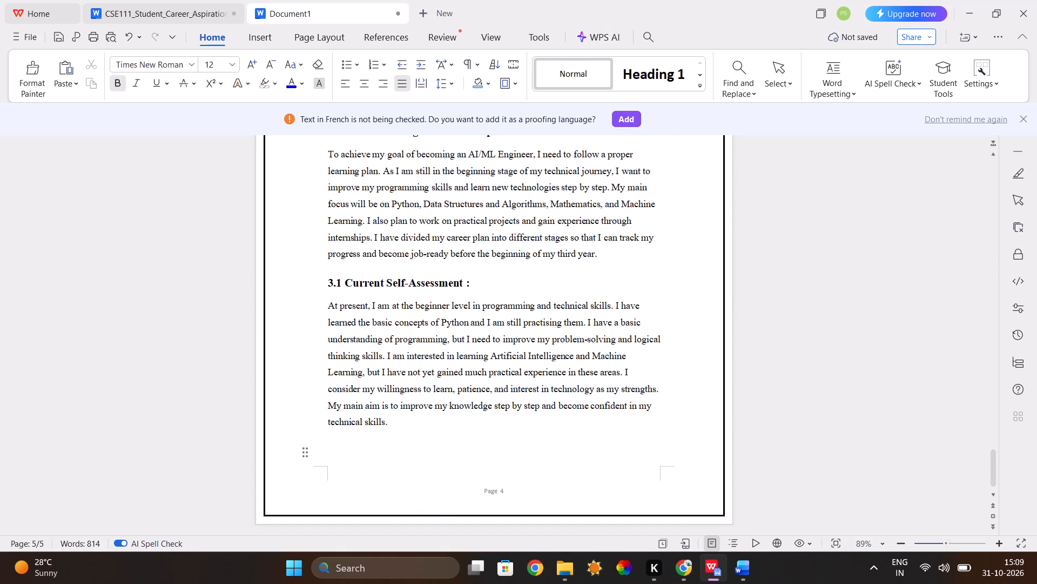
pyautogui.hotkey('ctrl', 'v')
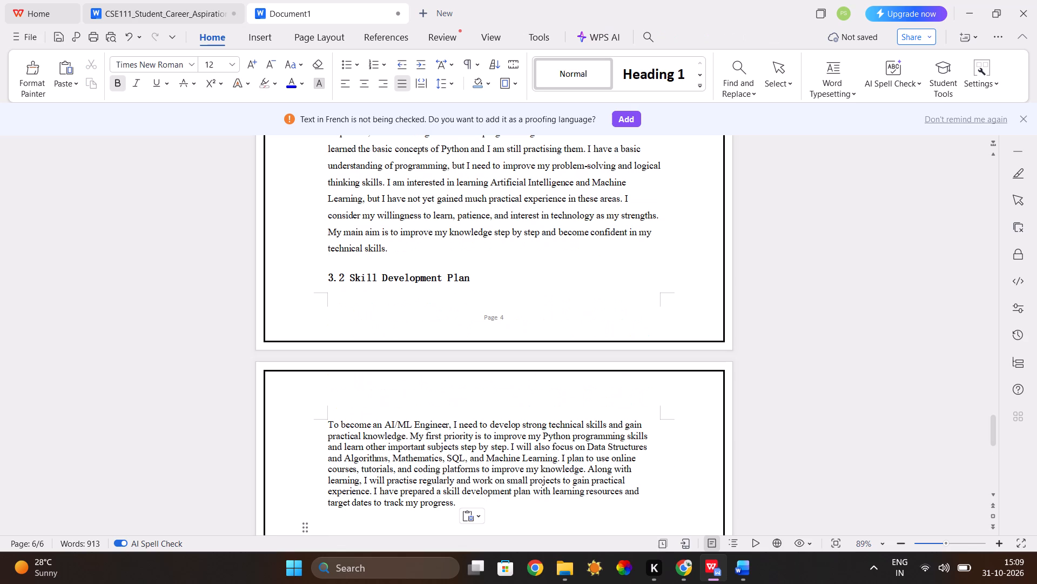
# Insert a blank line before the 3.2 heading so it moves onto the next page with its paragraph.
pyautogui.click(326, 281)
pyautogui.press('Return')
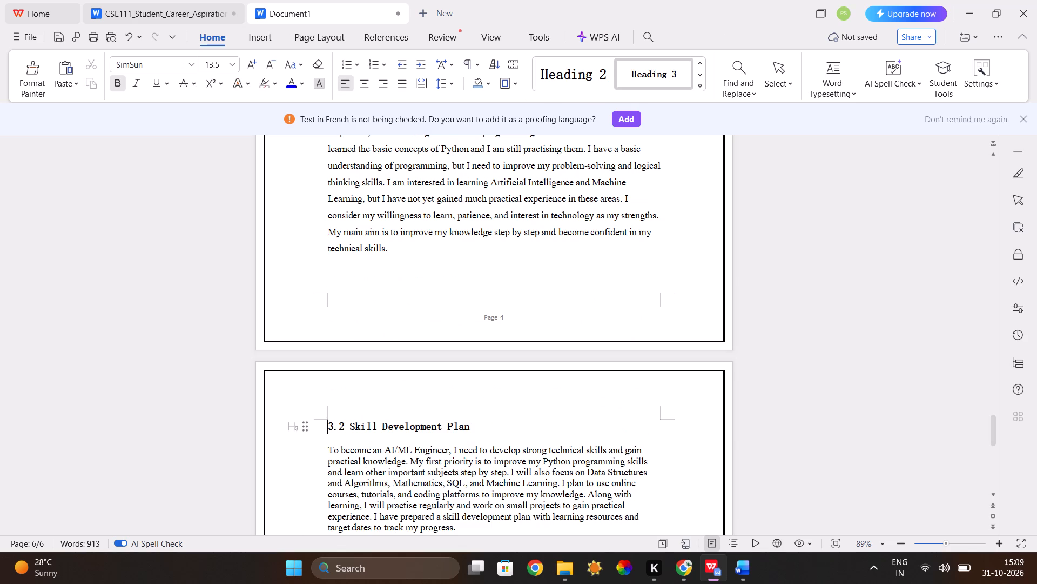
# Format the "3.2 Skill Development Plan" heading in Times New Roman at size 14.
pyautogui.scroll(-2, 326, 281)
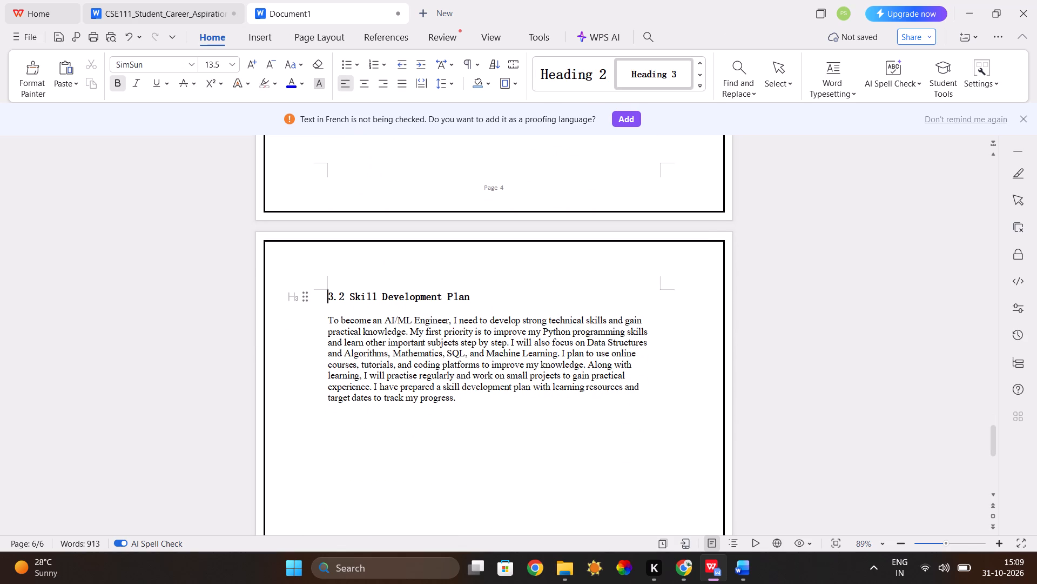
pyautogui.moveTo(328, 296); pyautogui.dragTo(470, 294)
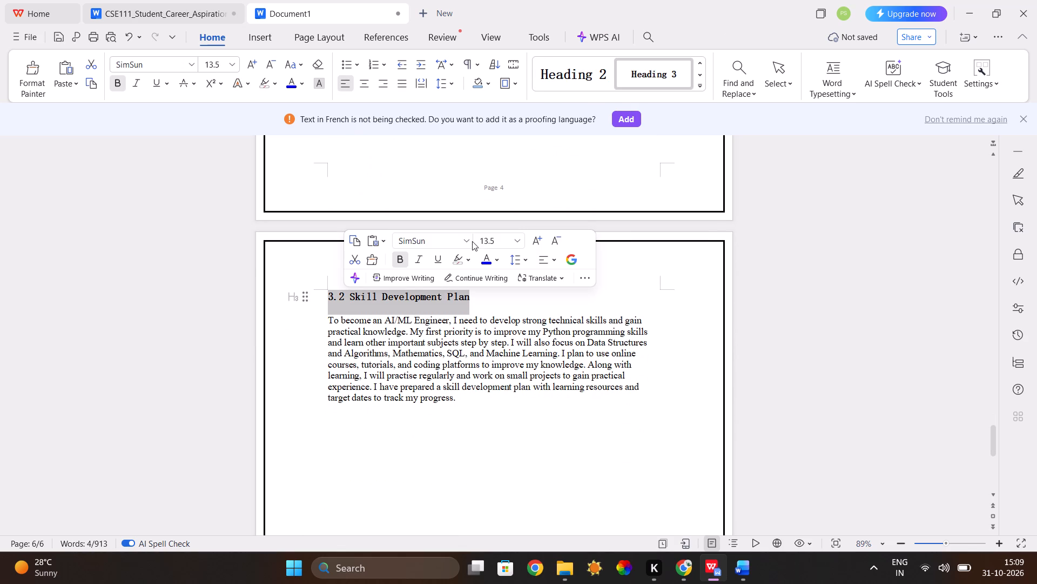
pyautogui.click(470, 240)
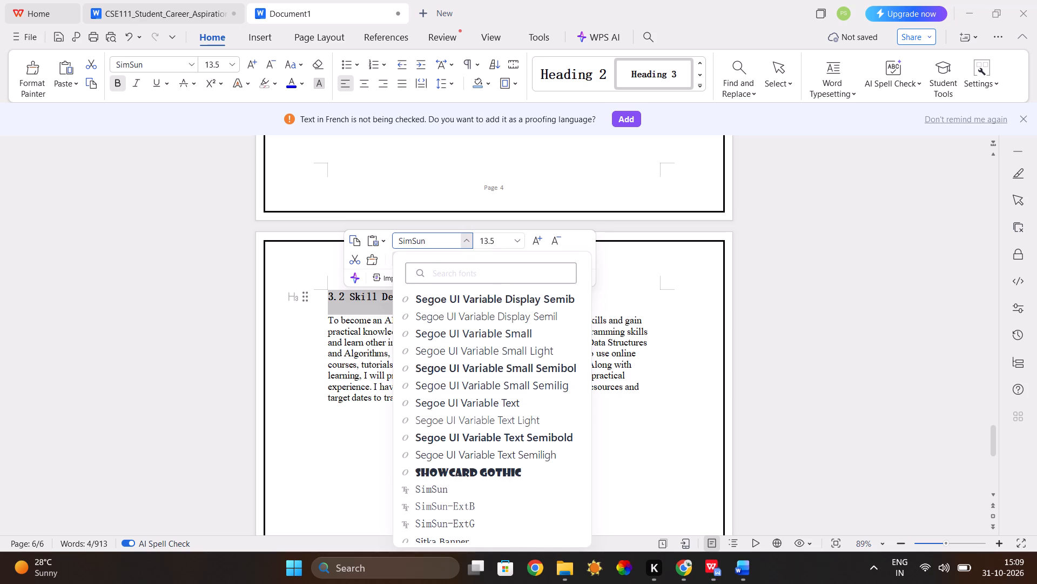
pyautogui.press('t')
pyautogui.write('im')
pyautogui.click(485, 294)
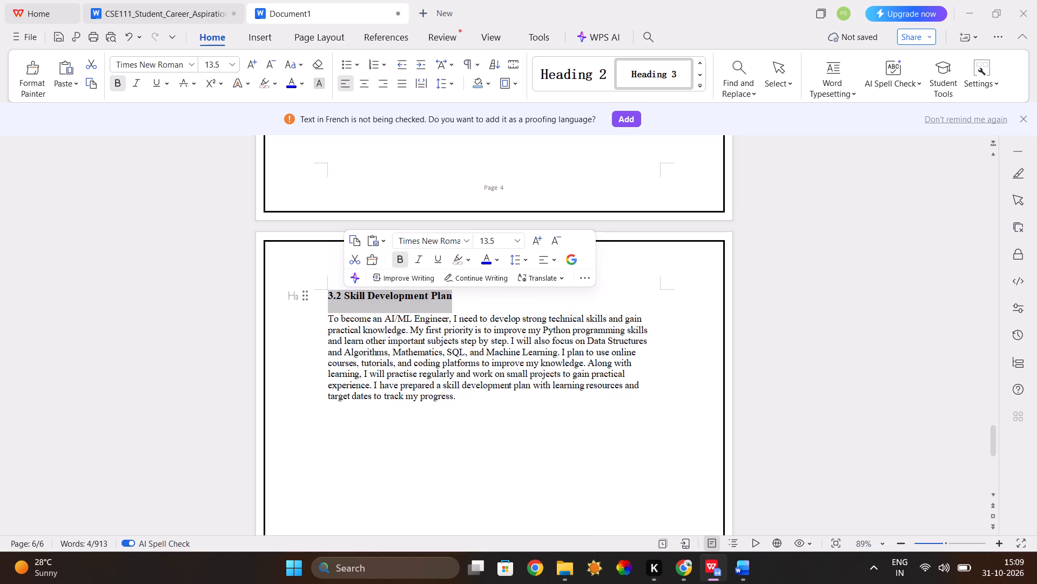
pyautogui.click(515, 241)
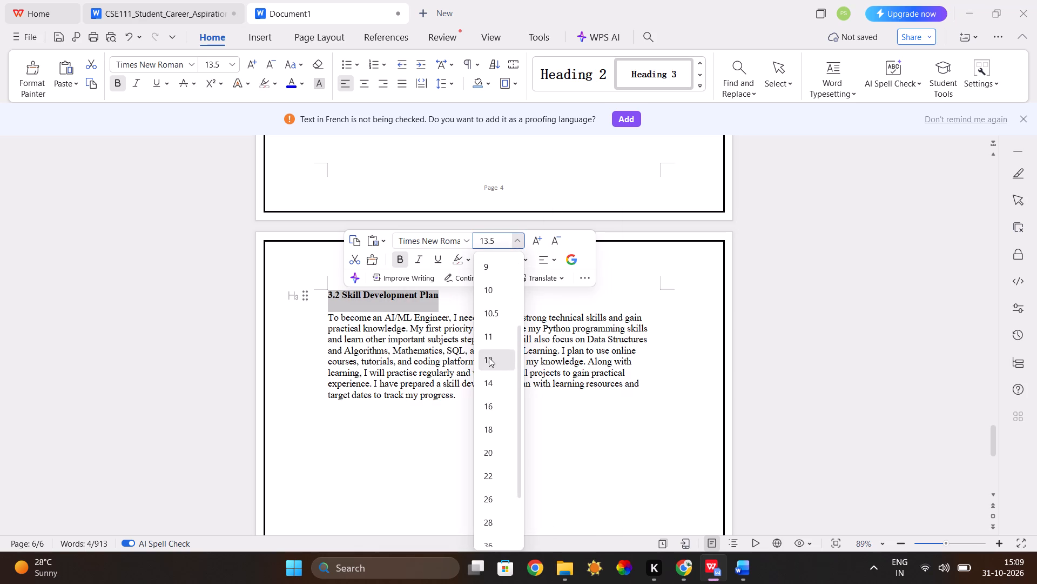
pyautogui.click(500, 389)
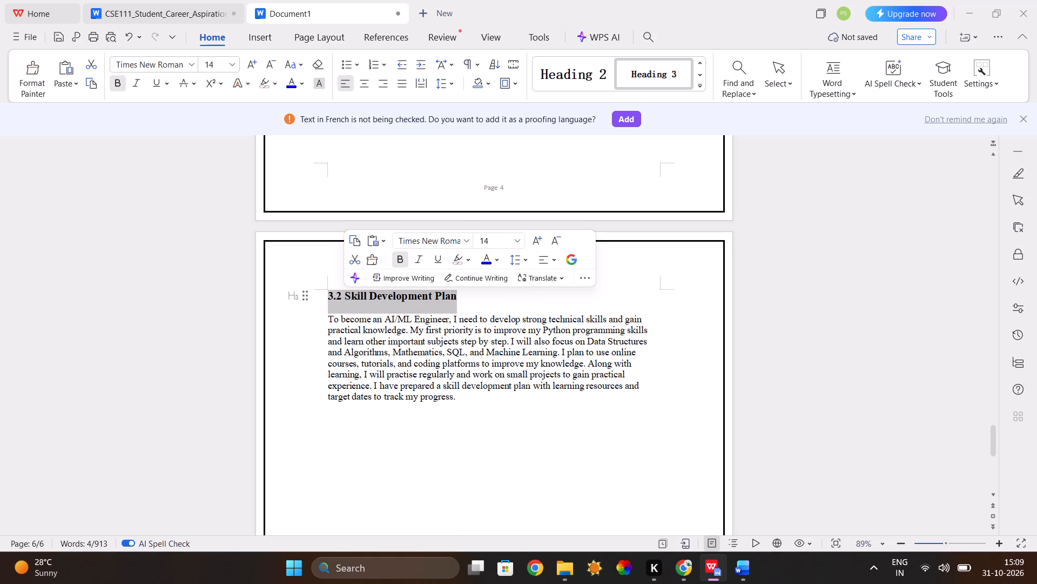
# Add a space and a colon at the end of the 3.2 heading.
pyautogui.click(486, 303)
pyautogui.press('space')
pyautogui.write(':')
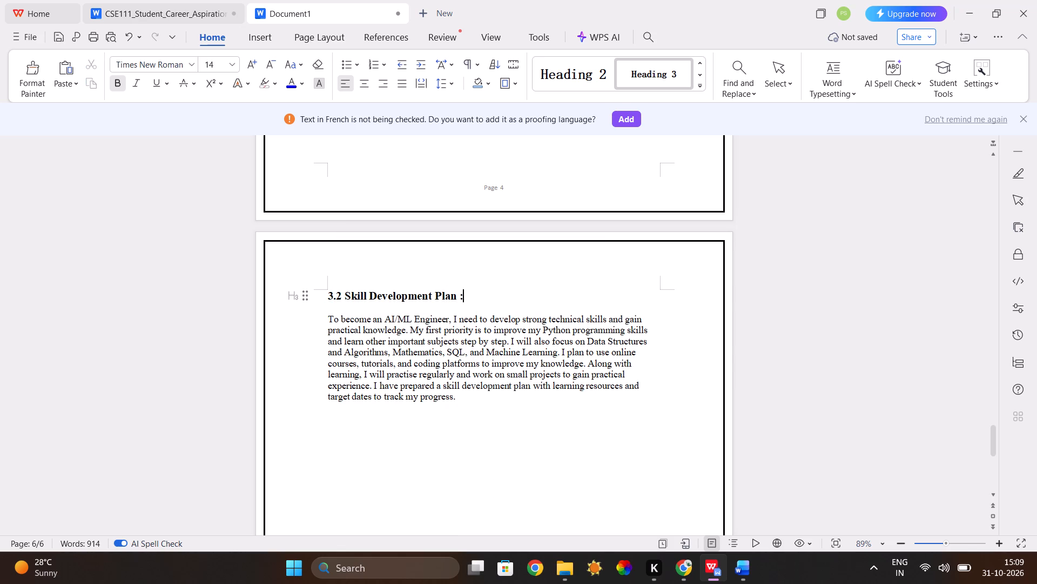
# Set the line spacing of the 3.2 body paragraph to 1.5.
pyautogui.moveTo(326, 320); pyautogui.dragTo(459, 395)
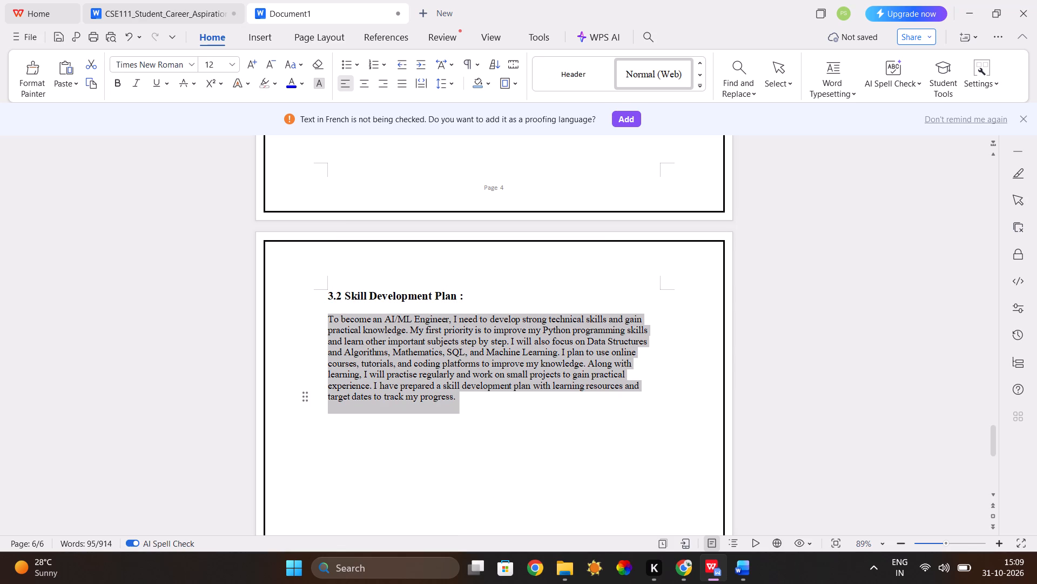
pyautogui.moveTo(459, 395); pyautogui.dragTo(467, 399)
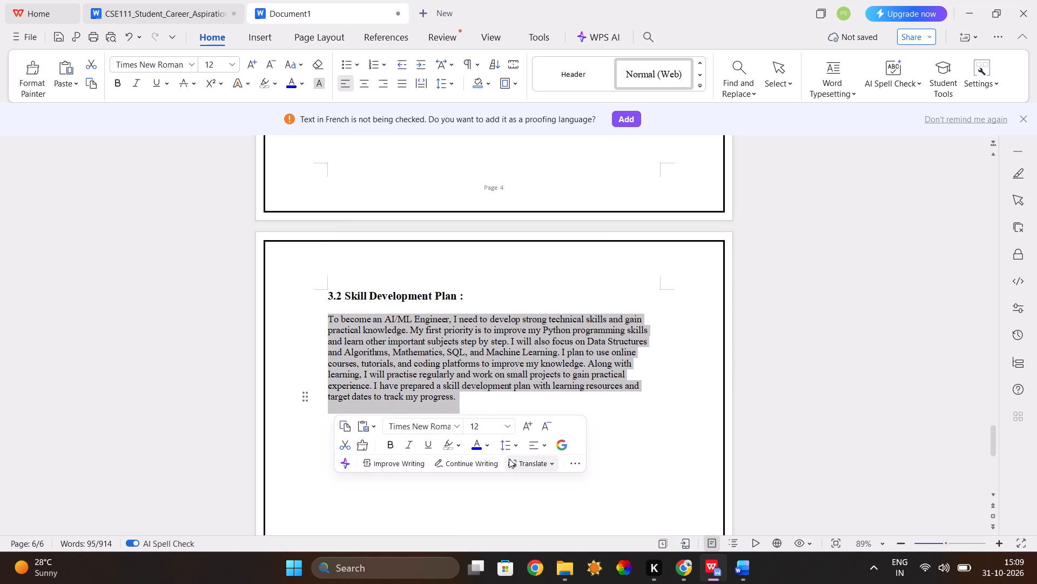
pyautogui.click(509, 448)
pyautogui.click(528, 321)
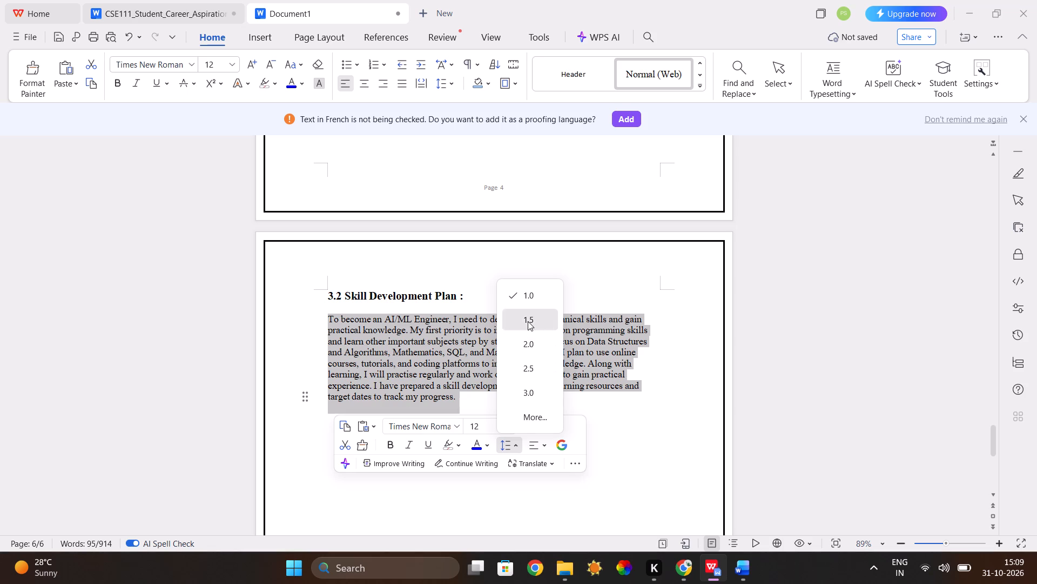
pyautogui.click(614, 457)
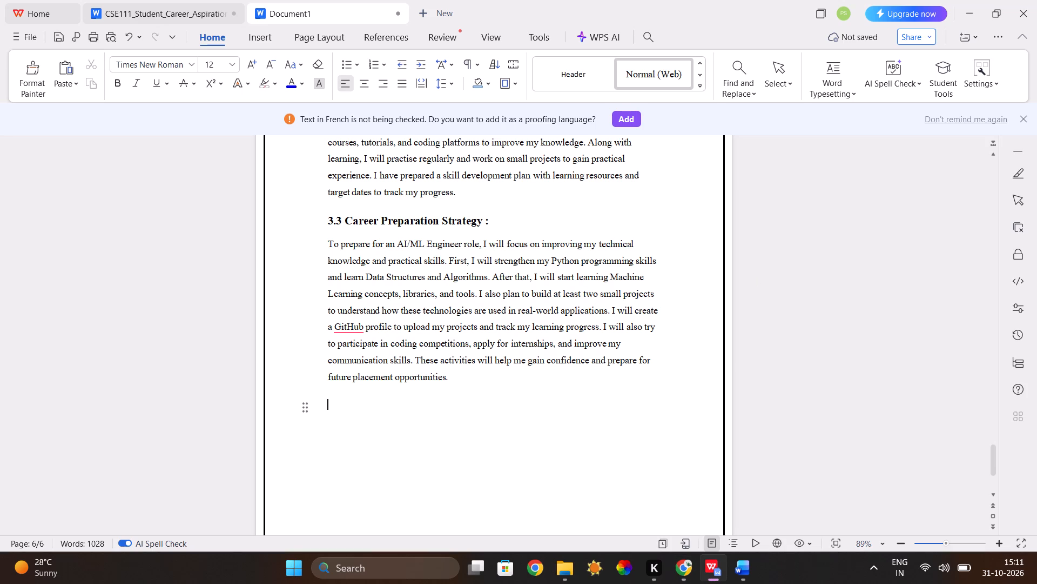
pyautogui.hotkey('ctrl', 'v')
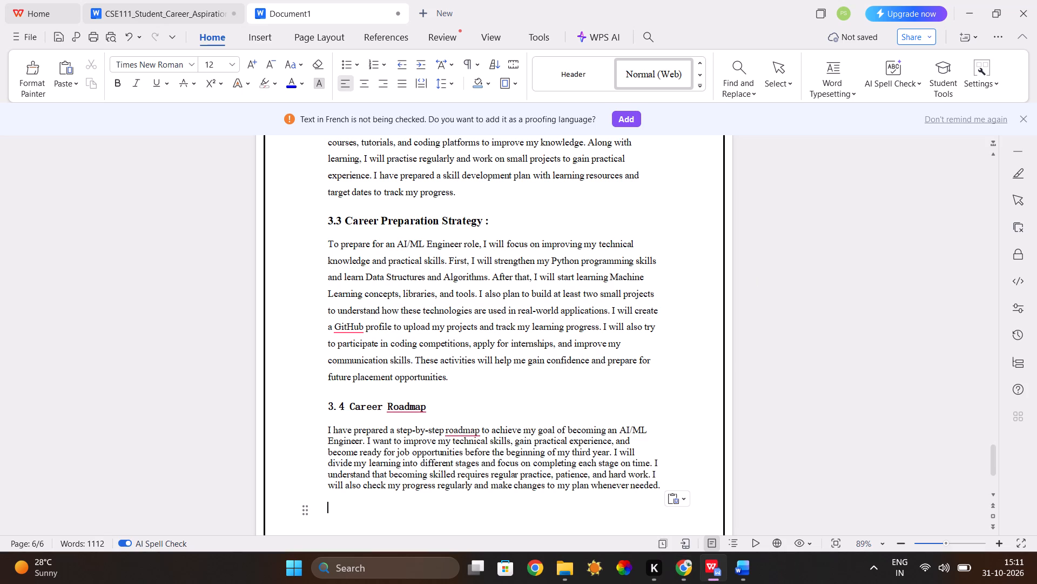
# Format the 3.4 Career Roadmap heading in Times New Roman at size 14.
pyautogui.moveTo(327, 403); pyautogui.dragTo(430, 404)
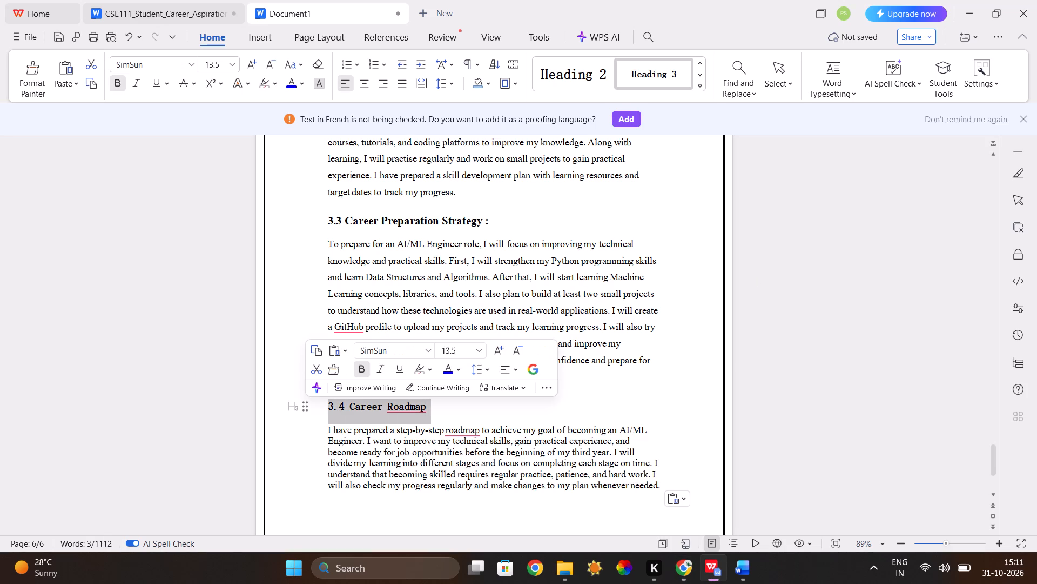
pyautogui.click(430, 352)
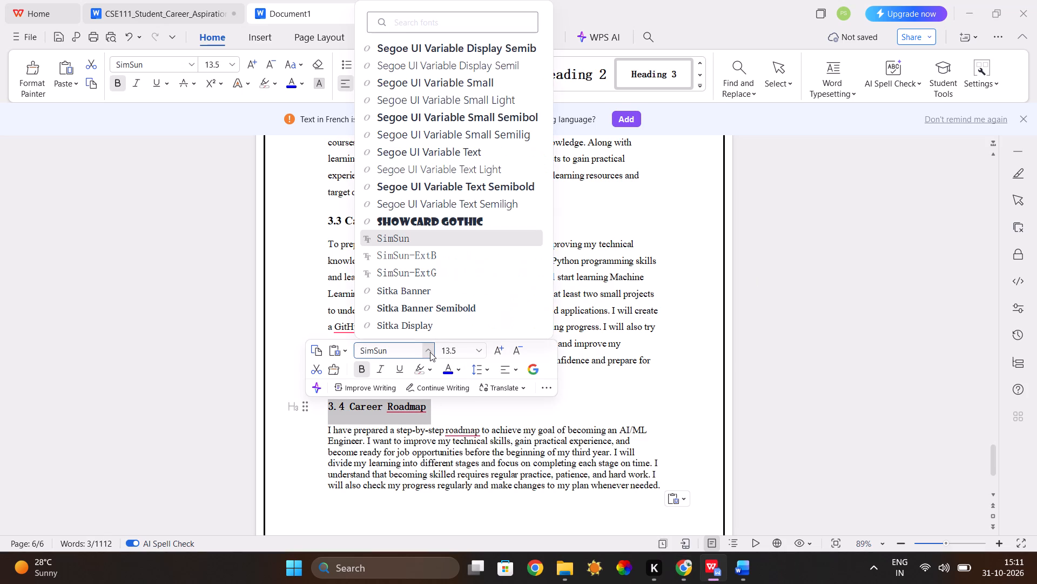
pyautogui.write('tim')
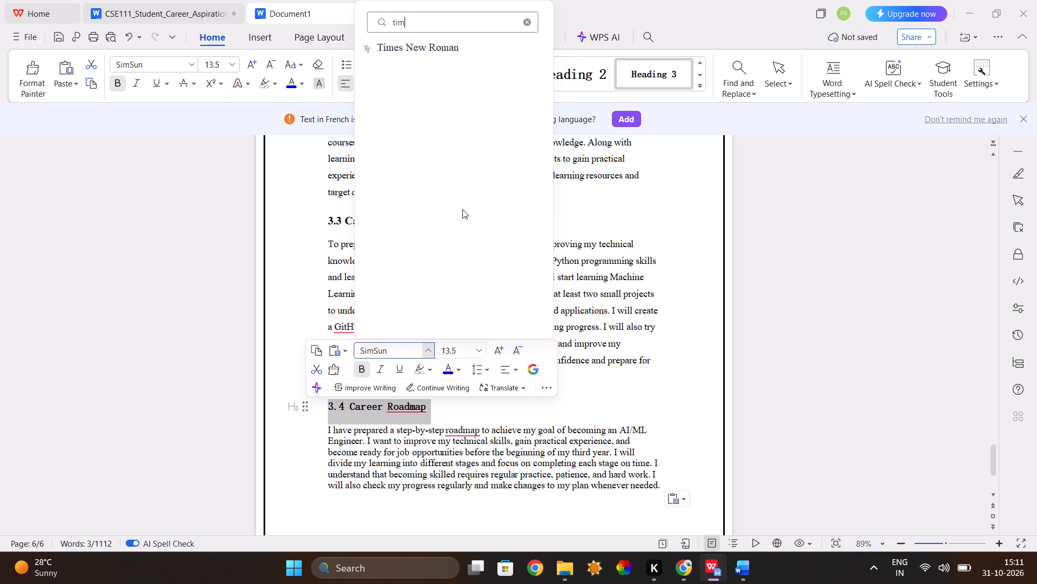
pyautogui.click(478, 38)
pyautogui.click(478, 47)
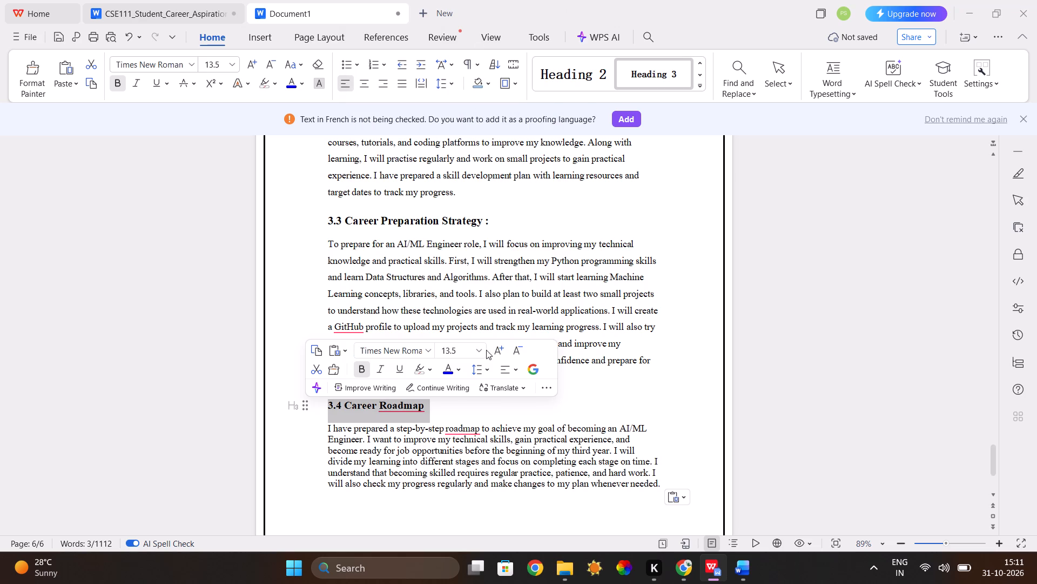
pyautogui.click(447, 407)
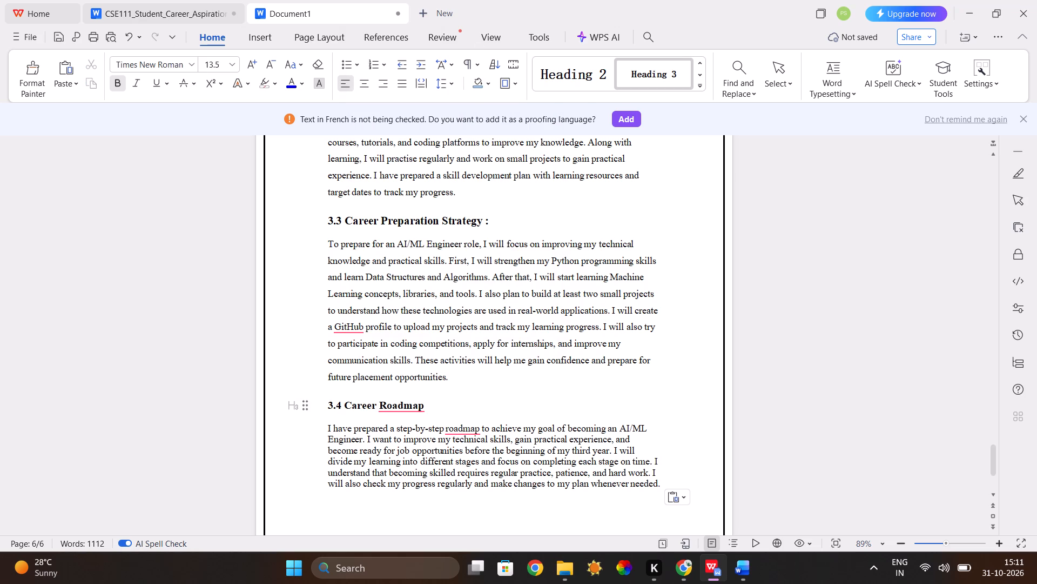
pyautogui.moveTo(328, 408); pyautogui.dragTo(430, 408)
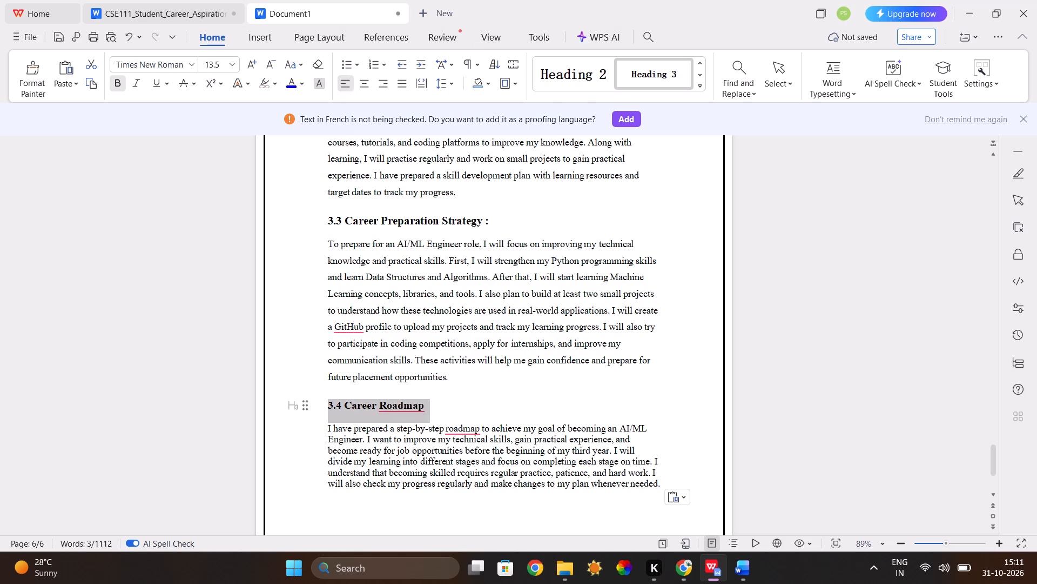
pyautogui.moveTo(481, 346); pyautogui.dragTo(472, 238)
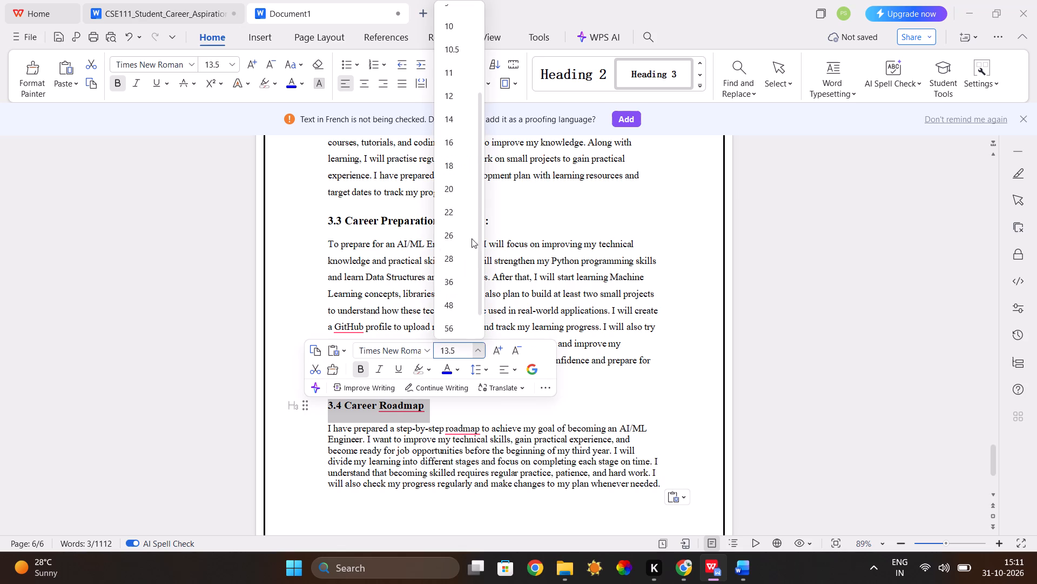
pyautogui.moveTo(472, 238); pyautogui.dragTo(473, 79)
pyautogui.moveTo(480, 348); pyautogui.dragTo(466, 120)
pyautogui.click(466, 120)
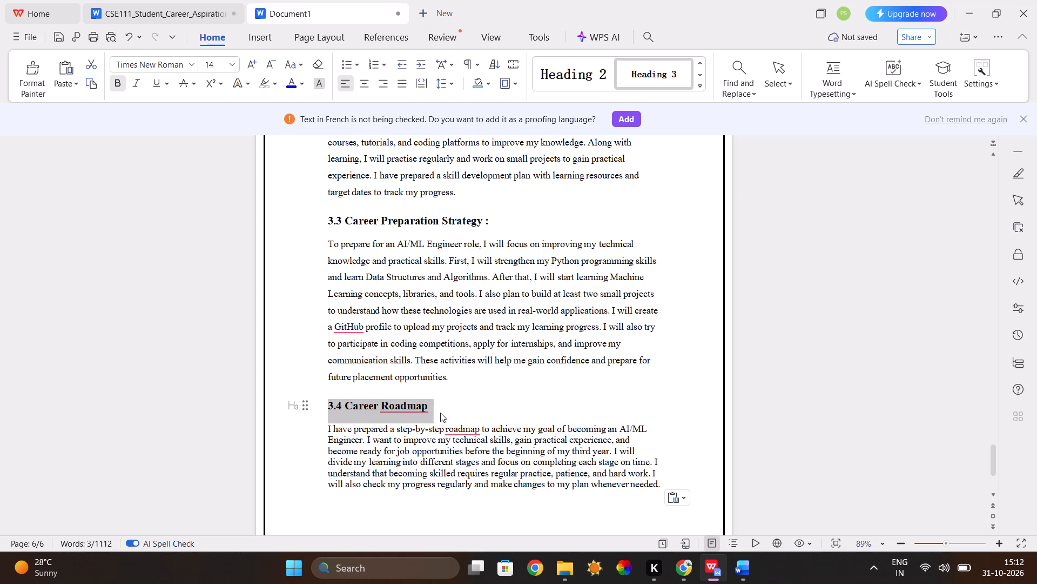
# Hyphenate "Roadmap" as "Road-map" in the 3.4 heading and as "road-map" in the first sentence of its paragraph.
pyautogui.click(421, 412)
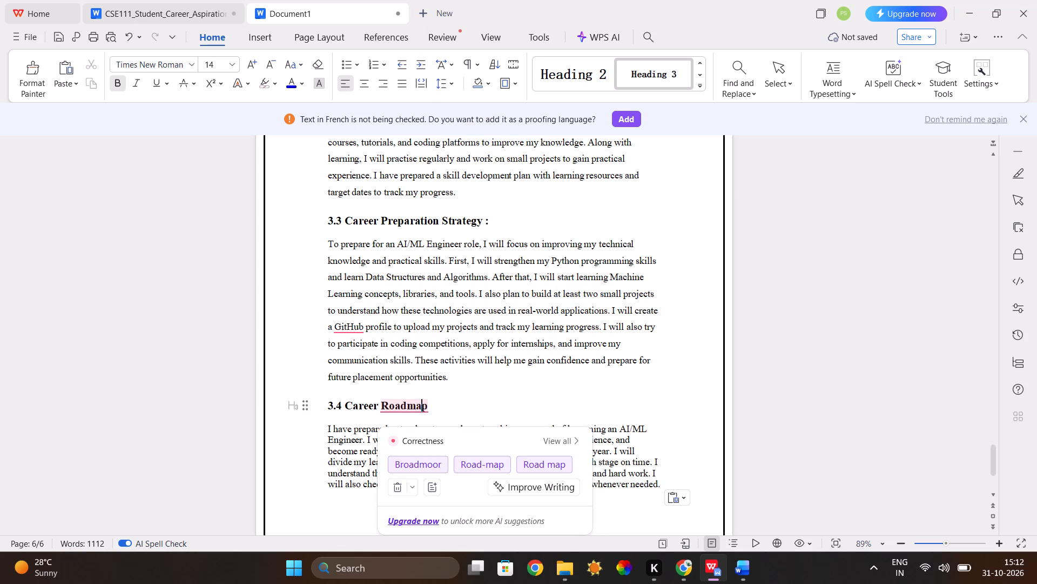
pyautogui.moveTo(327, 410); pyautogui.dragTo(430, 410)
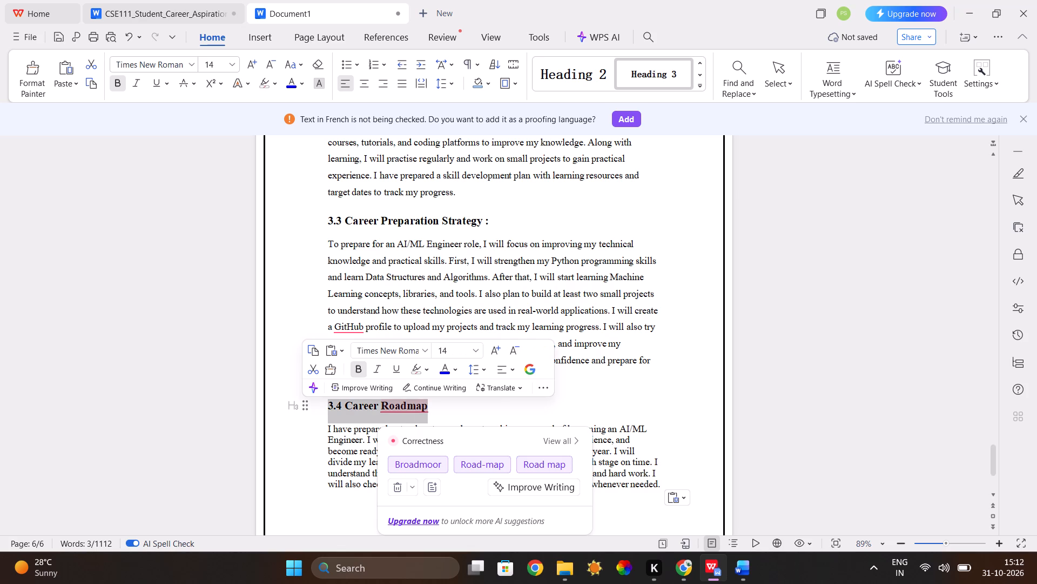
pyautogui.click(432, 417)
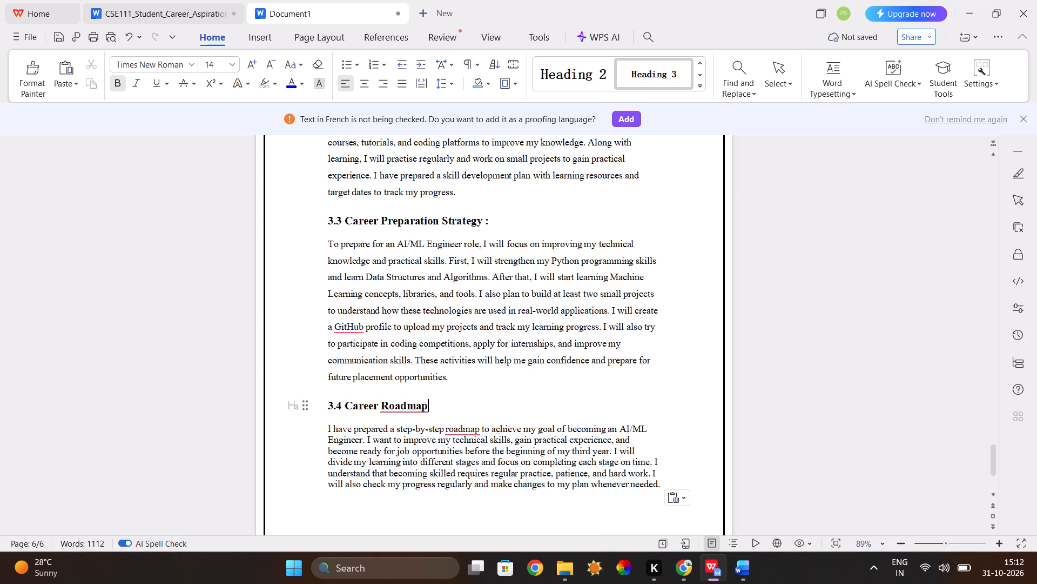
pyautogui.click(407, 410)
pyautogui.press('-')
pyautogui.click(462, 435)
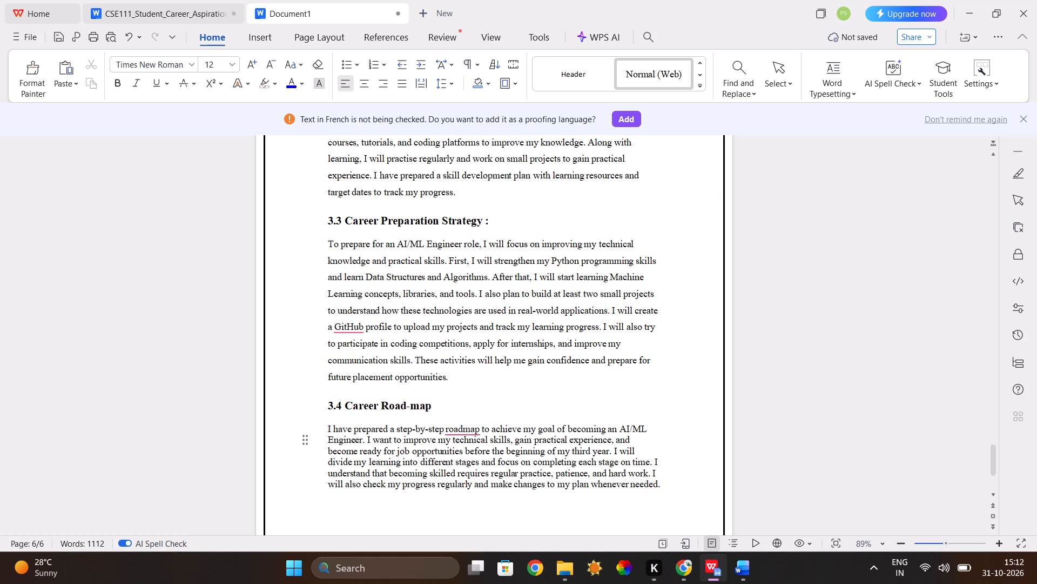
pyautogui.click(462, 432)
pyautogui.press('-')
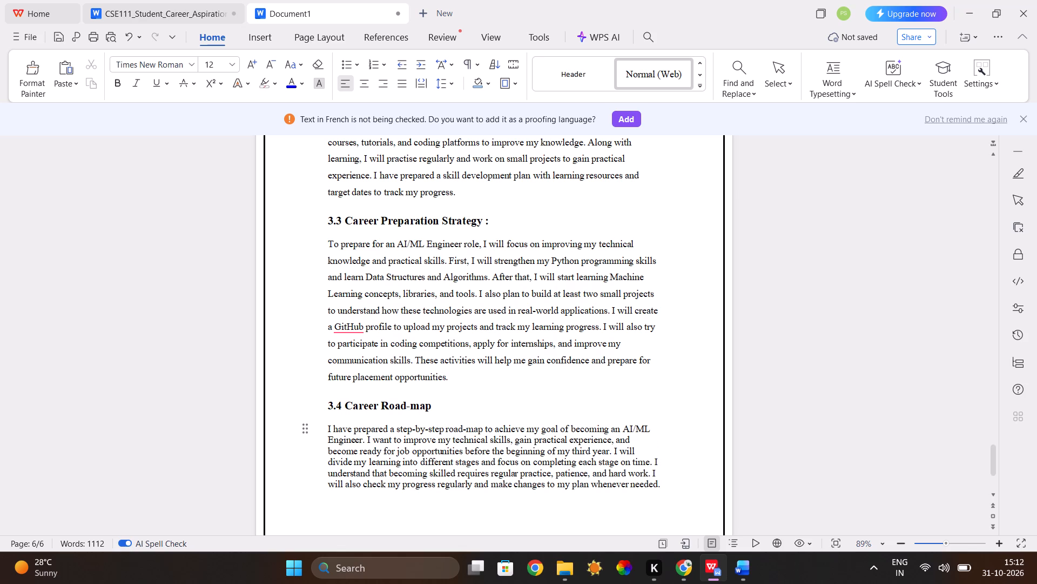
# Add a space and a colon at the end of the 3.4 heading.
pyautogui.click(436, 406)
pyautogui.press('space')
pyautogui.write(':')
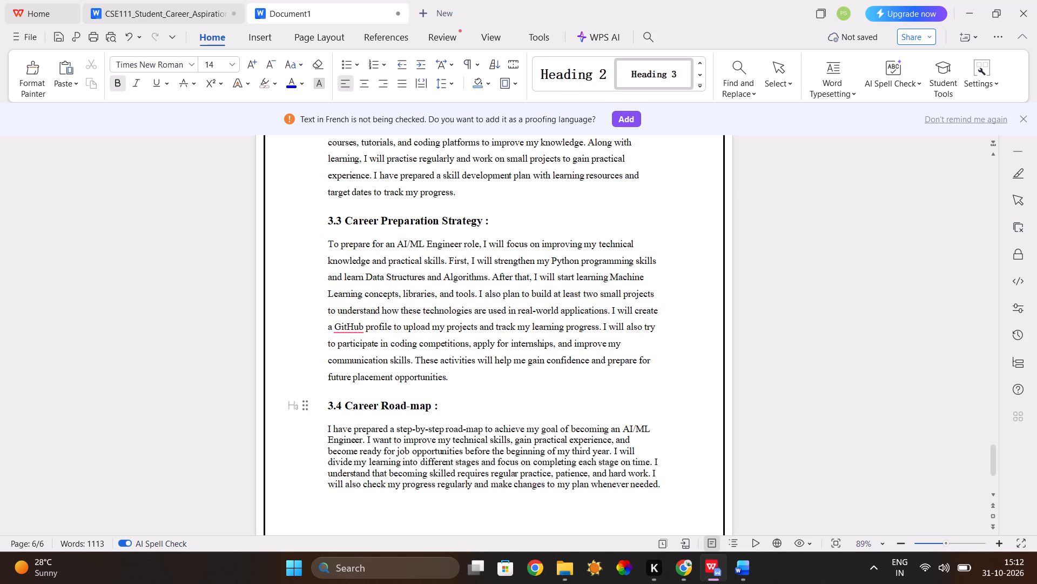
# Change "GitHub" to "Git-Hub" in the 3.3 paragraph.
pyautogui.click(347, 327)
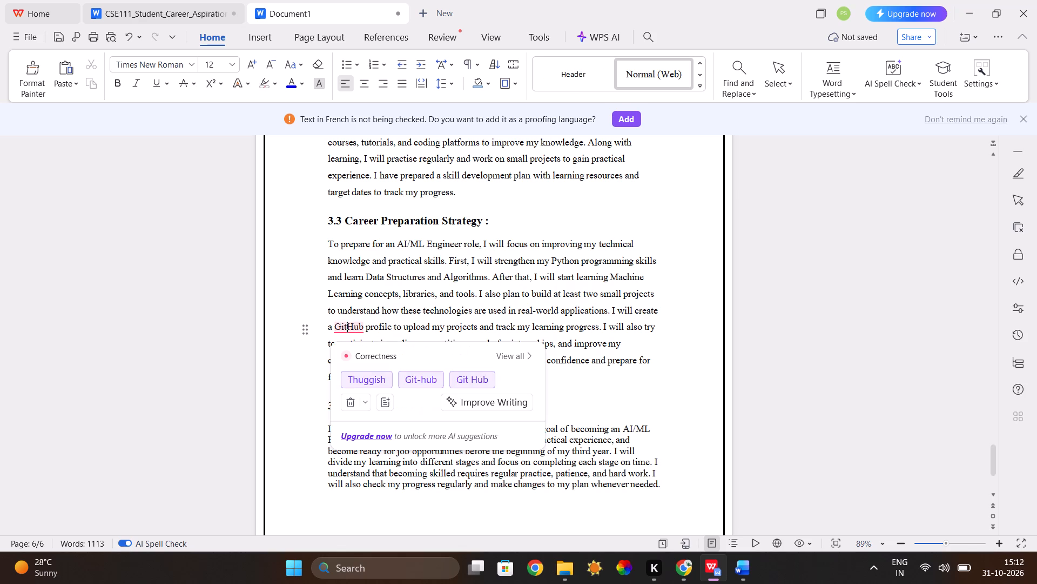
pyautogui.press('-')
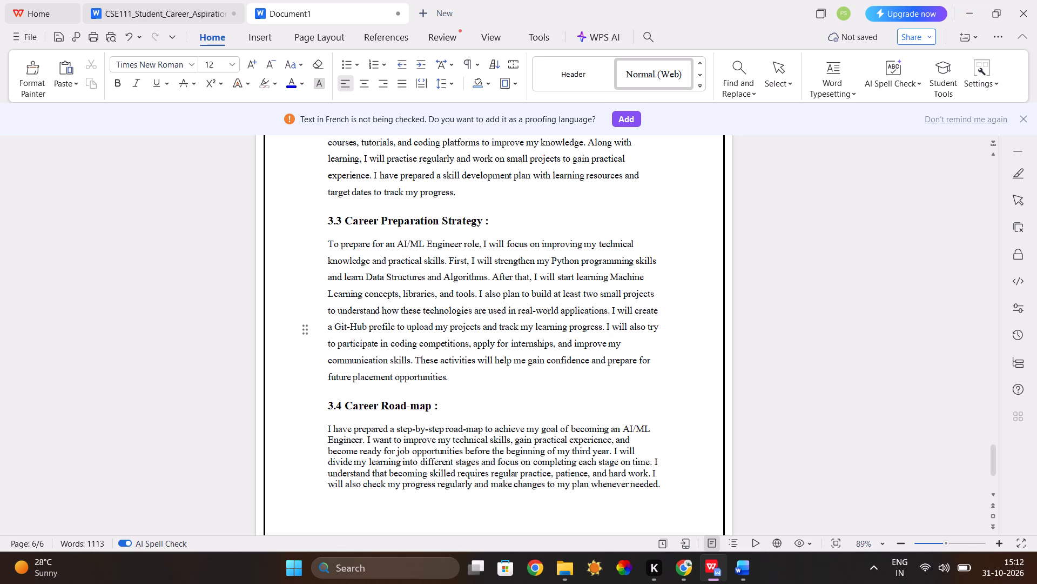
# Set the line spacing of the 3.4 body paragraph to 1.5.
pyautogui.scroll(3, 459, 340)
pyautogui.scroll(-3, 459, 340)
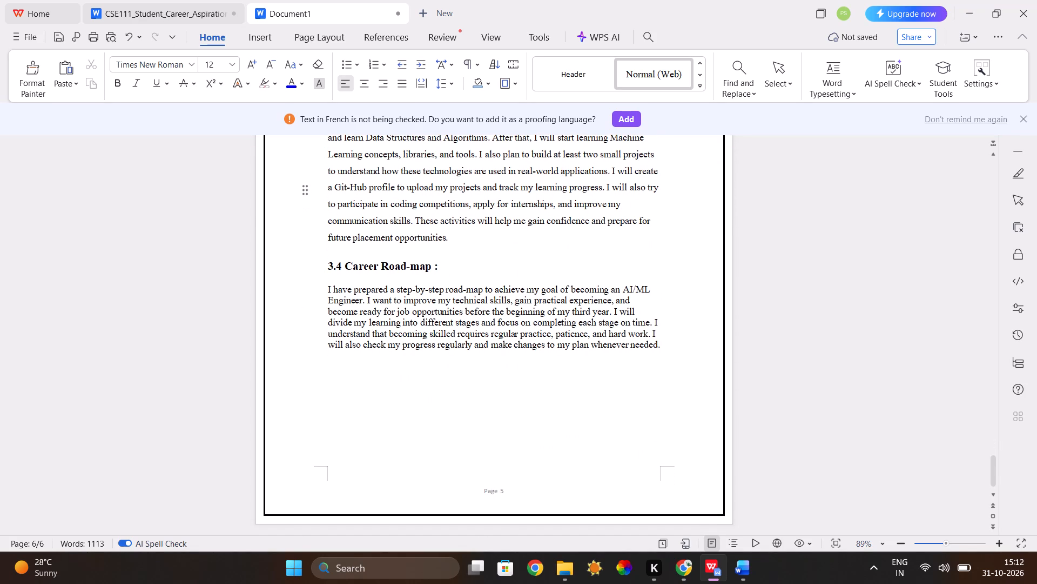
pyautogui.moveTo(324, 291); pyautogui.dragTo(430, 314)
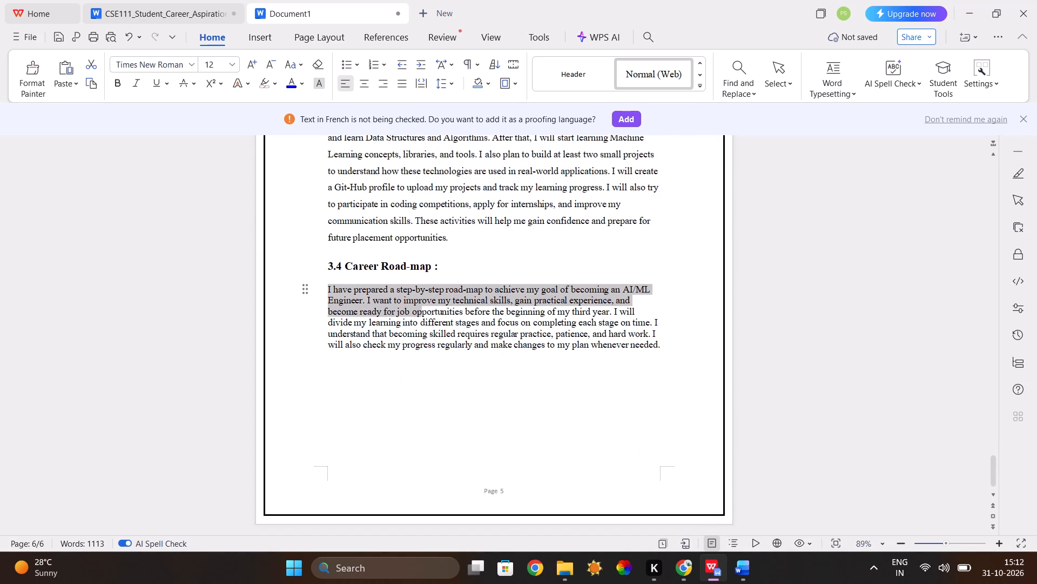
pyautogui.moveTo(430, 314); pyautogui.dragTo(663, 355)
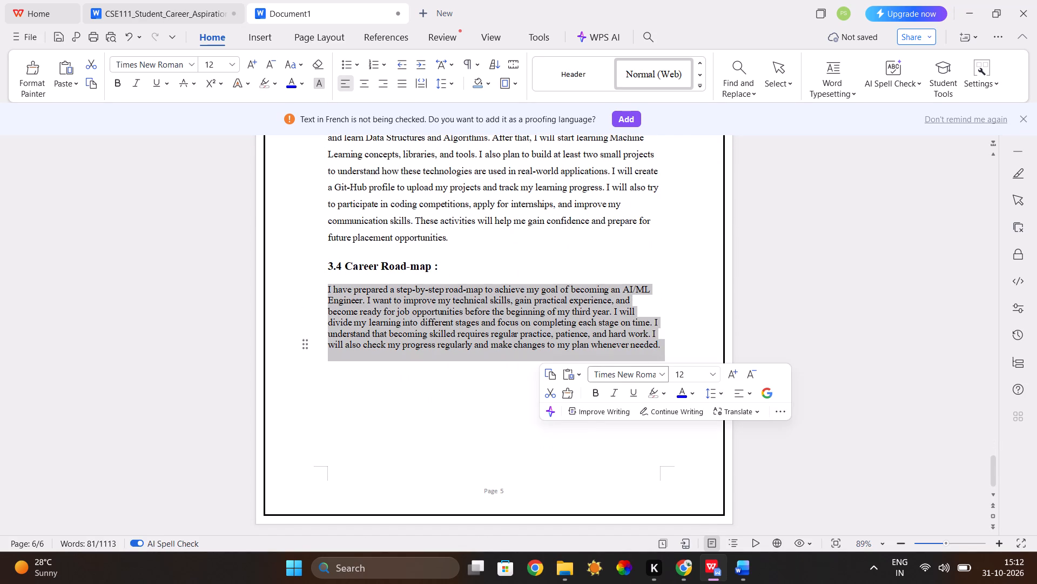
pyautogui.click(710, 390)
pyautogui.click(725, 271)
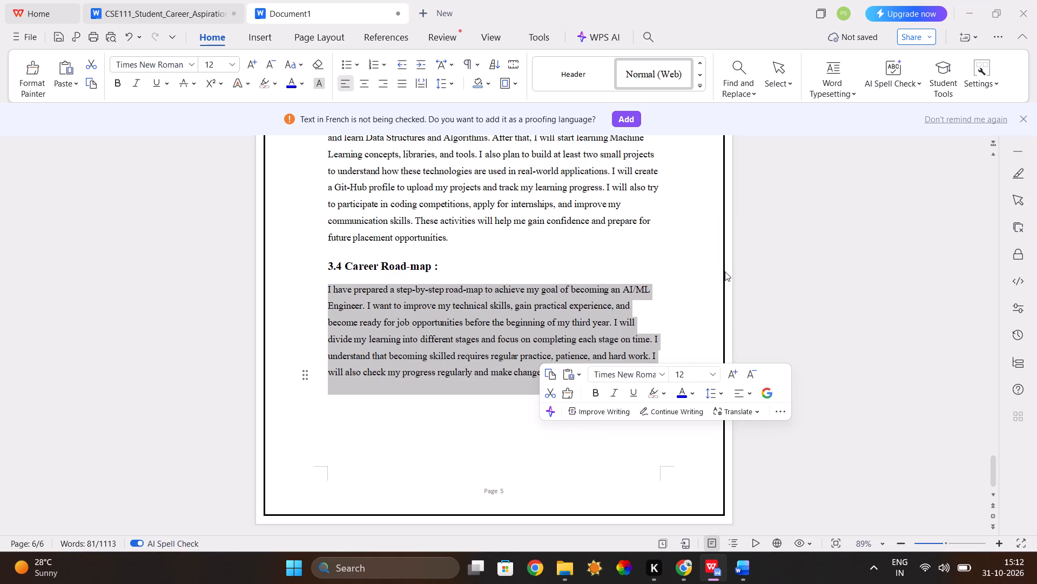
pyautogui.click(544, 453)
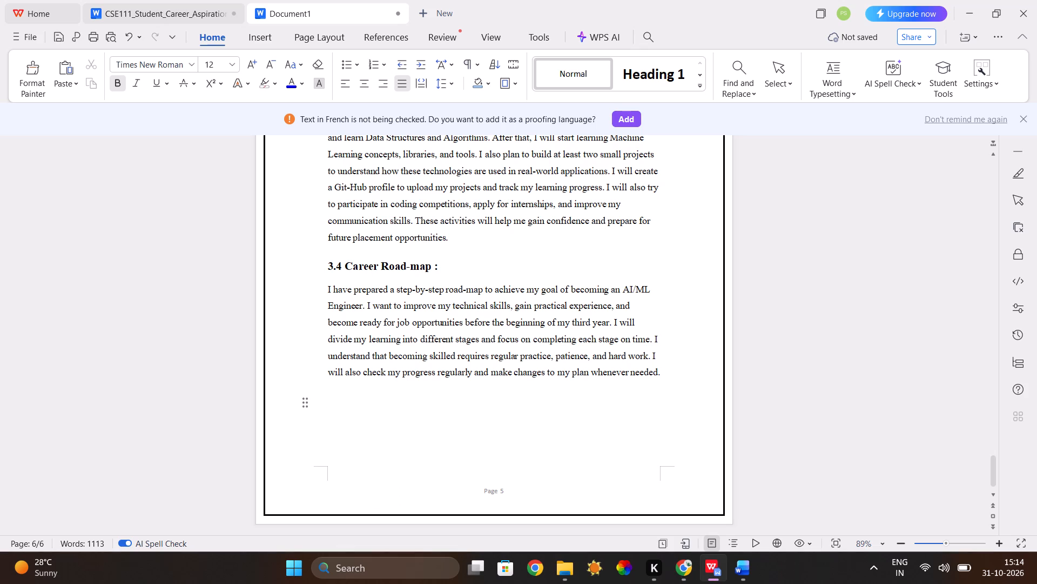
pyautogui.scroll(-2, 594, 443)
pyautogui.hotkey('ctrl', 'v')
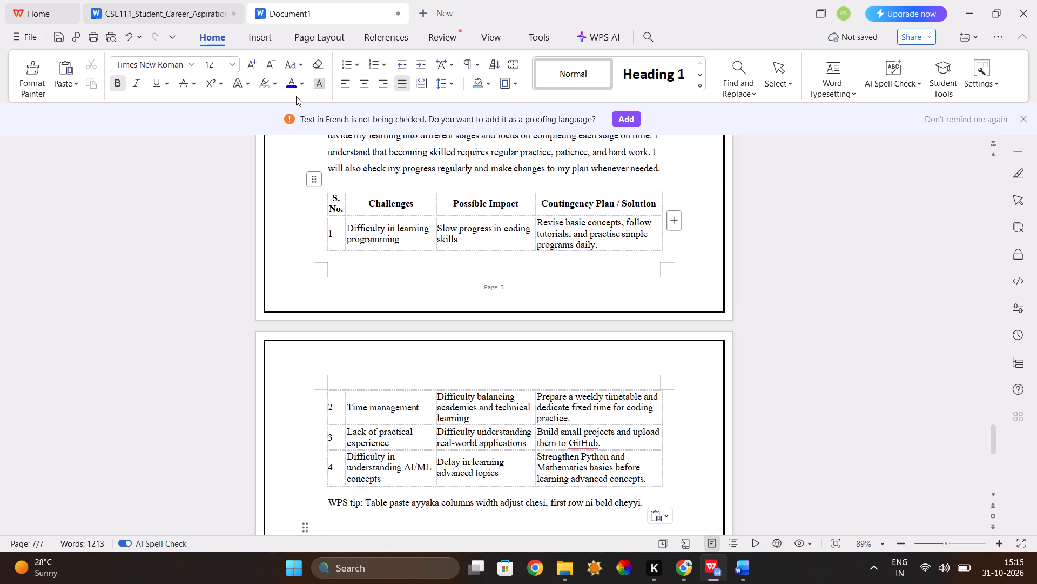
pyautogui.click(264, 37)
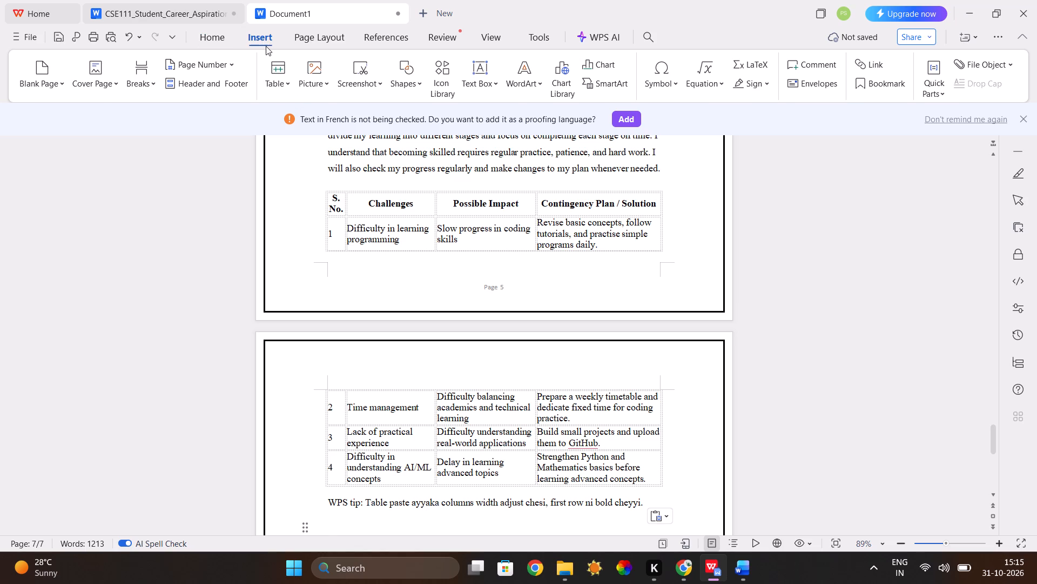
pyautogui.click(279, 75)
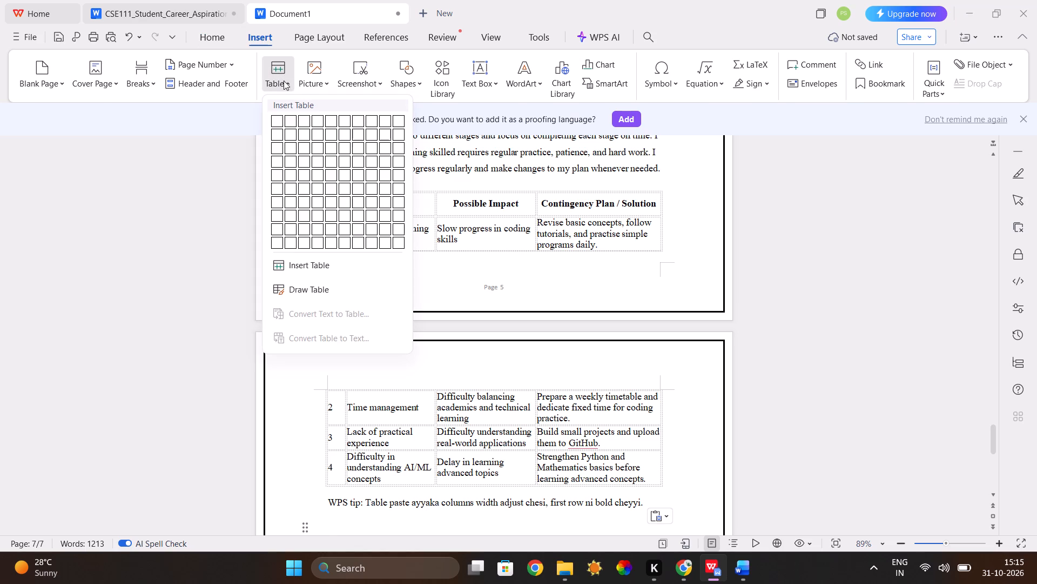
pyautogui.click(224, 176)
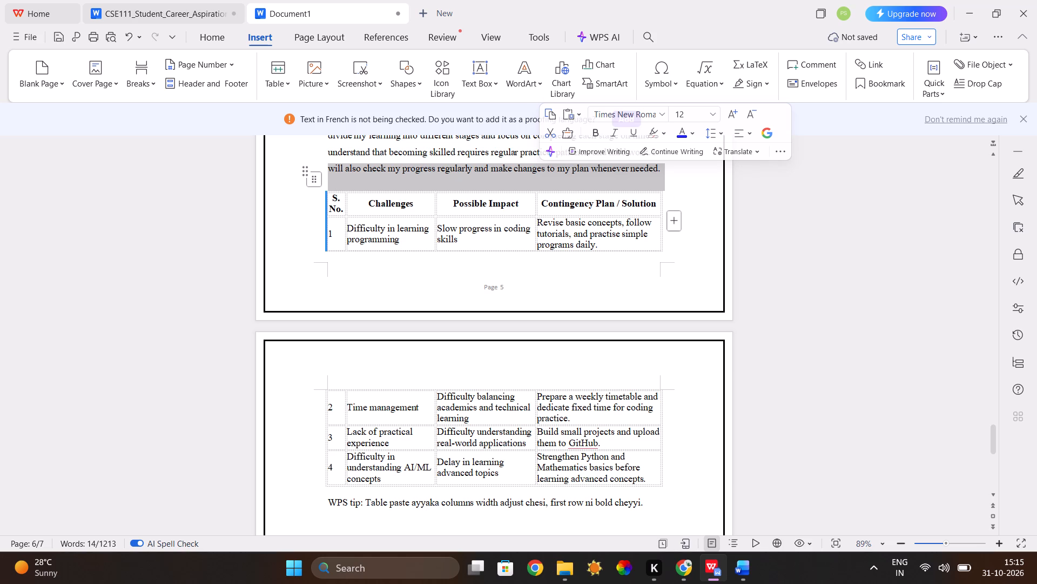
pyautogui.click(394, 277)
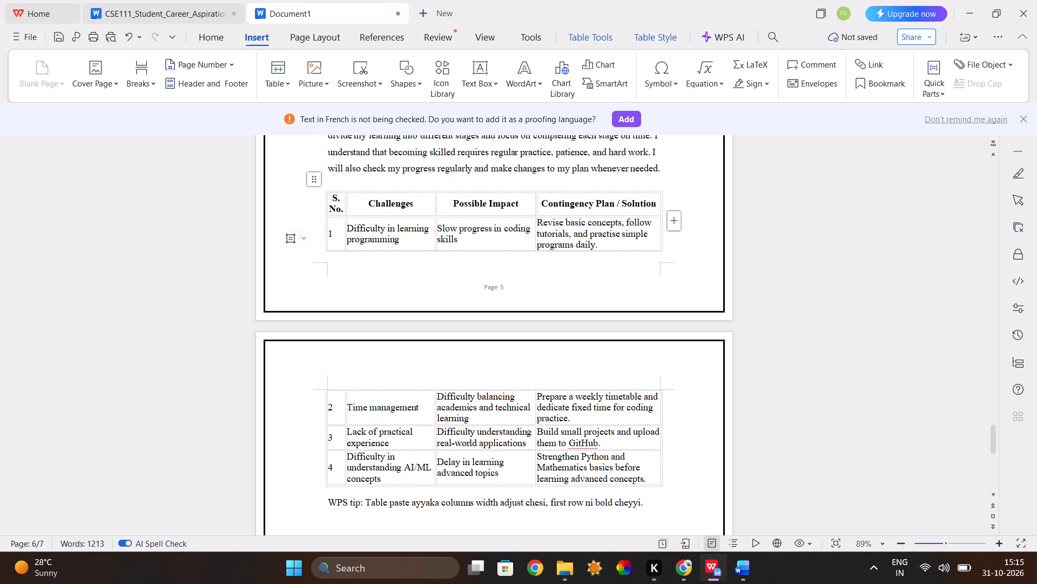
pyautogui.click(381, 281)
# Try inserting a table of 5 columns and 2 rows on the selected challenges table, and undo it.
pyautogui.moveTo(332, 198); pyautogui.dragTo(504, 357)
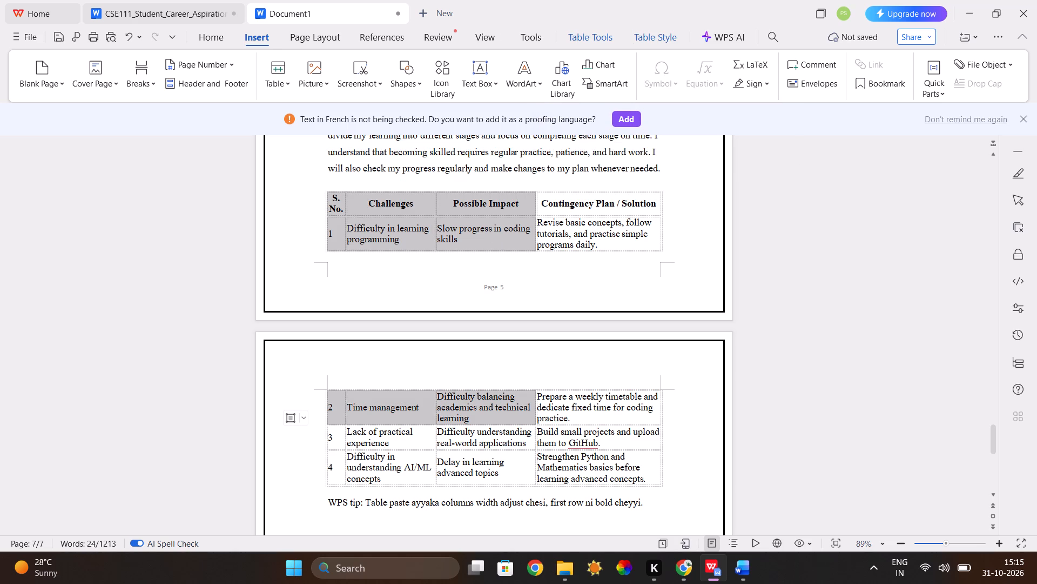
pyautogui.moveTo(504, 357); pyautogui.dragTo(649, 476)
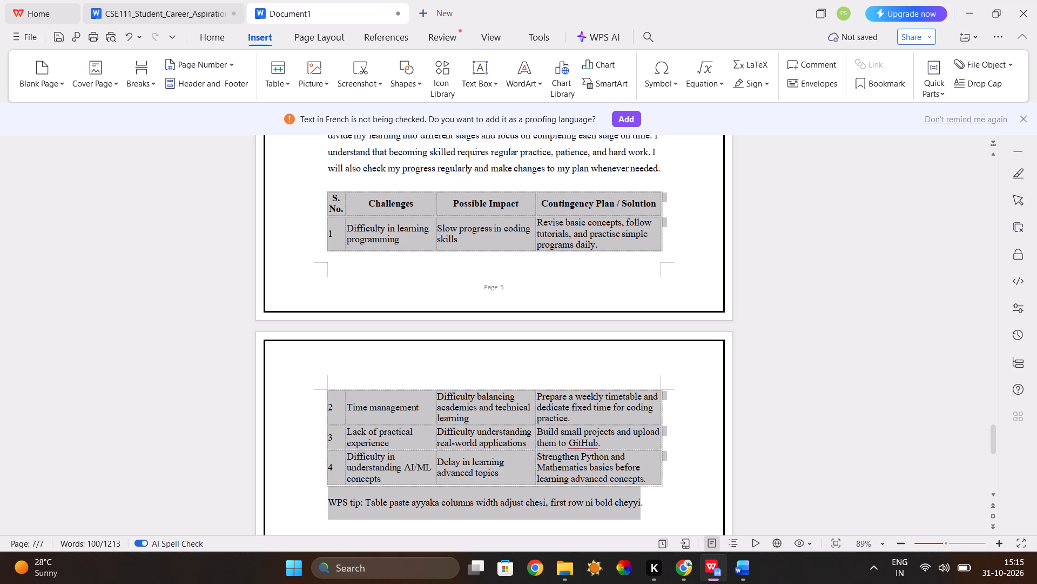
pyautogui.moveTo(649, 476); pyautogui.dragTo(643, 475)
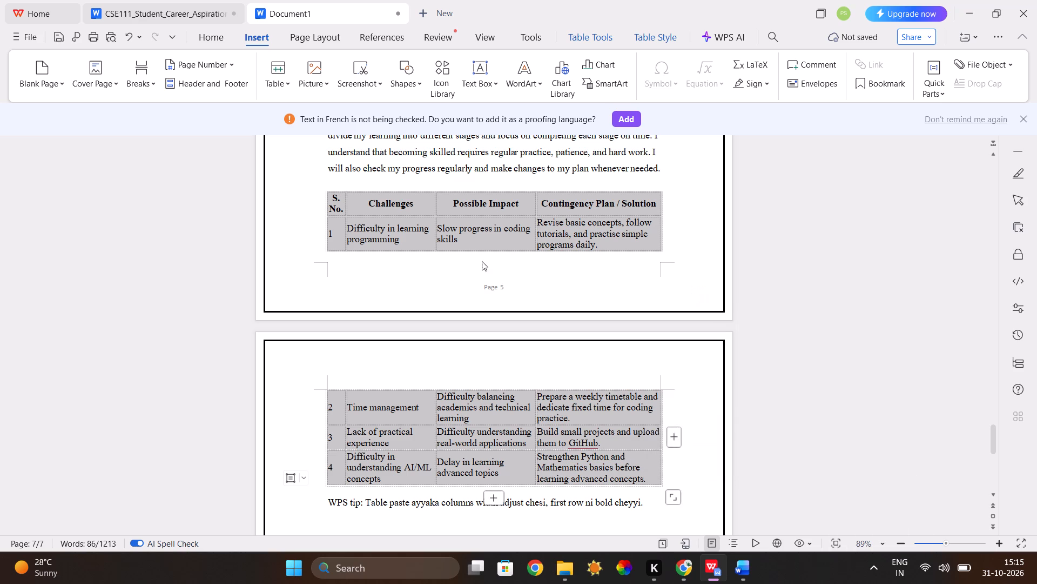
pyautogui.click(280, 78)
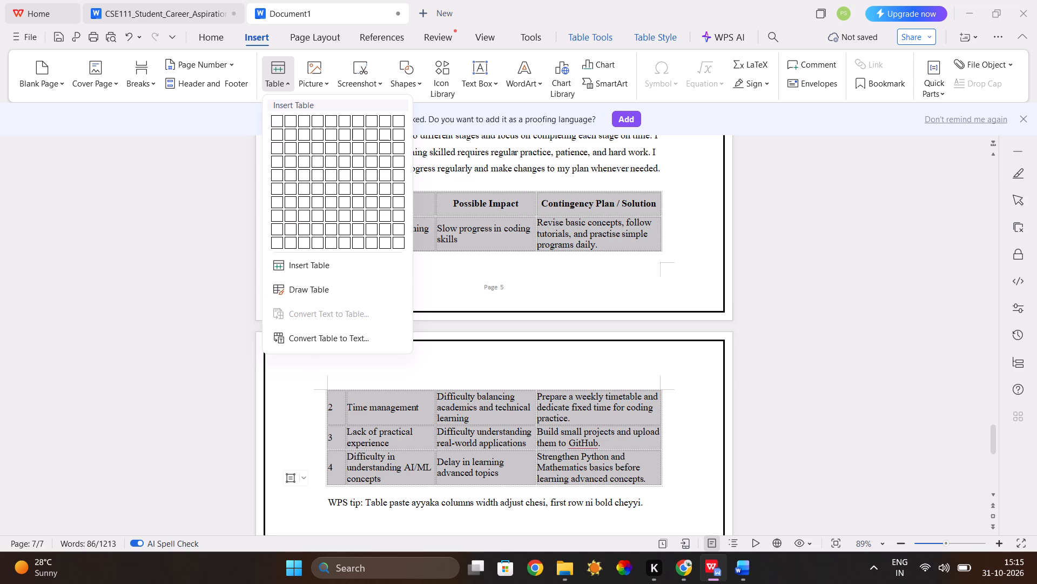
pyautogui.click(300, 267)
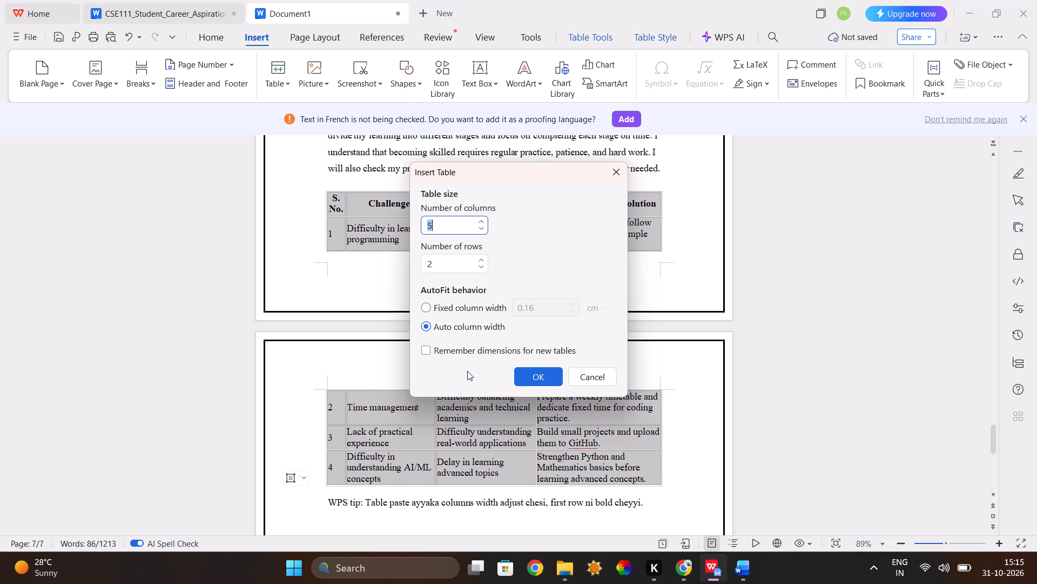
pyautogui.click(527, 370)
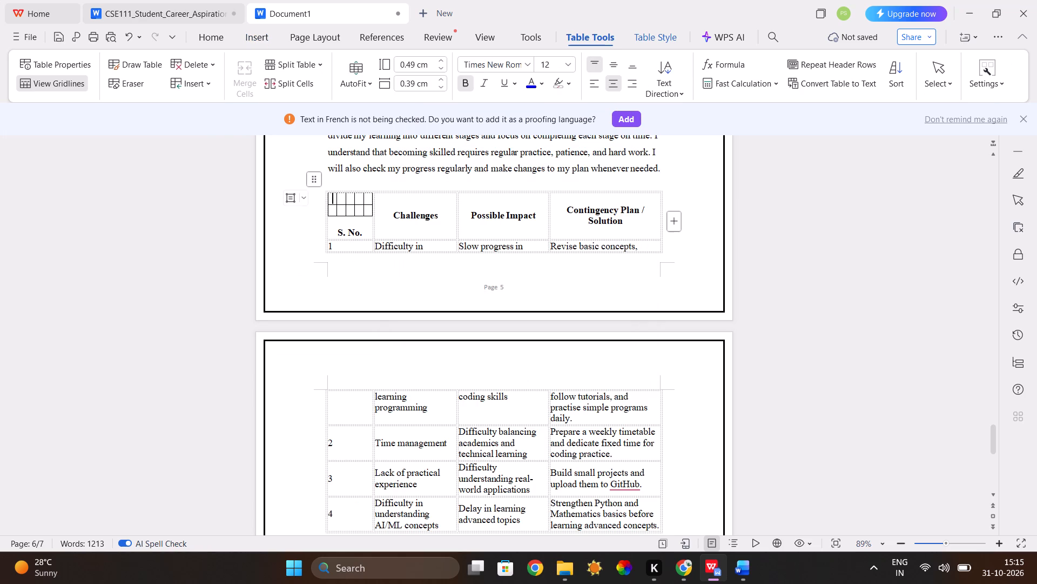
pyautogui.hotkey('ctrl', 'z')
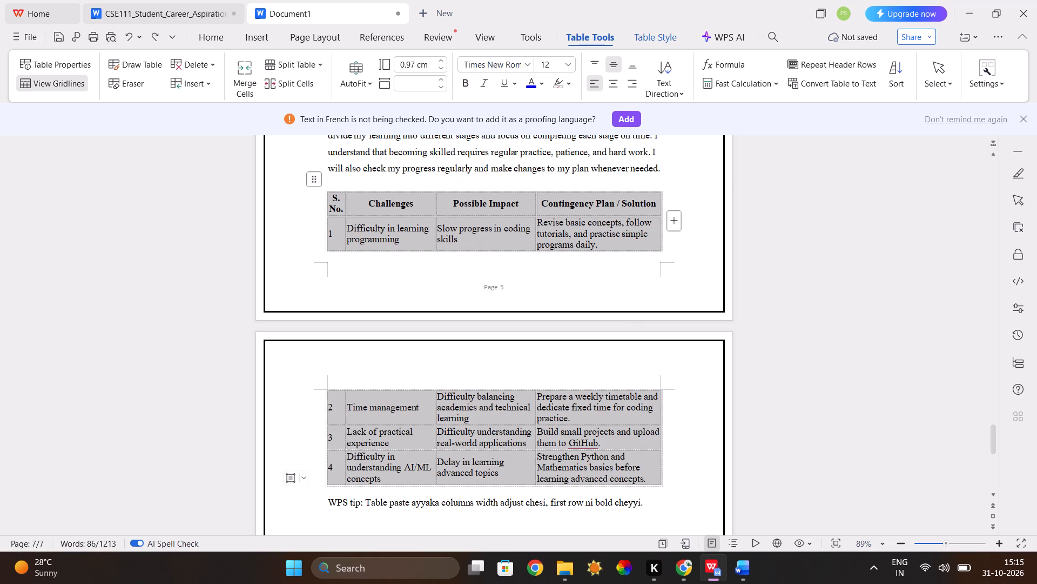
# Add three blank lines after the 3.4 Career Road-map paragraph to move the whole challenges table onto the next page.
pyautogui.click(374, 270)
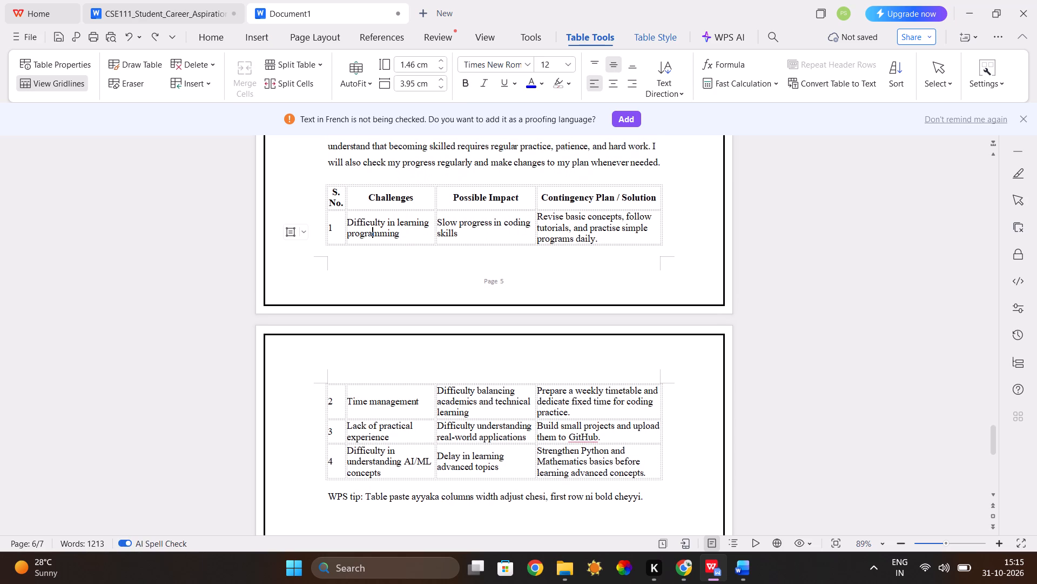
pyautogui.click(324, 190)
pyautogui.click(317, 195)
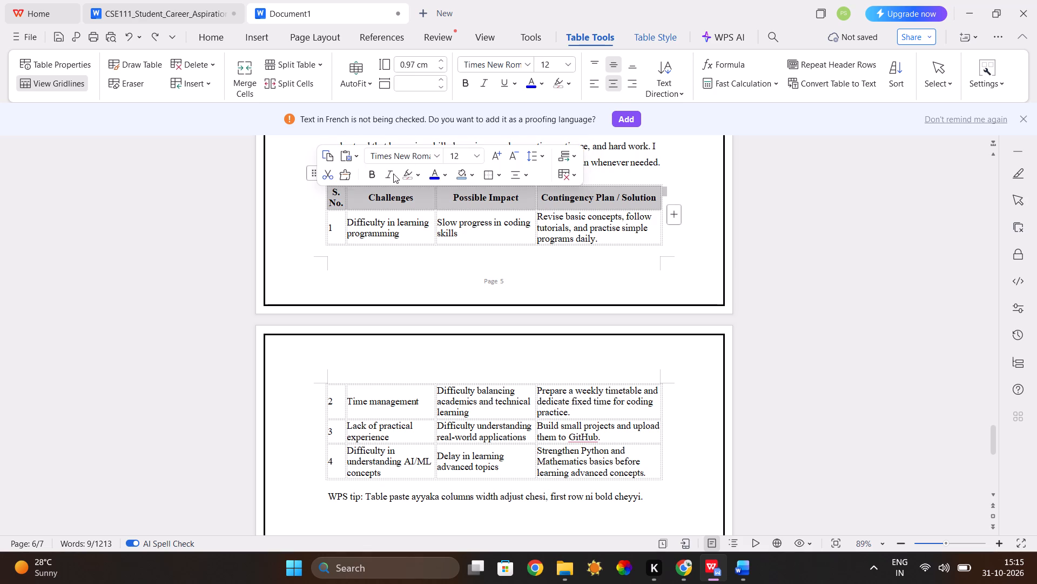
pyautogui.click(662, 163)
pyautogui.press('Return')
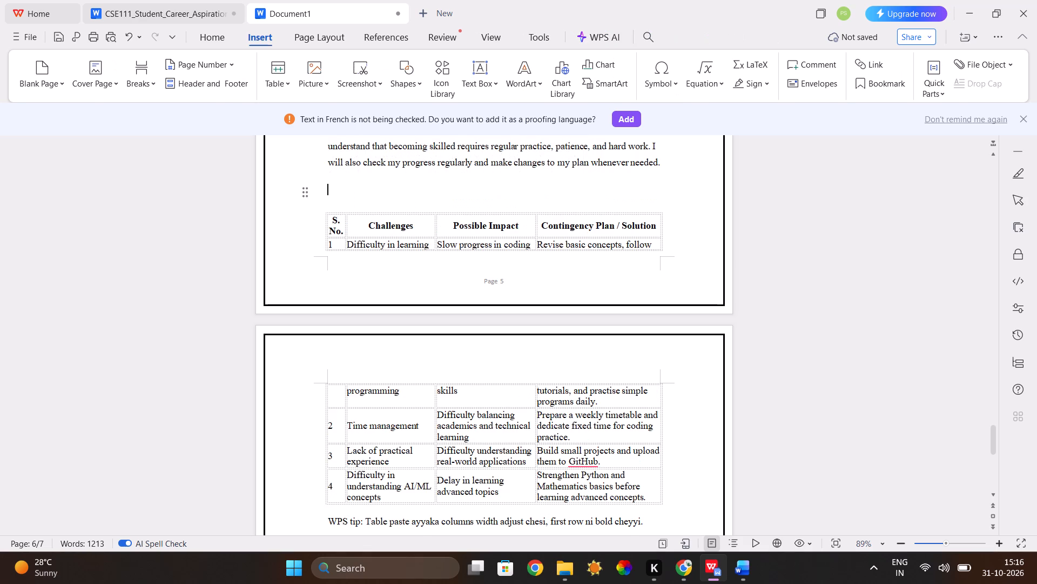
pyautogui.press('Return')
pyautogui.press('Return')
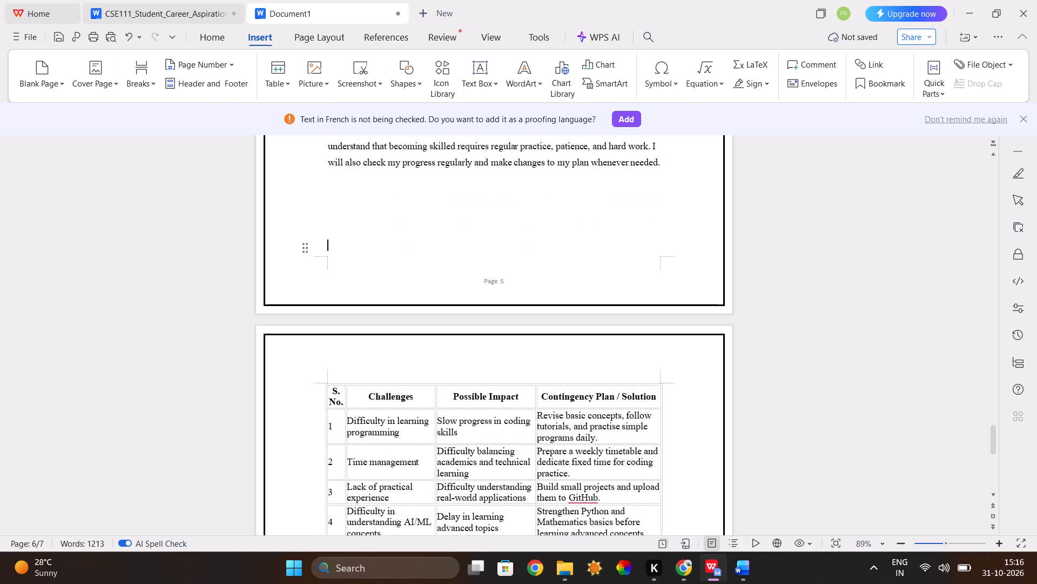
# Delete the WPS tip line below the challenges table.
pyautogui.scroll(2, 662, 163)
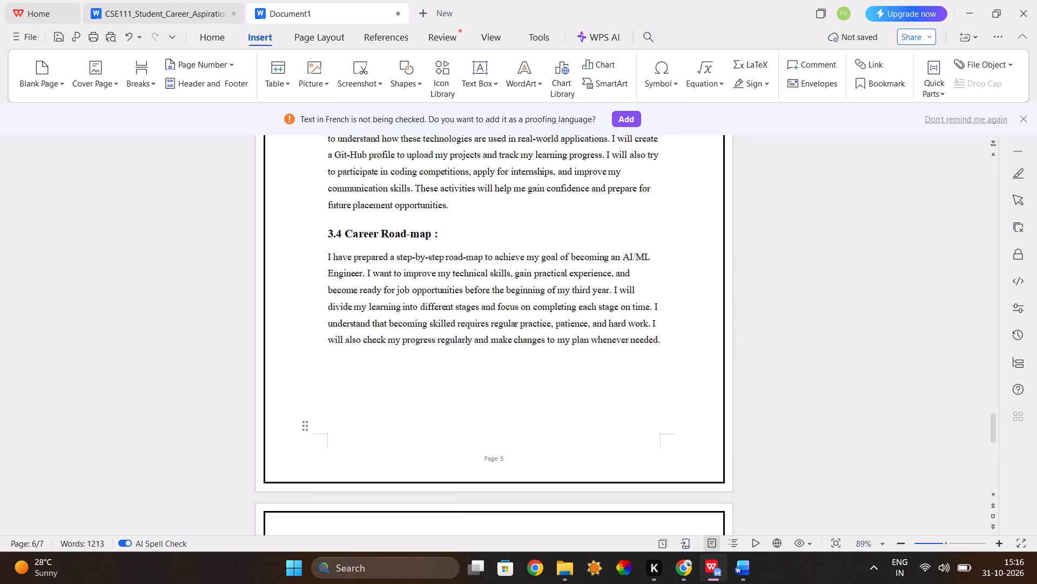
pyautogui.scroll(-5, 662, 163)
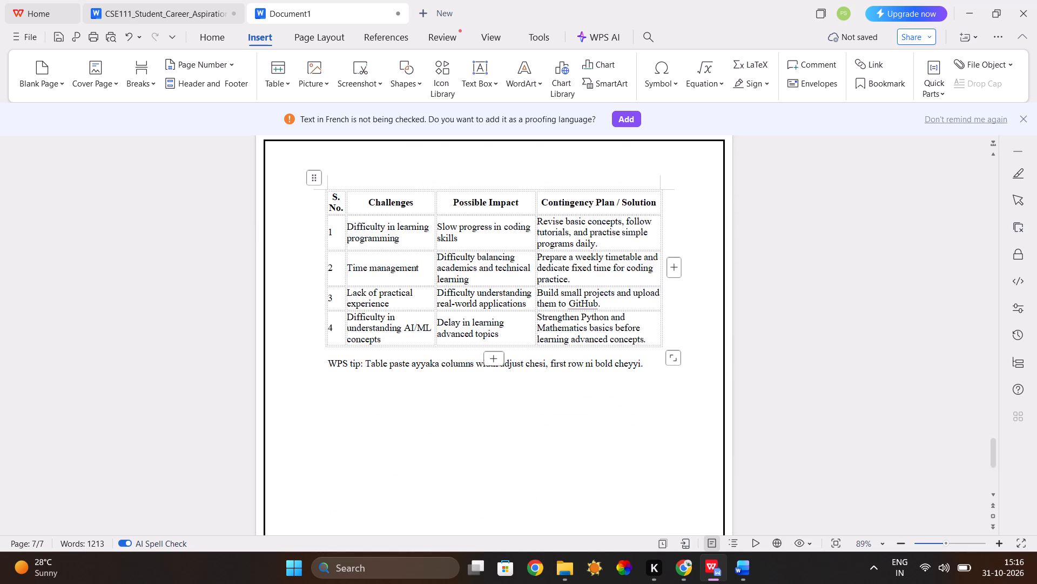
pyautogui.moveTo(326, 363); pyautogui.dragTo(599, 387)
pyautogui.press('BackSpace')
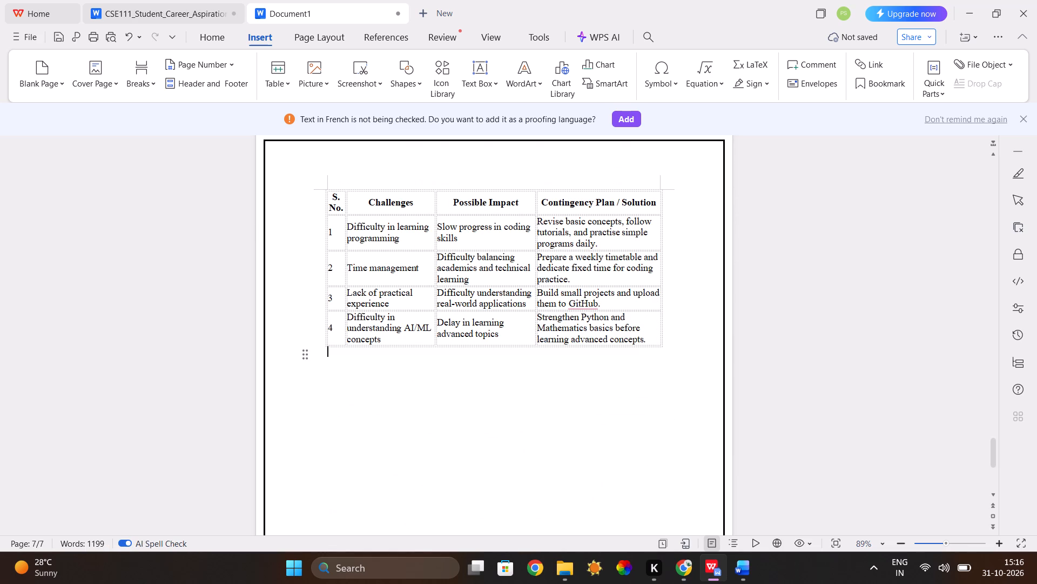
# Hyphenate GitHub as Git-Hub in the Contingency Plan / Solution cell of row 3.
pyautogui.scroll(-1, 542, 410)
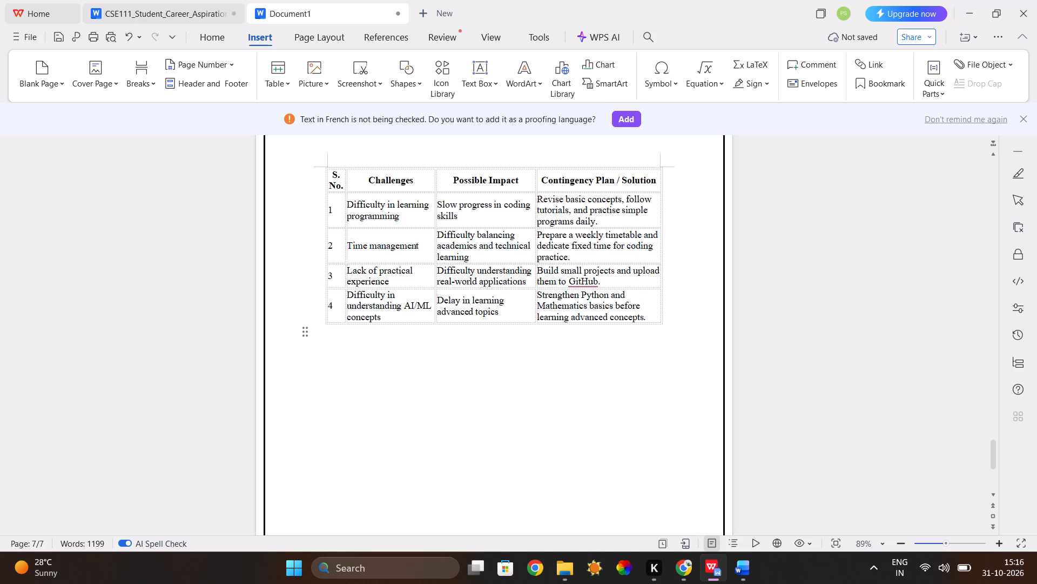
pyautogui.click(580, 283)
pyautogui.press('-')
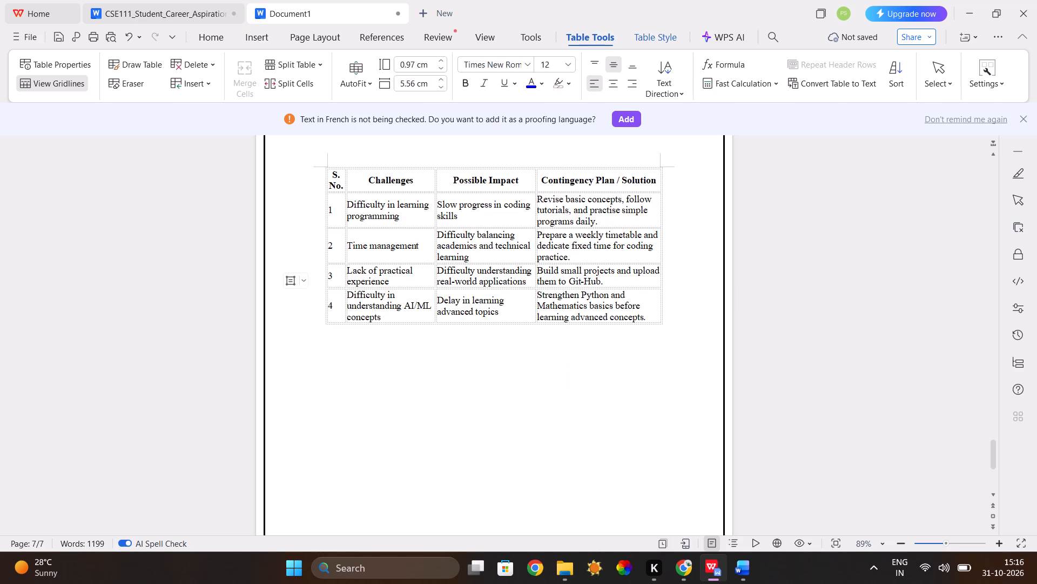
# Examine the challenges table's properties and its borders and shading settings for table and page borders.
pyautogui.click(991, 70)
pyautogui.click(955, 112)
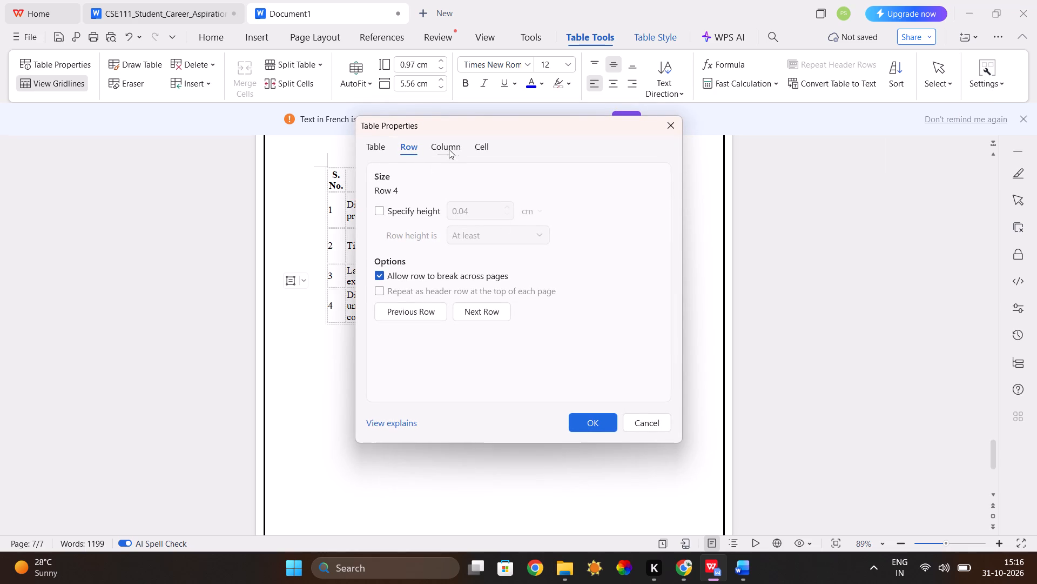
pyautogui.click(370, 151)
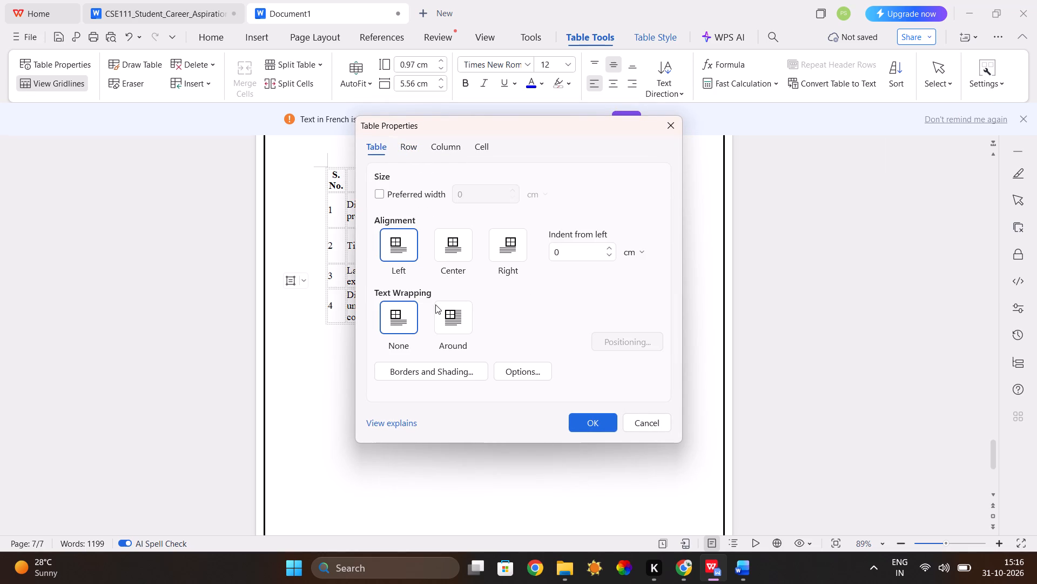
pyautogui.click(440, 367)
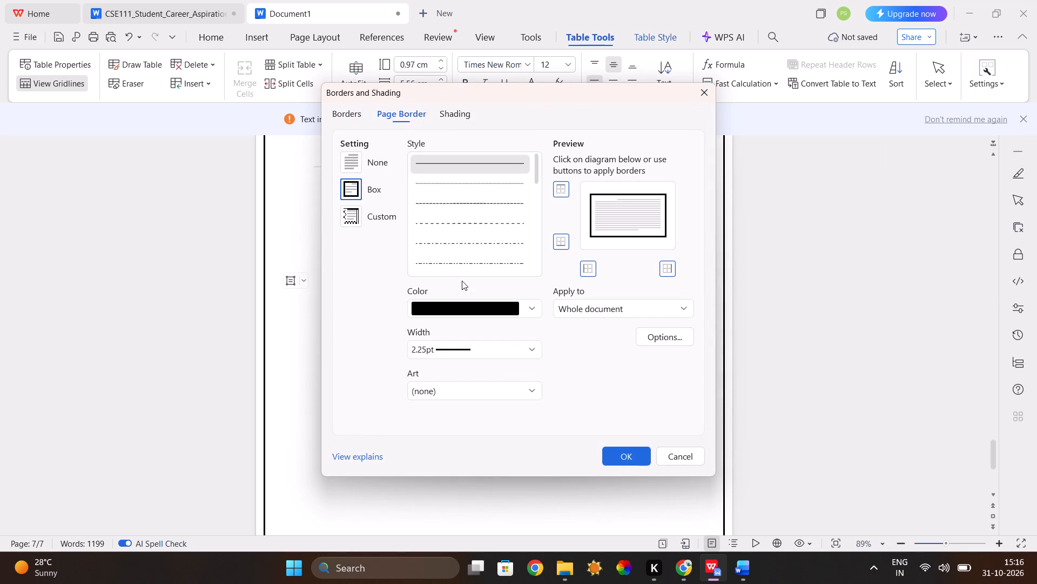
pyautogui.click(486, 167)
pyautogui.click(357, 111)
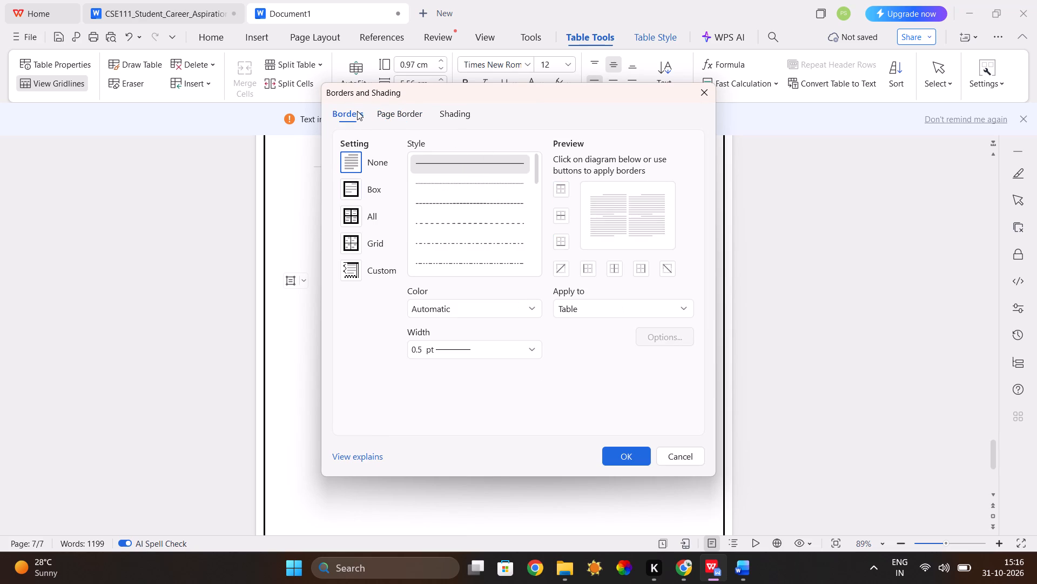
pyautogui.click(698, 90)
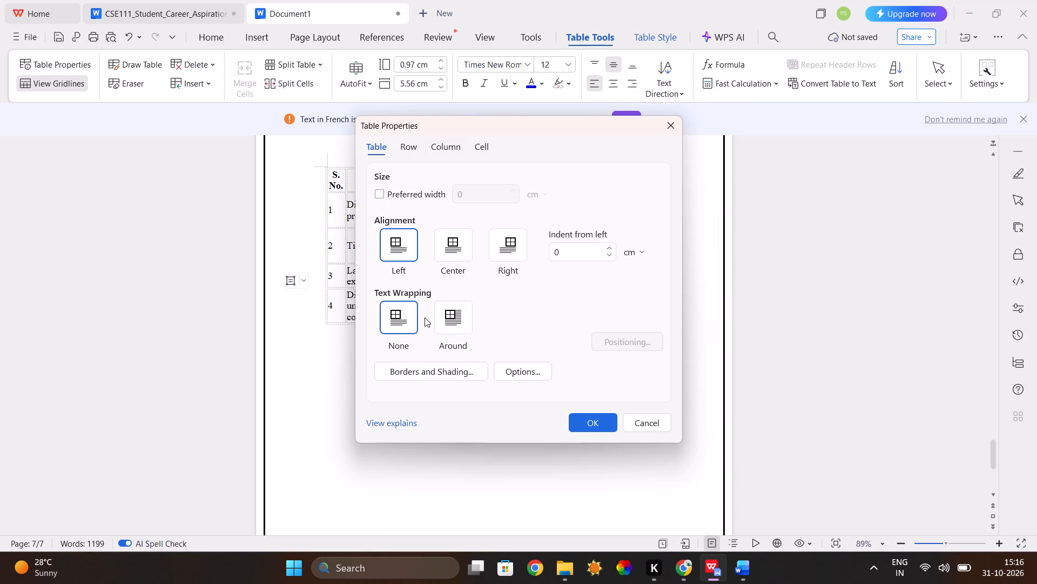
pyautogui.click(444, 374)
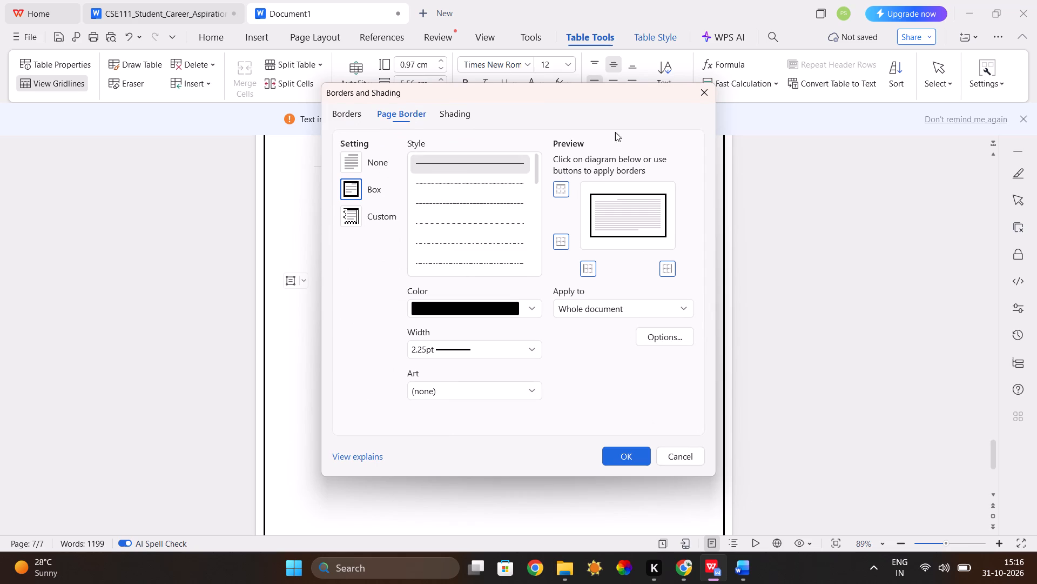
pyautogui.click(703, 84)
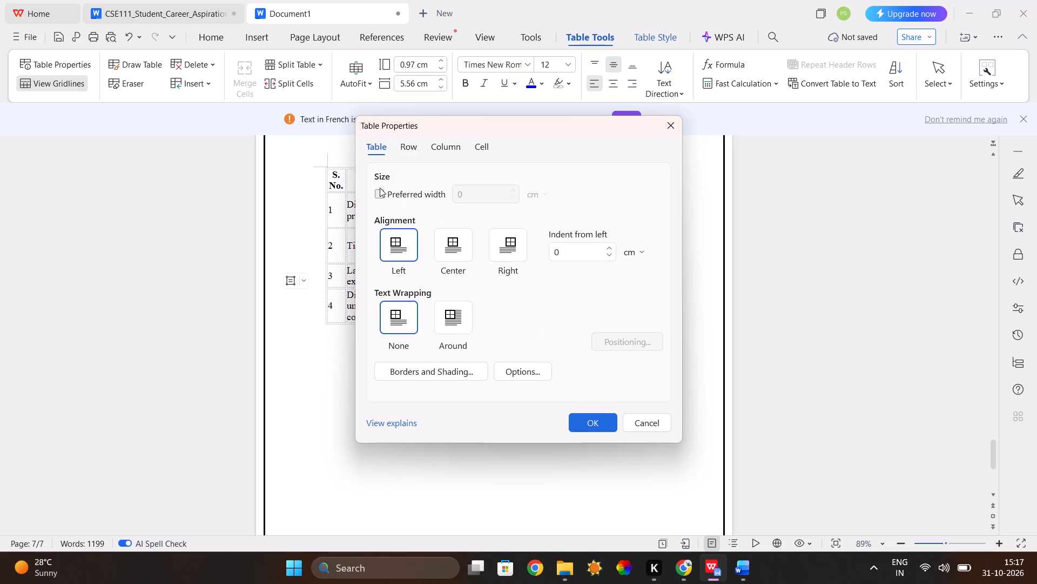
# Examine the challenges table's row, column and cell properties, including the cell margin options.
pyautogui.click(404, 151)
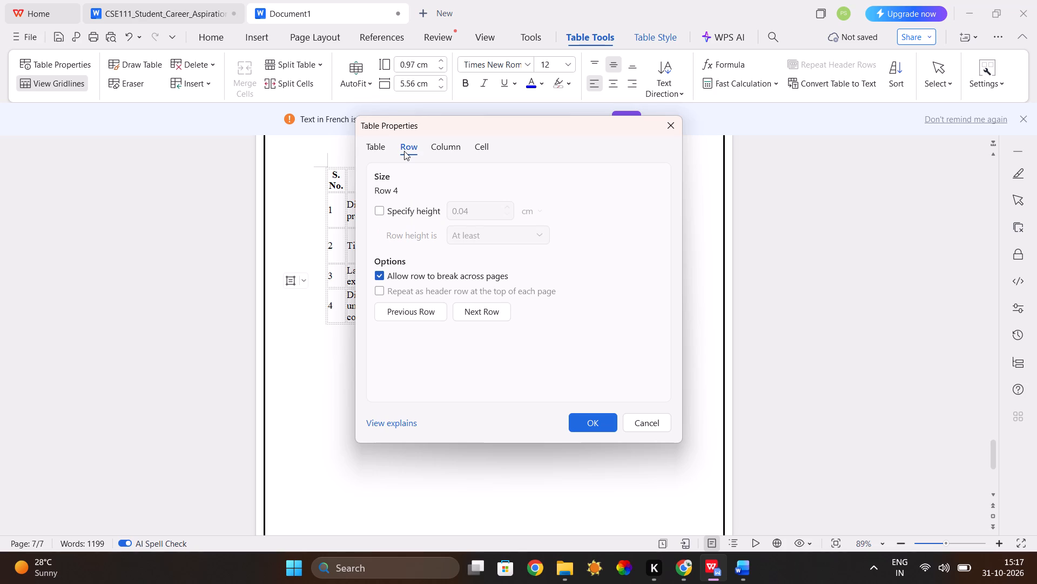
pyautogui.click(445, 143)
pyautogui.click(467, 145)
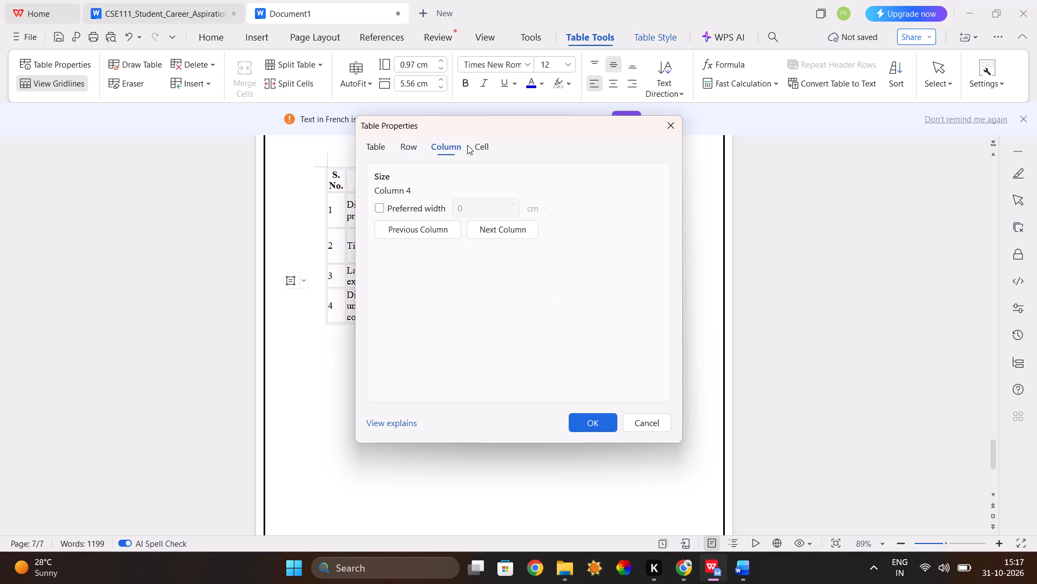
pyautogui.click(475, 144)
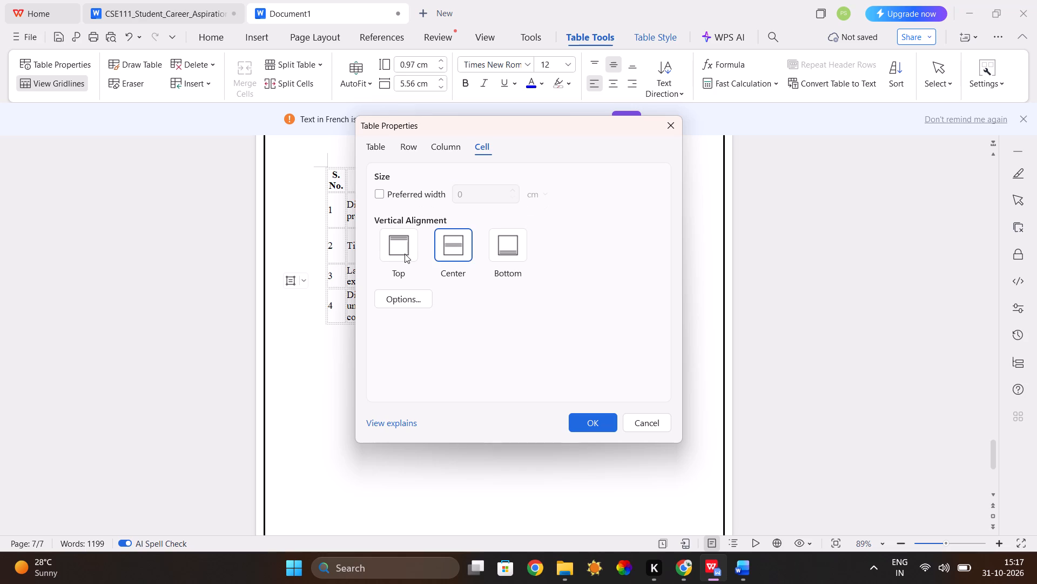
pyautogui.click(405, 254)
pyautogui.click(439, 251)
pyautogui.click(404, 294)
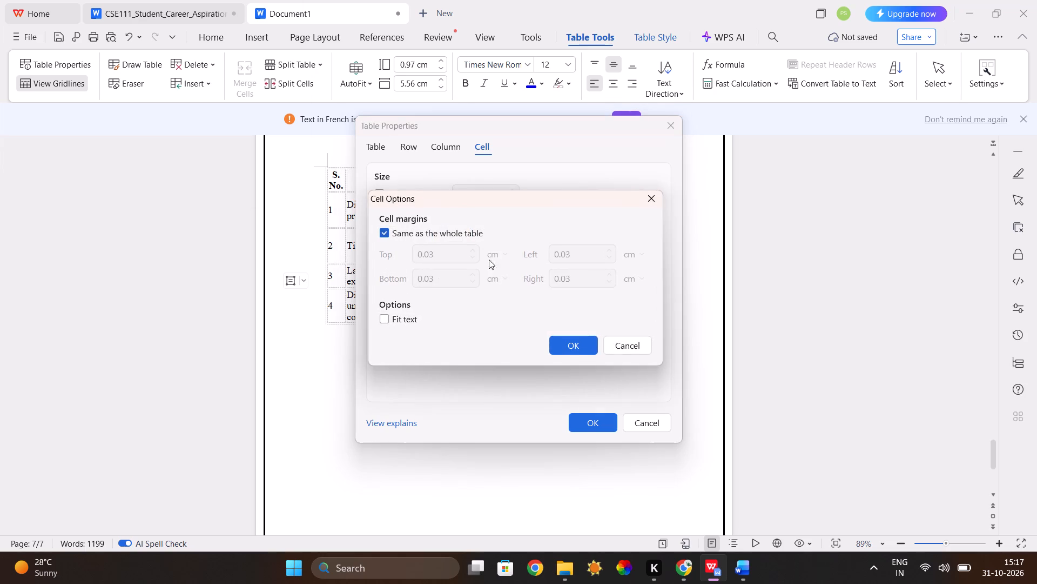
pyautogui.click(650, 204)
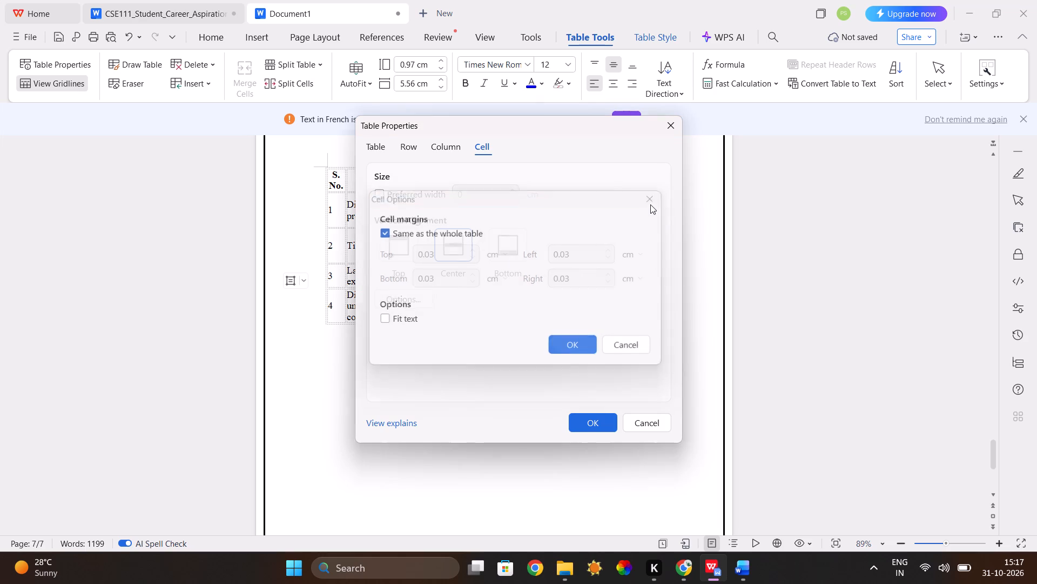
pyautogui.click(385, 138)
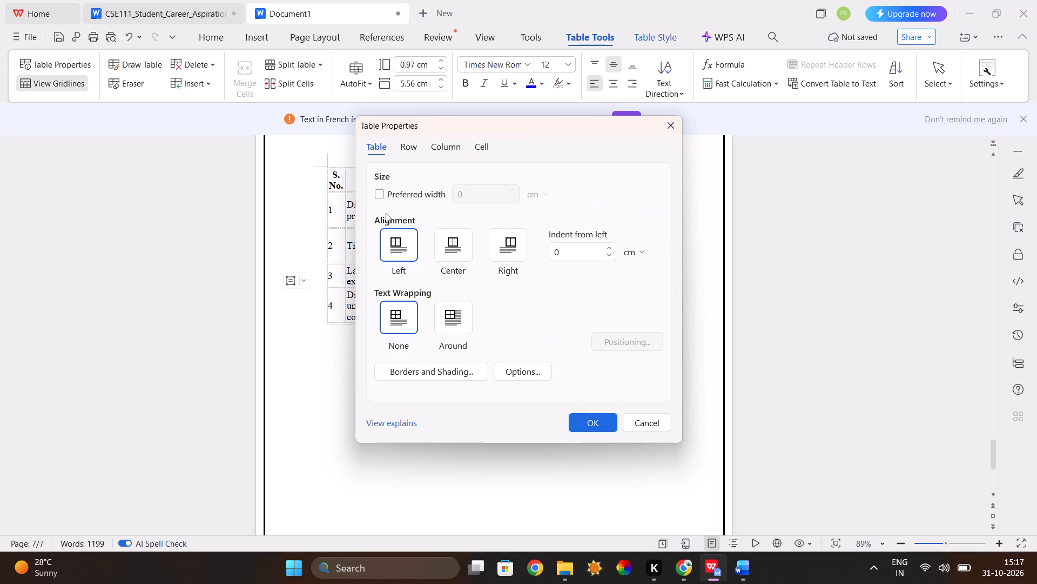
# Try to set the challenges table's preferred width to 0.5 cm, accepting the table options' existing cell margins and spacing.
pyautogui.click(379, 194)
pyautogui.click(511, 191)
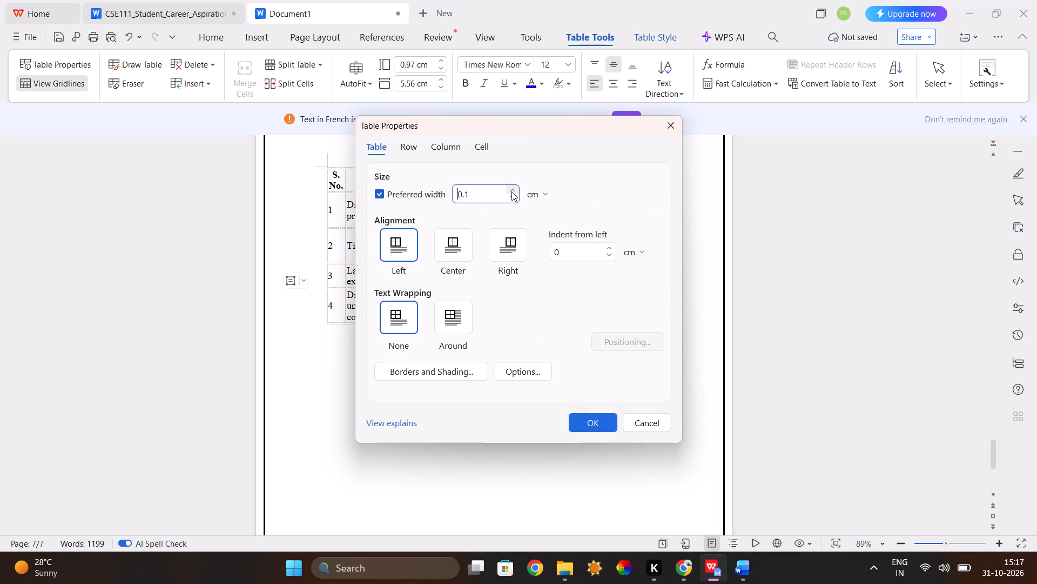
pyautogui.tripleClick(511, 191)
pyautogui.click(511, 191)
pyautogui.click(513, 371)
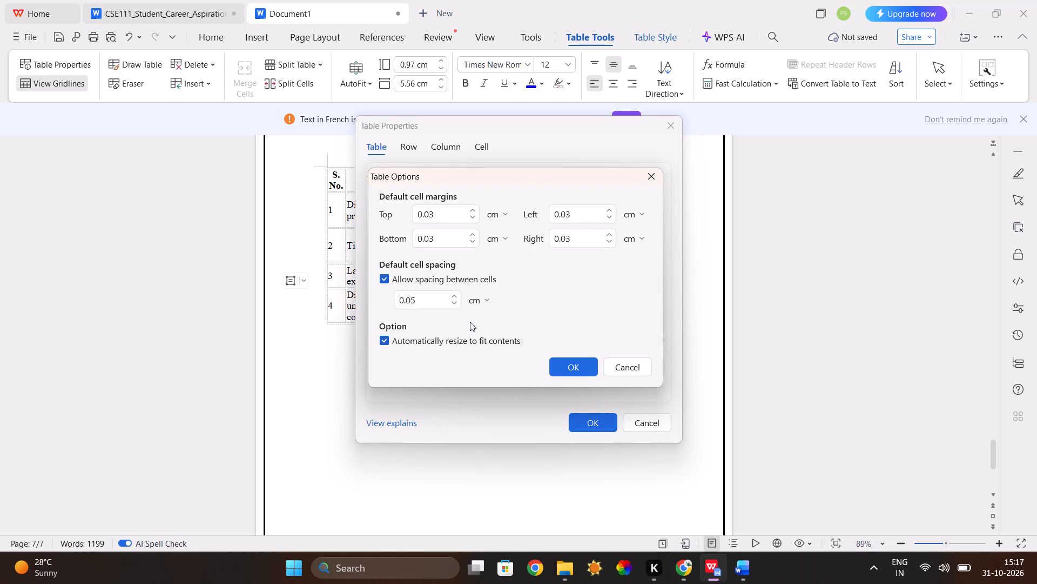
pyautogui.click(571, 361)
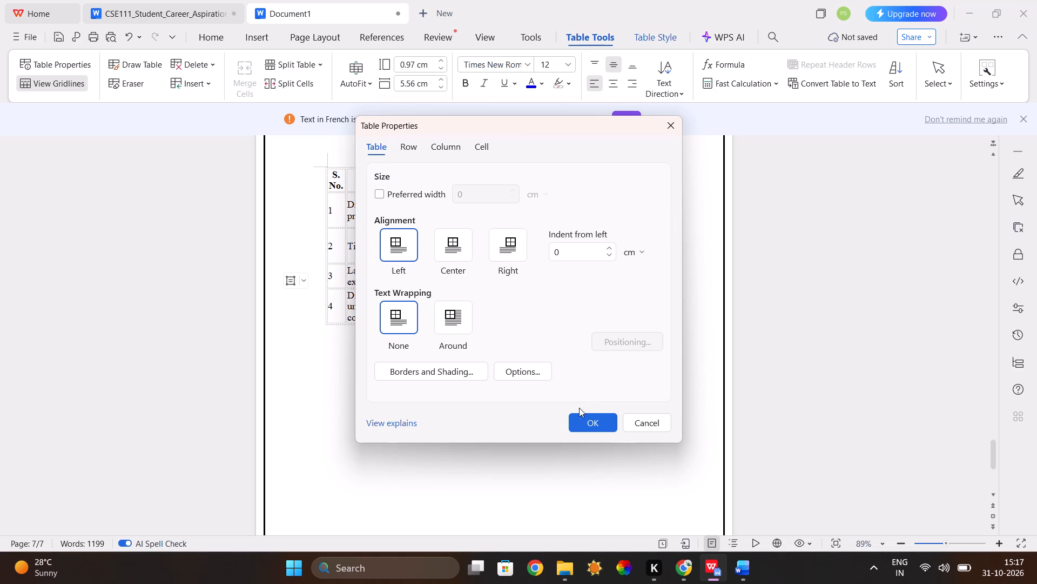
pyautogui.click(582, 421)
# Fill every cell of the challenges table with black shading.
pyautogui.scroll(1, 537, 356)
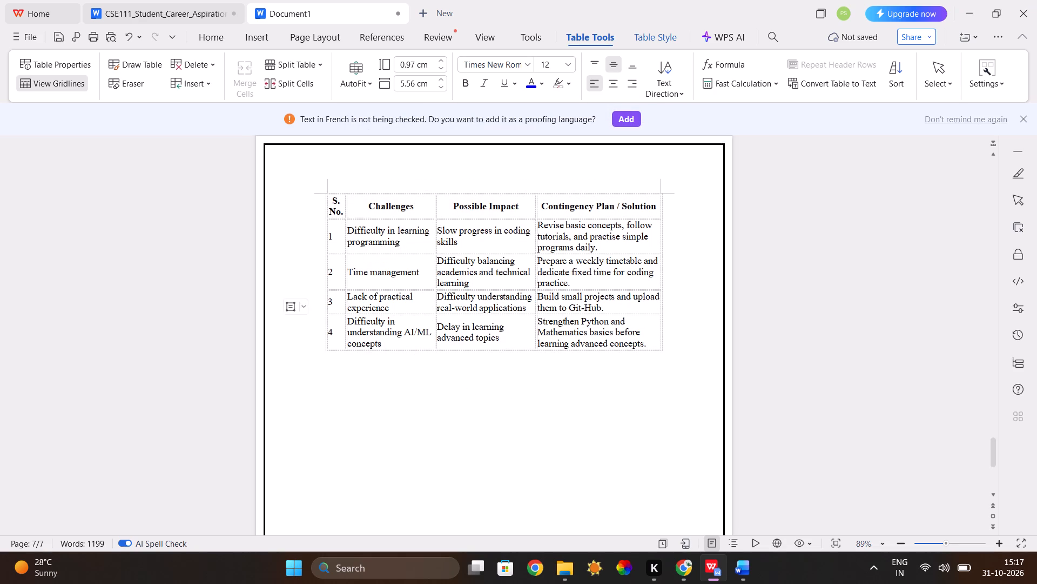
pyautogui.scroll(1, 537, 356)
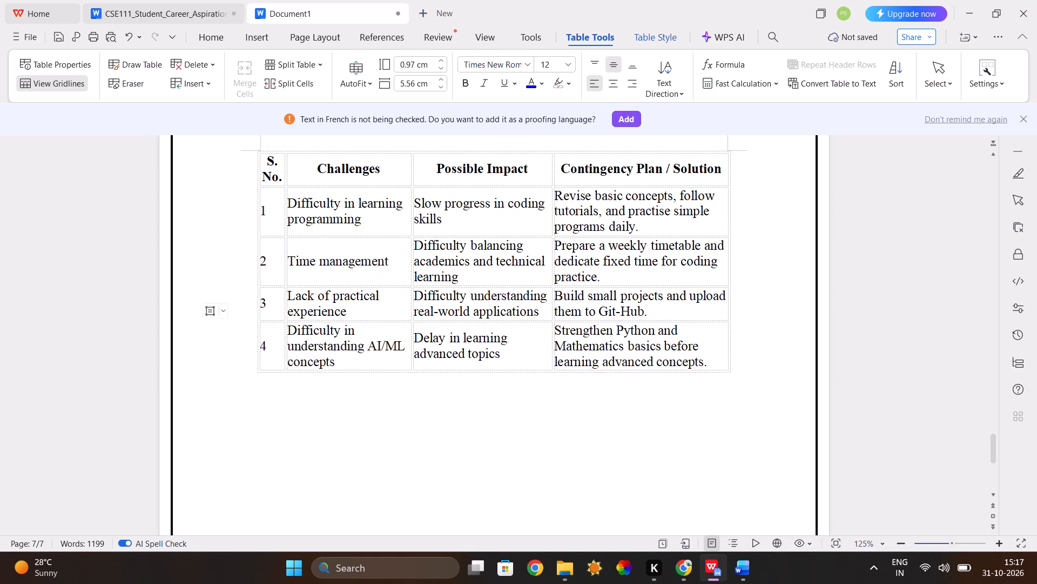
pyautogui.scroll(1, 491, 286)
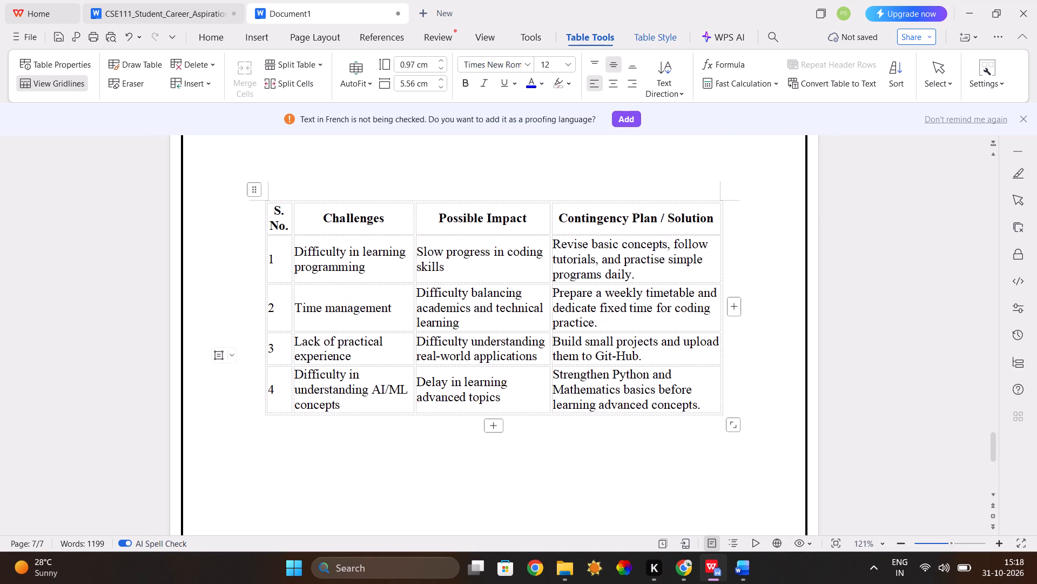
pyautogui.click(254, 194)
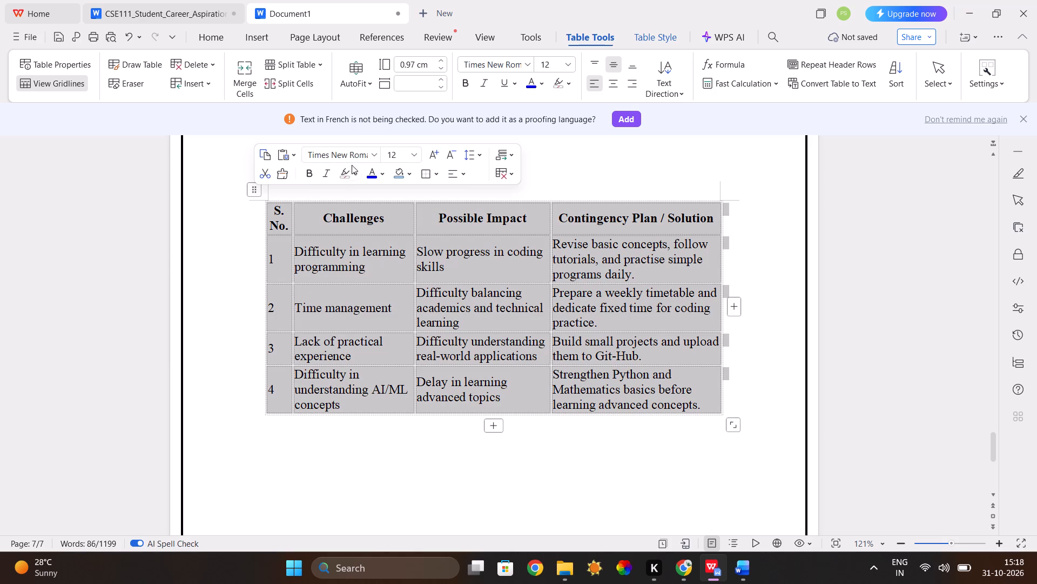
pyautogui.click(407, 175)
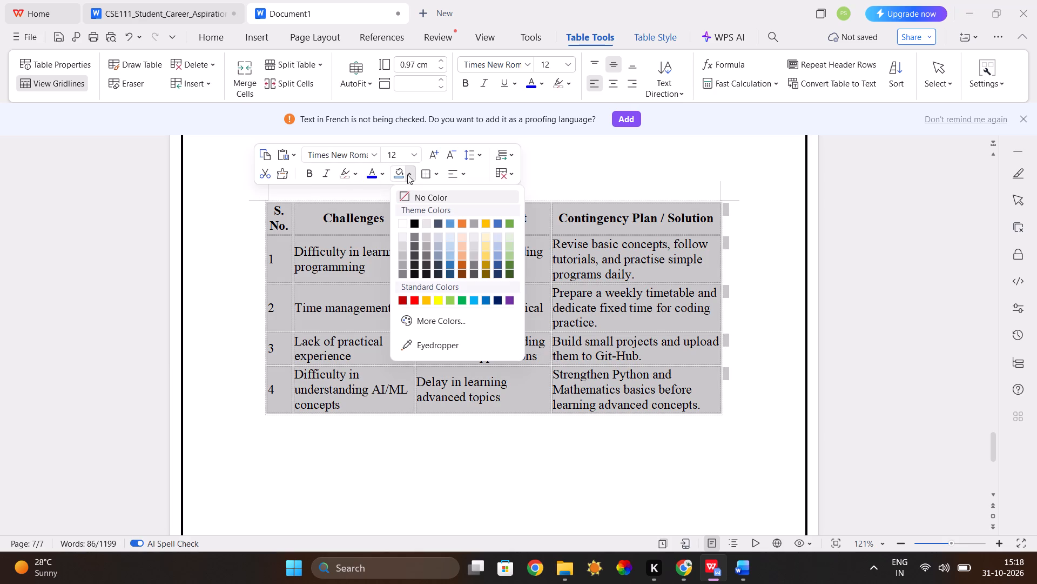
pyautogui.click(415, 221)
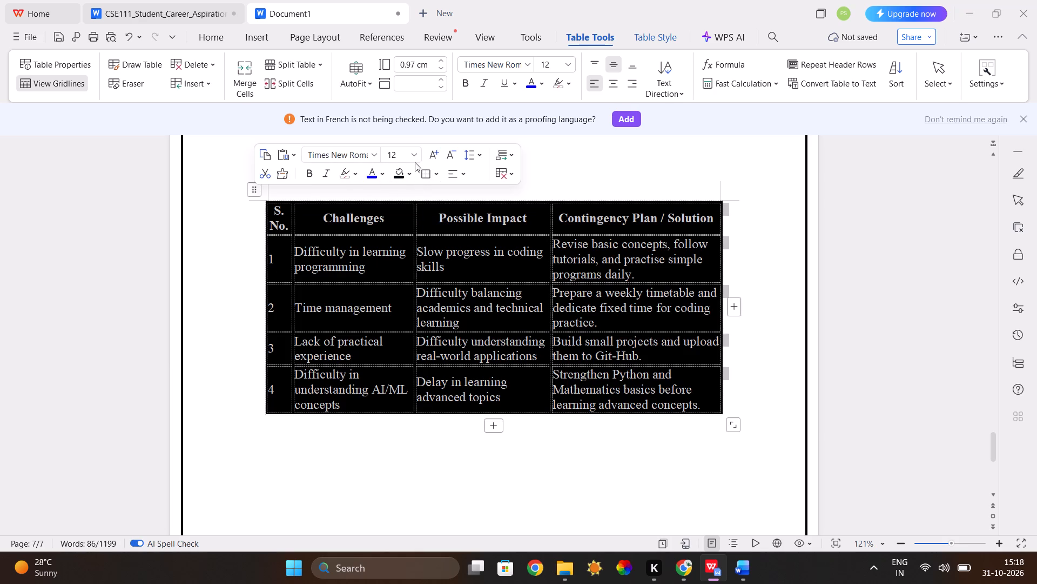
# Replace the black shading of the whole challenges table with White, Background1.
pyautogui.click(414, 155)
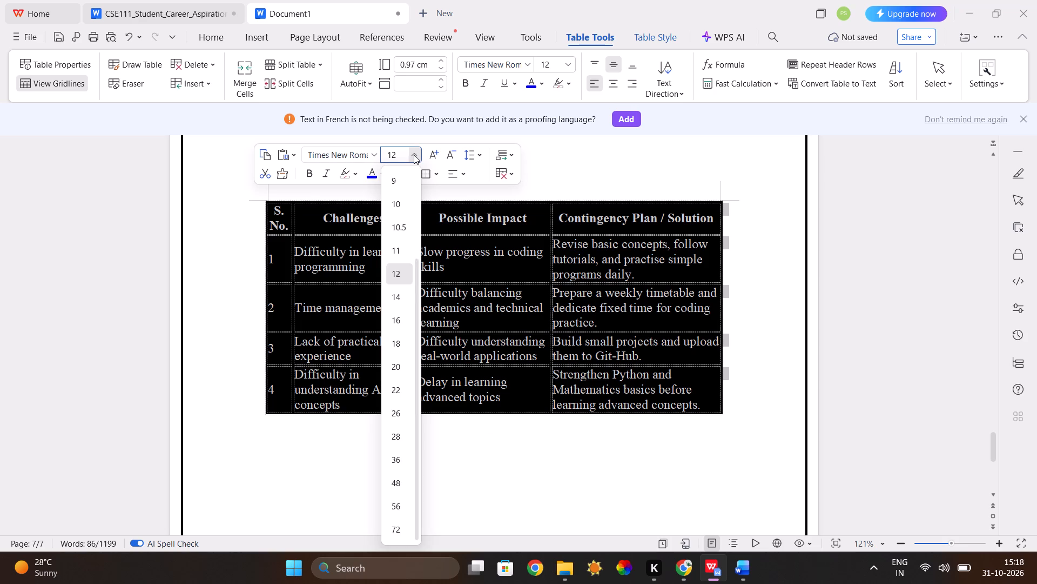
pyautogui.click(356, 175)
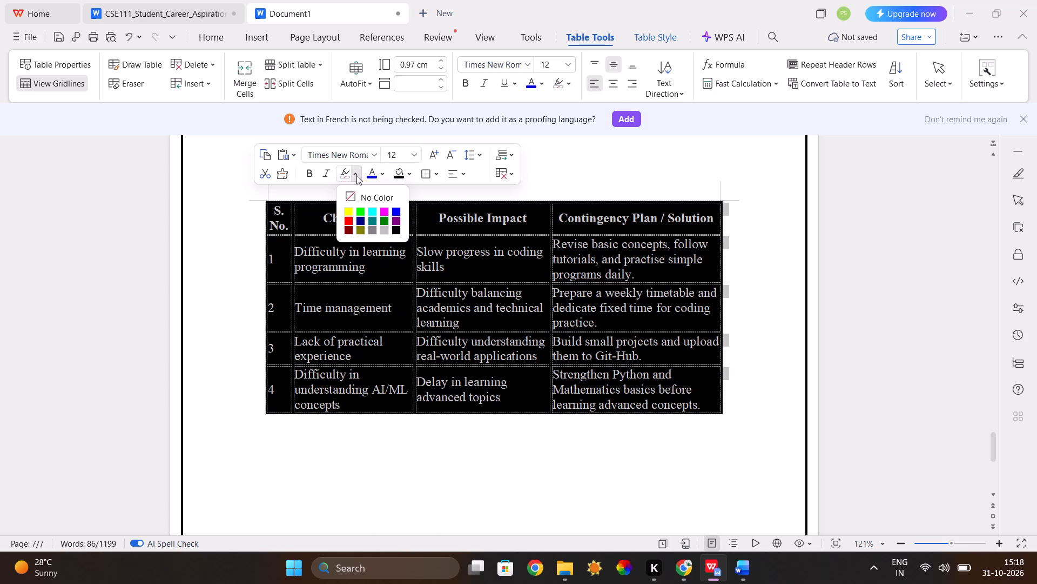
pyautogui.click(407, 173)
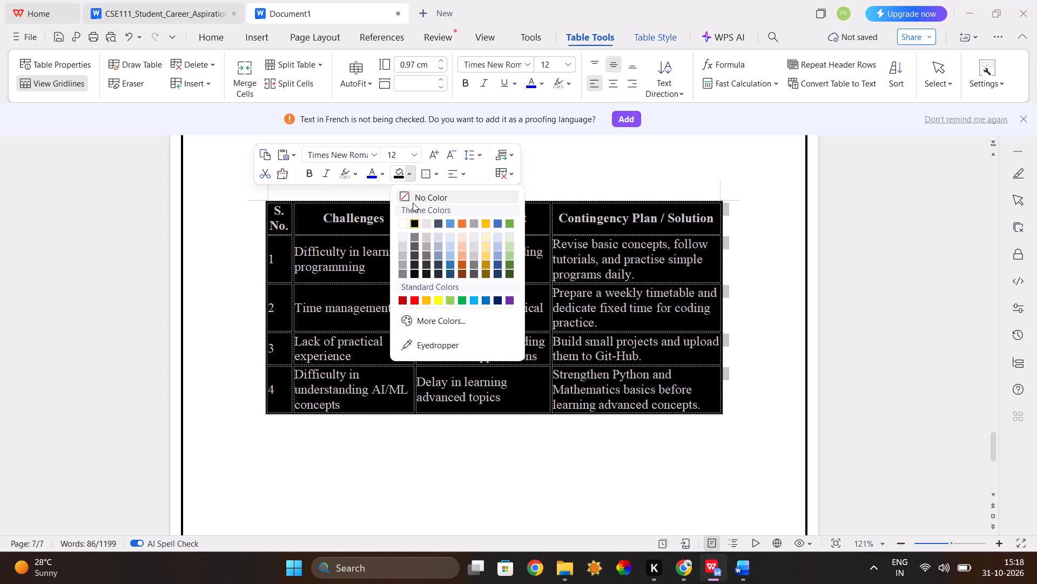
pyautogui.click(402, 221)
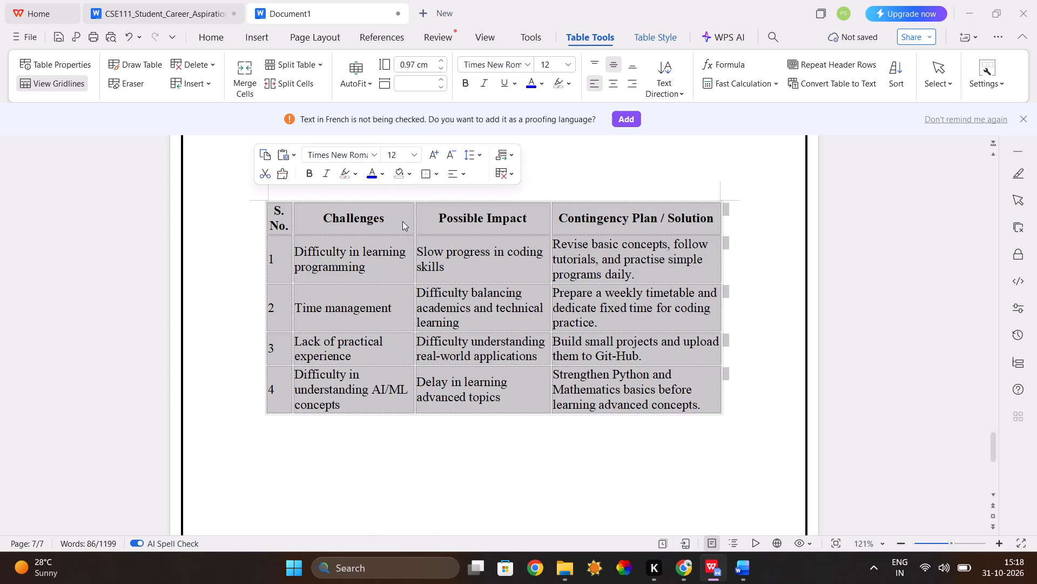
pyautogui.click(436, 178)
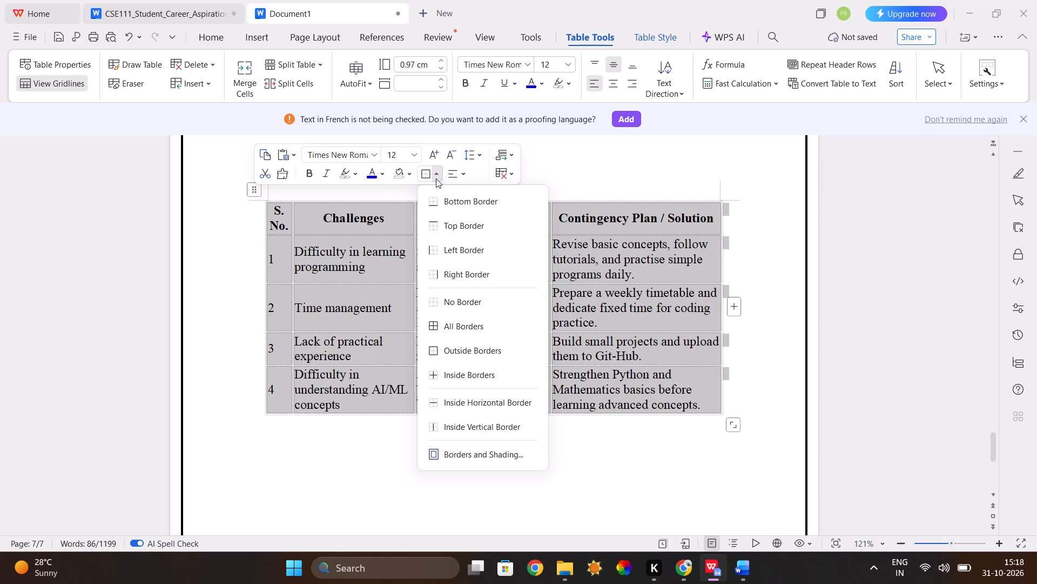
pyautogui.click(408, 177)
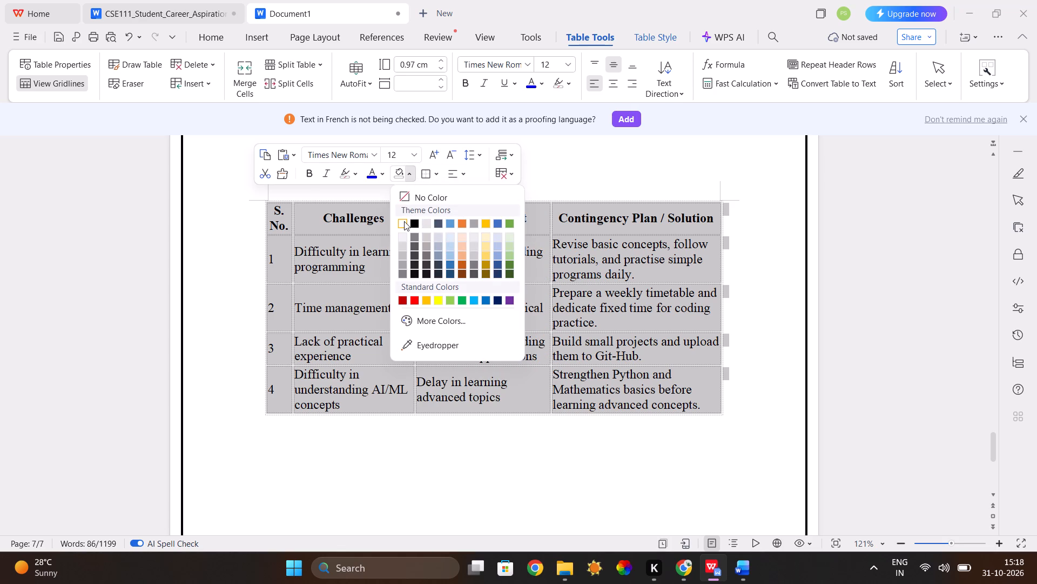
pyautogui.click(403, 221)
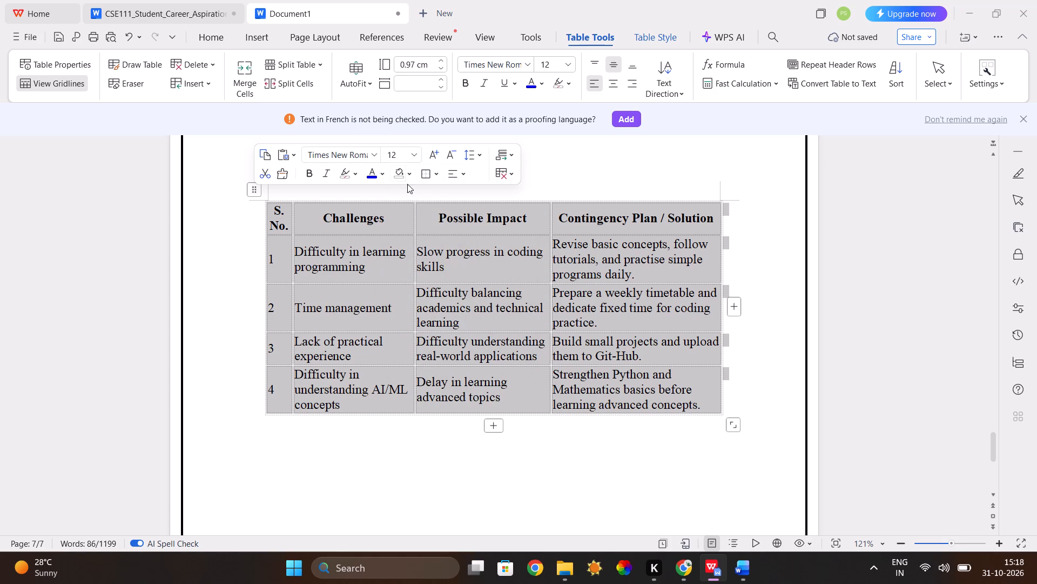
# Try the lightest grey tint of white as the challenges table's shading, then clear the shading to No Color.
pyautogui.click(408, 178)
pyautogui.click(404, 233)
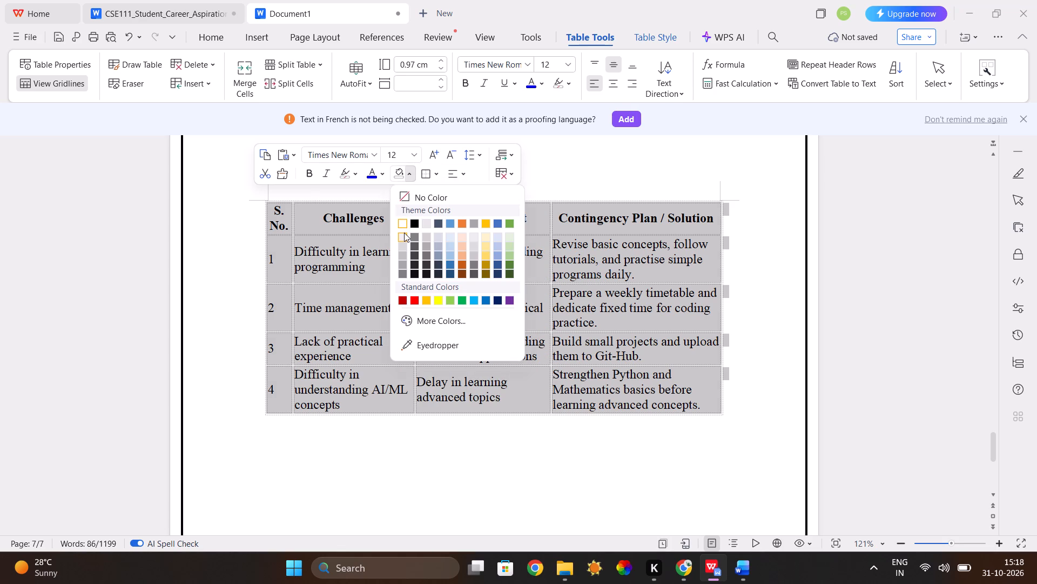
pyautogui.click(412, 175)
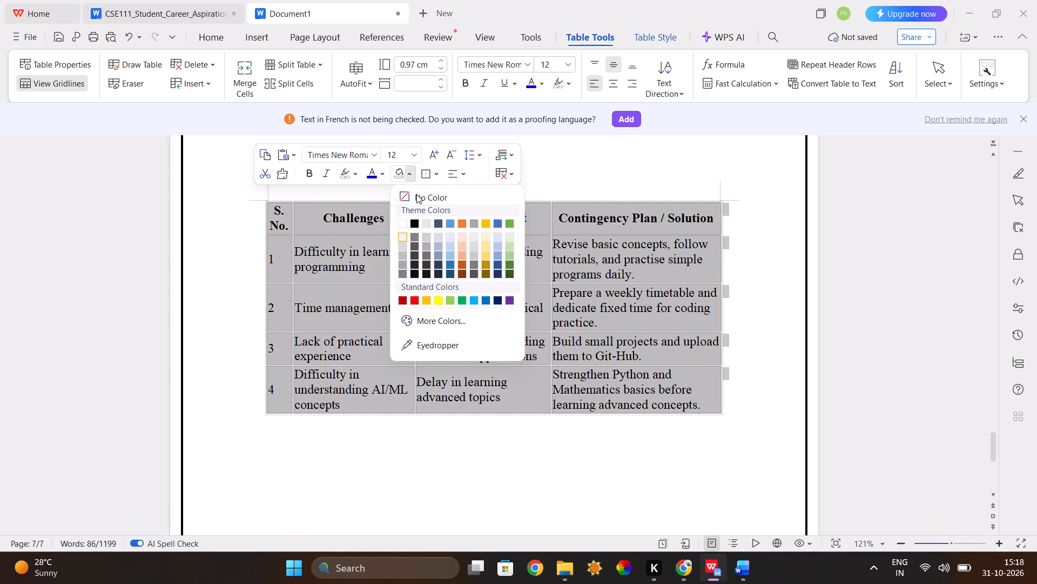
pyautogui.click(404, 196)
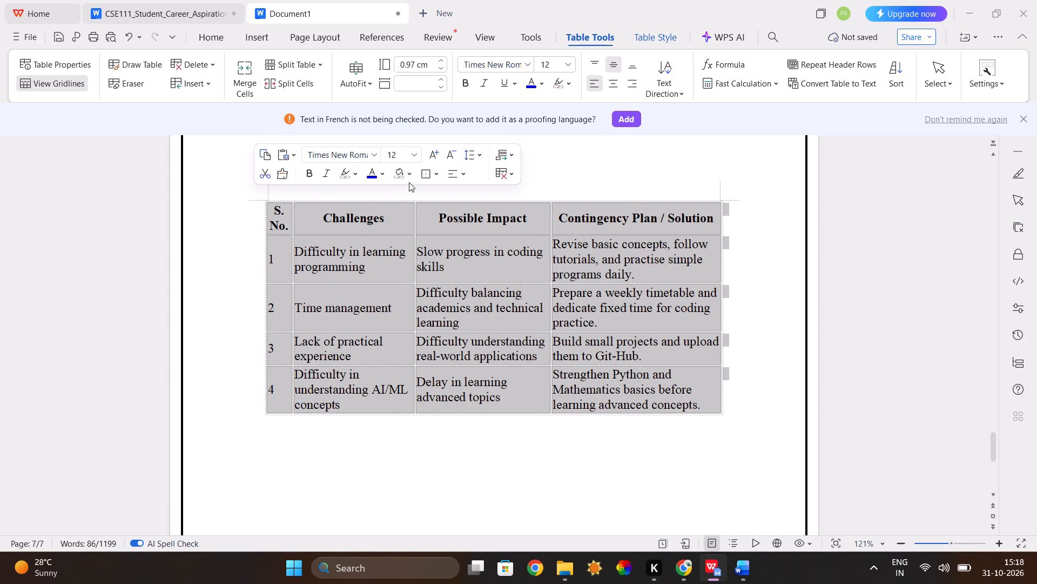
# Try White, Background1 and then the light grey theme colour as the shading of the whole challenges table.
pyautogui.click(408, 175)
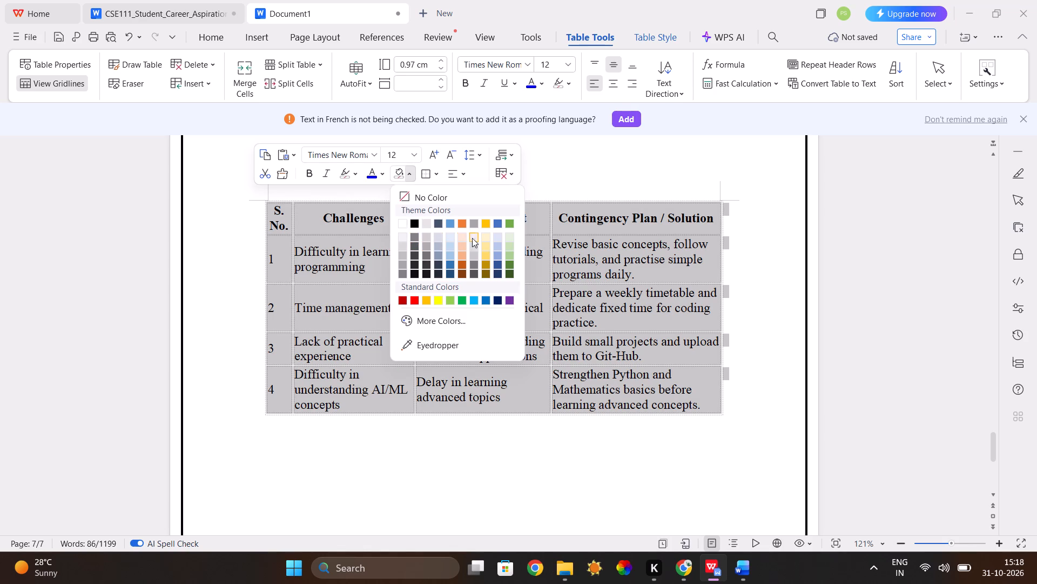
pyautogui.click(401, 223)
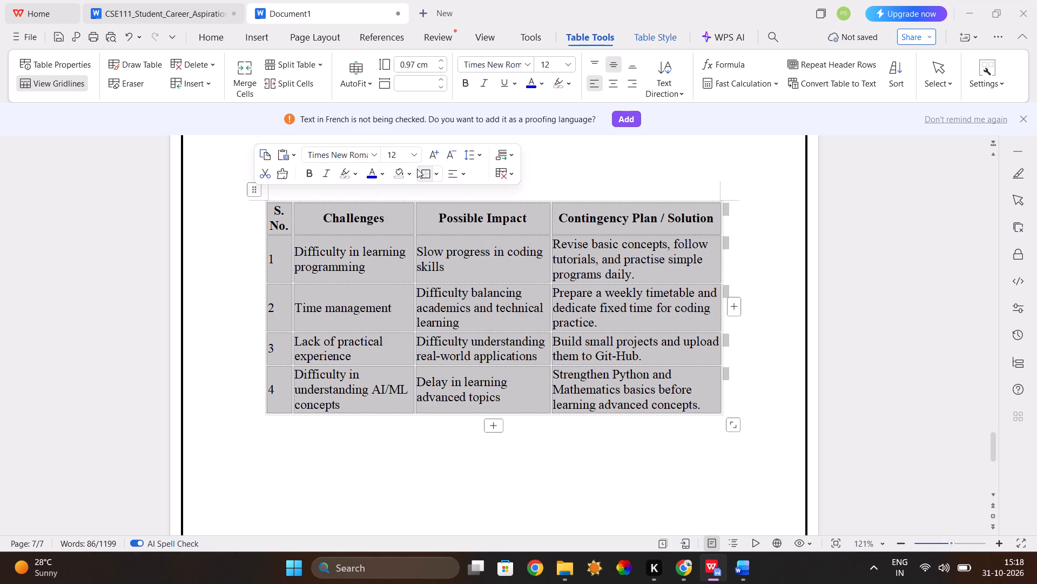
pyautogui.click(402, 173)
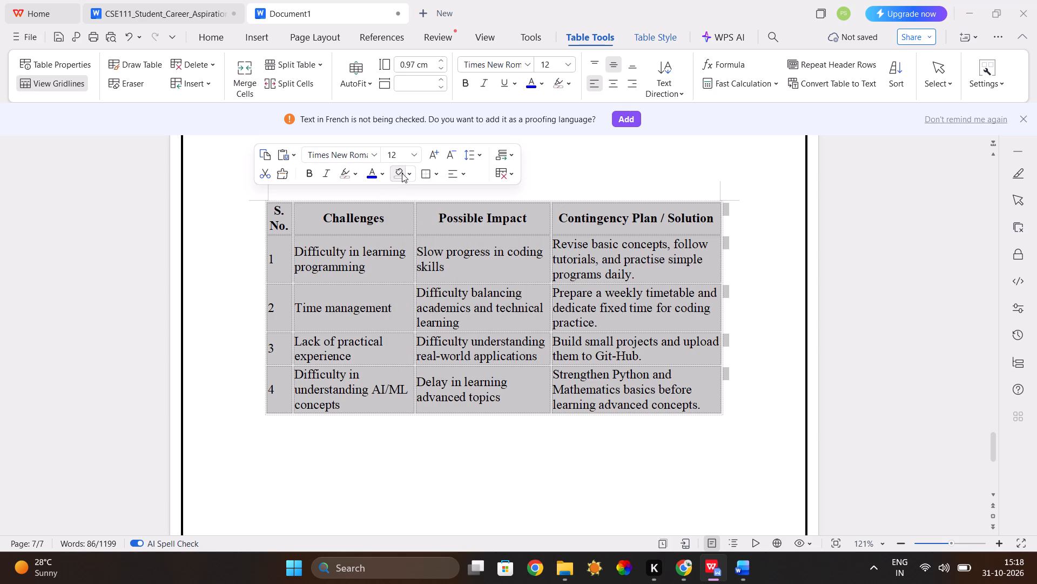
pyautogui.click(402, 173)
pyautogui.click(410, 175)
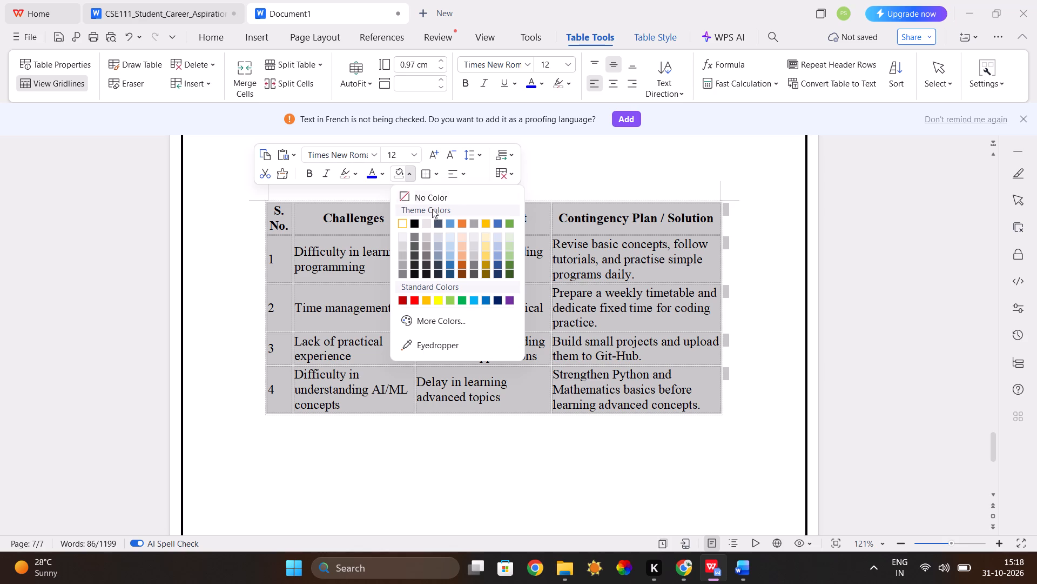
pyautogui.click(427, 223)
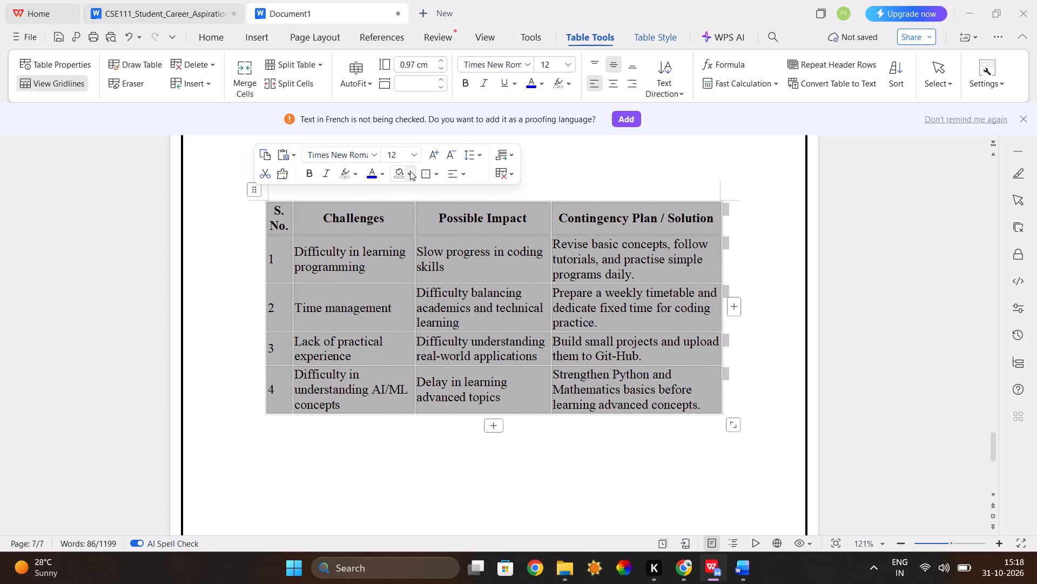
# Set the shading of the whole challenges table to White, Background1 and deselect the table.
pyautogui.click(410, 171)
pyautogui.click(403, 224)
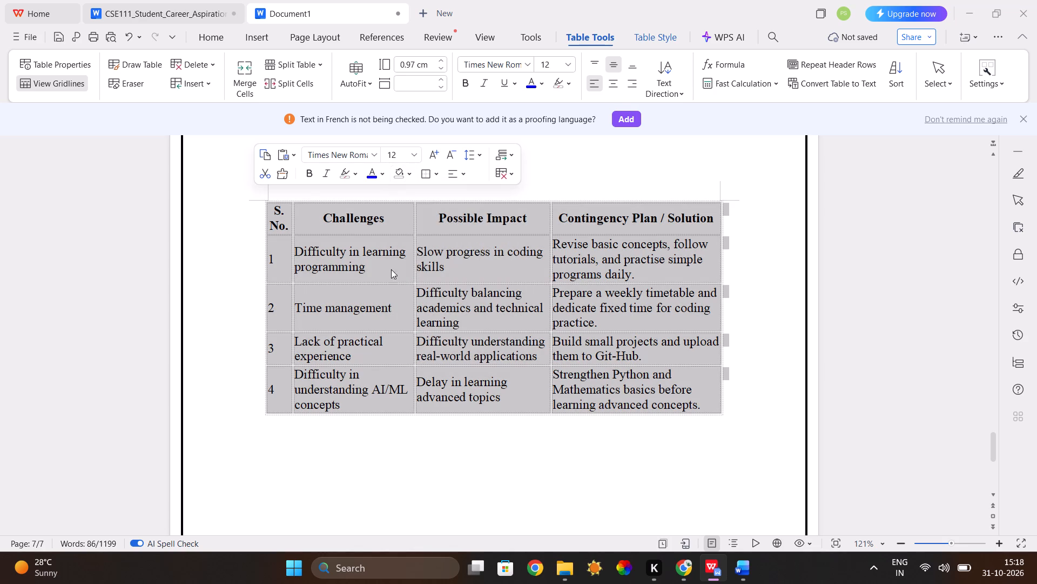
pyautogui.click(368, 435)
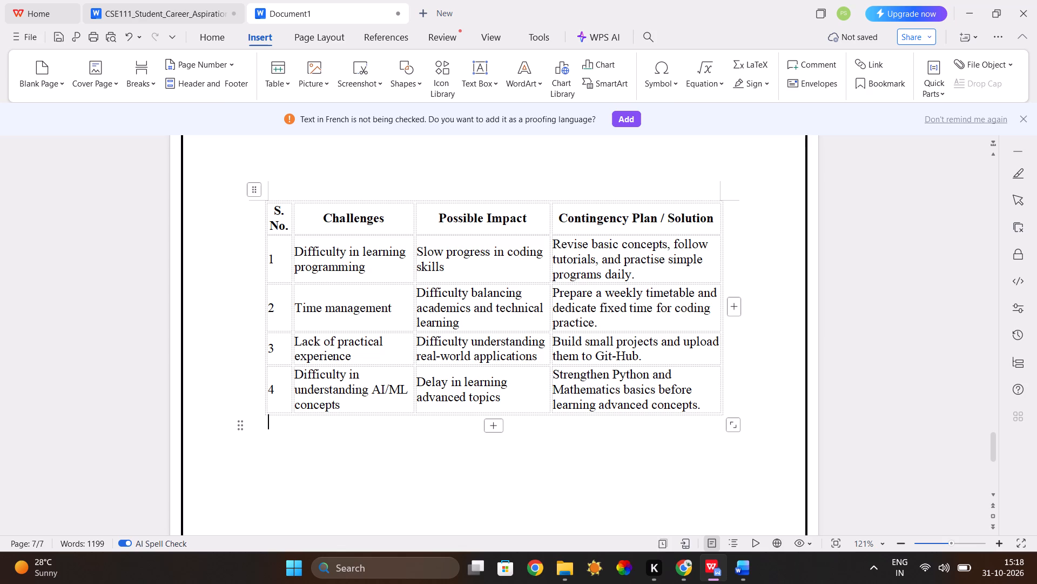
# Check the table properties of the whole challenges table, leaving the size, alignment and text wrapping as they are.
pyautogui.moveTo(272, 209); pyautogui.dragTo(260, 199)
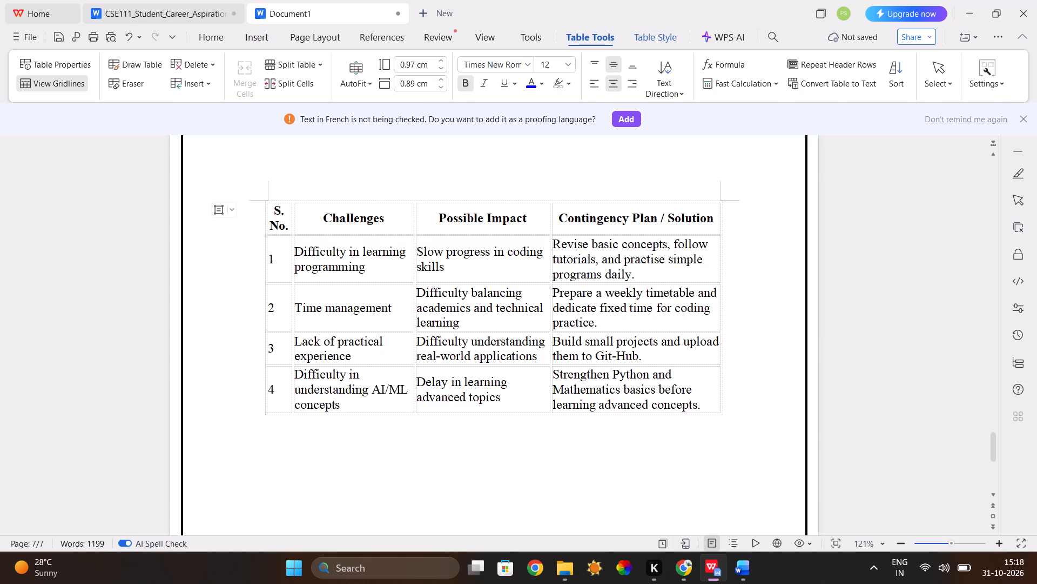
pyautogui.click(260, 189)
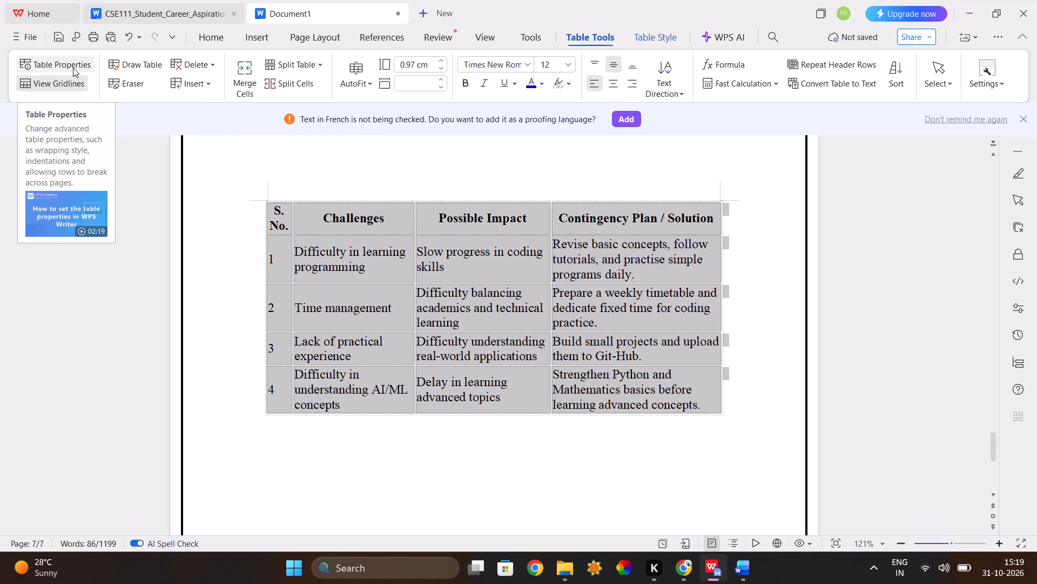
pyautogui.click(73, 68)
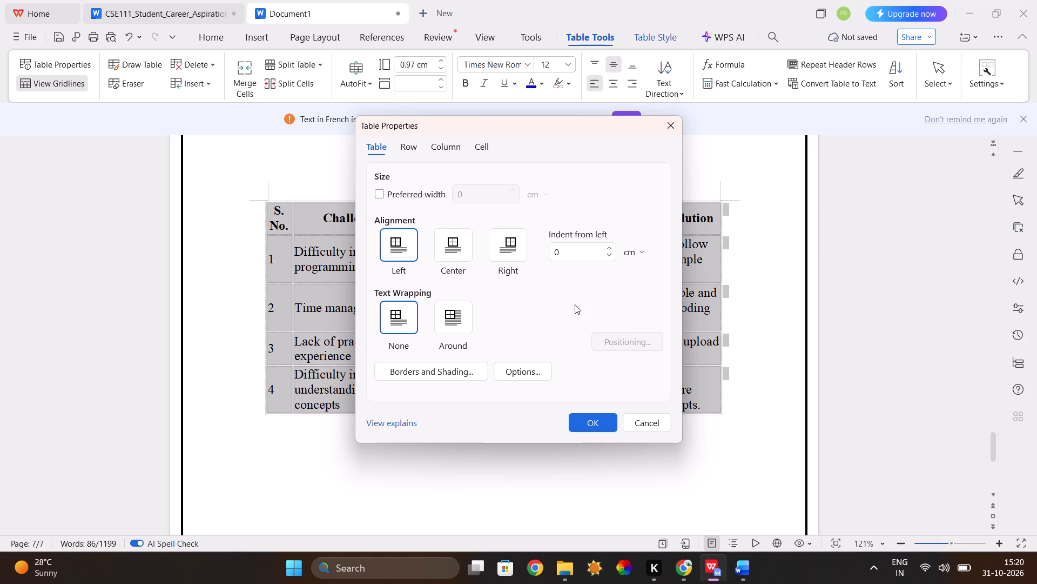
pyautogui.click(596, 416)
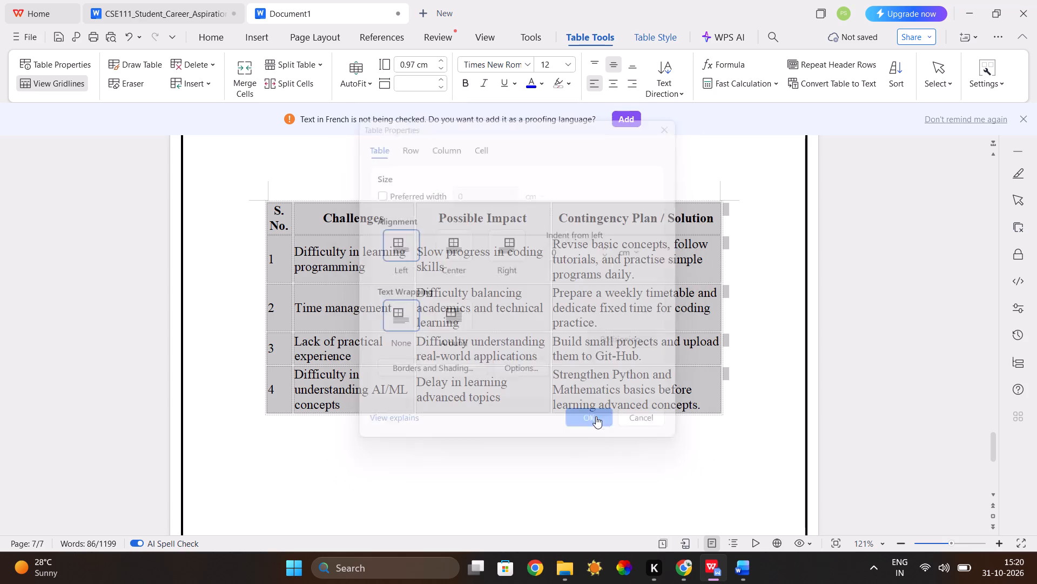
pyautogui.click(543, 479)
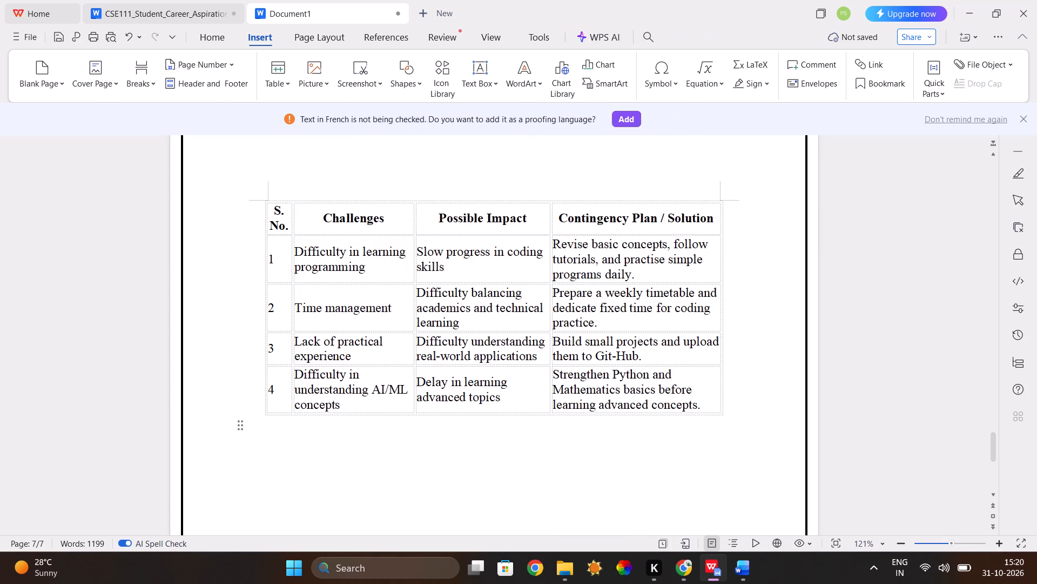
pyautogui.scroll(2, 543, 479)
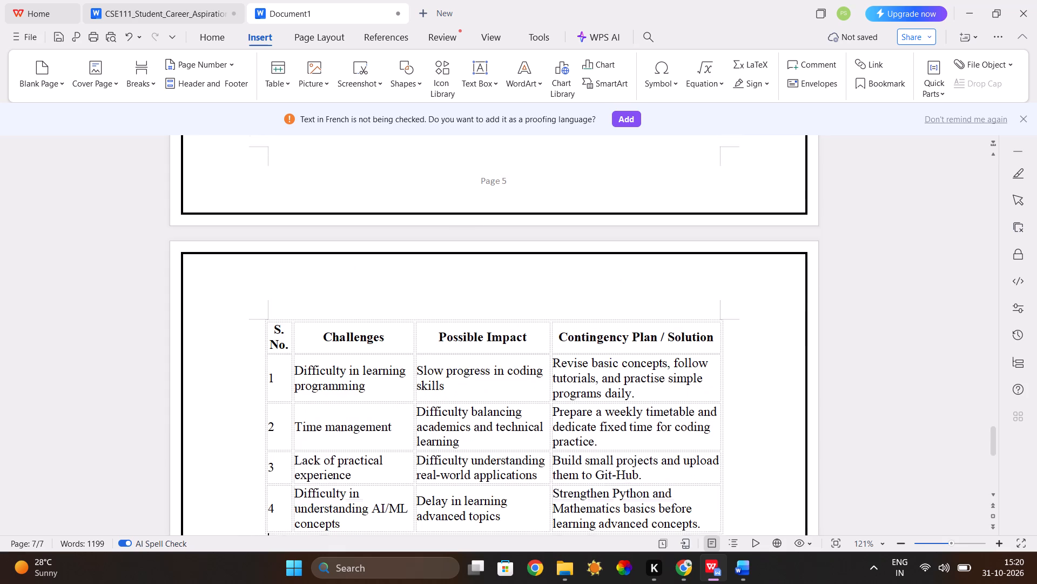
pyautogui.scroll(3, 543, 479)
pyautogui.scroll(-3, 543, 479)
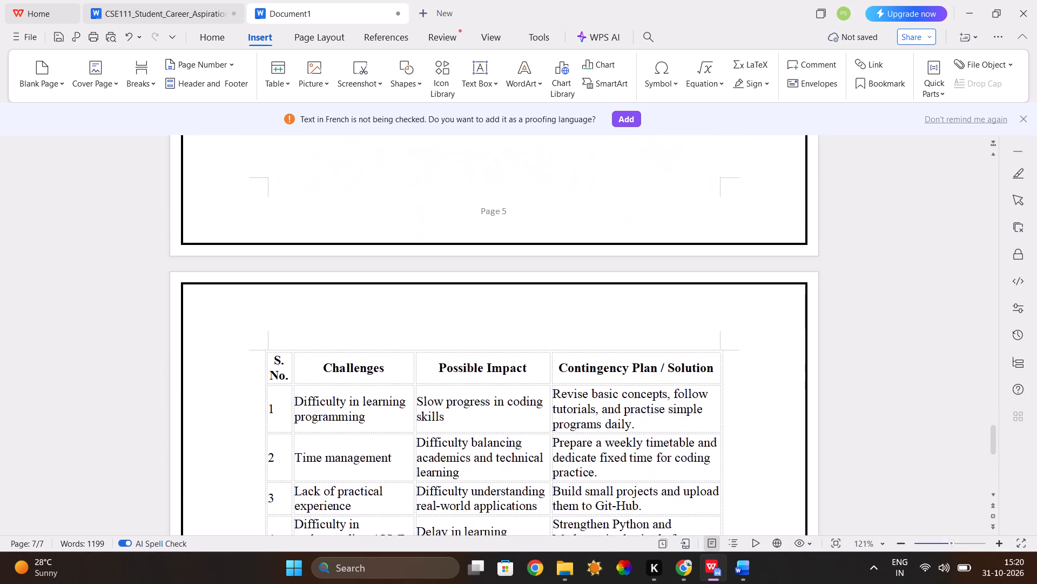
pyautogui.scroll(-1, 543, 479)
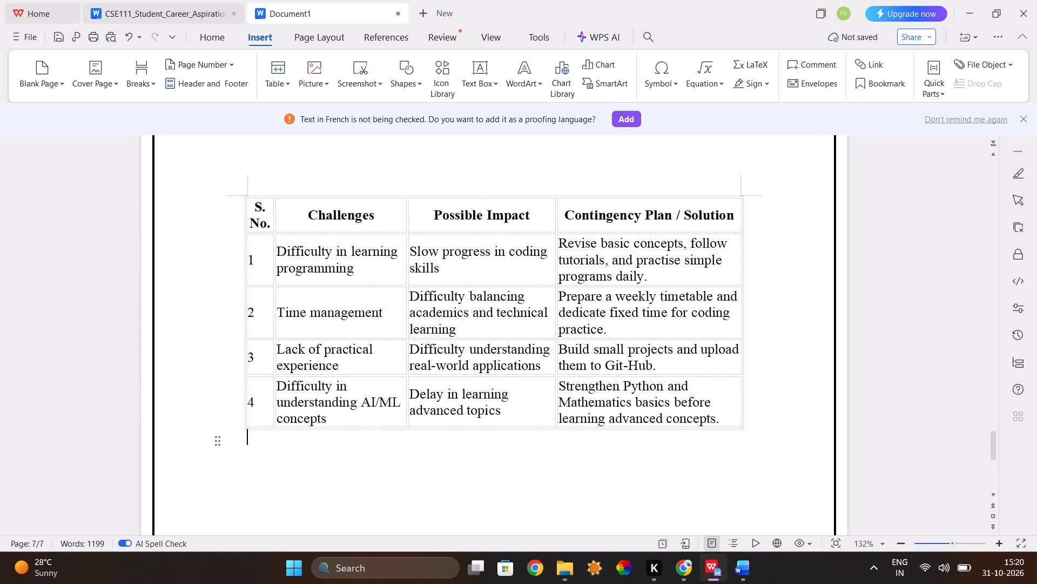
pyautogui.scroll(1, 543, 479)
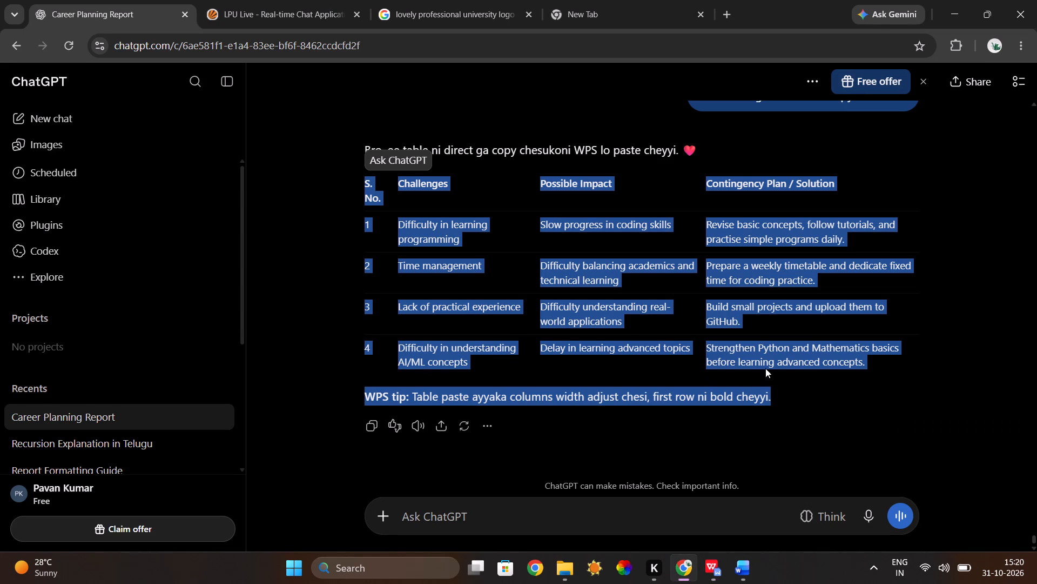
# Copy the challenges table from ChatGPT, from S. No. through row 4, and paste it in place of the report's existing challenges table.
pyautogui.click(351, 192)
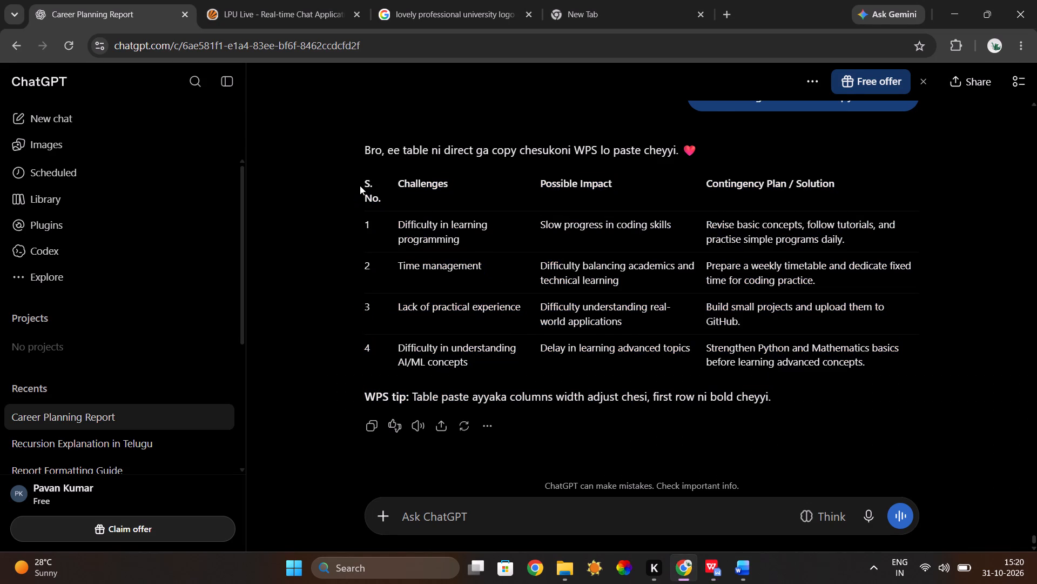
pyautogui.moveTo(365, 180); pyautogui.dragTo(771, 330)
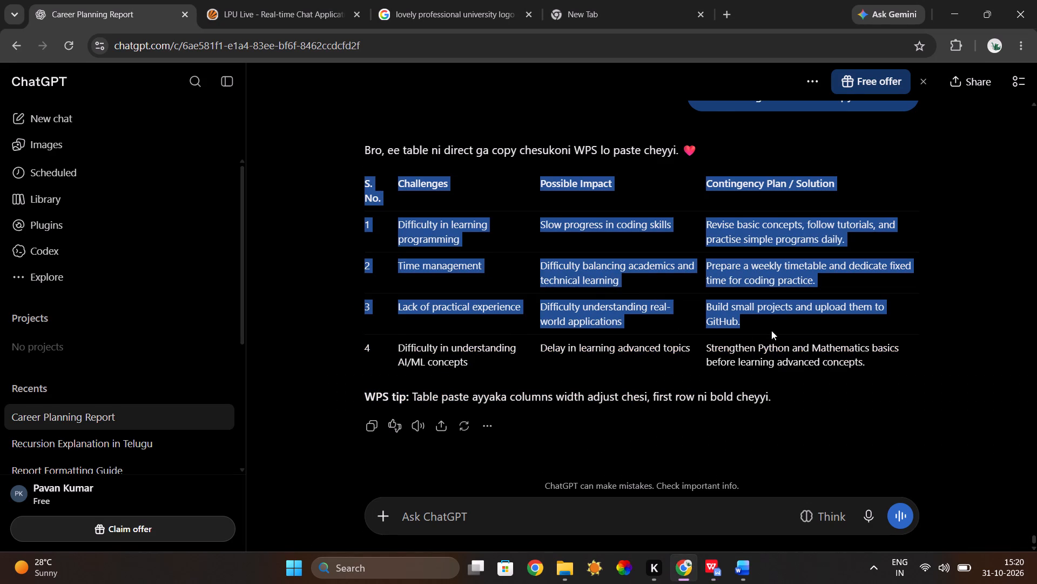
pyautogui.moveTo(771, 330); pyautogui.dragTo(903, 358)
pyautogui.hotkey('ctrl', 'c')
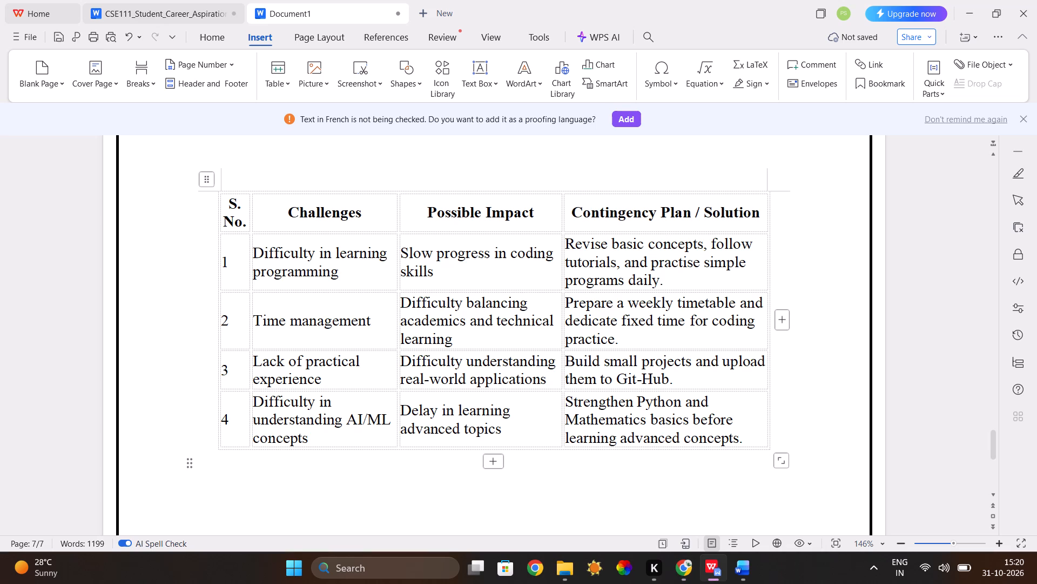
pyautogui.moveTo(225, 207); pyautogui.dragTo(638, 404)
pyautogui.press('BackSpace')
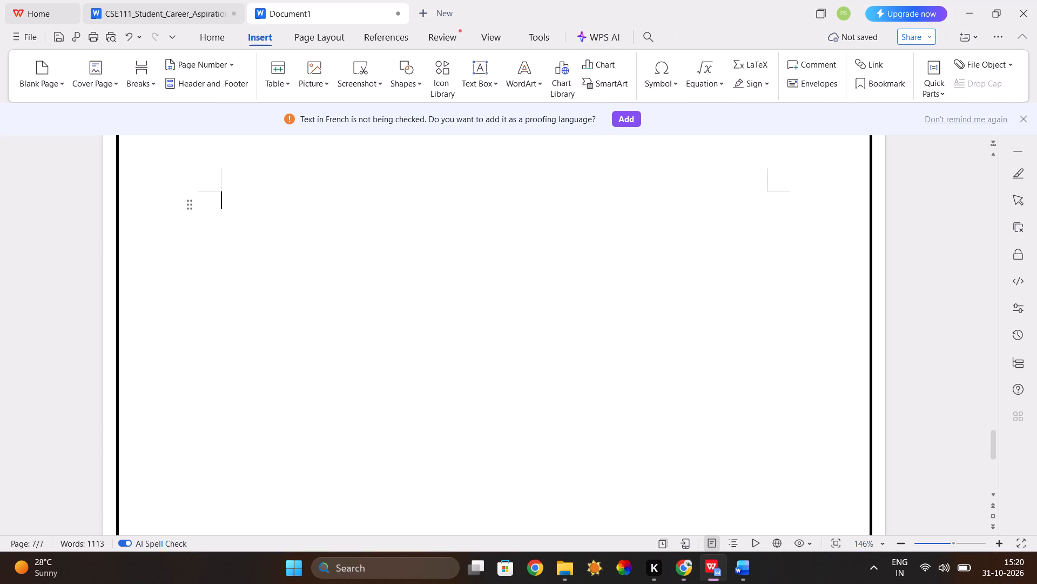
pyautogui.hotkey('ctrl', 'v')
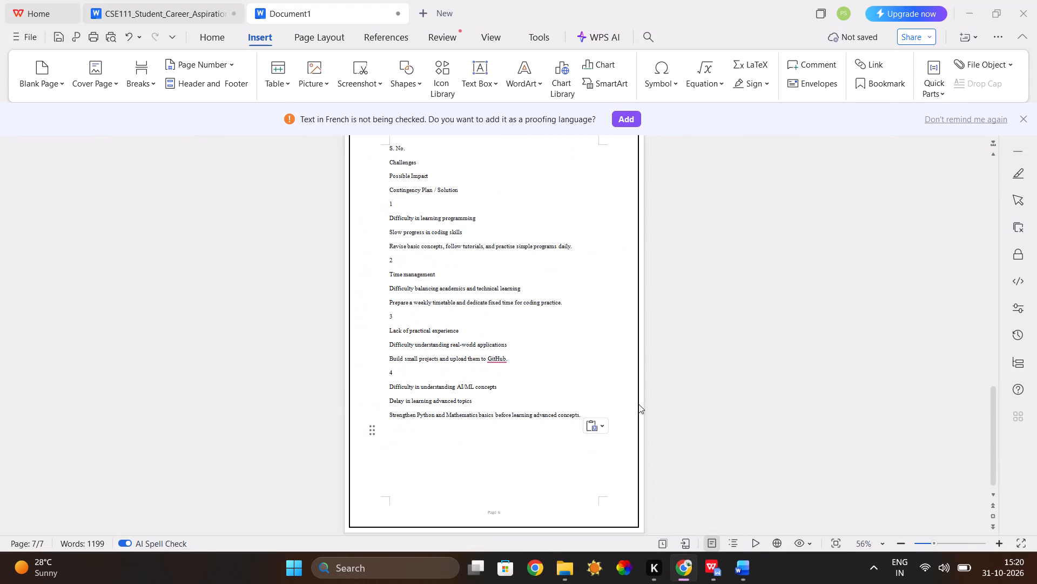
# Look over the career pathway and road-map pages and the pasted challenges text for layout.
pyautogui.scroll(3, 610, 376)
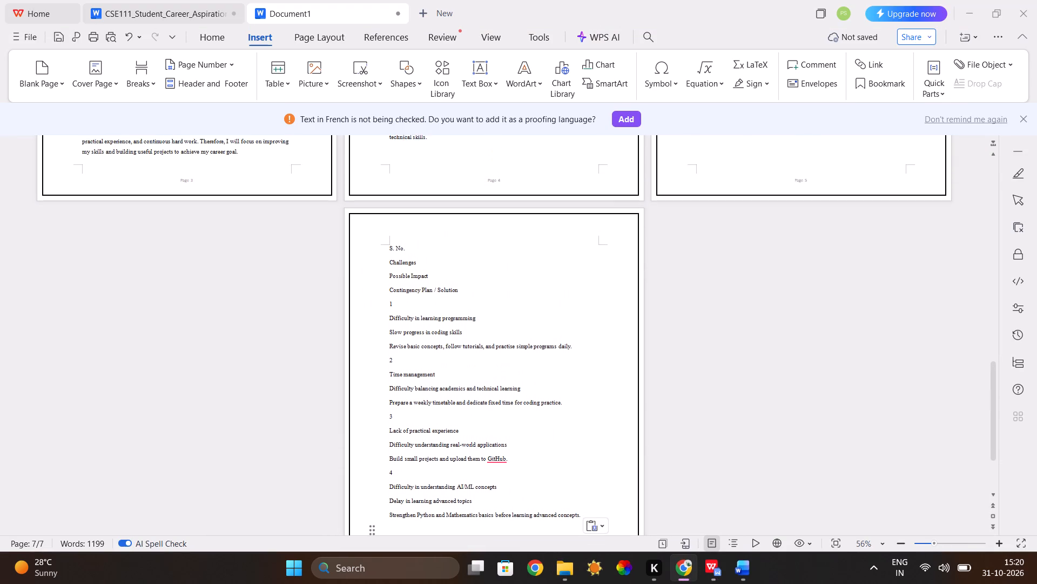
pyautogui.scroll(2, 610, 376)
pyautogui.scroll(-2, 610, 376)
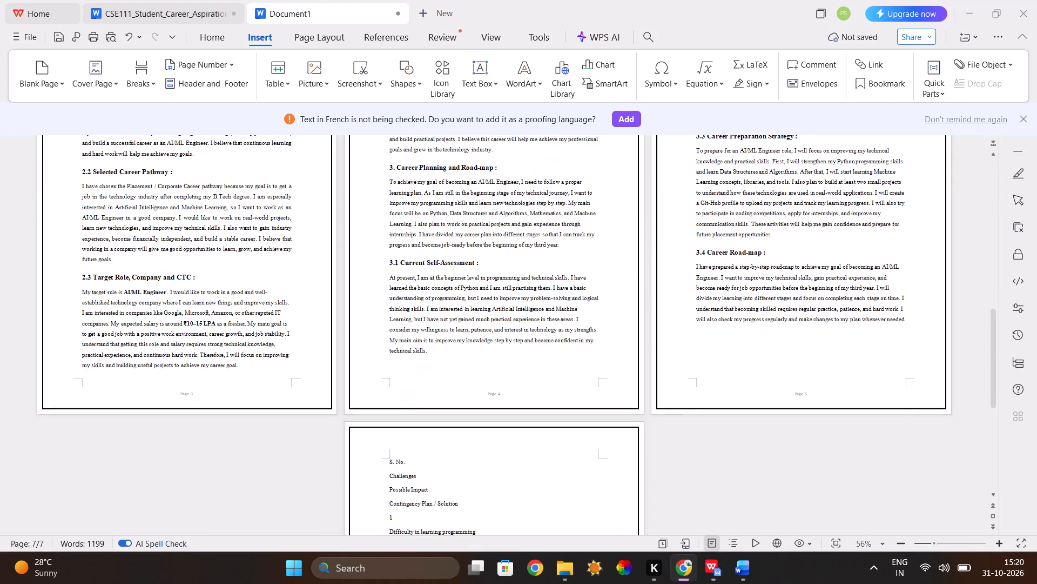
pyautogui.scroll(-5, 610, 376)
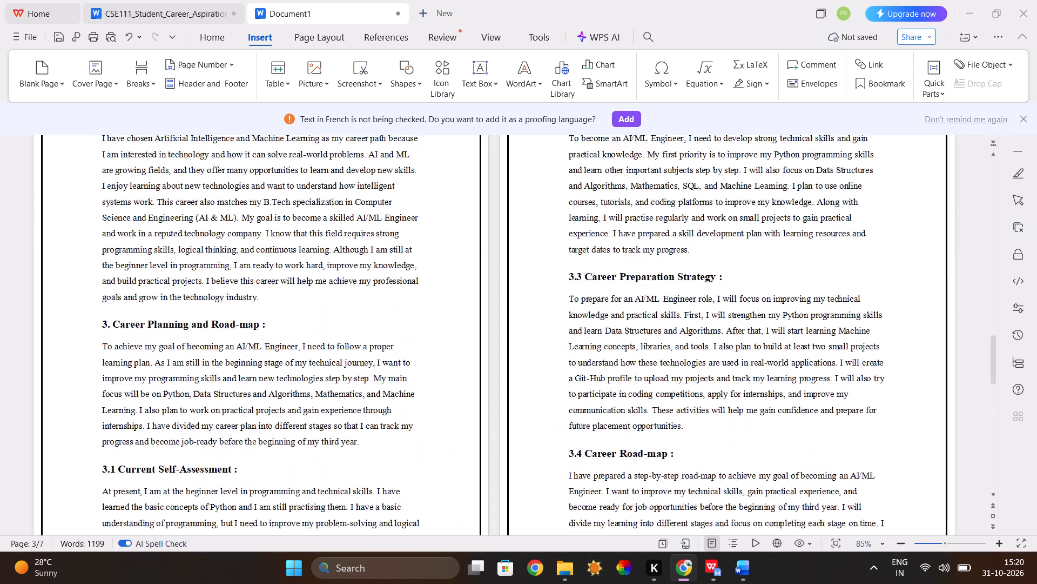
pyautogui.scroll(-4, 610, 376)
pyautogui.scroll(3, 610, 376)
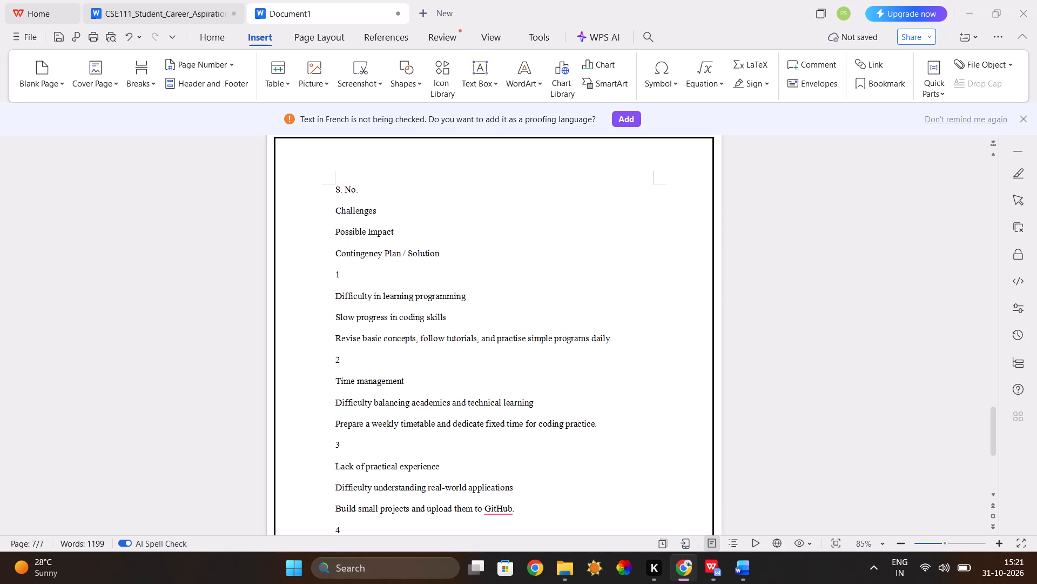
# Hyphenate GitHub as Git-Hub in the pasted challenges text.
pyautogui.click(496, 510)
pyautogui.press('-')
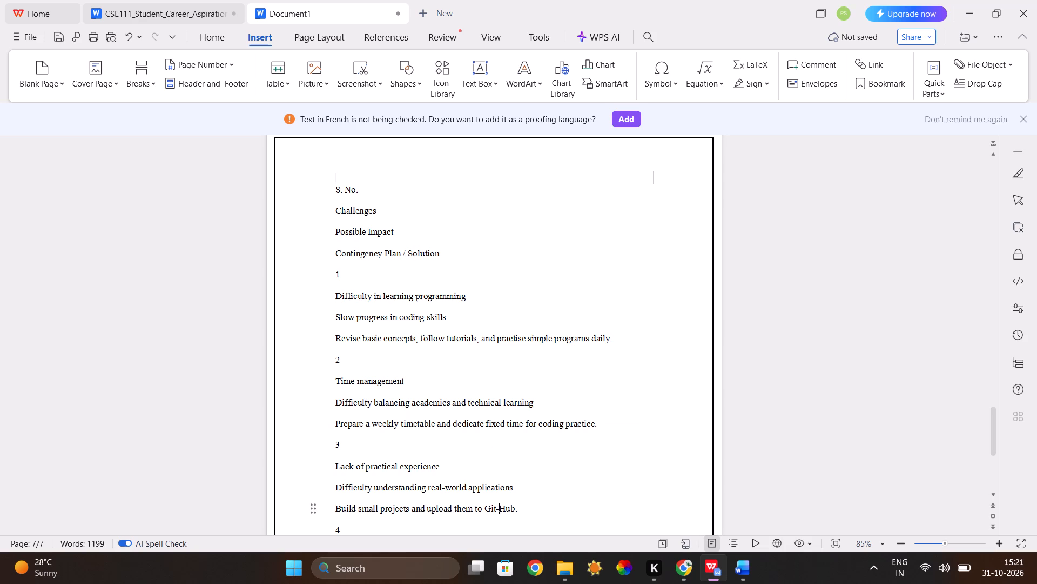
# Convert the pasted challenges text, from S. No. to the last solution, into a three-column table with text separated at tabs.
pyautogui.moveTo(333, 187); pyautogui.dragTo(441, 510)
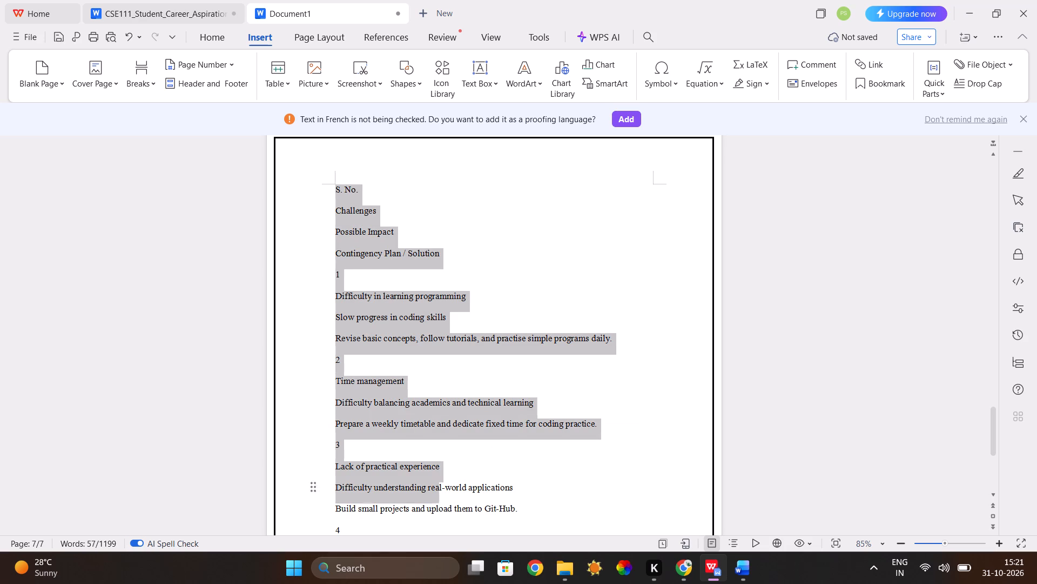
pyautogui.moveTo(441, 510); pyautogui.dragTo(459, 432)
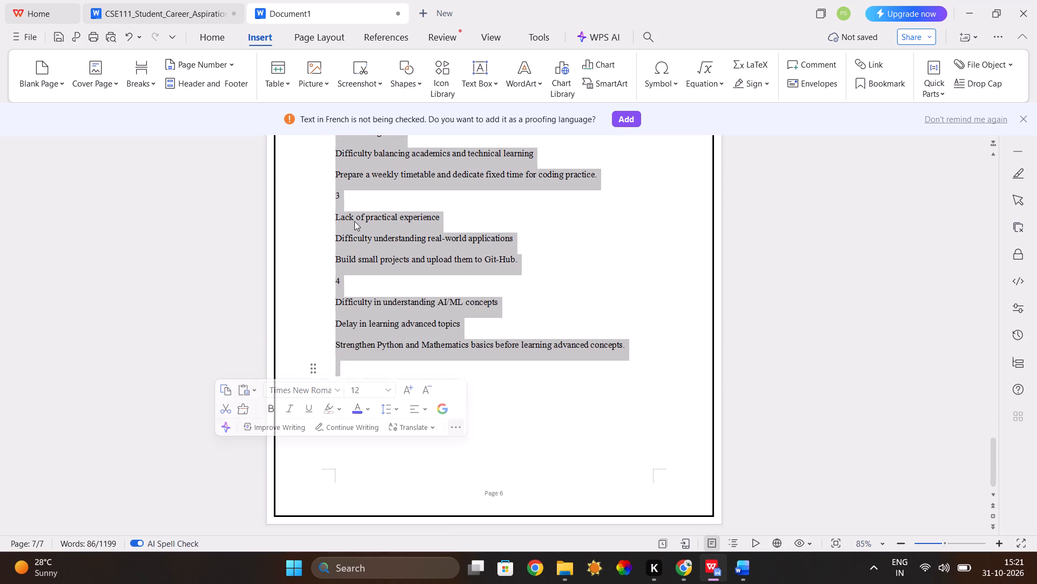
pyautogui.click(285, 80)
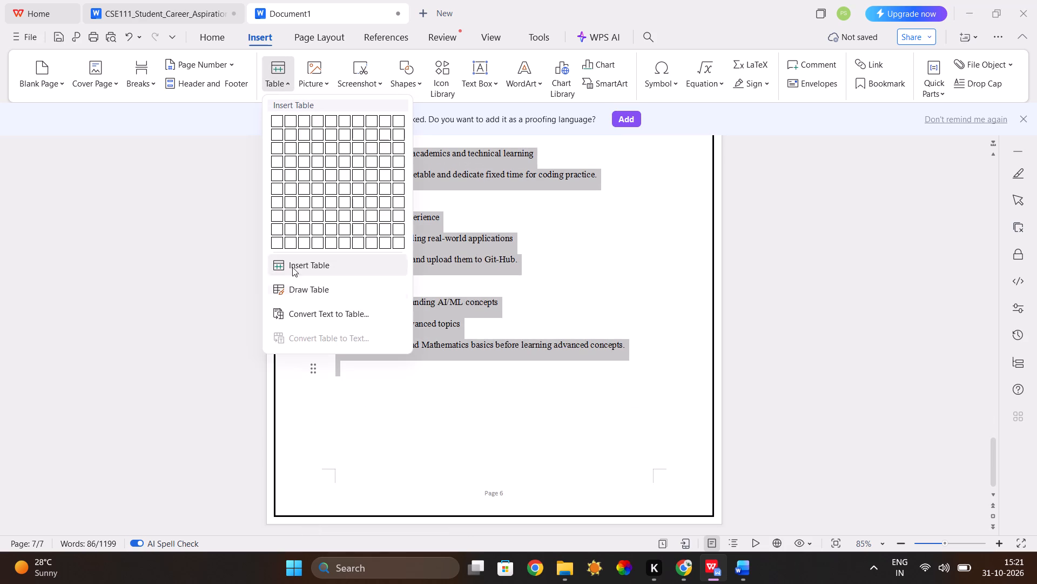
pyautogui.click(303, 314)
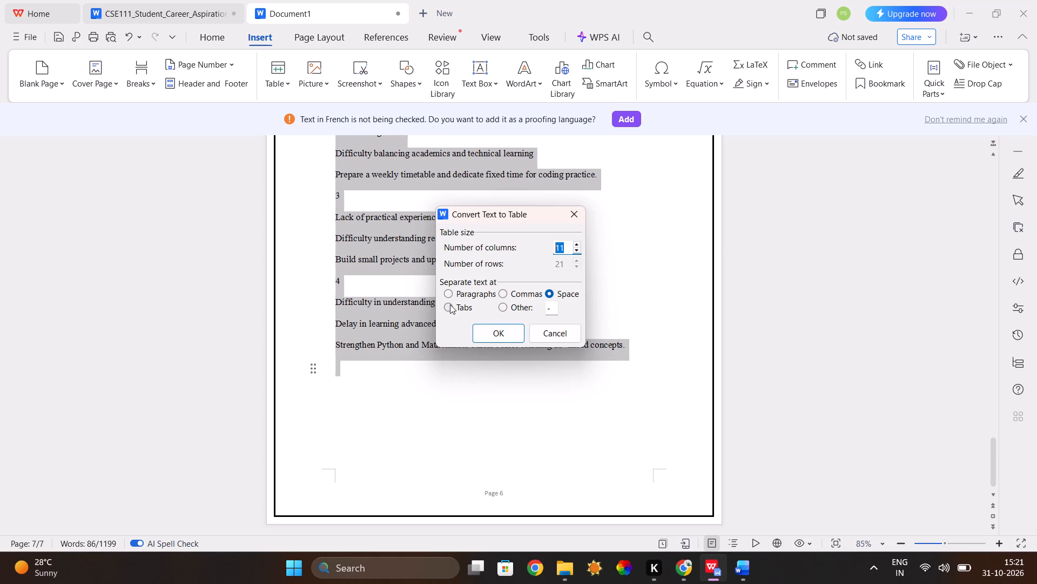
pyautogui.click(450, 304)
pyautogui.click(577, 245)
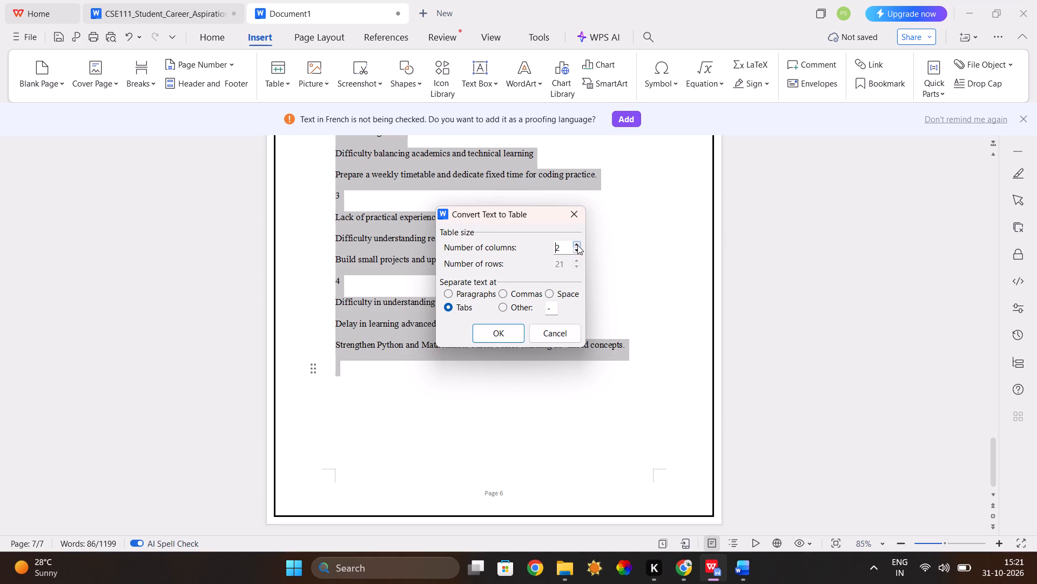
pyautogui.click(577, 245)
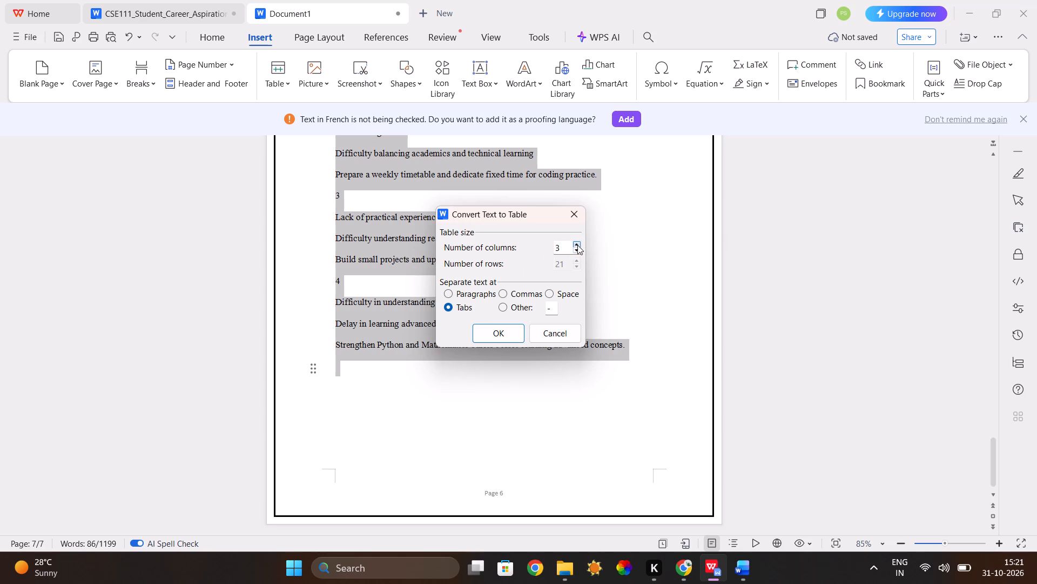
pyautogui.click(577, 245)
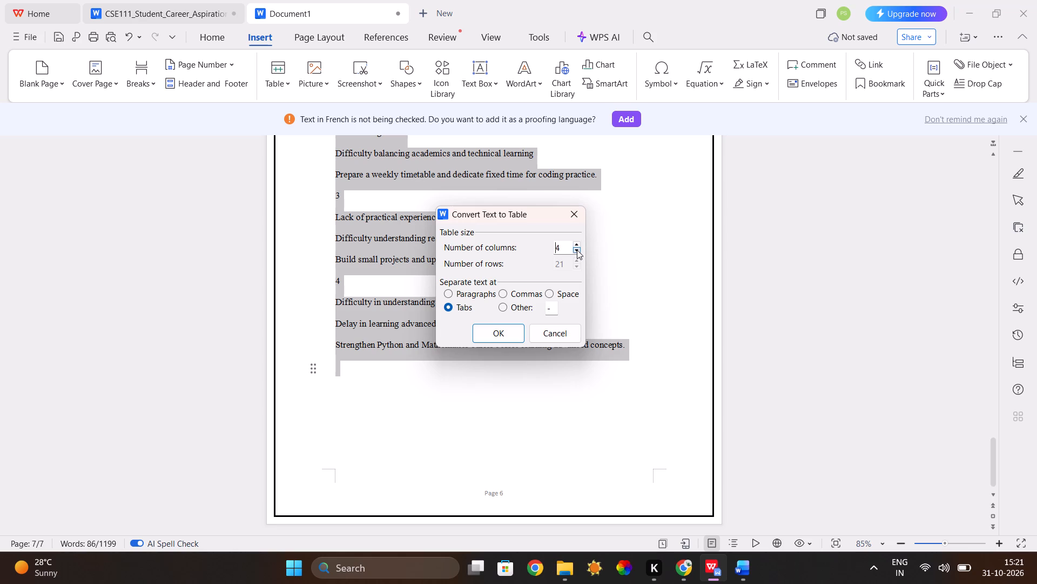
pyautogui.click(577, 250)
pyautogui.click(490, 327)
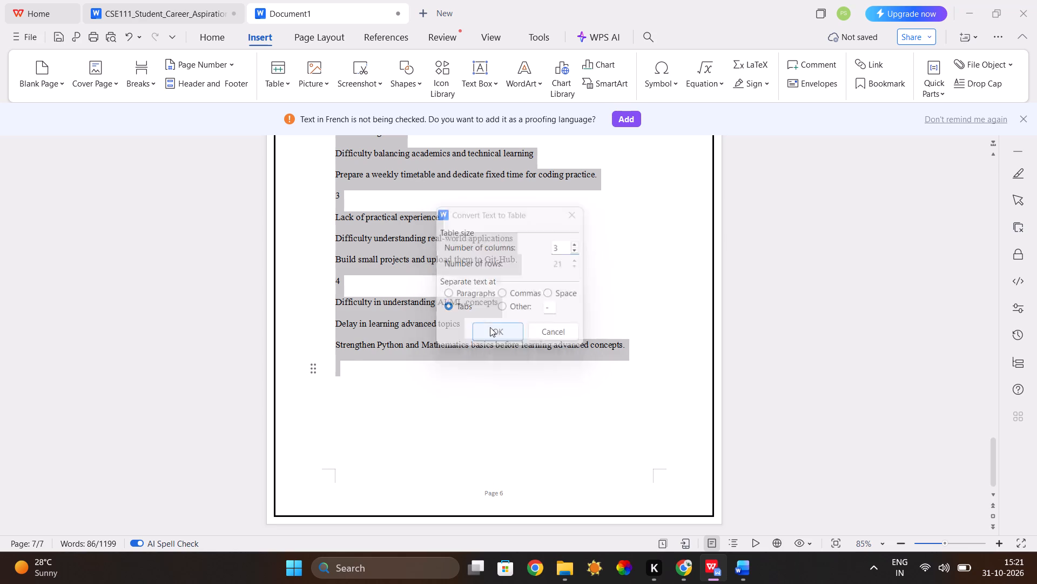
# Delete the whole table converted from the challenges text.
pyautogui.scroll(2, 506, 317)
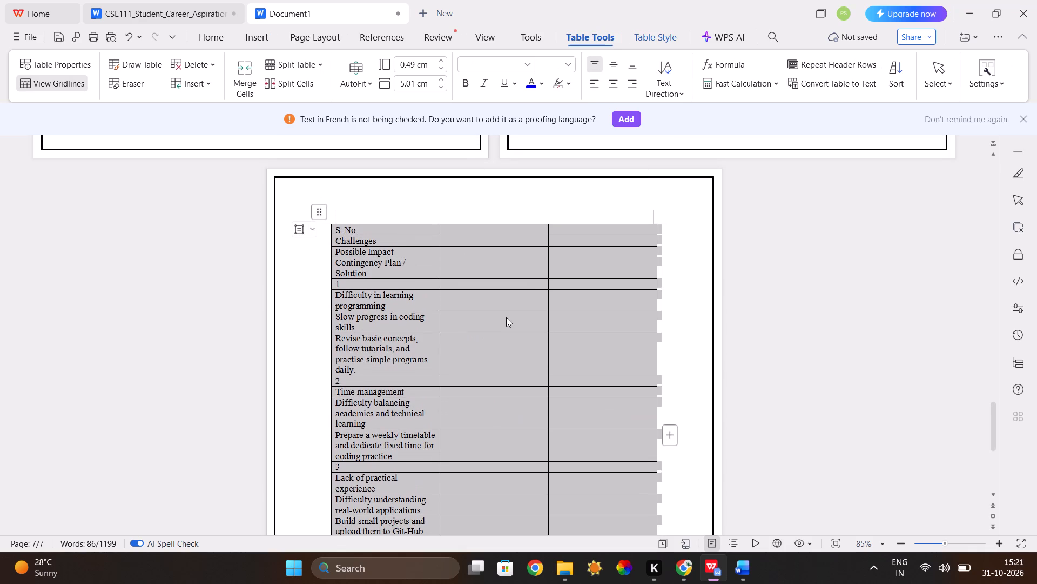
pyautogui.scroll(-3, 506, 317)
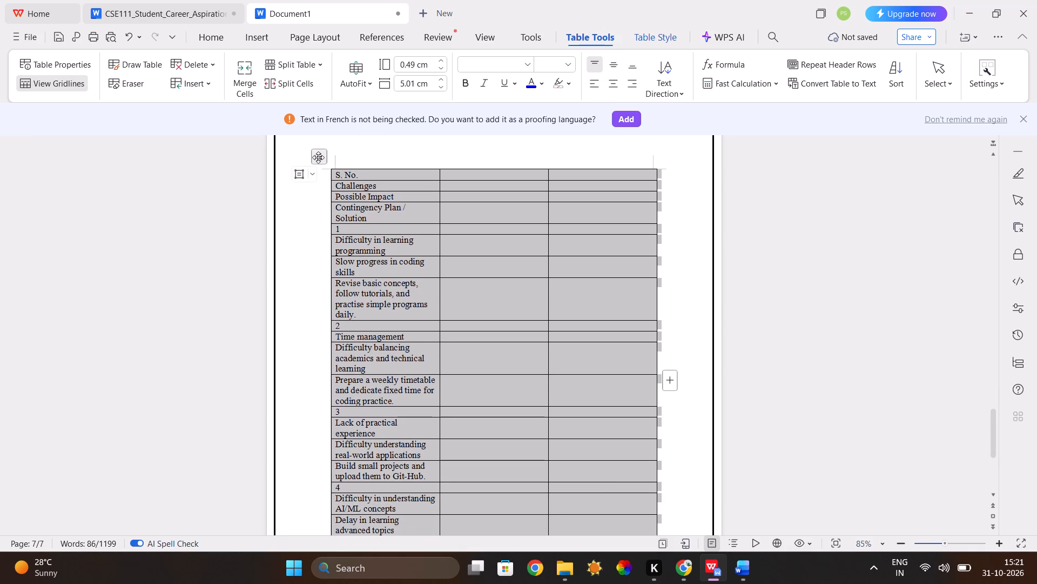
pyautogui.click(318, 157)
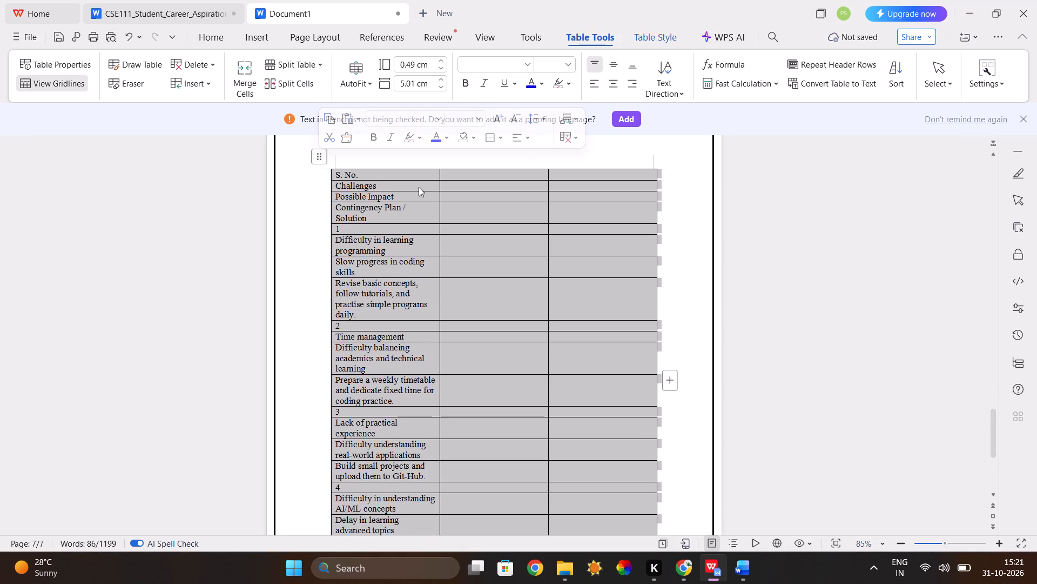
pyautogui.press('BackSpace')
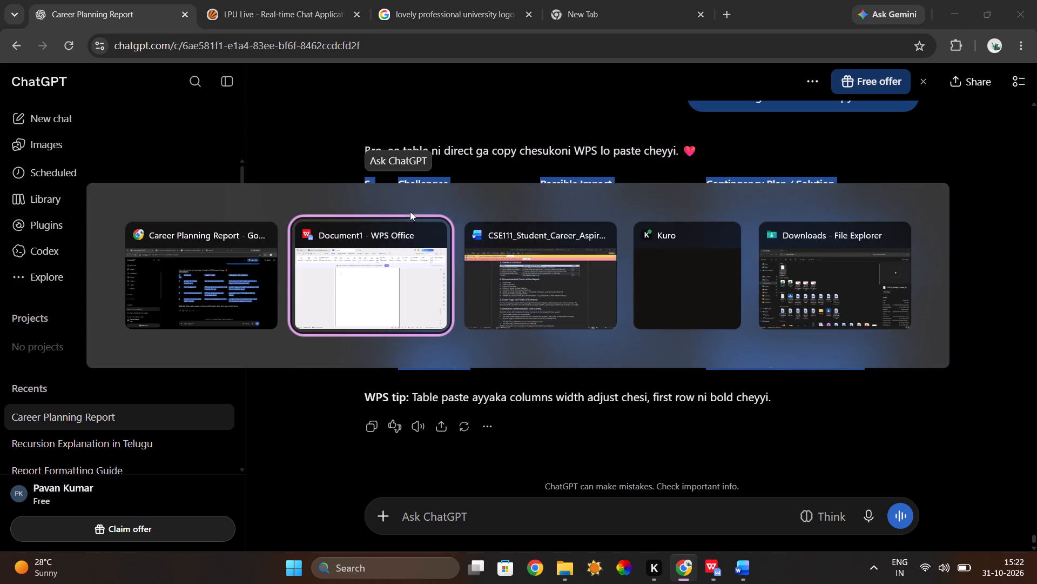
# Paste the copied ChatGPT challenges content again onto the emptied page of the report.
pyautogui.click(372, 218)
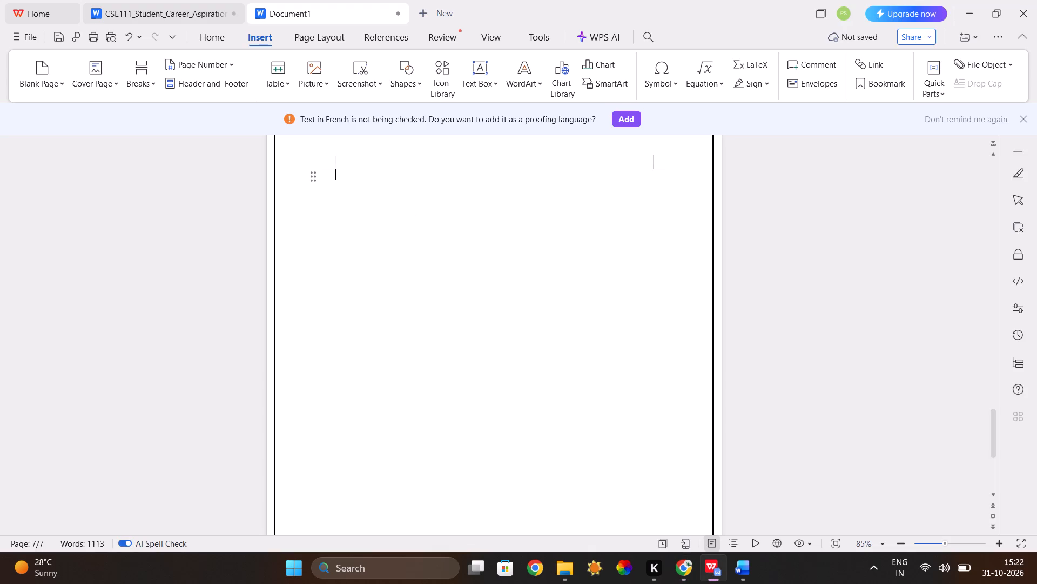
pyautogui.hotkey('ctrl', 'v')
pyautogui.scroll(3, 372, 218)
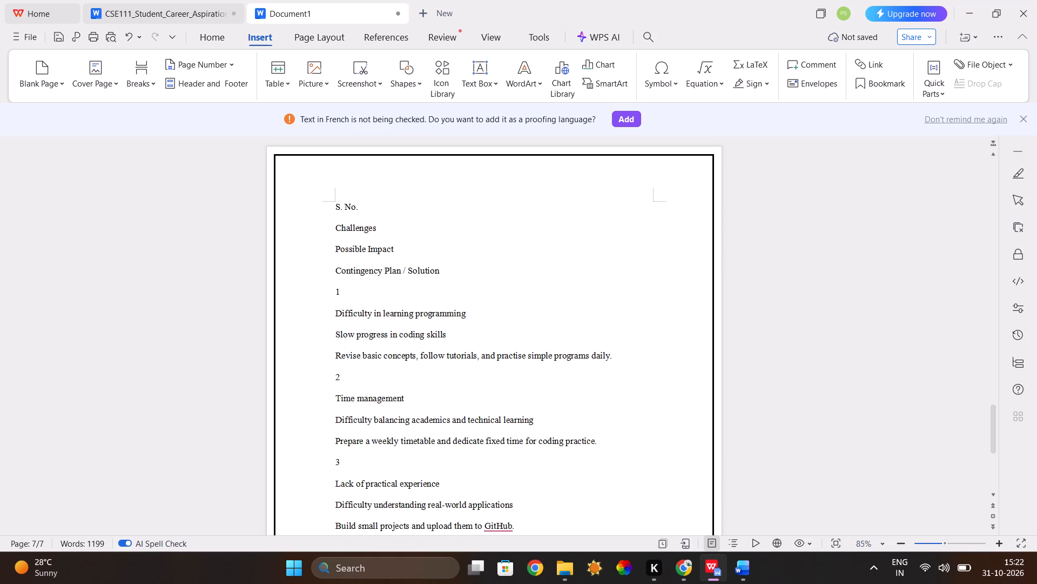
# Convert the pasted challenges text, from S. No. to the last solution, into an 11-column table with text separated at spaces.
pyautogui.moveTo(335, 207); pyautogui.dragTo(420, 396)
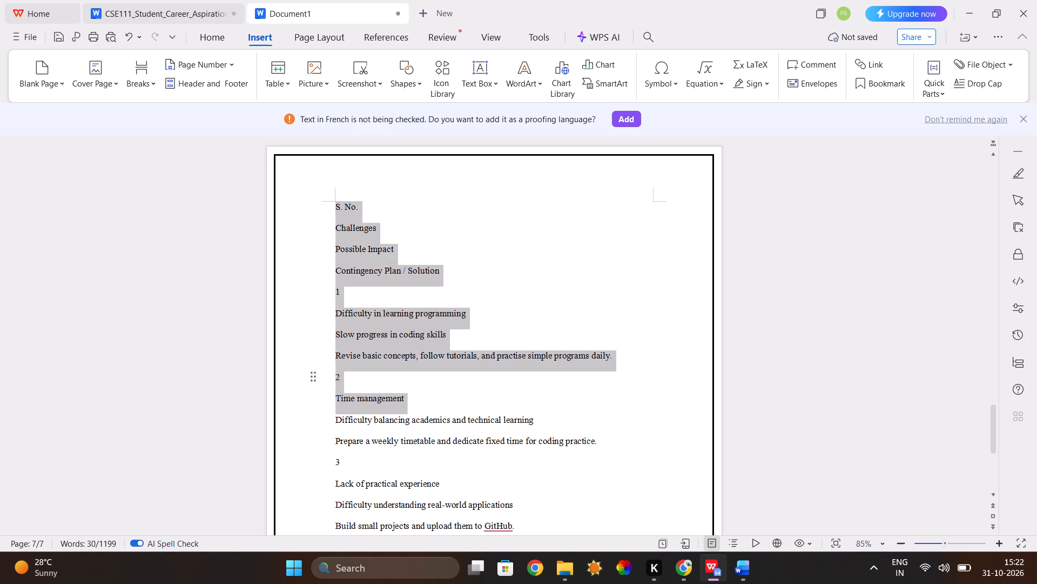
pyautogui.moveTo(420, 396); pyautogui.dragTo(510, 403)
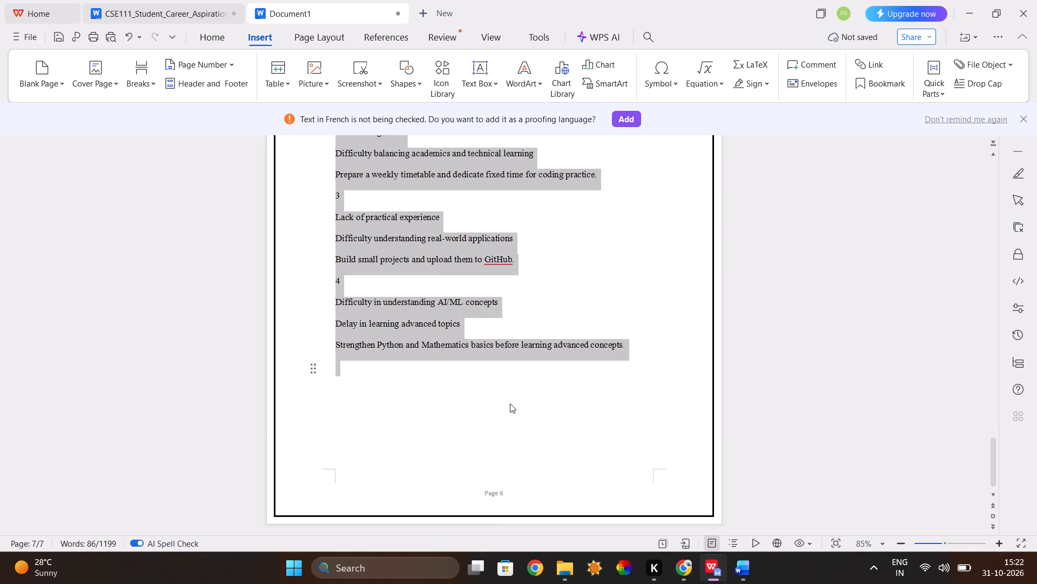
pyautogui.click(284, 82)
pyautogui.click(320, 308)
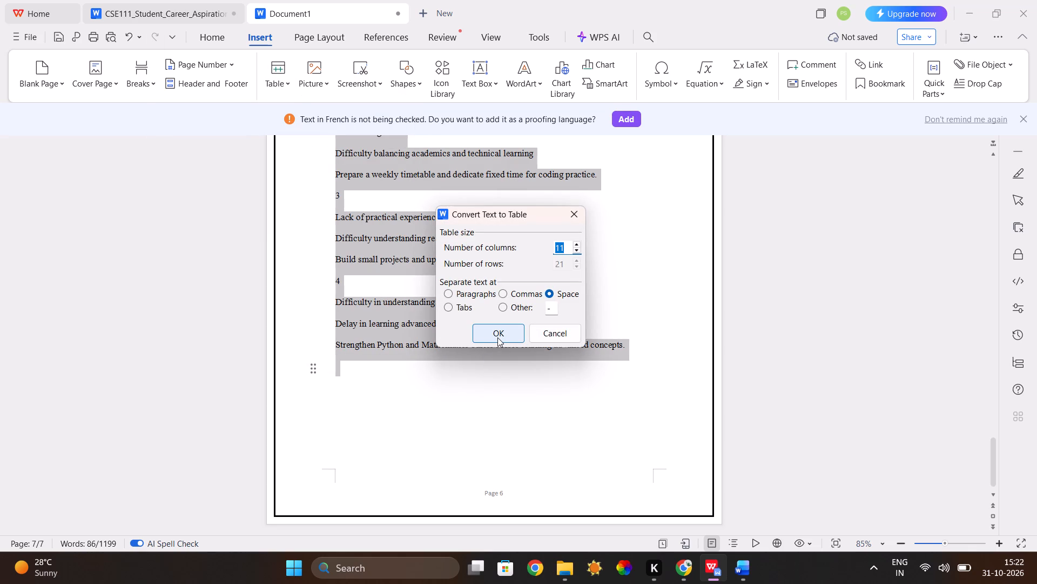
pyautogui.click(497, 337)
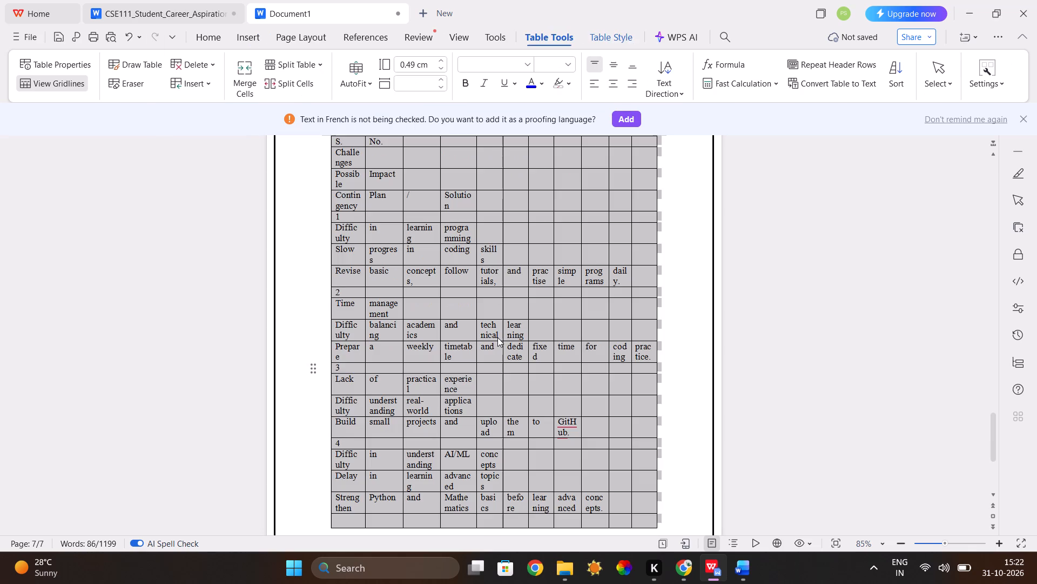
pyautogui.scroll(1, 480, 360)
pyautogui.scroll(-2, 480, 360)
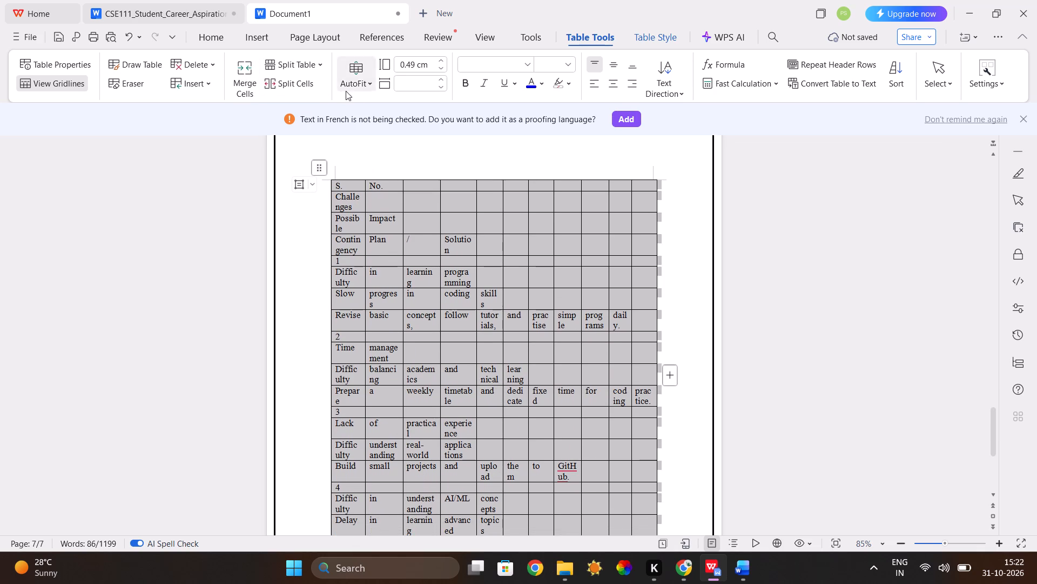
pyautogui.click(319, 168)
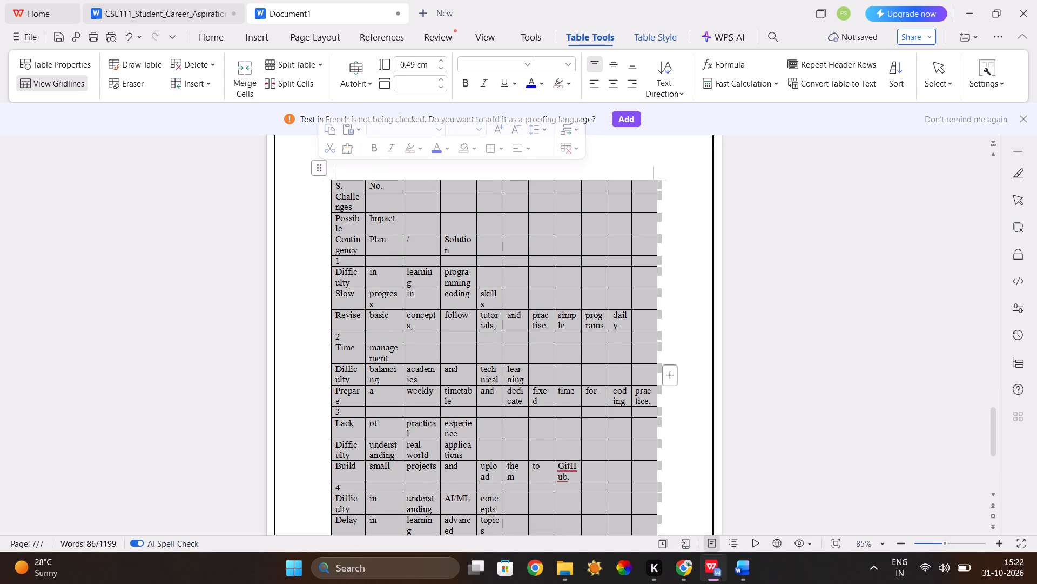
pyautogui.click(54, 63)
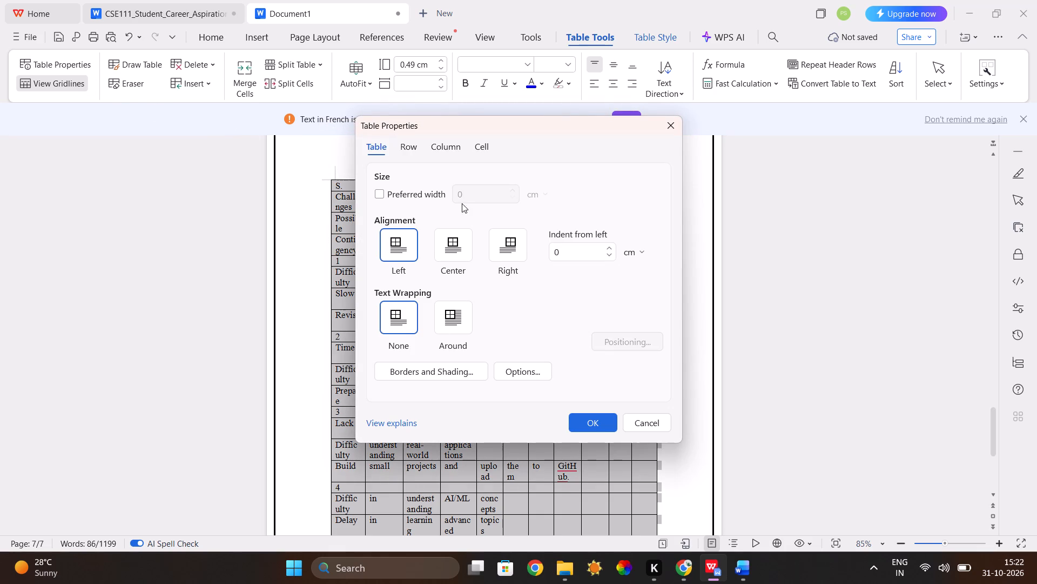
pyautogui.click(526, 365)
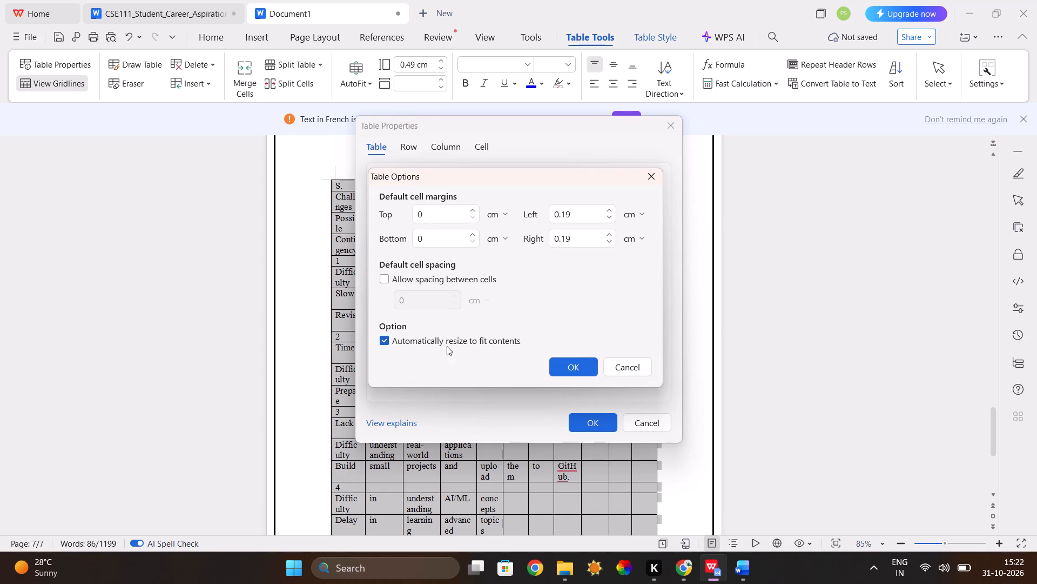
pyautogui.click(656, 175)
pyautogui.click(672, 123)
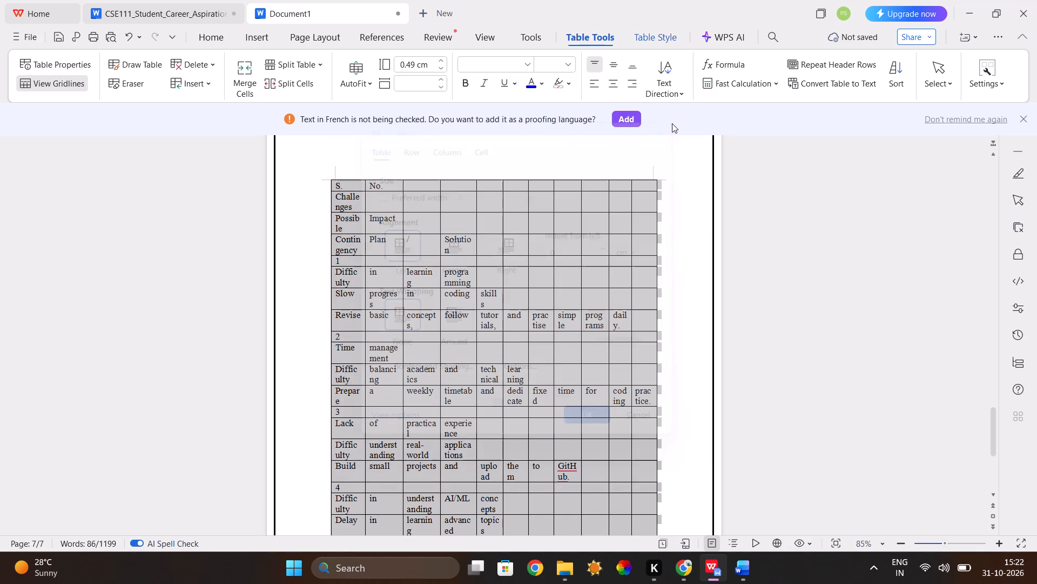
# Replace the space-separated table with the challenges content copied again from the ChatGPT answer.
pyautogui.press('BackSpace')
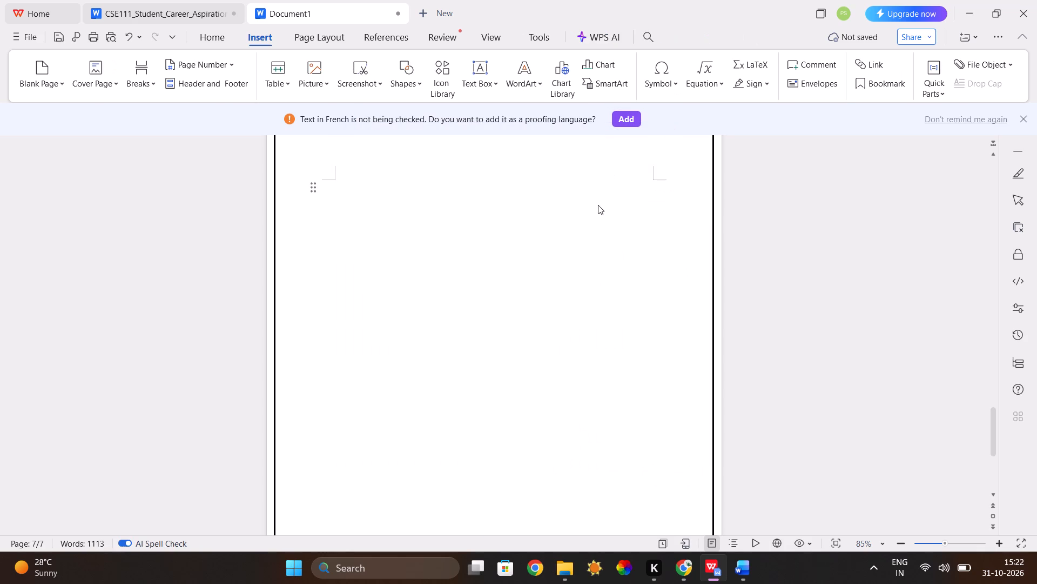
pyautogui.hotkey('ctrl', 'c')
pyautogui.hotkey('ctrl', 'v')
pyautogui.hotkey('ctrl', 'c')
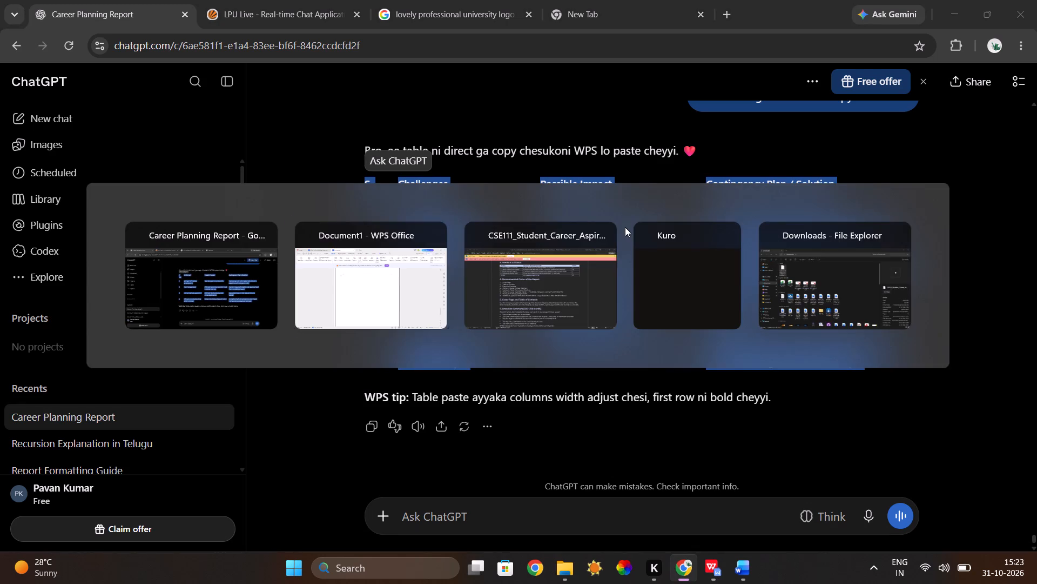
pyautogui.hotkey('ctrl', 'v')
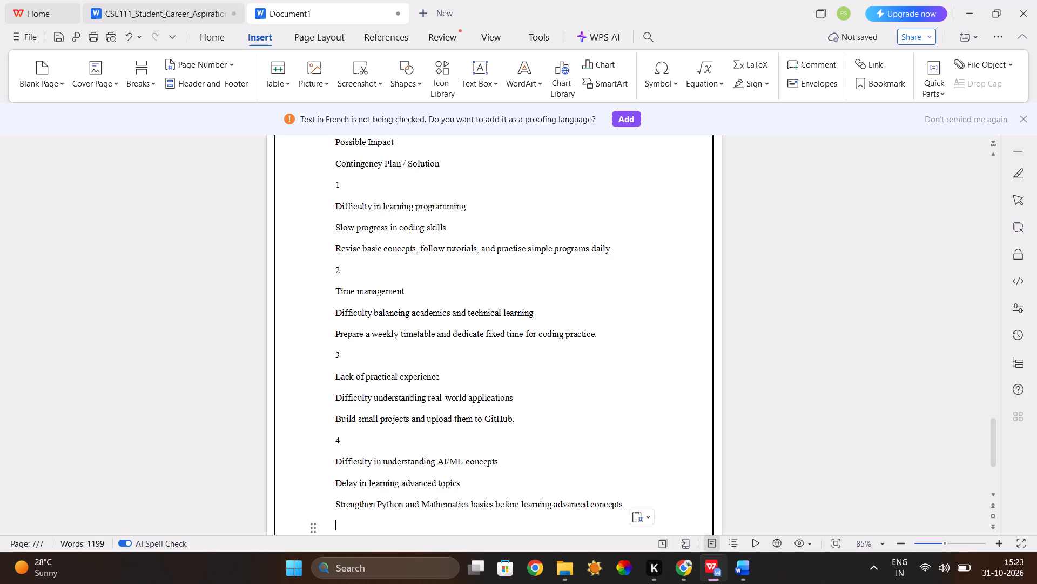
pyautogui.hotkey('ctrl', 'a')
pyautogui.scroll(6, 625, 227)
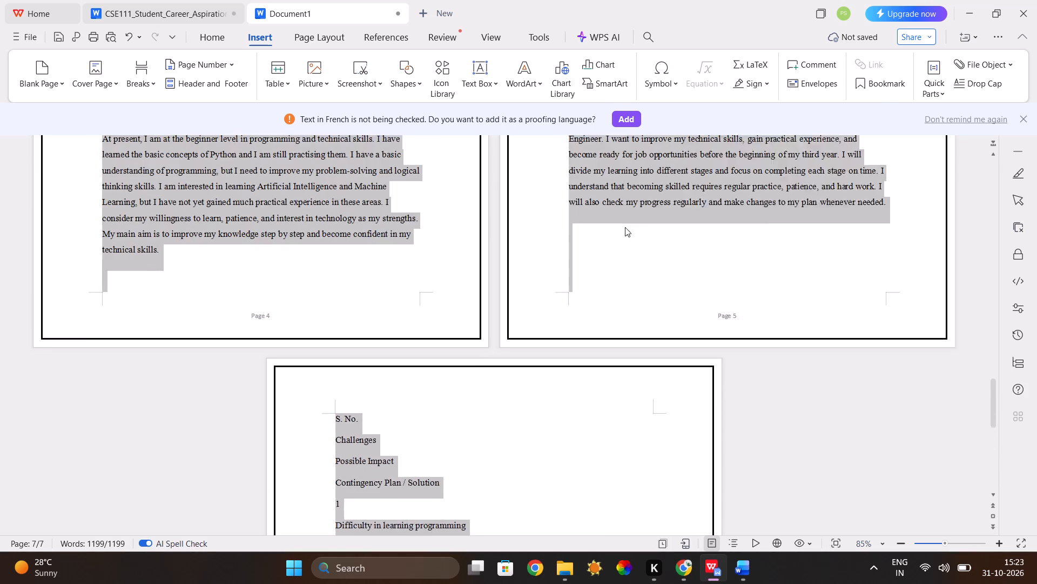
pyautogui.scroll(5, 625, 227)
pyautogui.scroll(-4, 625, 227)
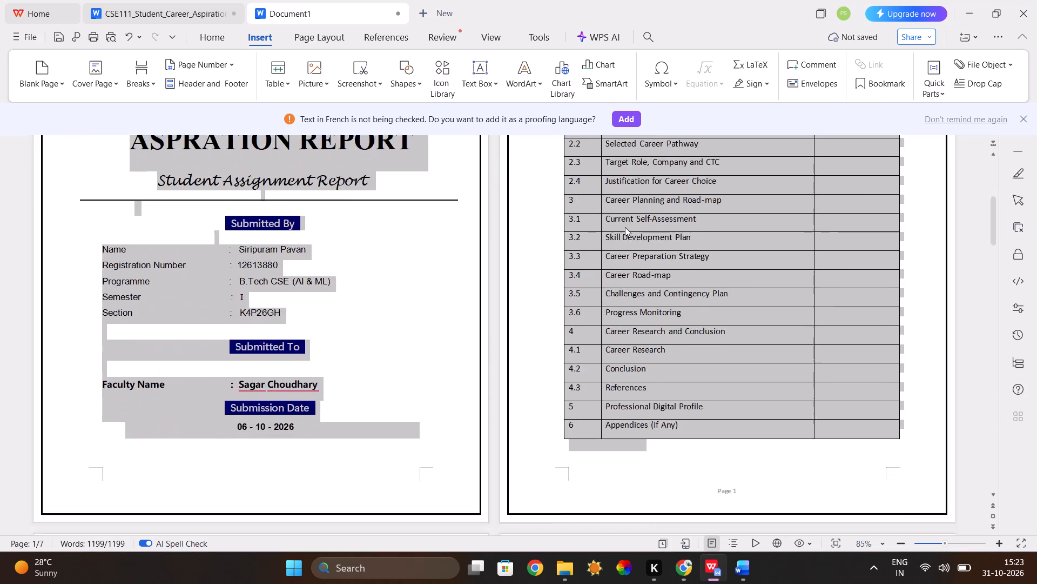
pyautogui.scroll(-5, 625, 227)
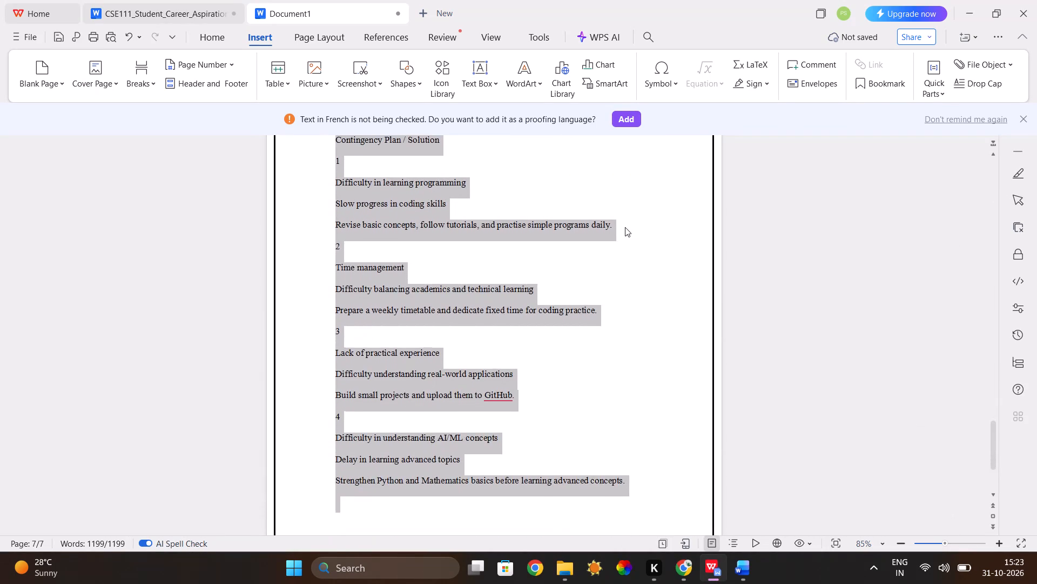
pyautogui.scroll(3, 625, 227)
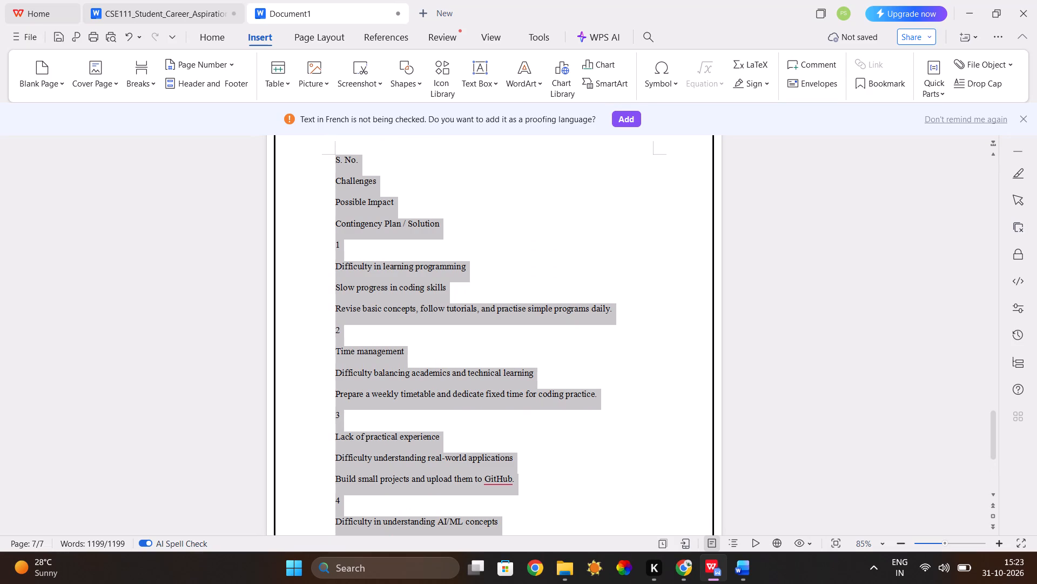
# Open the text-to-table conversion for the pasted challenges text, from S. No. to the last solution.
pyautogui.click(335, 160)
pyautogui.moveTo(335, 160); pyautogui.dragTo(457, 410)
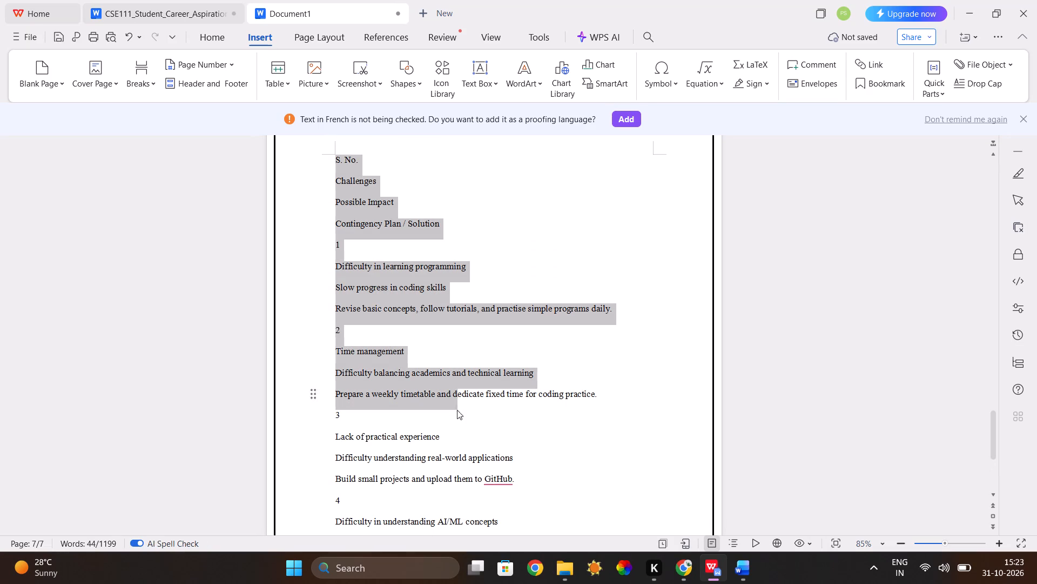
pyautogui.moveTo(457, 410); pyautogui.dragTo(523, 409)
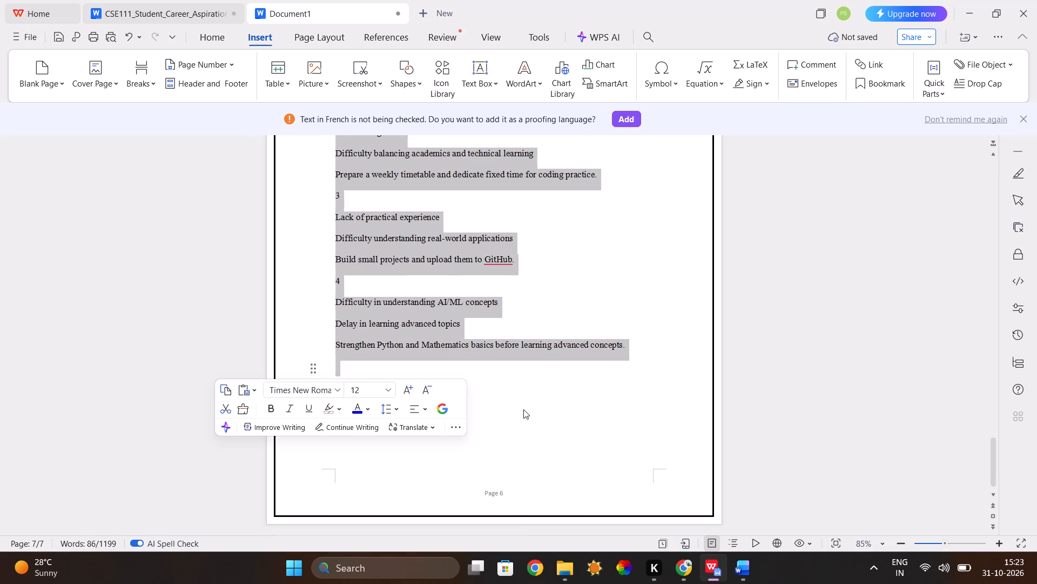
pyautogui.click(278, 73)
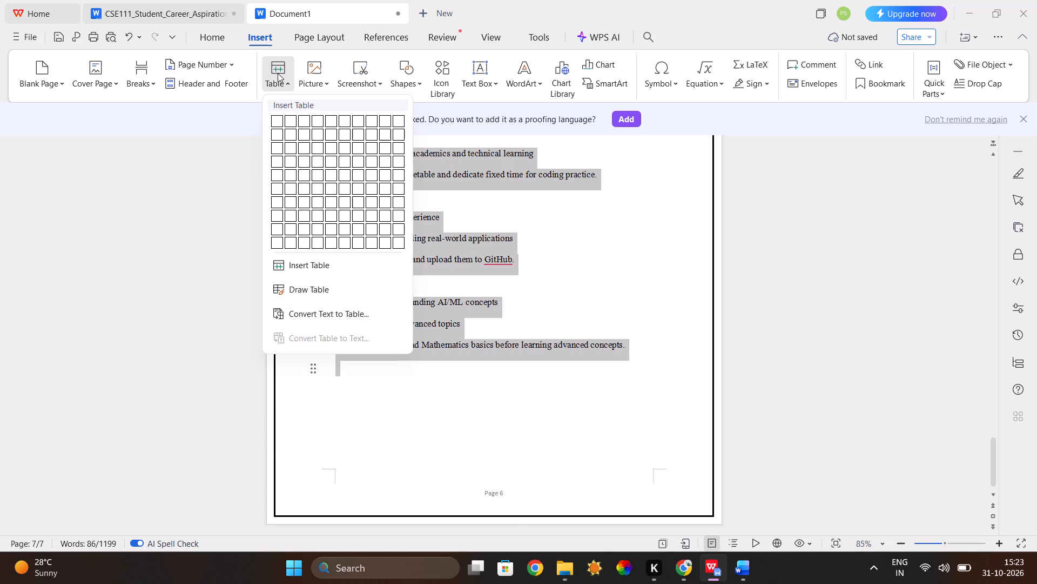
pyautogui.click(321, 307)
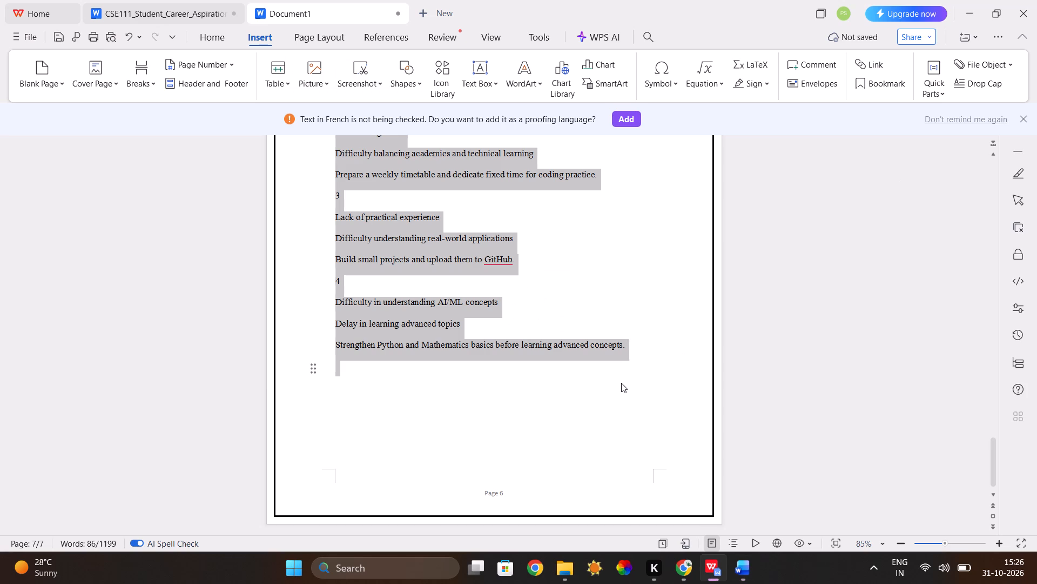
pyautogui.press('BackSpace')
pyautogui.hotkey('ctrl', 'v')
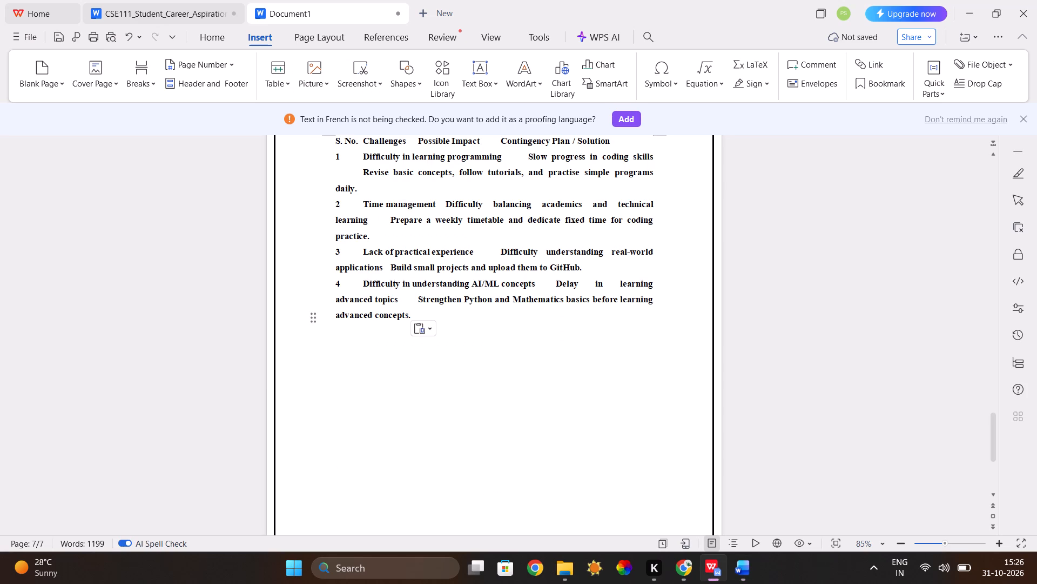
# Convert the pasted challenges text into a four-column table, separating the text at tabs.
pyautogui.scroll(1, 621, 383)
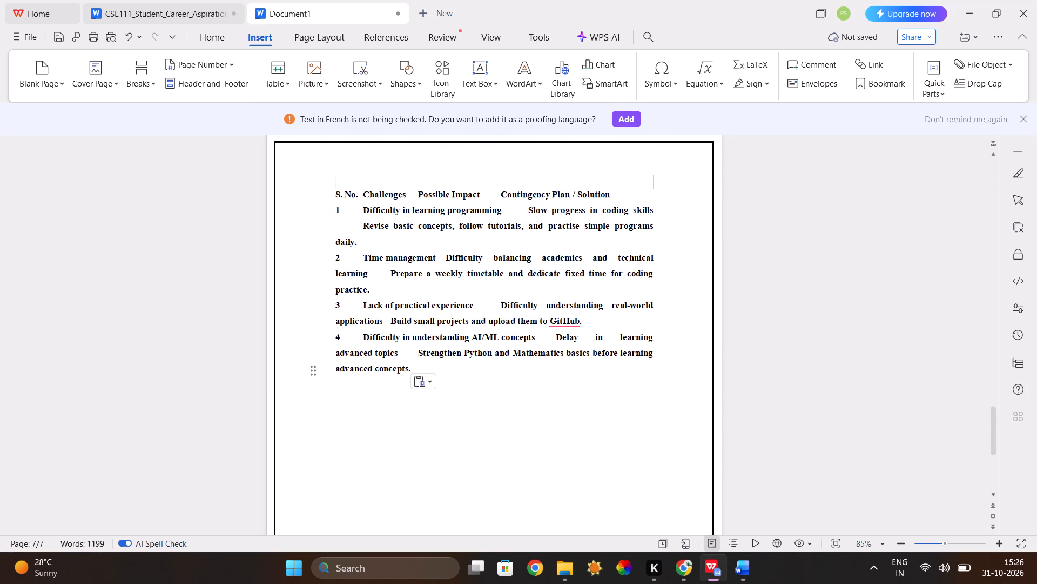
pyautogui.moveTo(338, 195); pyautogui.dragTo(408, 367)
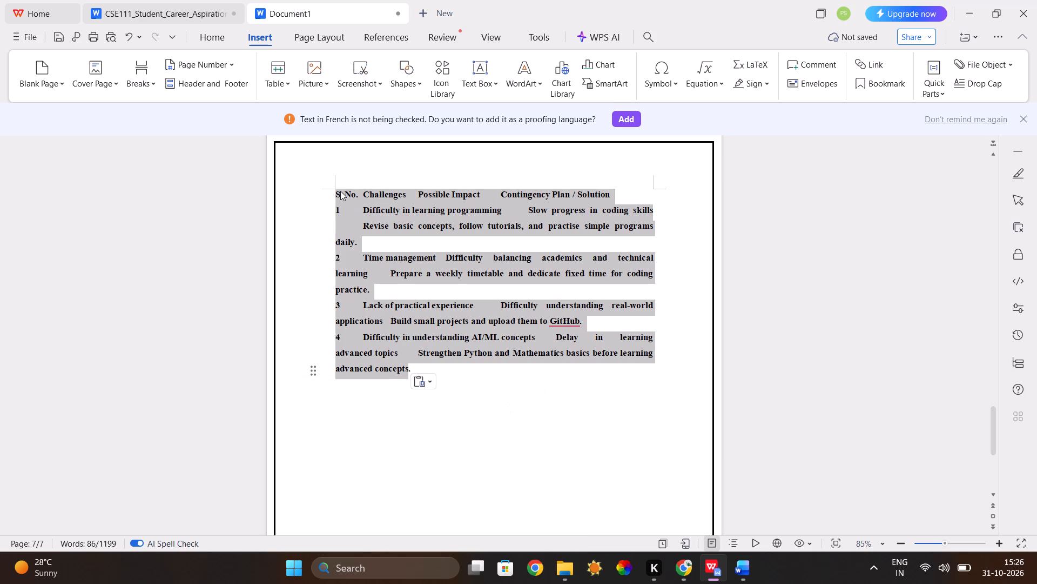
pyautogui.click(281, 74)
pyautogui.click(308, 305)
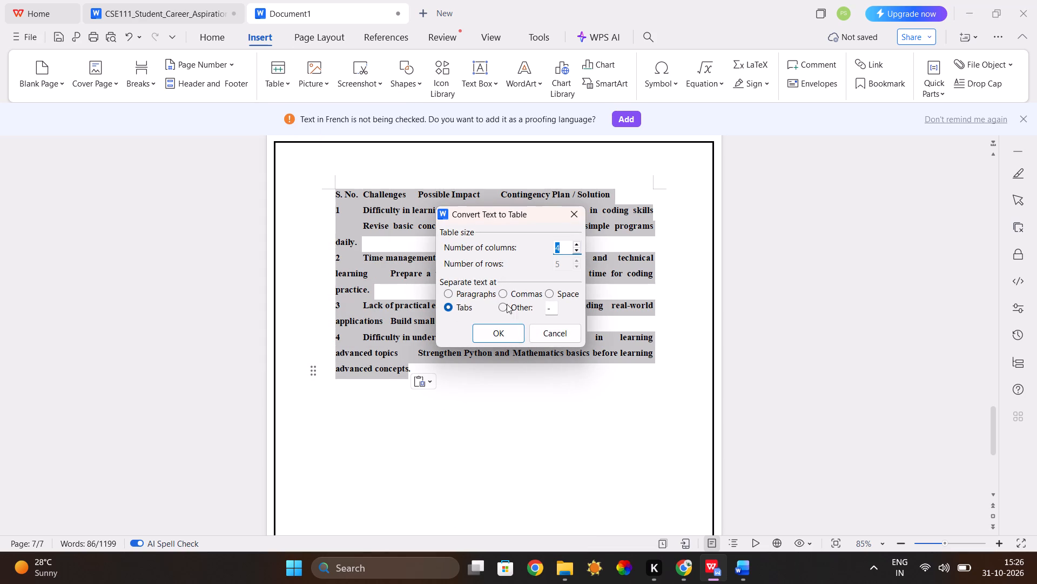
pyautogui.click(497, 326)
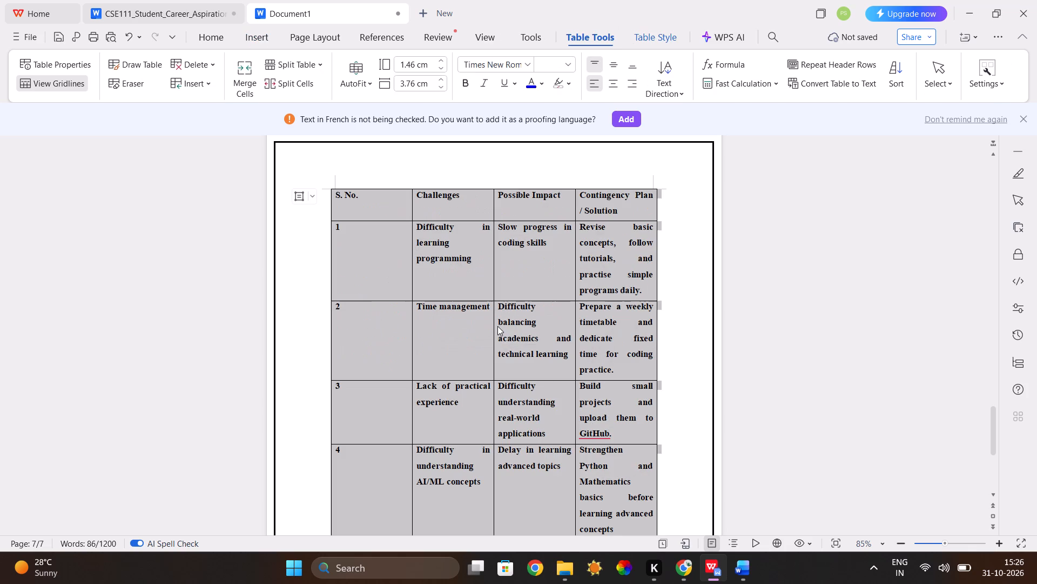
# Shade the challenges table's header row with Gray-25%, Background2, keeping its text bold.
pyautogui.scroll(-3, 507, 317)
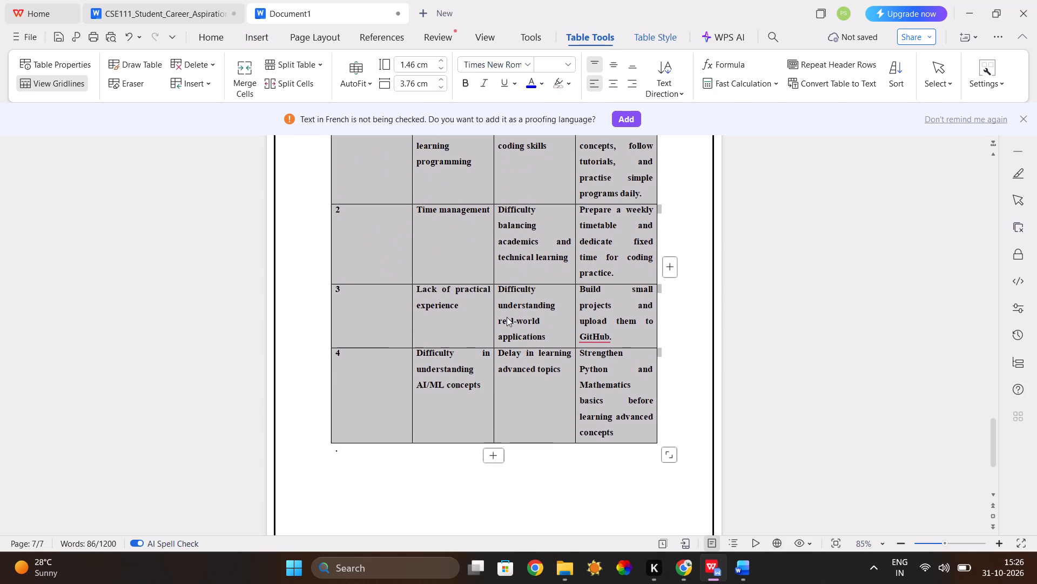
pyautogui.scroll(-1, 507, 317)
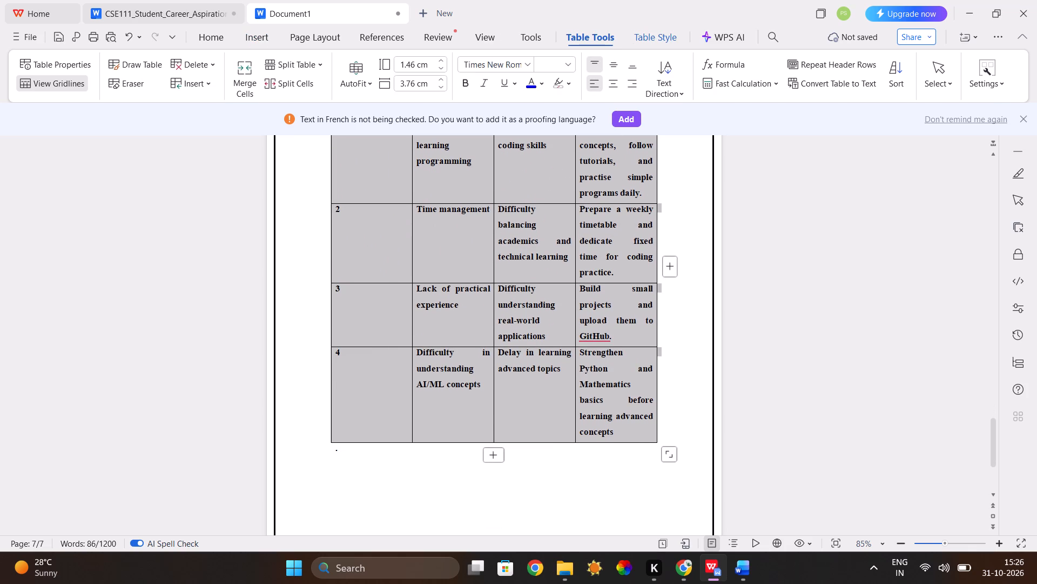
pyautogui.scroll(4, 663, 377)
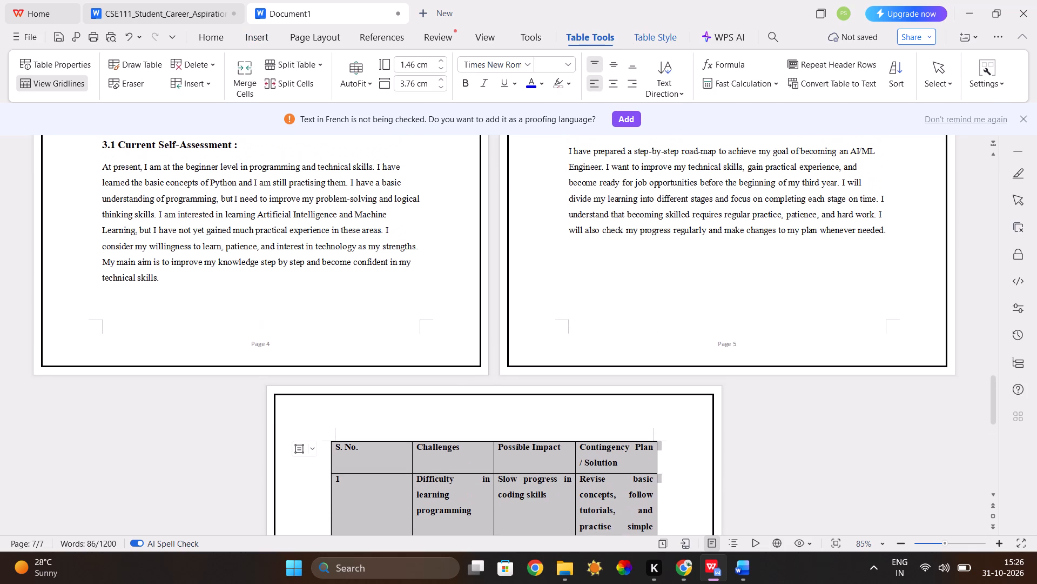
pyautogui.scroll(-4, 663, 377)
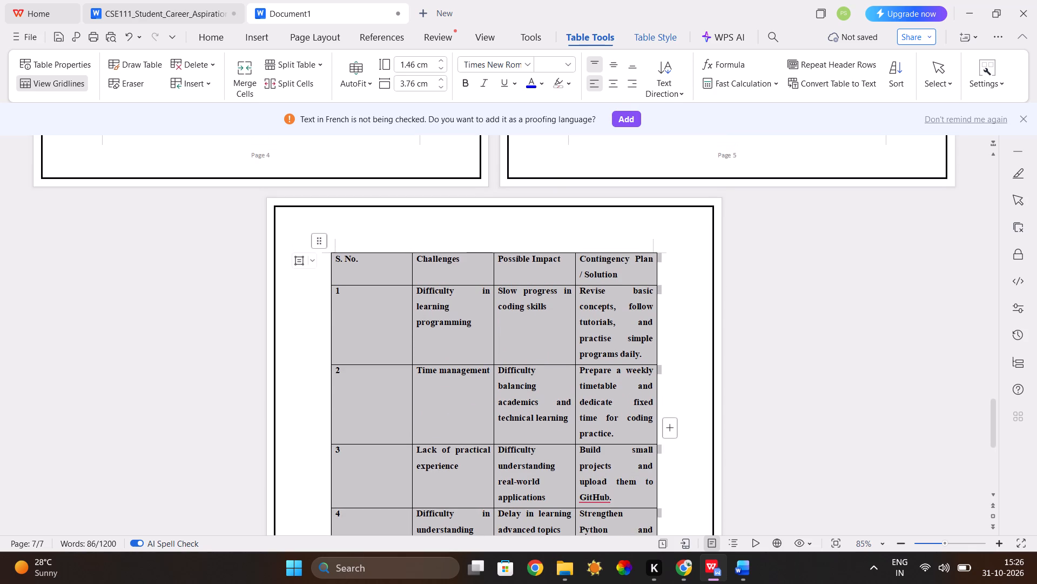
pyautogui.doubleClick(335, 262)
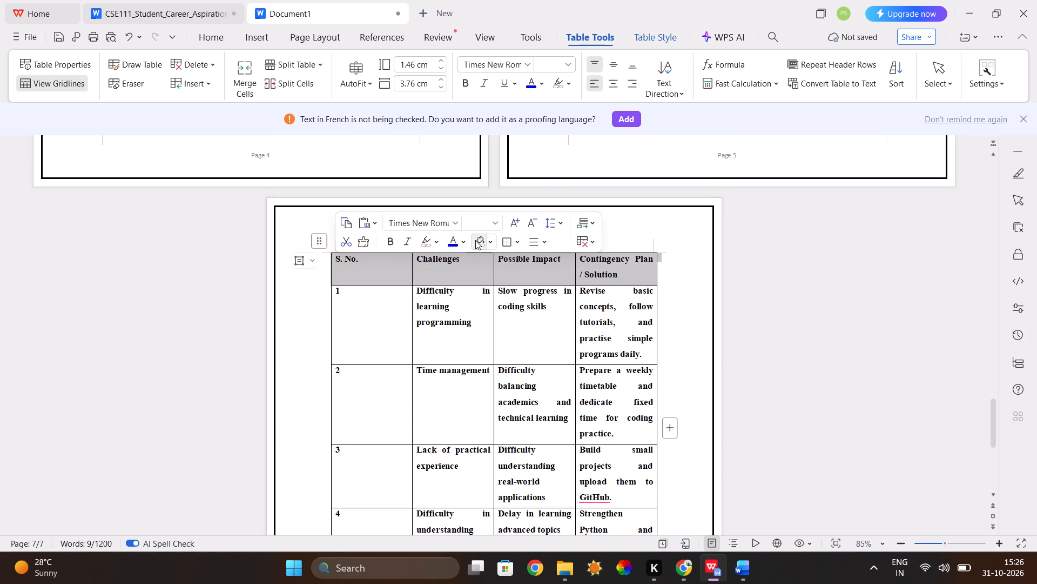
pyautogui.click(487, 240)
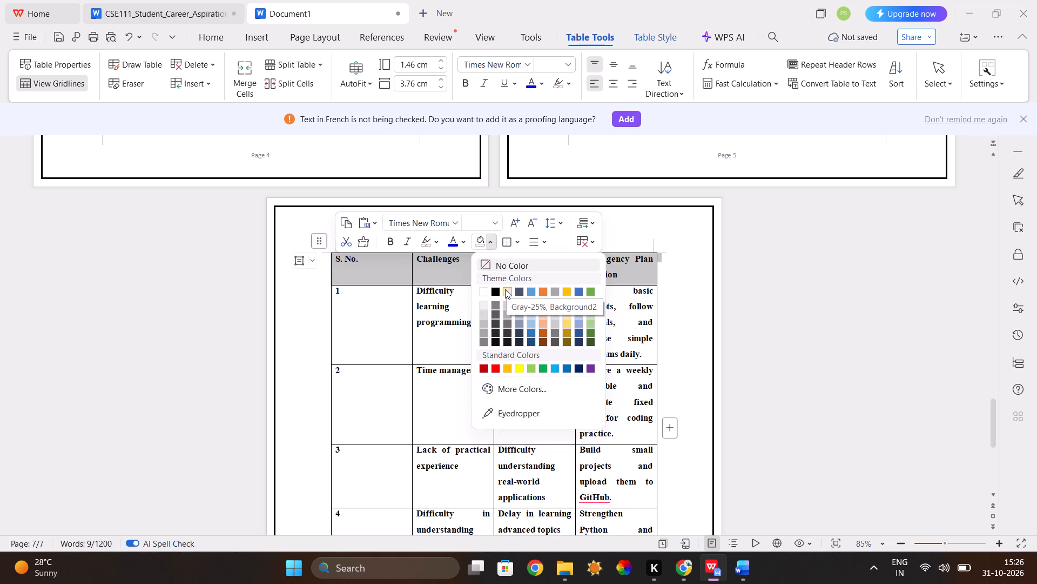
pyautogui.click(505, 289)
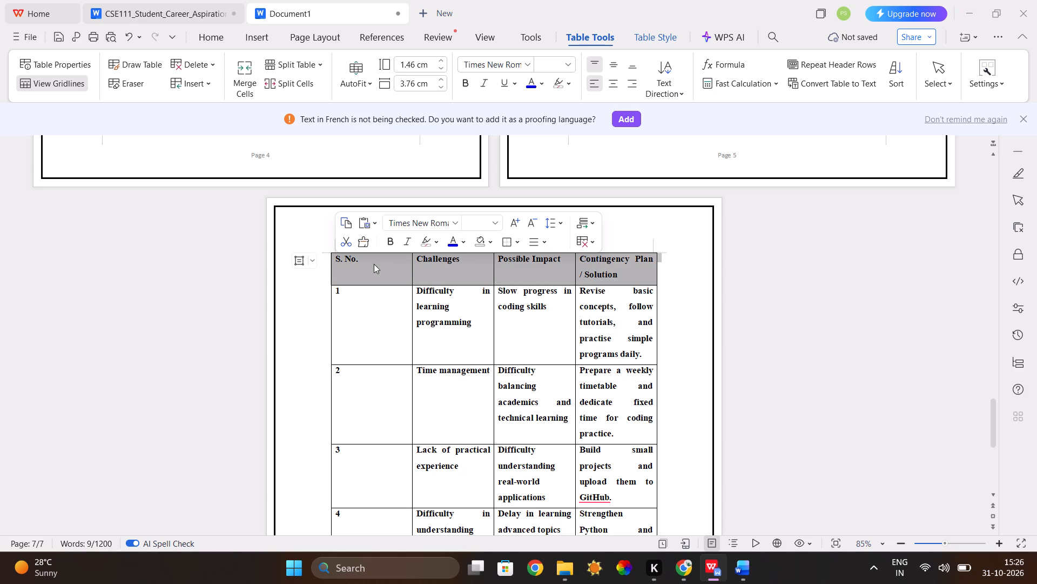
pyautogui.click(388, 245)
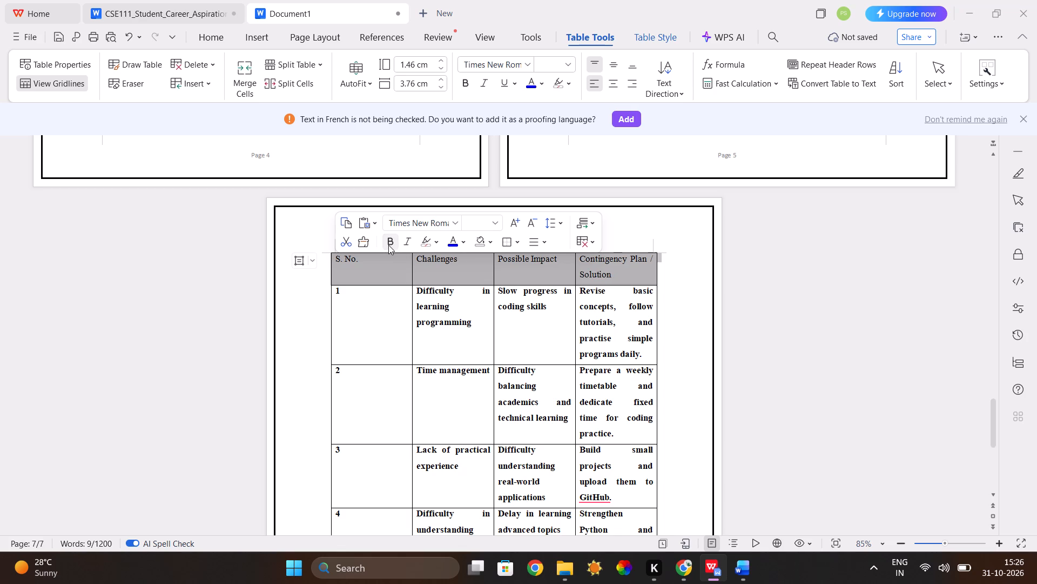
pyautogui.click(388, 245)
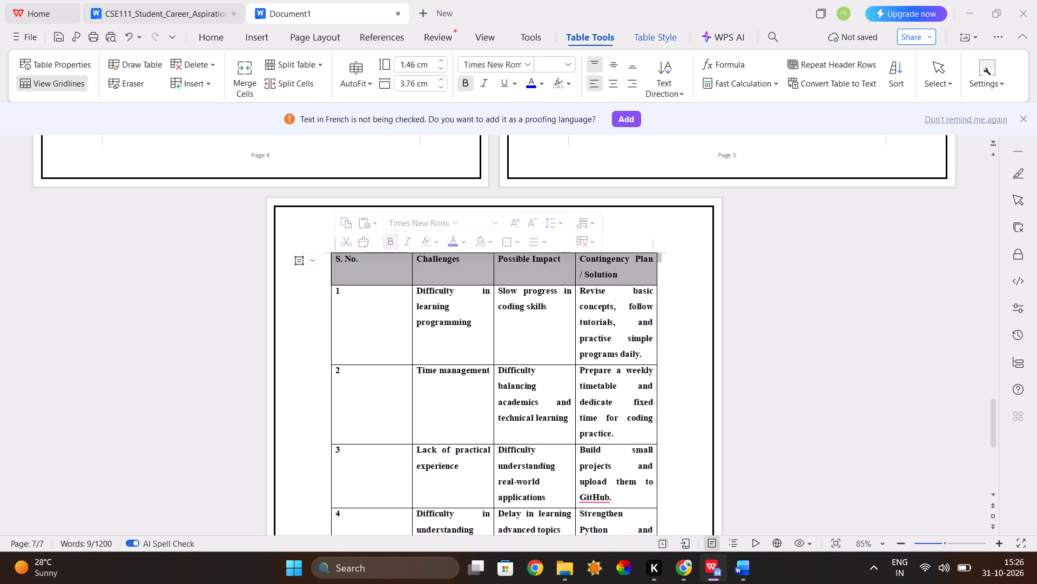
# Remove the bold formatting from challenge rows 1 to 4, leaving the header row bold.
pyautogui.moveTo(355, 301); pyautogui.dragTo(375, 324)
pyautogui.click(375, 324)
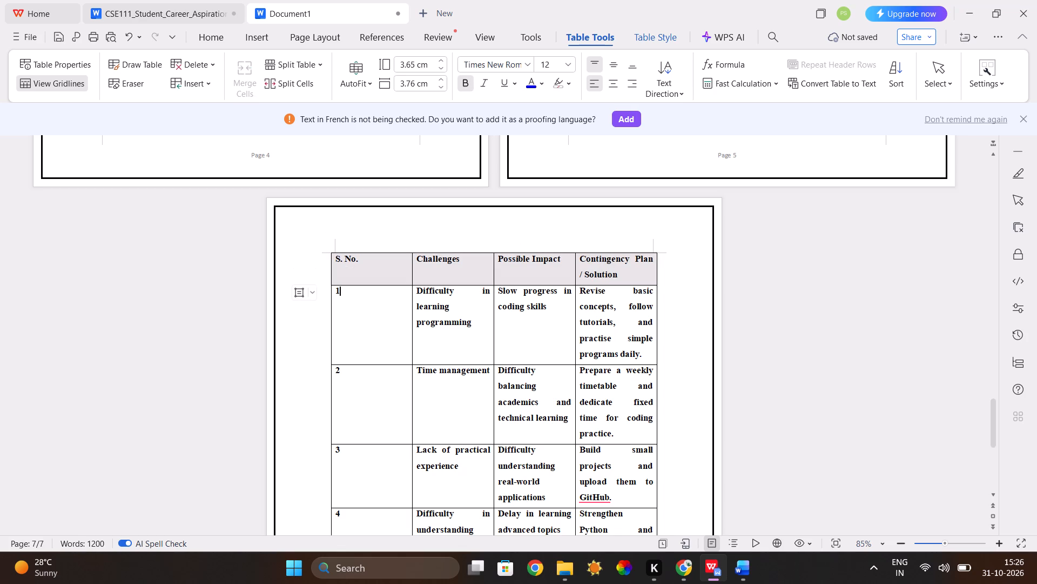
pyautogui.click(333, 296)
pyautogui.doubleClick(333, 296)
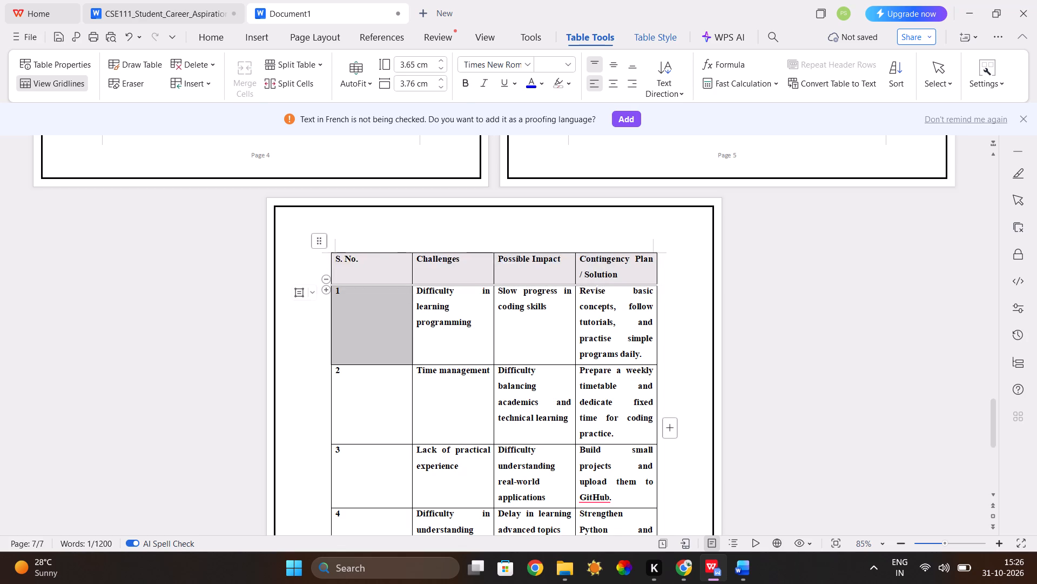
pyautogui.doubleClick(333, 296)
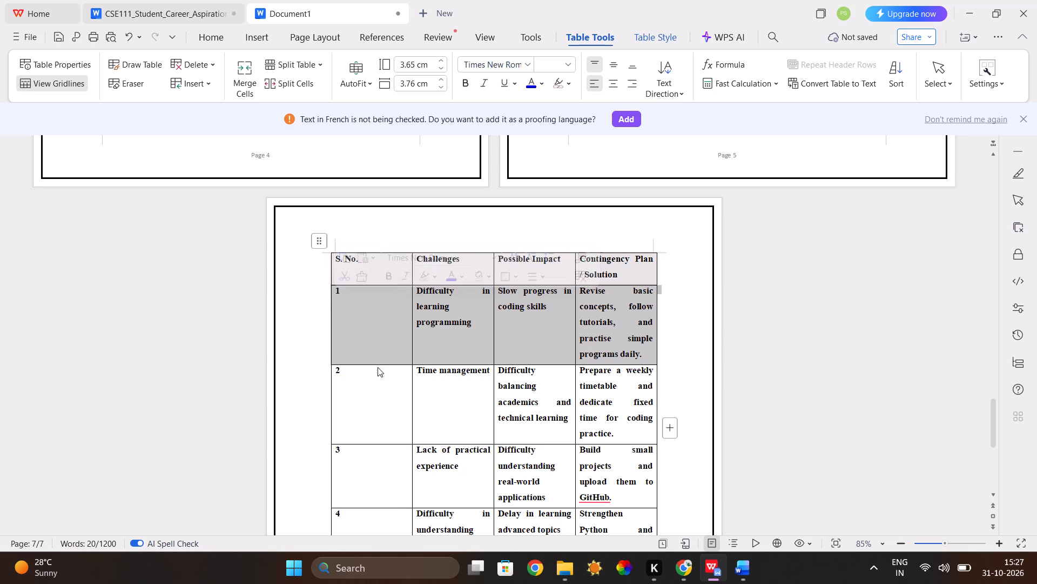
pyautogui.moveTo(344, 324); pyautogui.dragTo(368, 340)
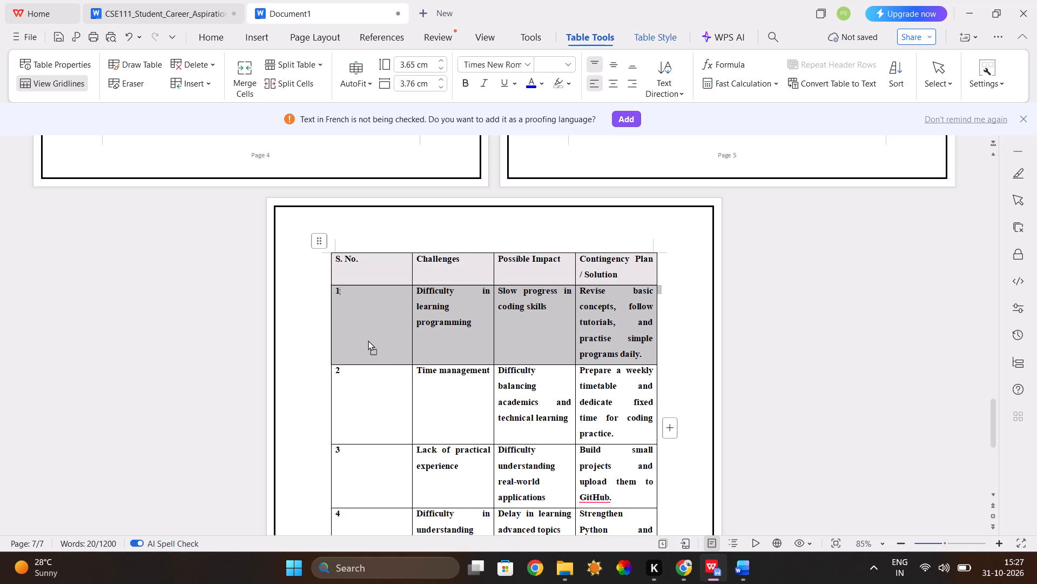
pyautogui.moveTo(368, 340); pyautogui.dragTo(339, 318)
pyautogui.click(339, 318)
pyautogui.moveTo(335, 302); pyautogui.dragTo(591, 543)
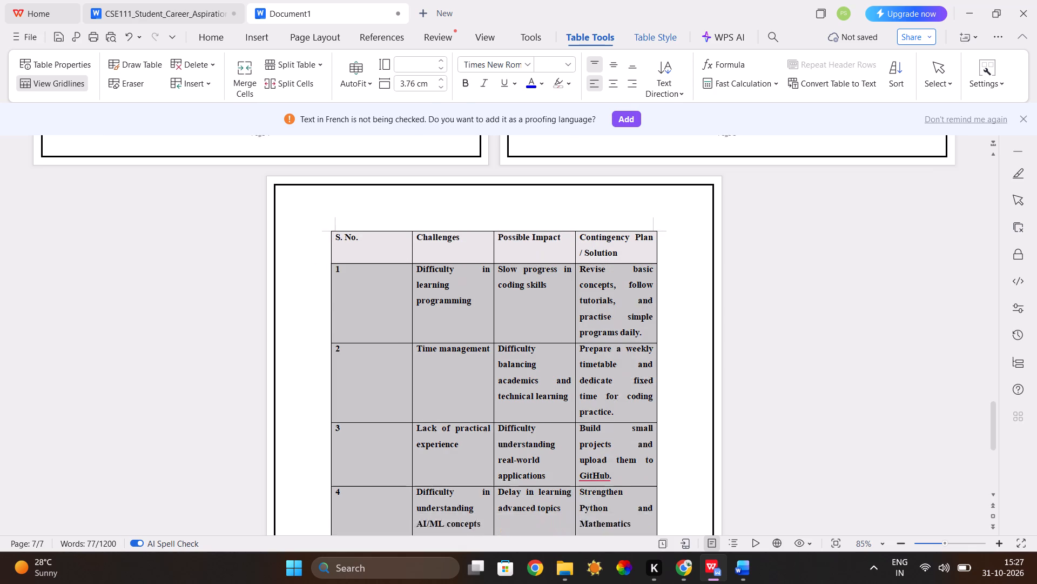
pyautogui.moveTo(591, 543); pyautogui.dragTo(598, 289)
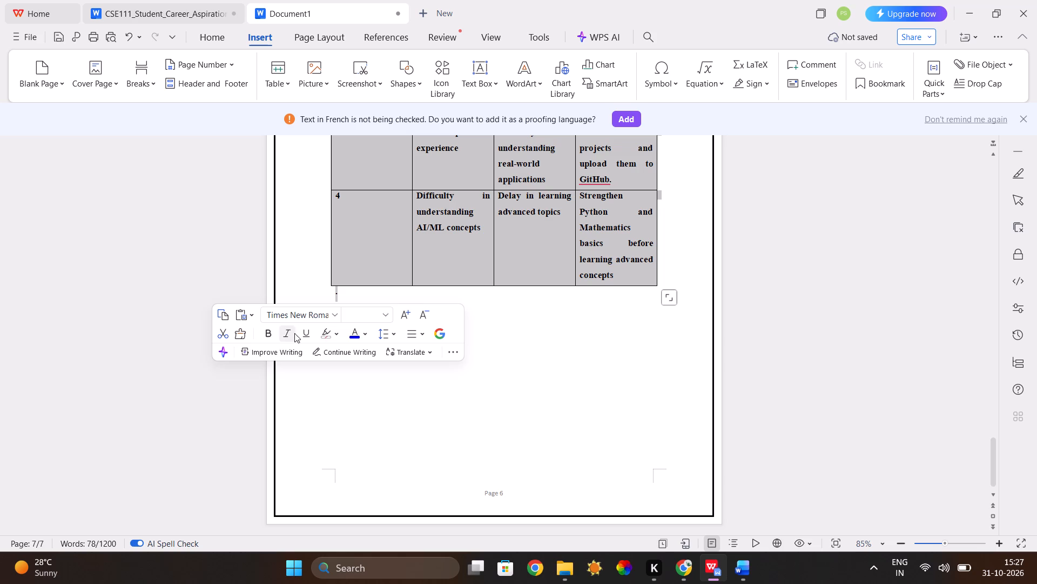
pyautogui.click(268, 333)
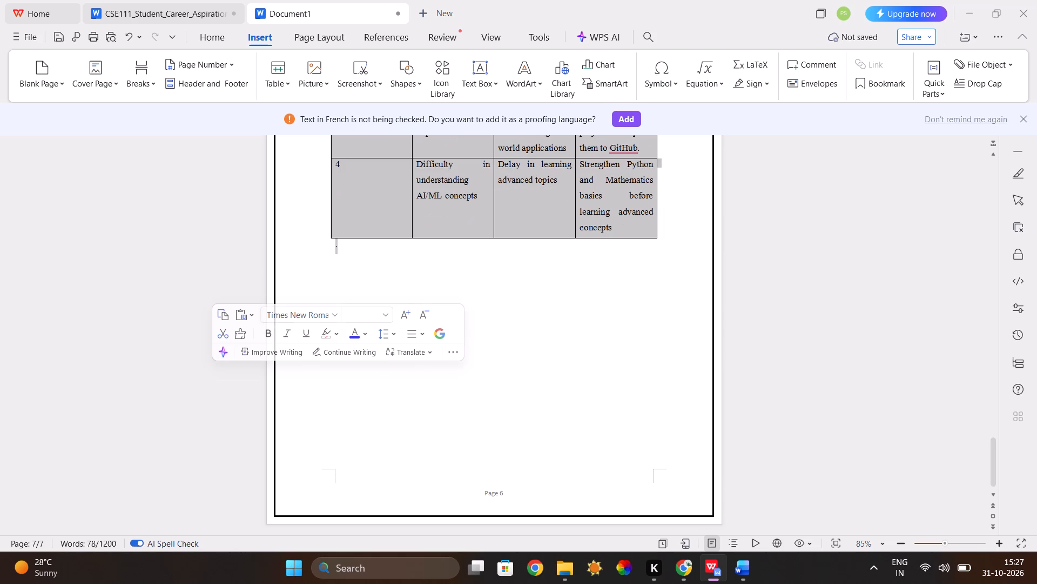
pyautogui.click(443, 284)
# Check the layout of the challenges table's rows and how it follows the section 3.4 page.
pyautogui.scroll(3, 443, 284)
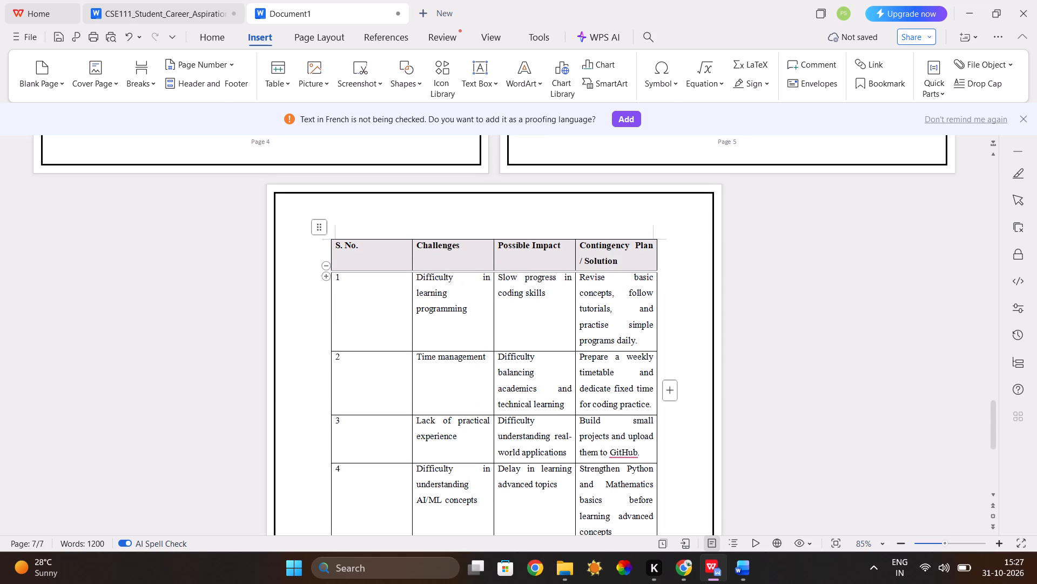
pyautogui.click(316, 298)
pyautogui.click(311, 342)
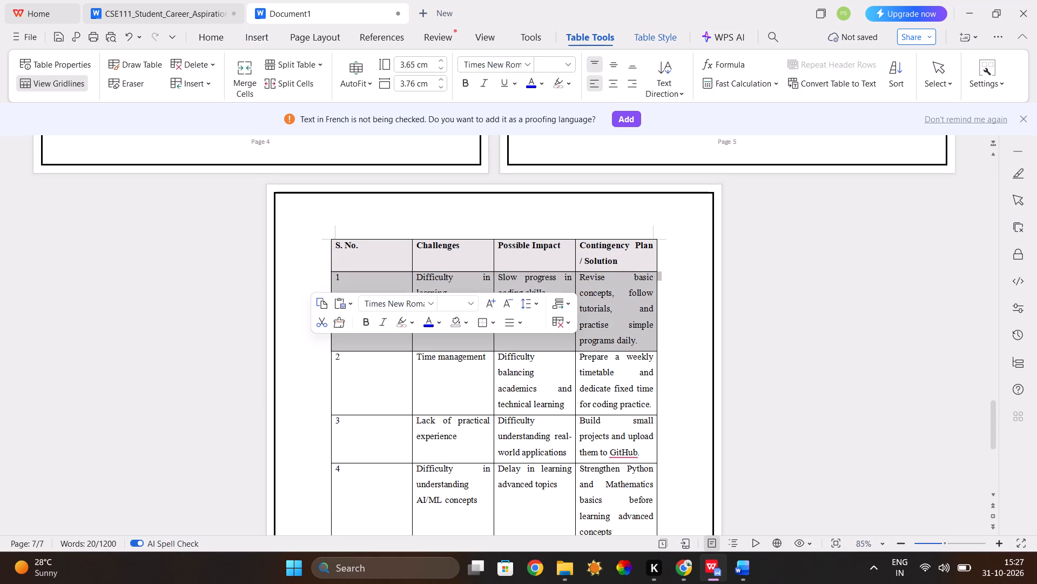
pyautogui.click(311, 342)
pyautogui.click(309, 424)
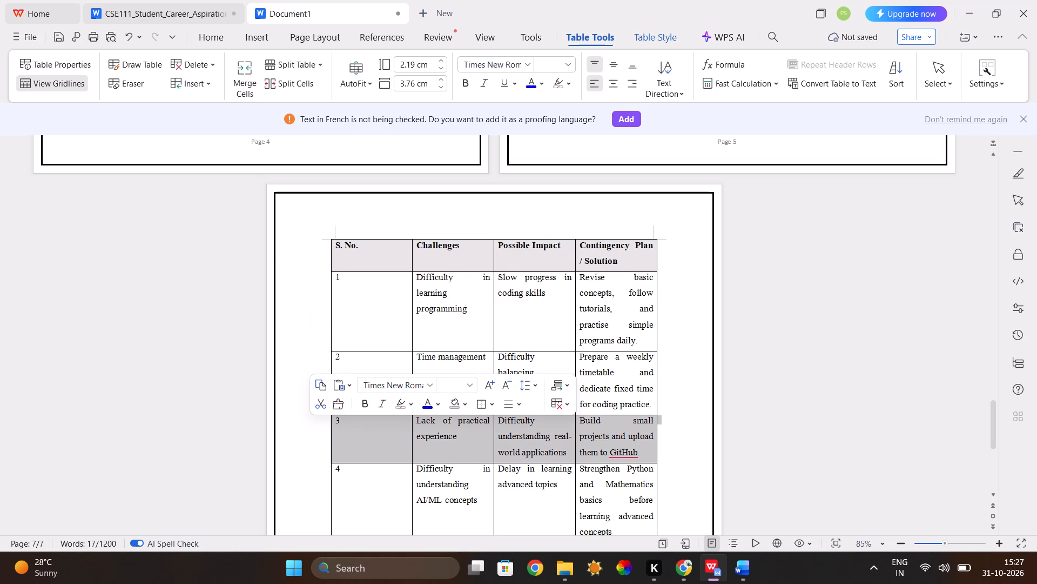
pyautogui.click(299, 361)
pyautogui.scroll(1, 299, 361)
pyautogui.scroll(-3, 299, 361)
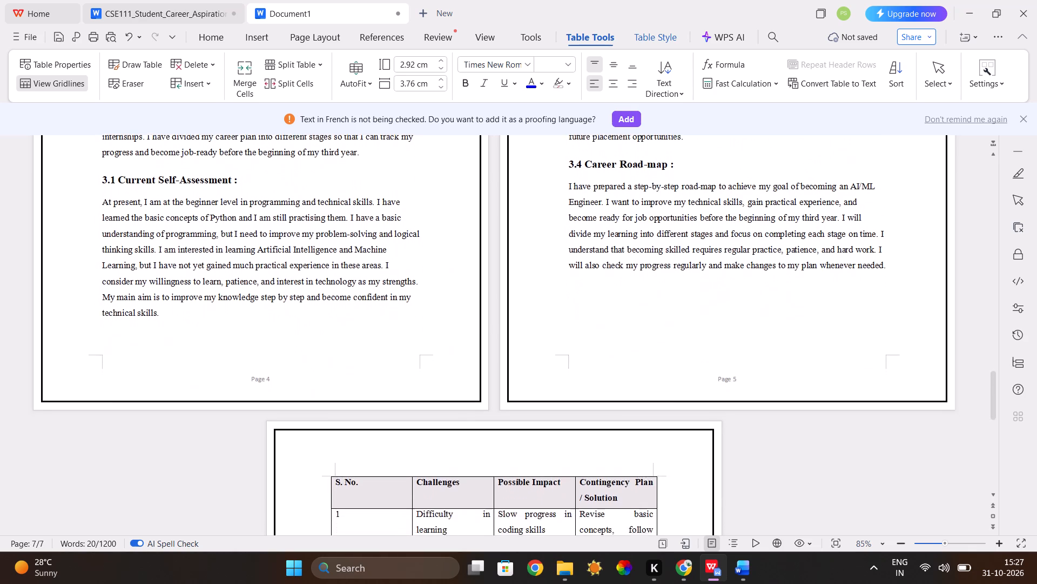
pyautogui.scroll(-3, 299, 361)
pyautogui.scroll(2, 299, 361)
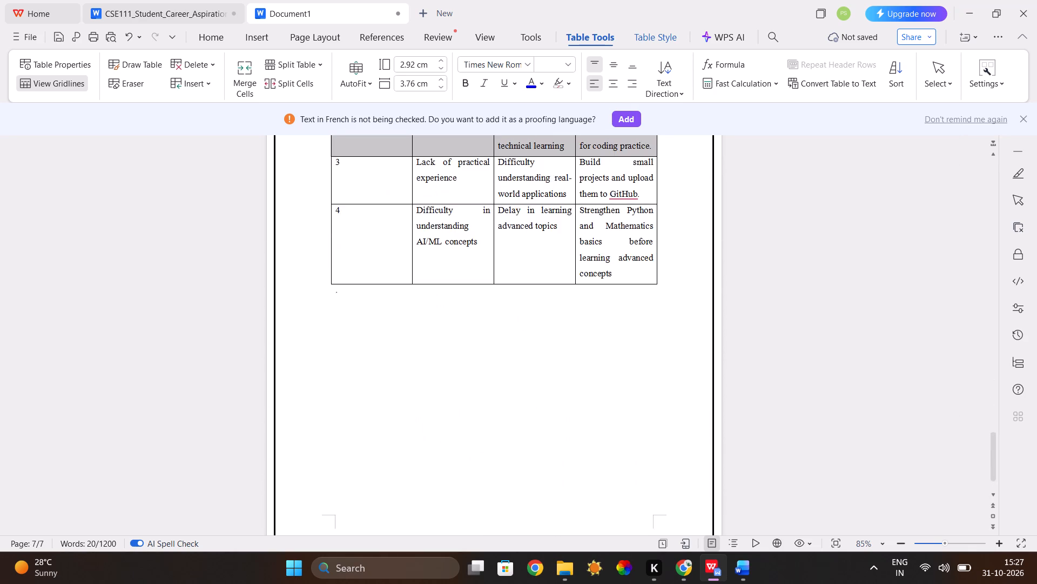
pyautogui.scroll(3, 299, 361)
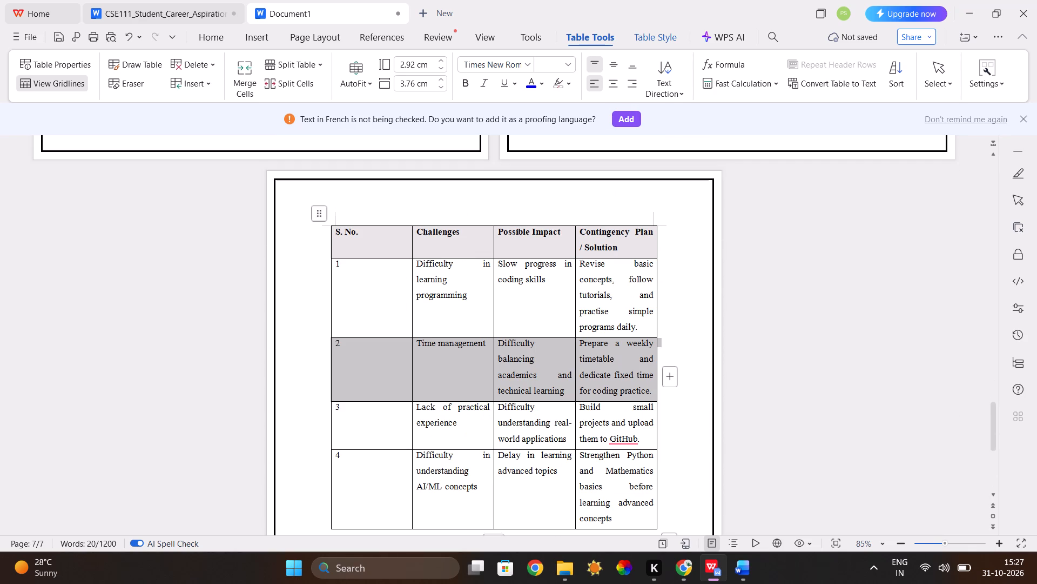
# Enlarge the whole challenges table past the right page margin, to columns about 4.15 cm wide.
pyautogui.scroll(-1, 635, 507)
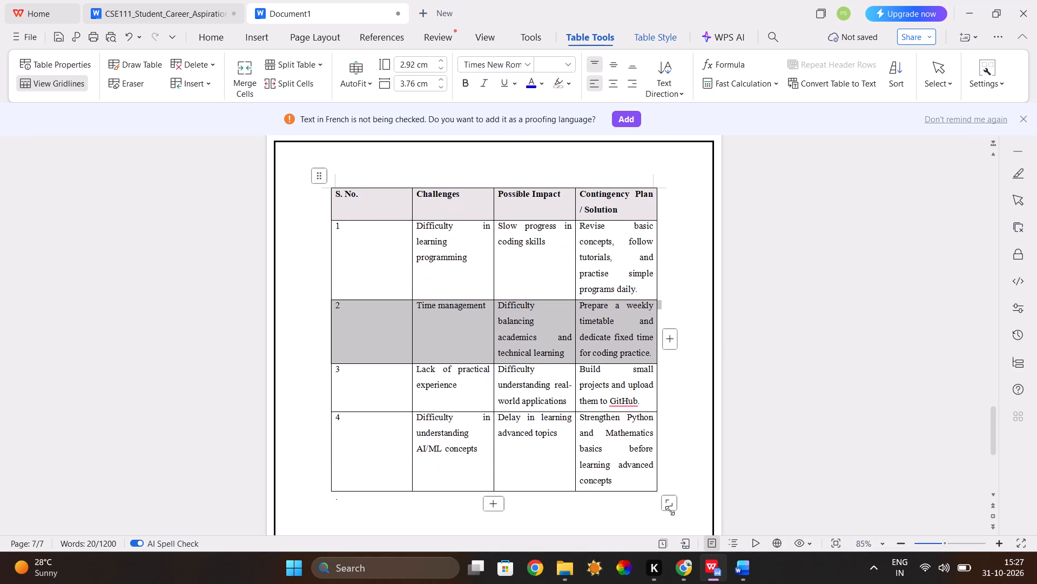
pyautogui.moveTo(668, 506); pyautogui.dragTo(674, 475)
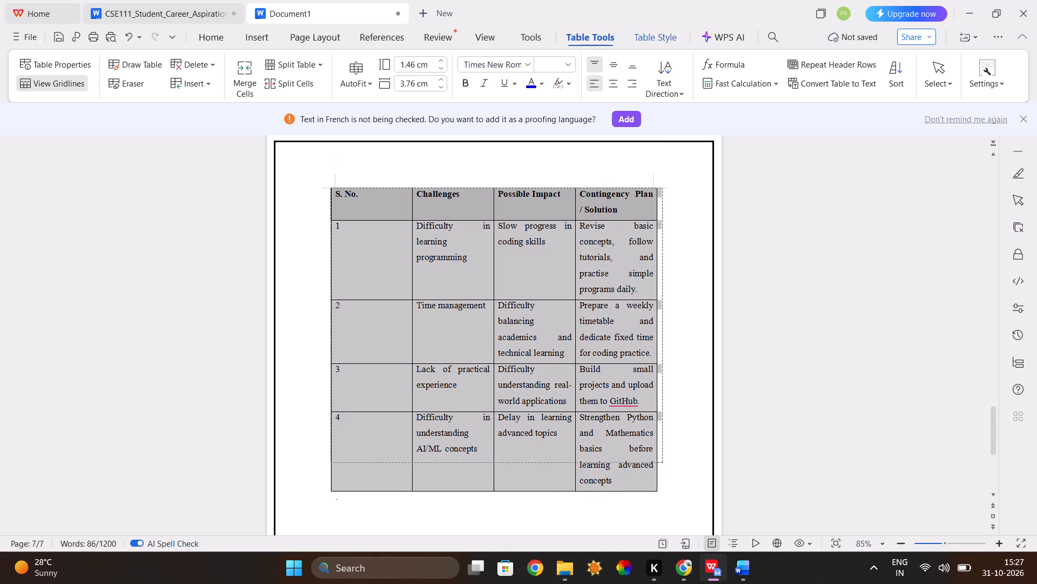
pyautogui.moveTo(674, 475); pyautogui.dragTo(679, 465)
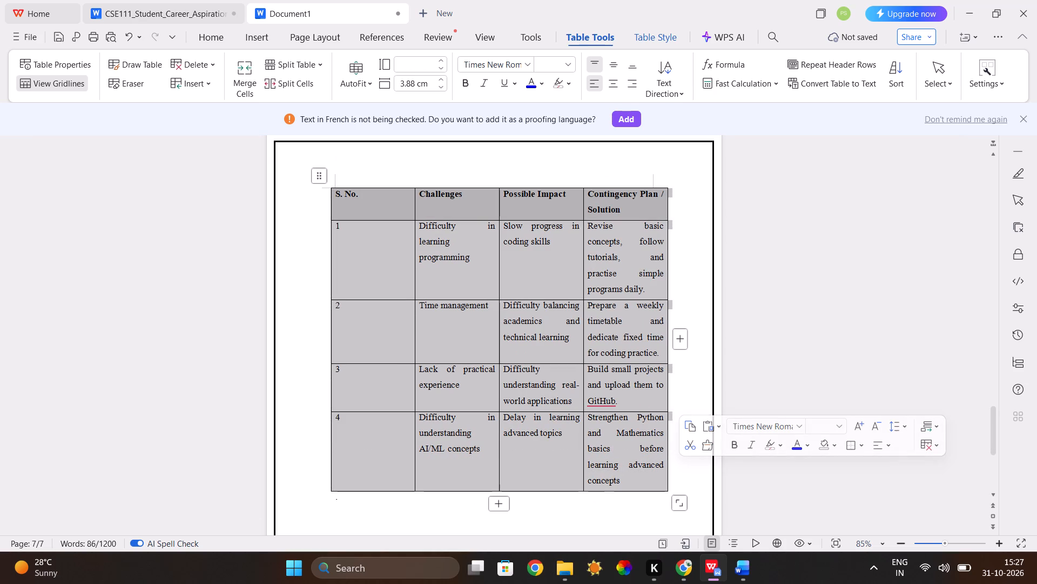
pyautogui.moveTo(676, 501); pyautogui.dragTo(680, 451)
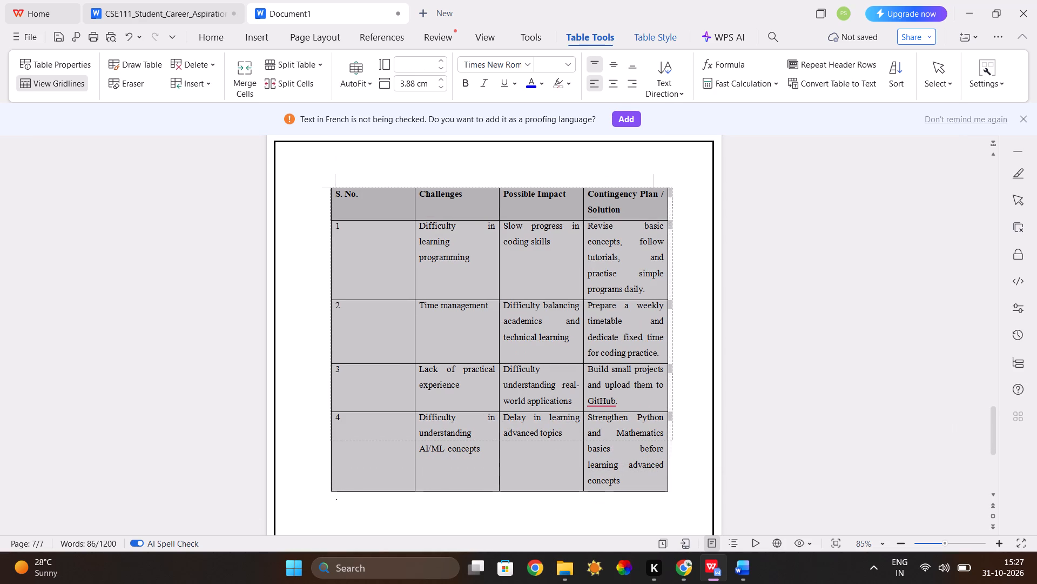
pyautogui.moveTo(680, 451); pyautogui.dragTo(699, 453)
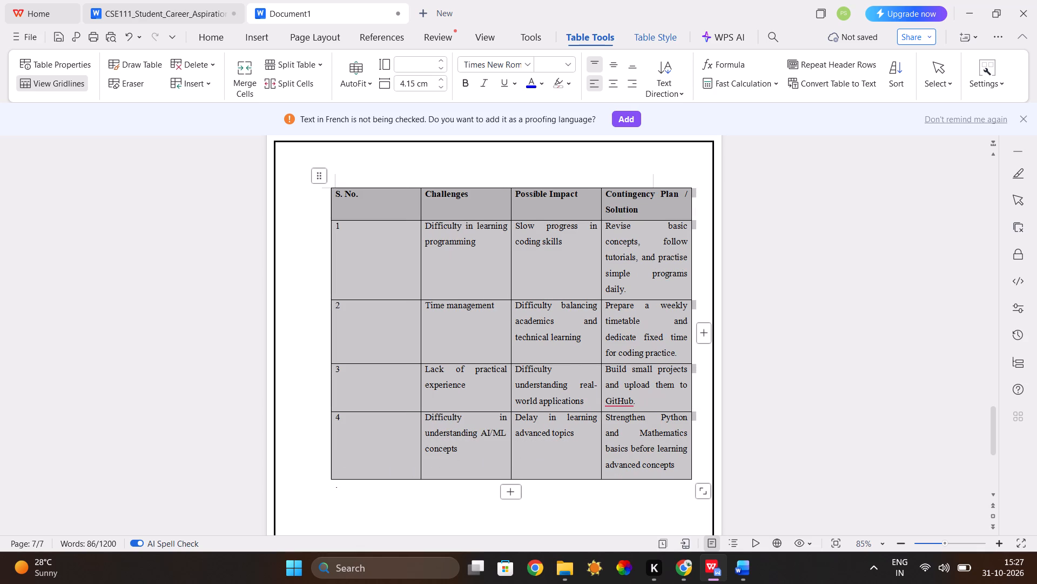
# Extend the S. No. column's outer edge past the left page margin and tighten the last row's height.
pyautogui.moveTo(331, 436); pyautogui.dragTo(315, 434)
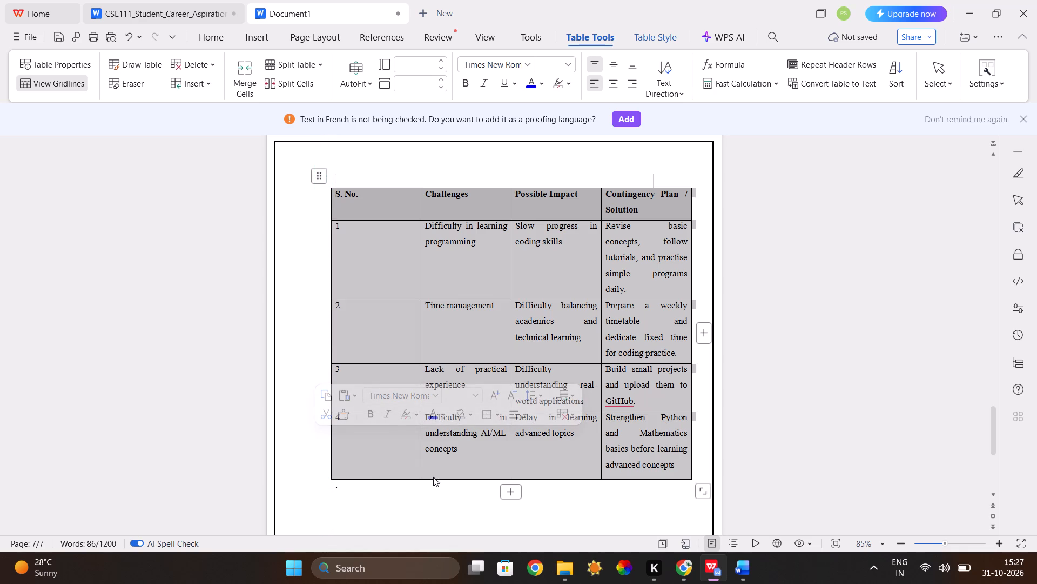
pyautogui.moveTo(434, 479); pyautogui.dragTo(435, 453)
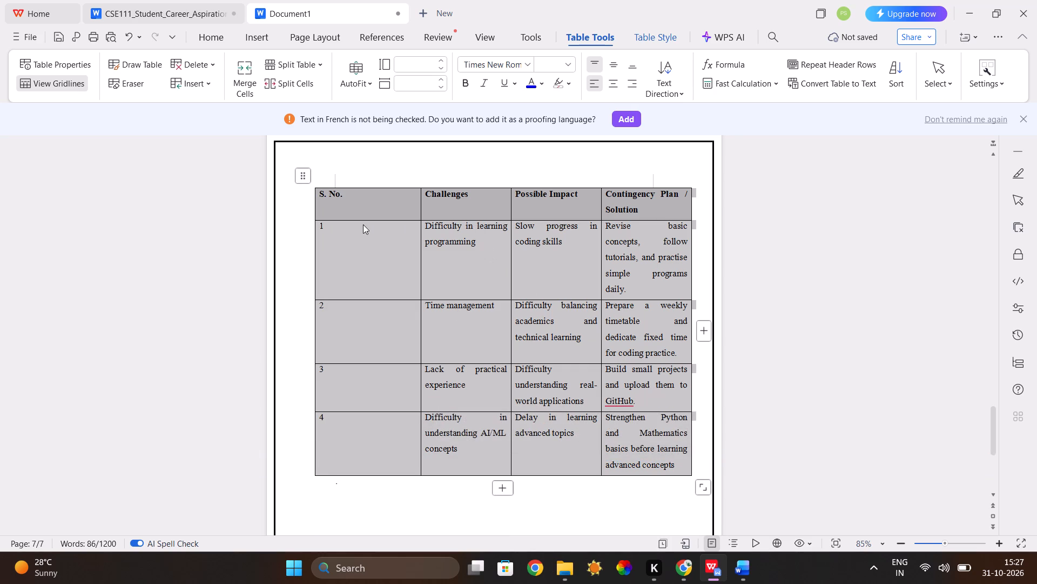
# Set challenge rows 1 to 4 to 1.0 line spacing and font size 12.
pyautogui.doubleClick(318, 226)
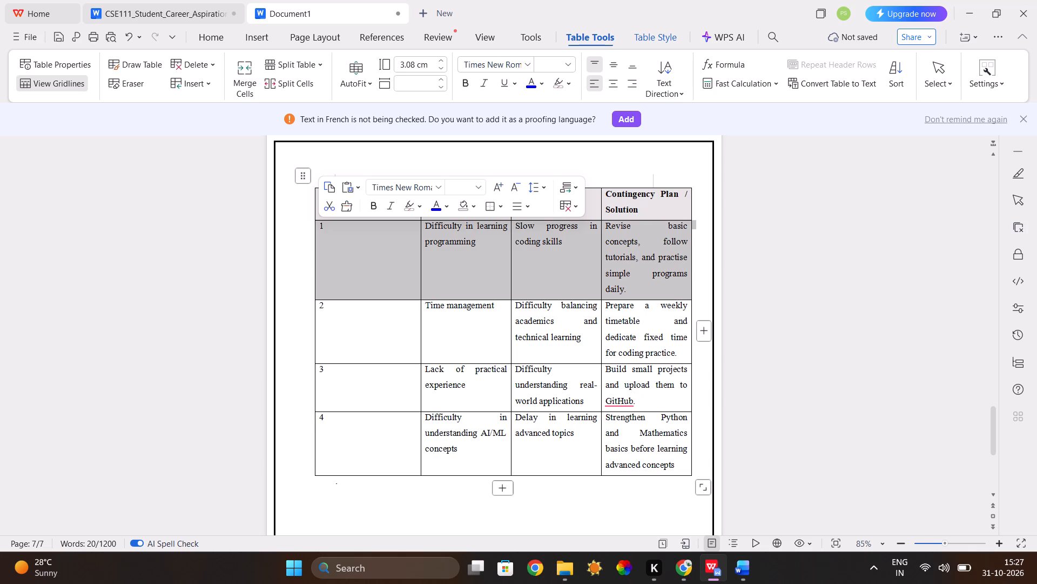
pyautogui.click(345, 271)
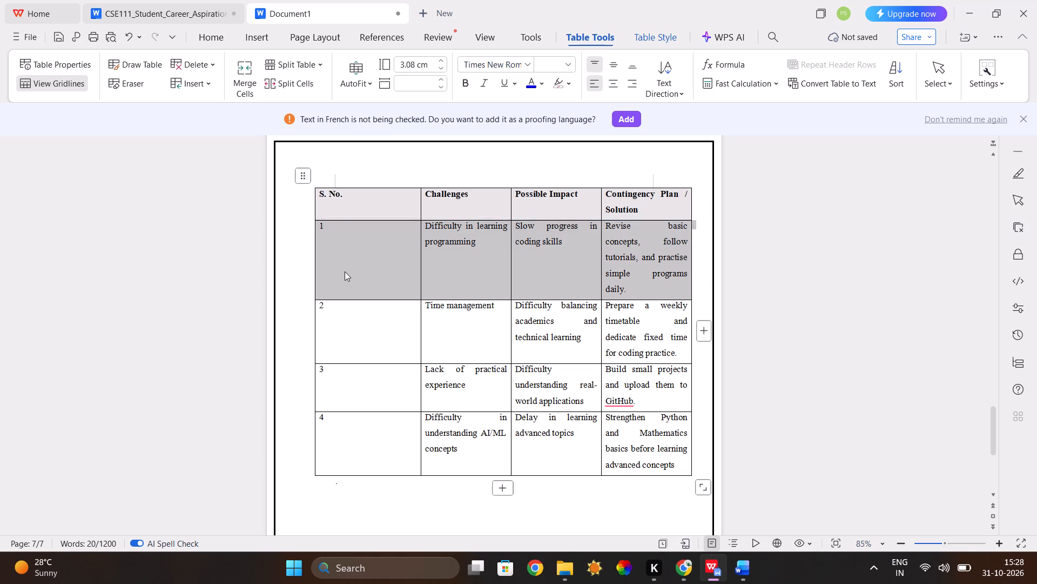
pyautogui.moveTo(328, 247); pyautogui.dragTo(449, 389)
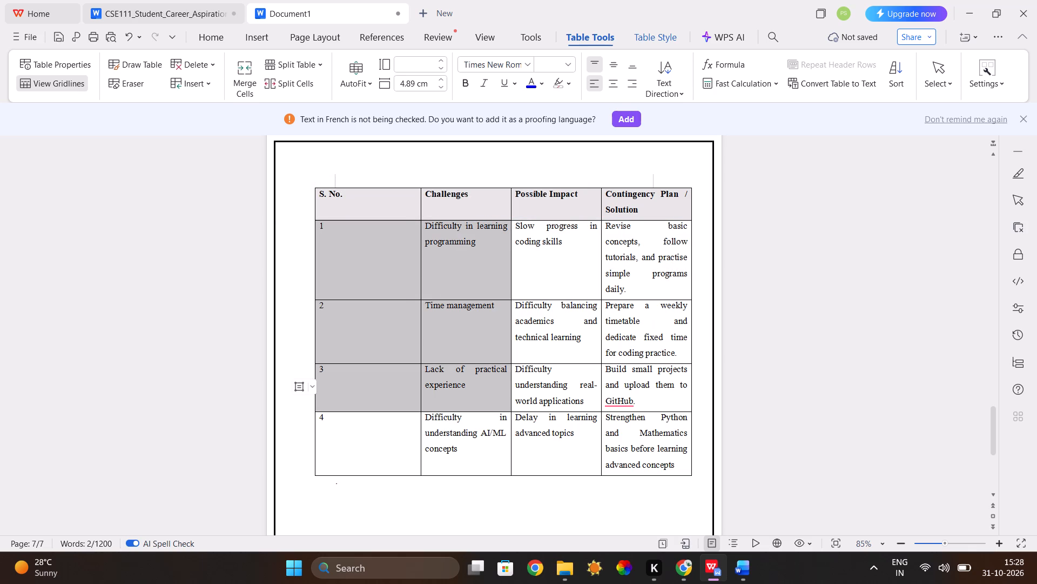
pyautogui.moveTo(449, 389); pyautogui.dragTo(666, 423)
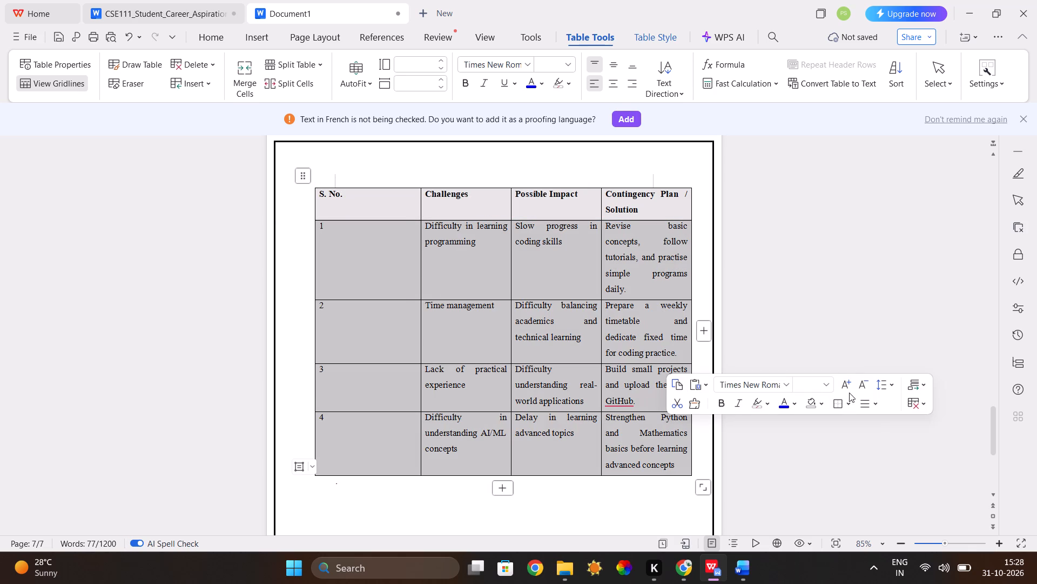
pyautogui.click(881, 385)
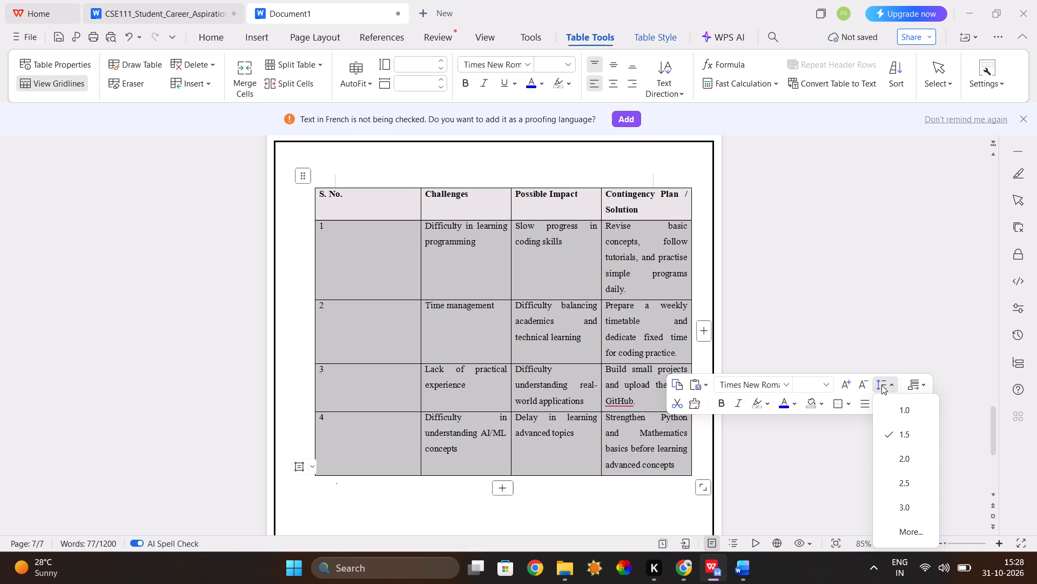
pyautogui.click(891, 416)
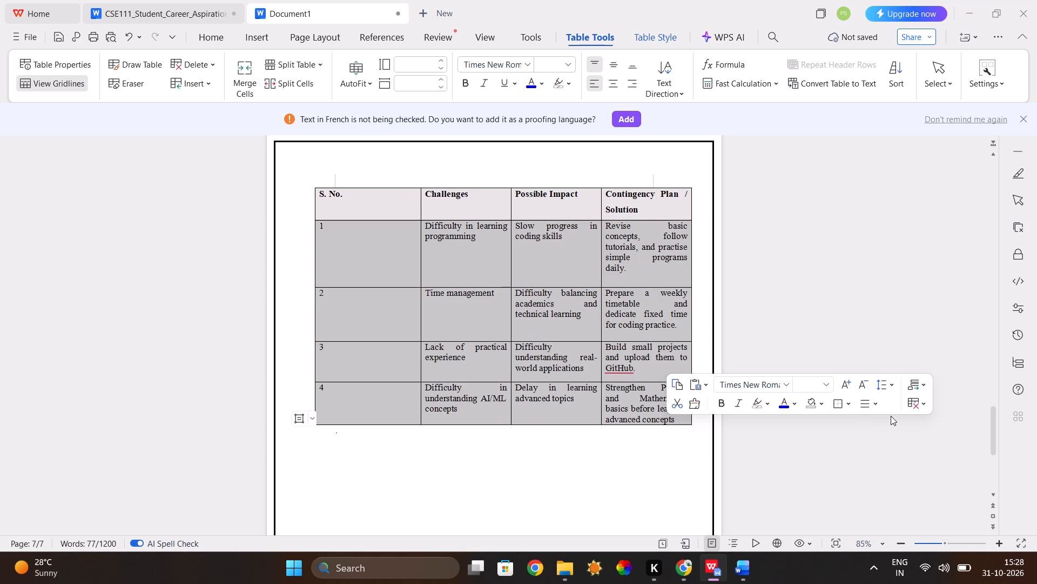
pyautogui.click(829, 385)
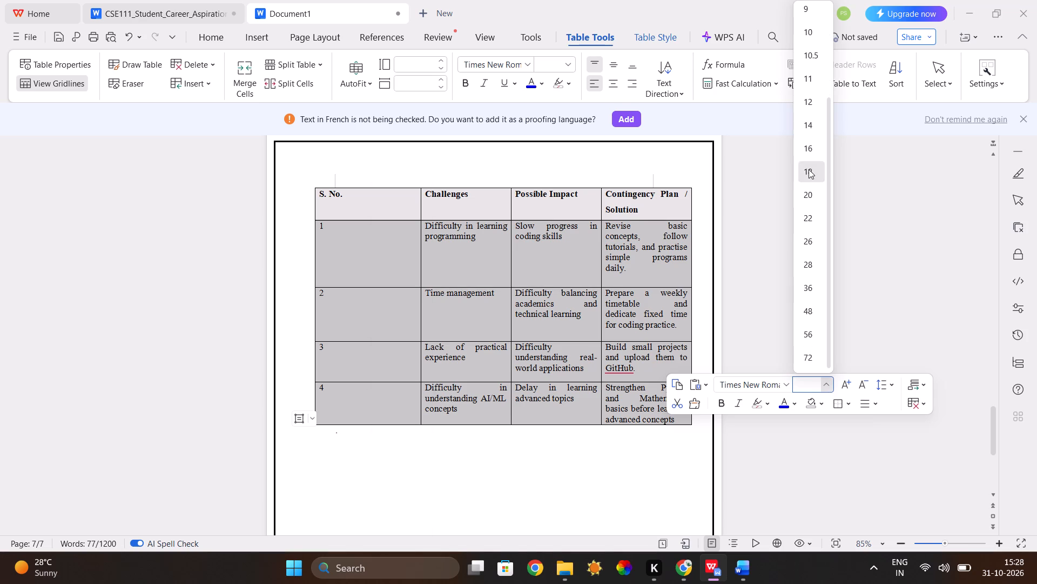
pyautogui.scroll(1, 803, 78)
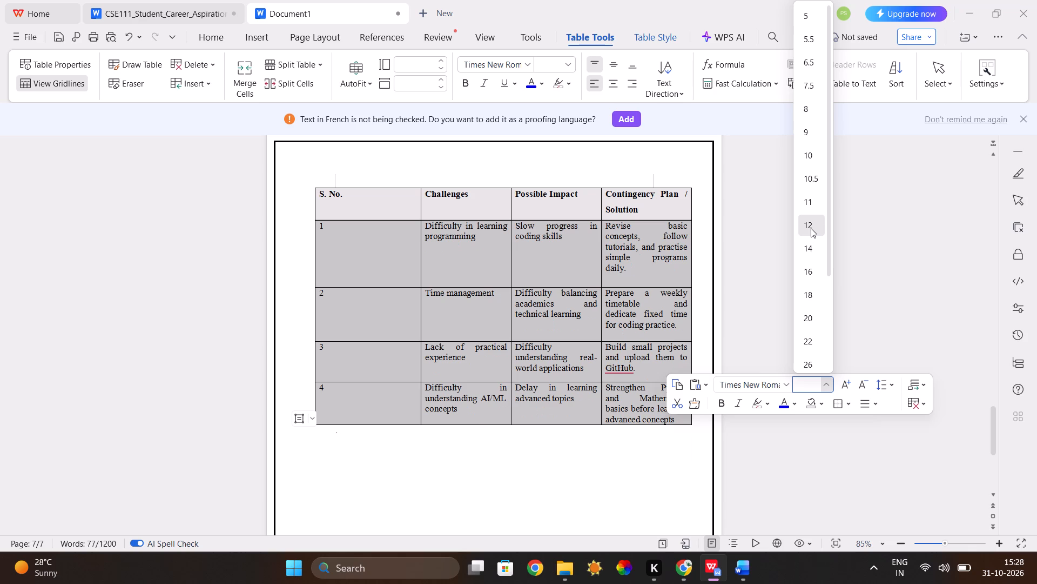
pyautogui.click(811, 228)
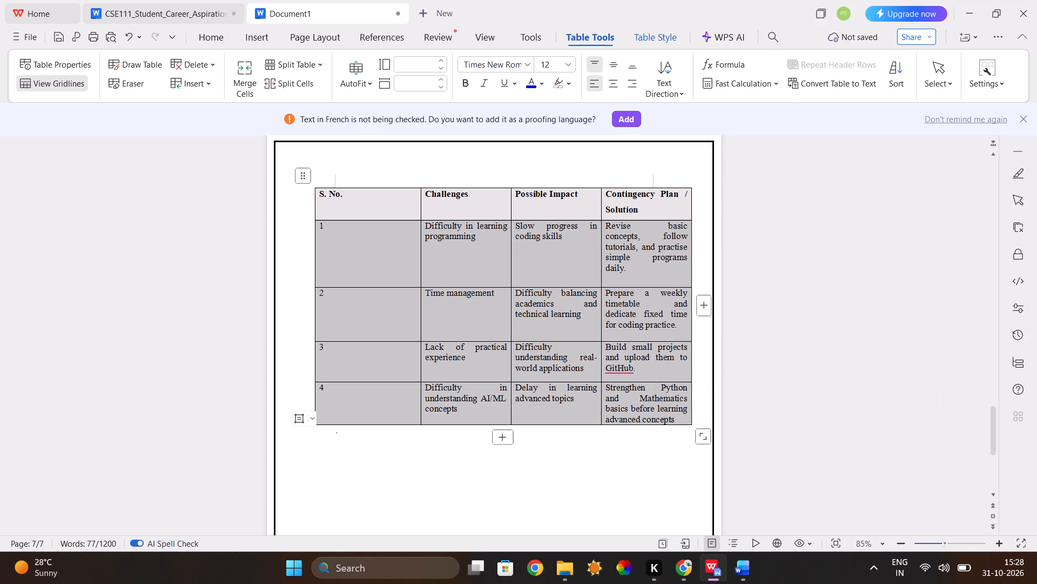
# Increase the font size of the challenges table's whole header row to 14.
pyautogui.moveTo(321, 193); pyautogui.dragTo(556, 195)
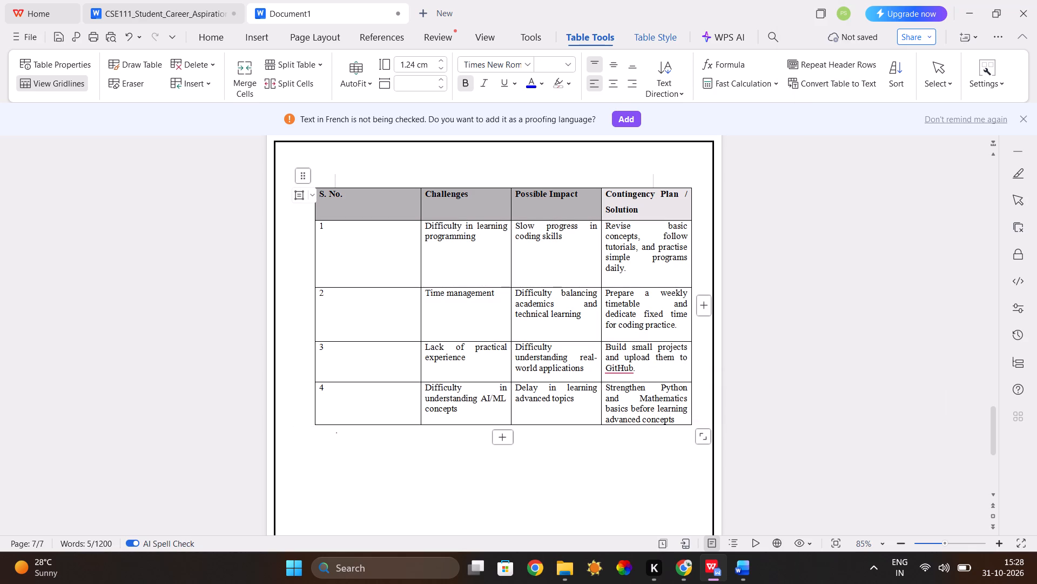
pyautogui.moveTo(556, 195); pyautogui.dragTo(677, 199)
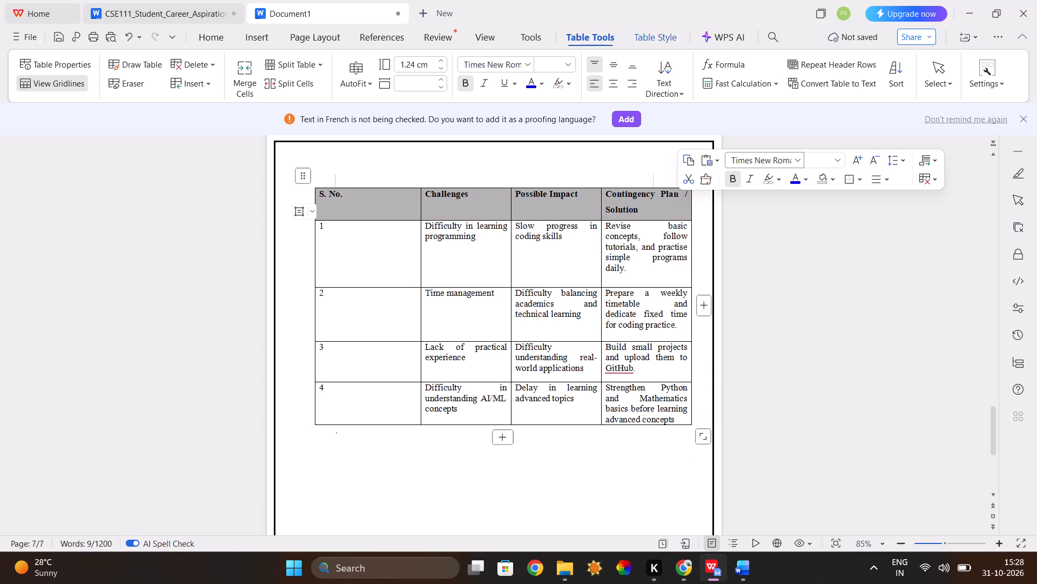
pyautogui.click(859, 161)
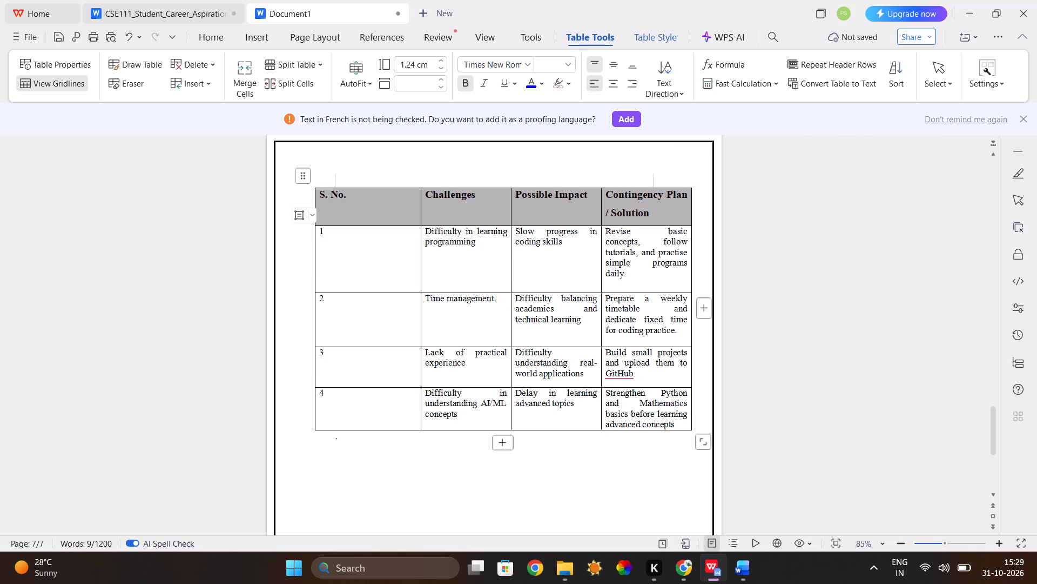
# Narrow the S. No. column to fit its heading and rebalance the other three columns to just over 5 cm wide each.
pyautogui.moveTo(421, 267); pyautogui.dragTo(352, 268)
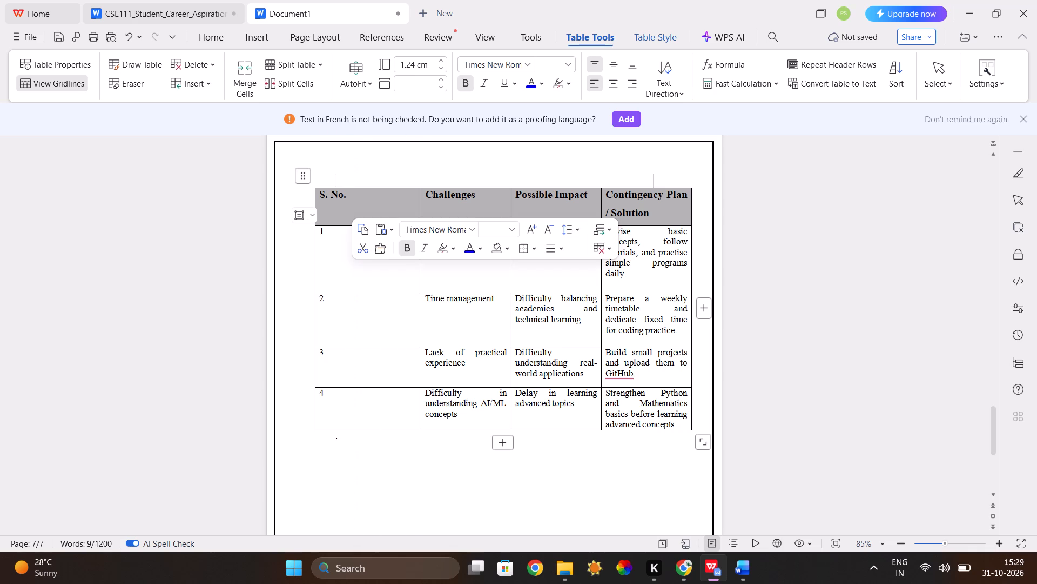
pyautogui.click(420, 269)
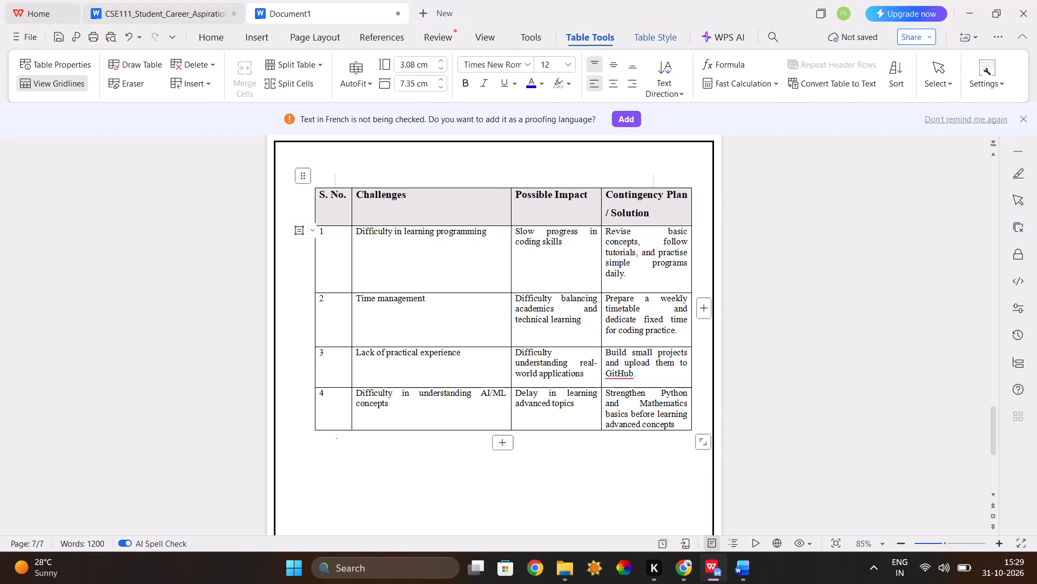
pyautogui.click(405, 463)
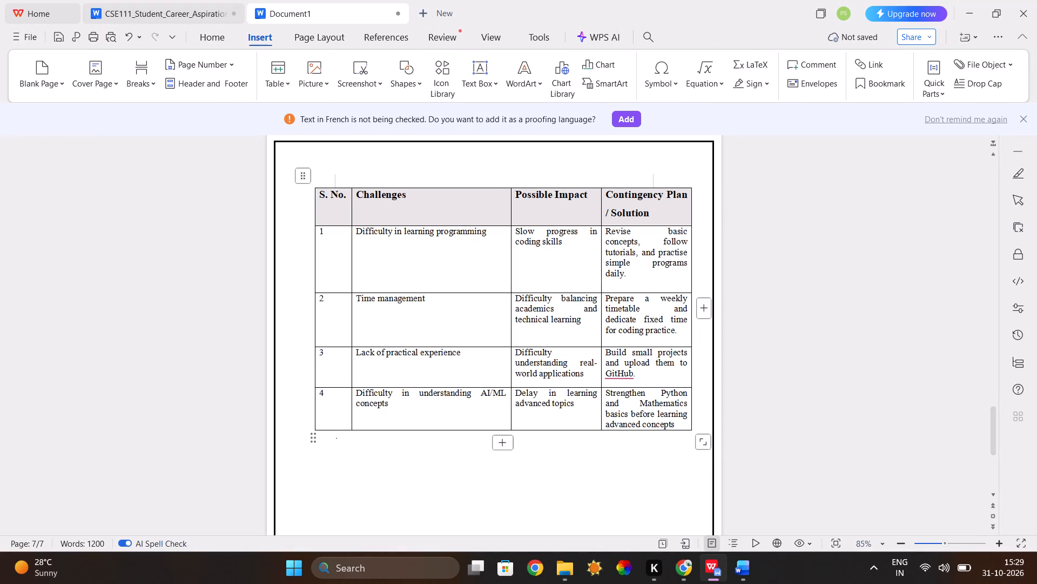
pyautogui.moveTo(511, 284); pyautogui.dragTo(504, 284)
pyautogui.moveTo(504, 284); pyautogui.dragTo(489, 288)
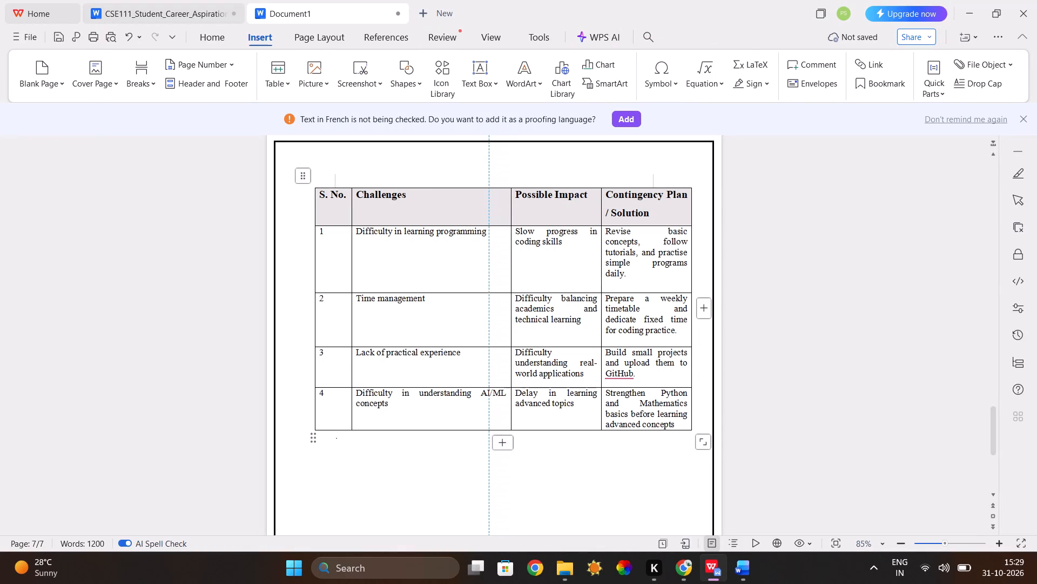
pyautogui.moveTo(489, 288); pyautogui.dragTo(468, 294)
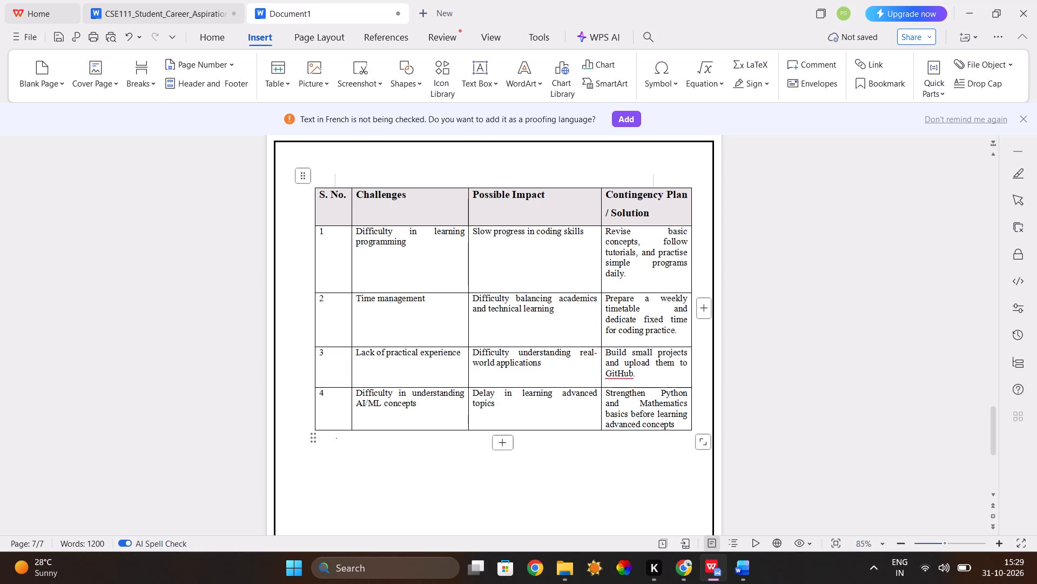
pyautogui.moveTo(601, 278); pyautogui.dragTo(566, 286)
pyautogui.moveTo(566, 286); pyautogui.dragTo(580, 286)
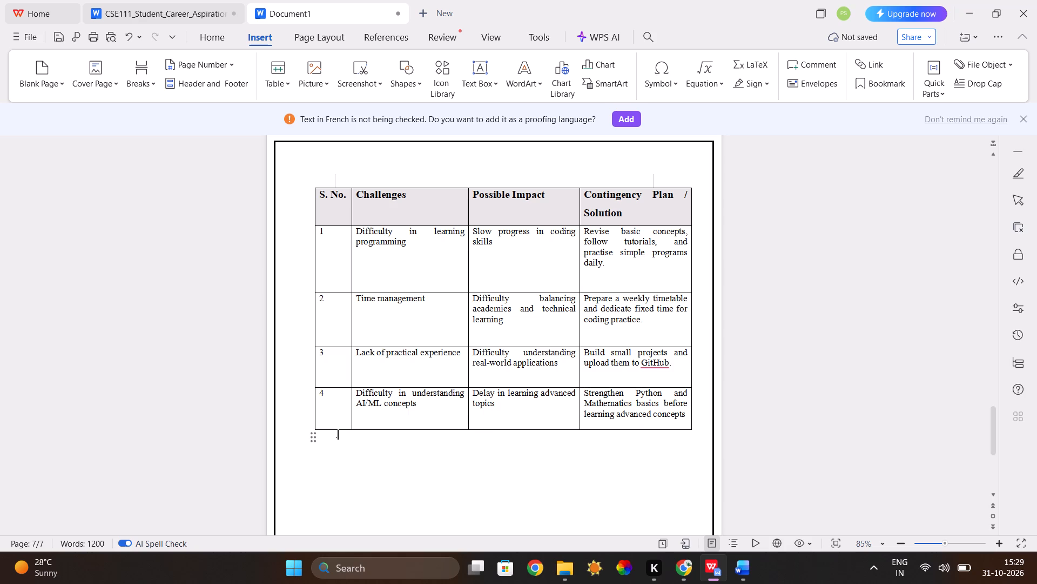
# Hyphenate GitHub as Git-Hub in row 3's contingency plan cell.
pyautogui.click(650, 367)
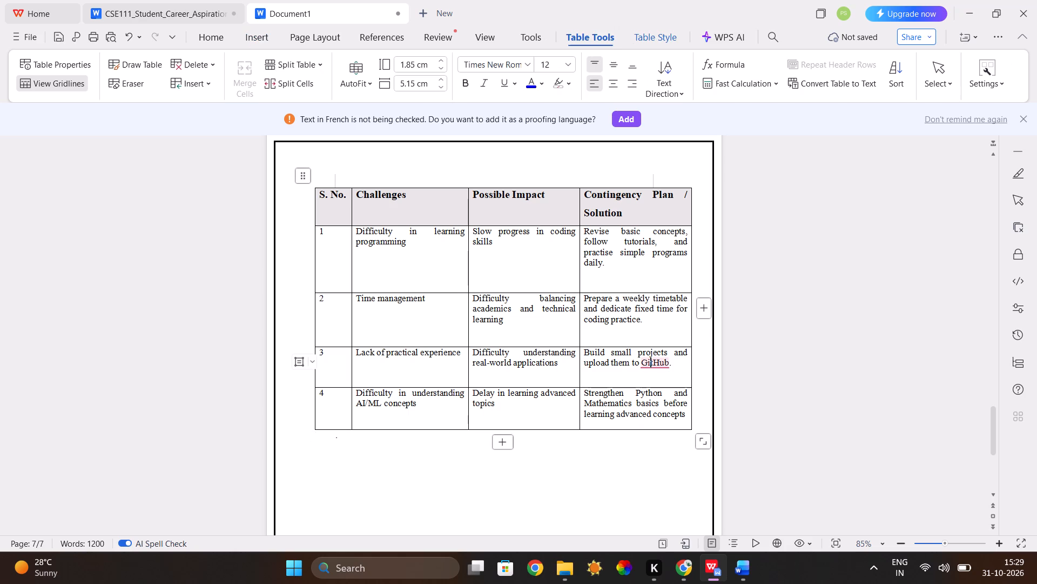
pyautogui.press('Right')
pyautogui.press('-')
# Center all the challenges table's text horizontally and align it to the bottom of the cells.
pyautogui.moveTo(319, 200); pyautogui.dragTo(537, 355)
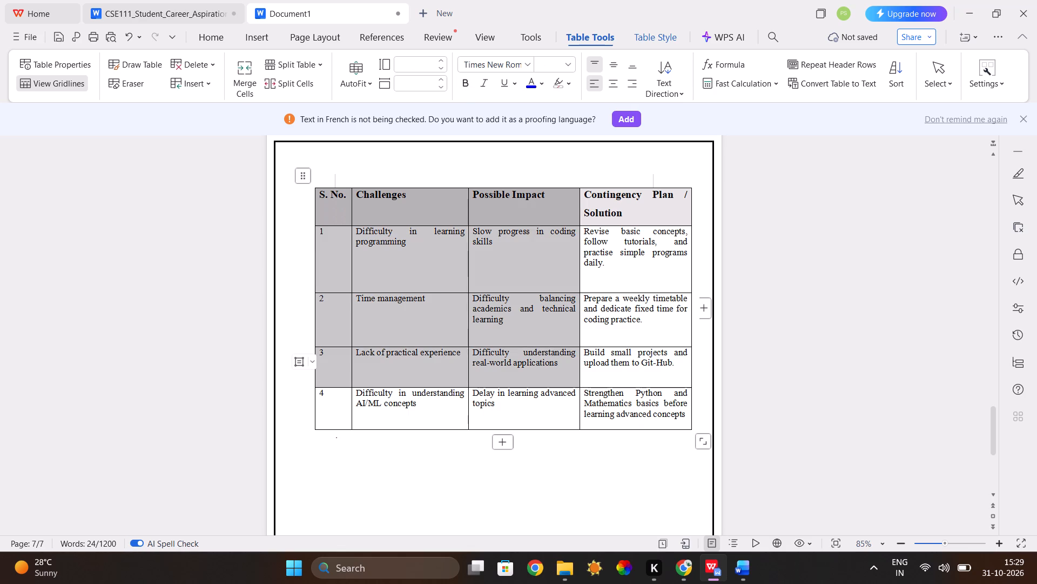
pyautogui.moveTo(537, 355); pyautogui.dragTo(636, 394)
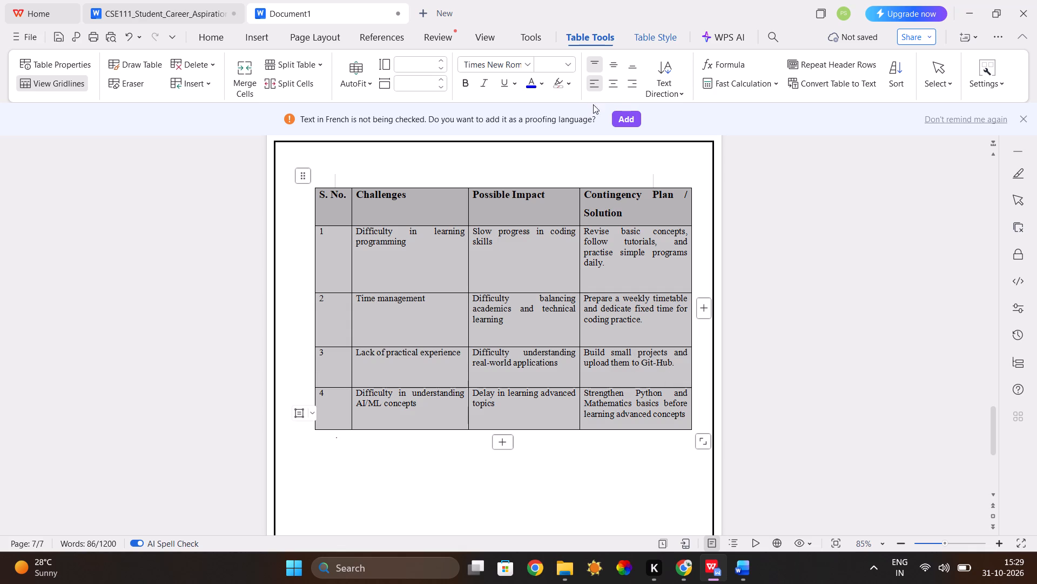
pyautogui.click(613, 90)
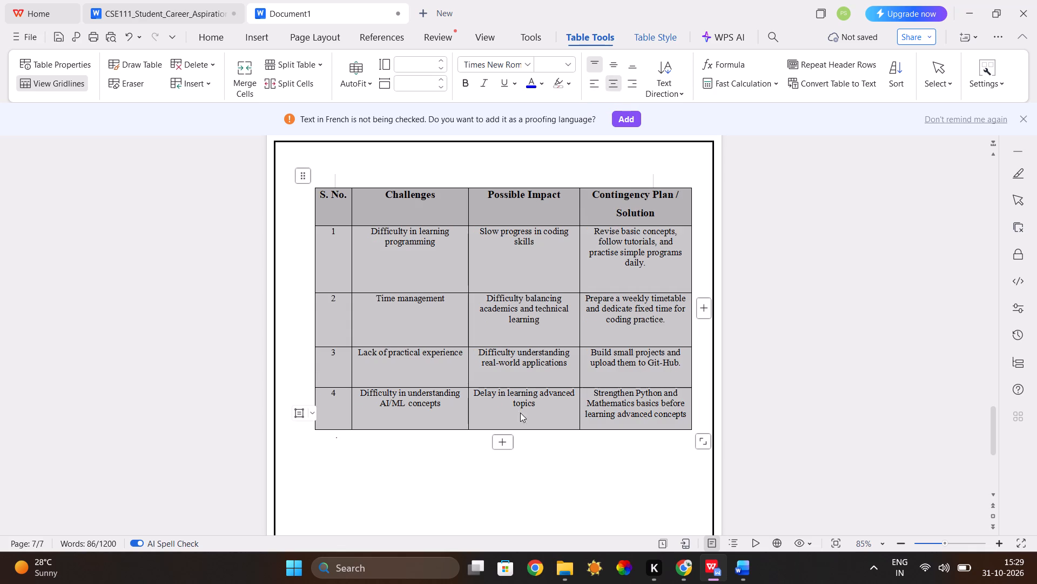
pyautogui.click(629, 68)
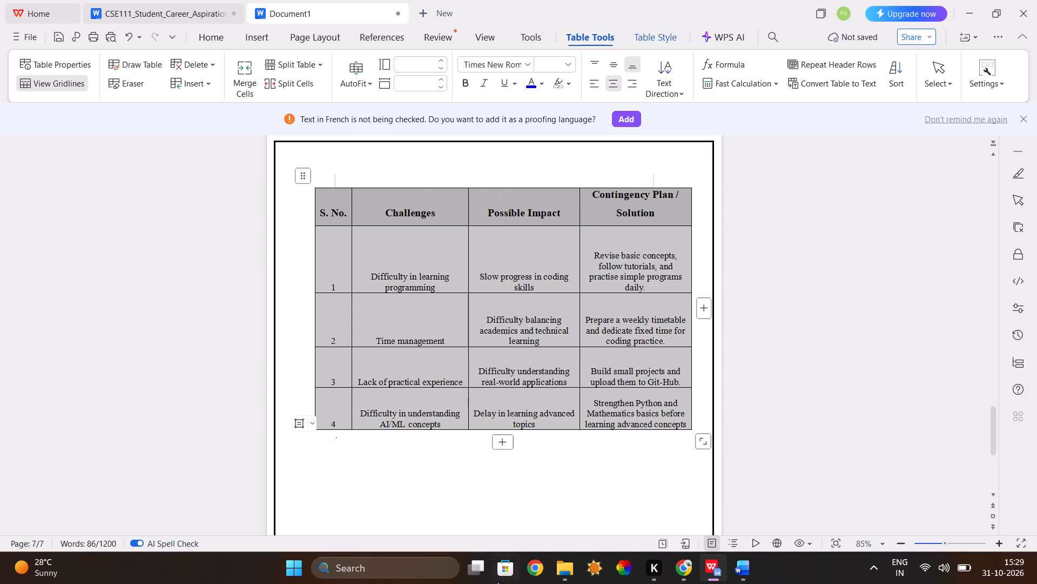
pyautogui.click(578, 487)
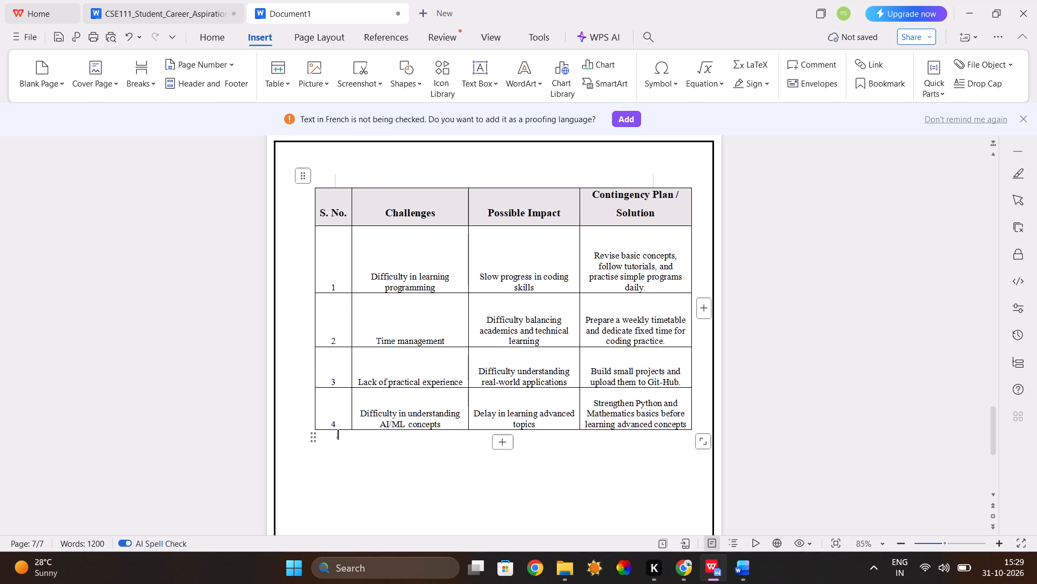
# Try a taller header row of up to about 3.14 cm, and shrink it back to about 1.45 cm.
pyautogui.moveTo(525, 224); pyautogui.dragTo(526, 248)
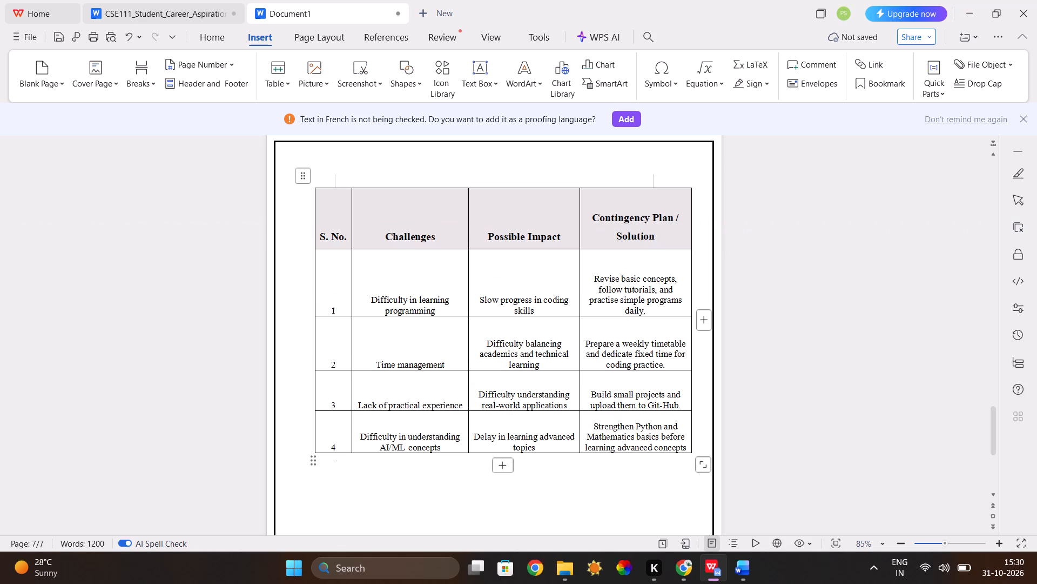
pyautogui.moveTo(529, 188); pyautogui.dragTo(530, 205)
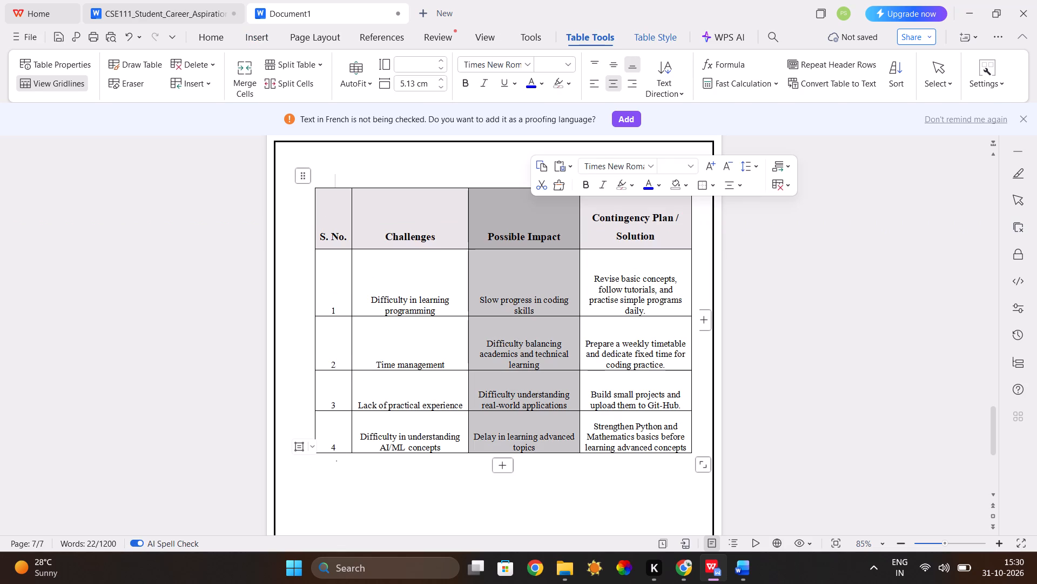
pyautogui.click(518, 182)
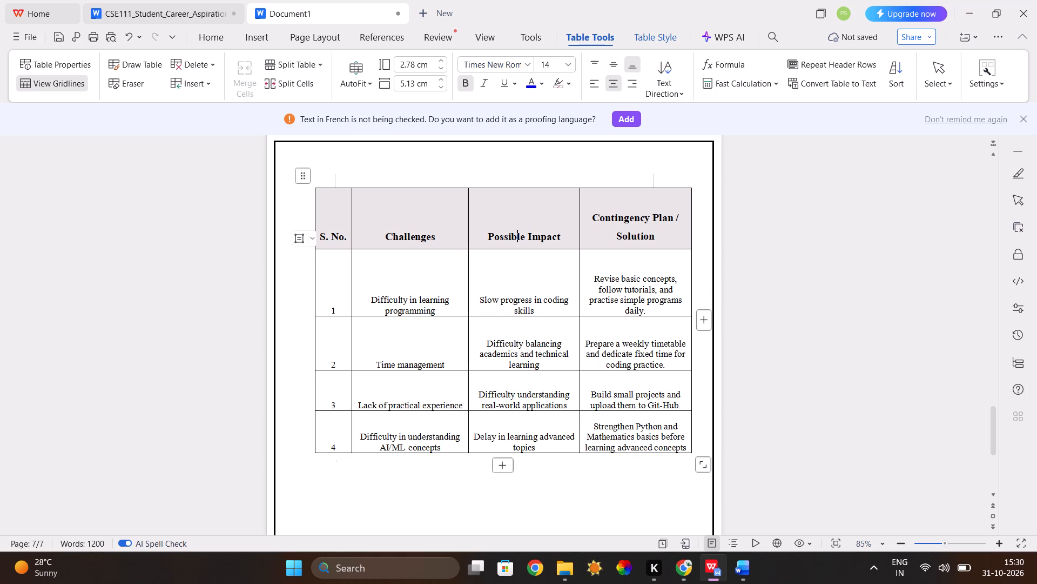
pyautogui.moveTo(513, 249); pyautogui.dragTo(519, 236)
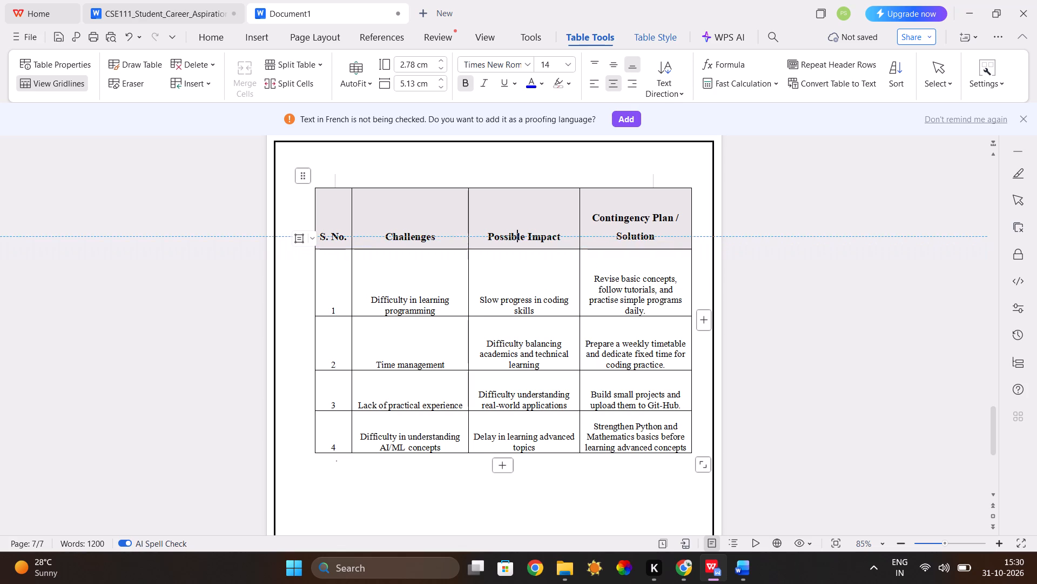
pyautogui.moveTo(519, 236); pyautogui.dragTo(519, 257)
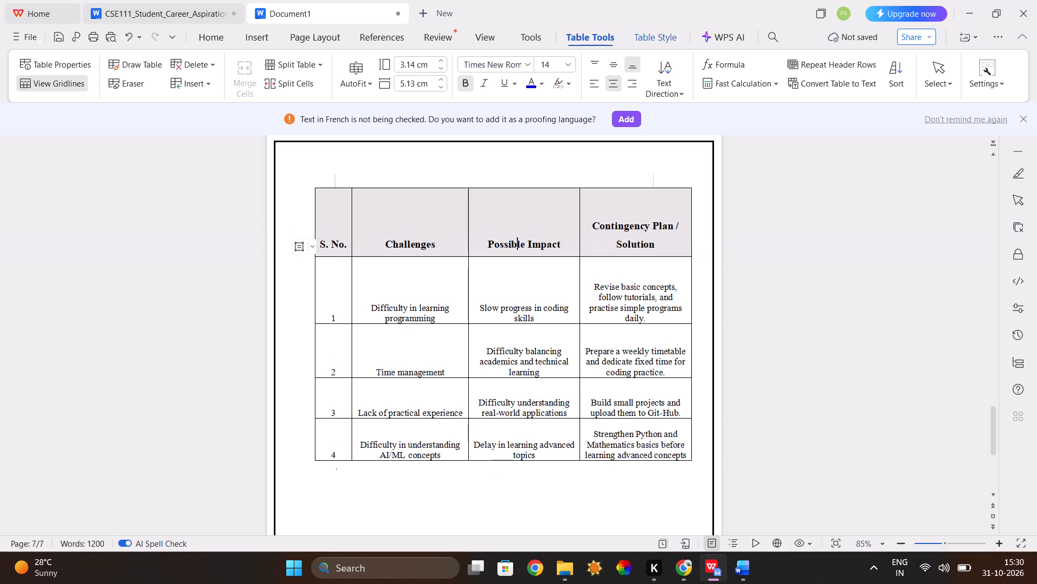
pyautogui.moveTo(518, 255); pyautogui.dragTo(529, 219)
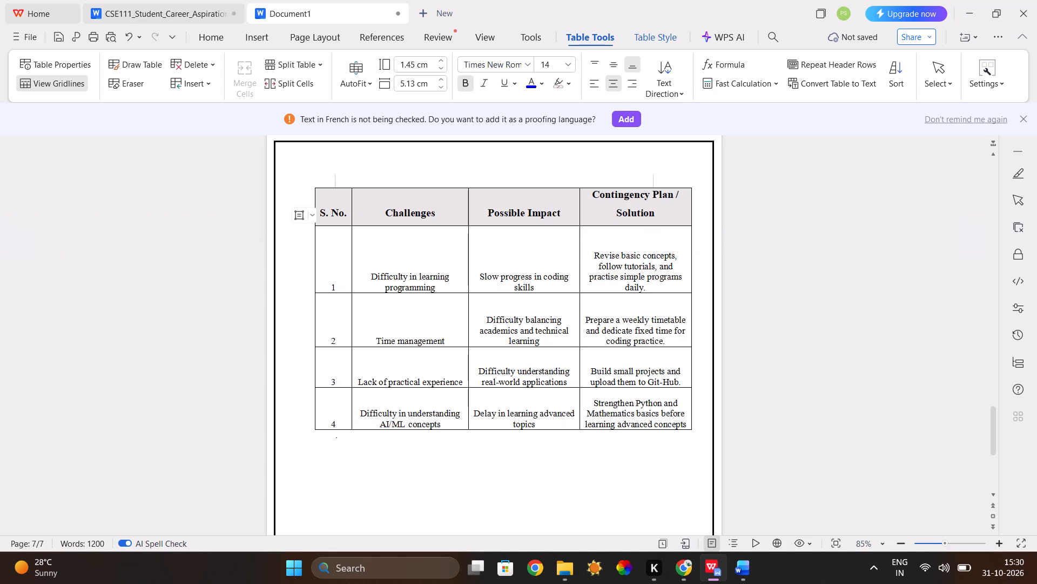
# Reduce the height of challenge row 1 to fit its four-line contingency plan text.
pyautogui.moveTo(506, 292); pyautogui.dragTo(510, 277)
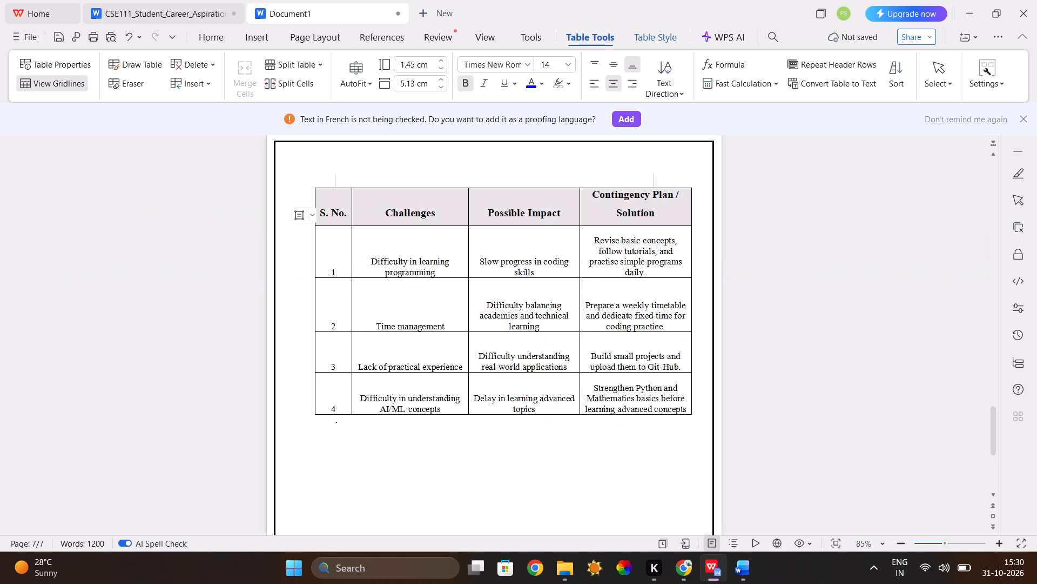
pyautogui.click(508, 276)
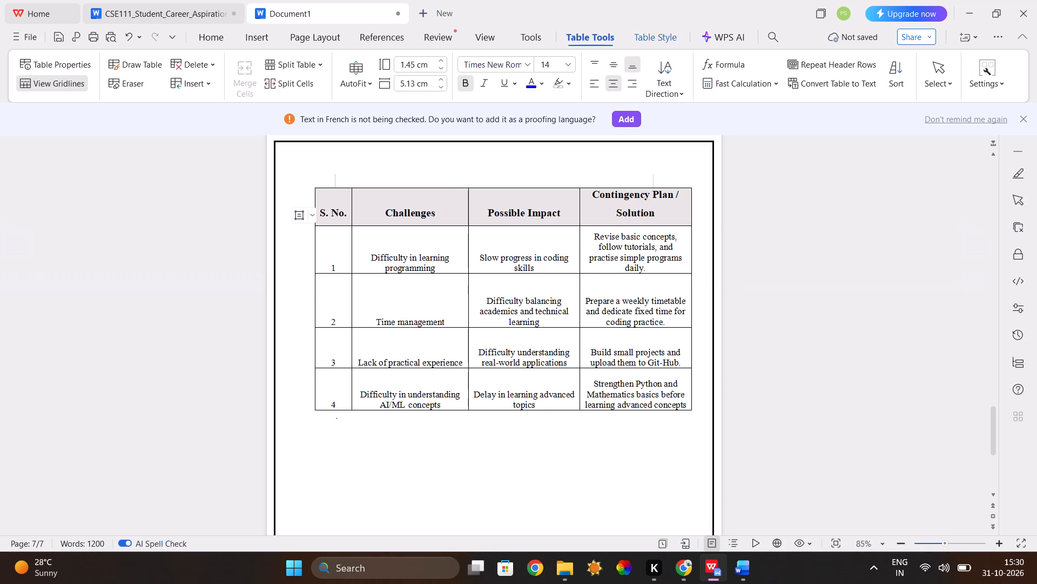
# Reduce the height of challenge row 2 to fit its three-line text more closely.
pyautogui.moveTo(500, 327); pyautogui.dragTo(502, 320)
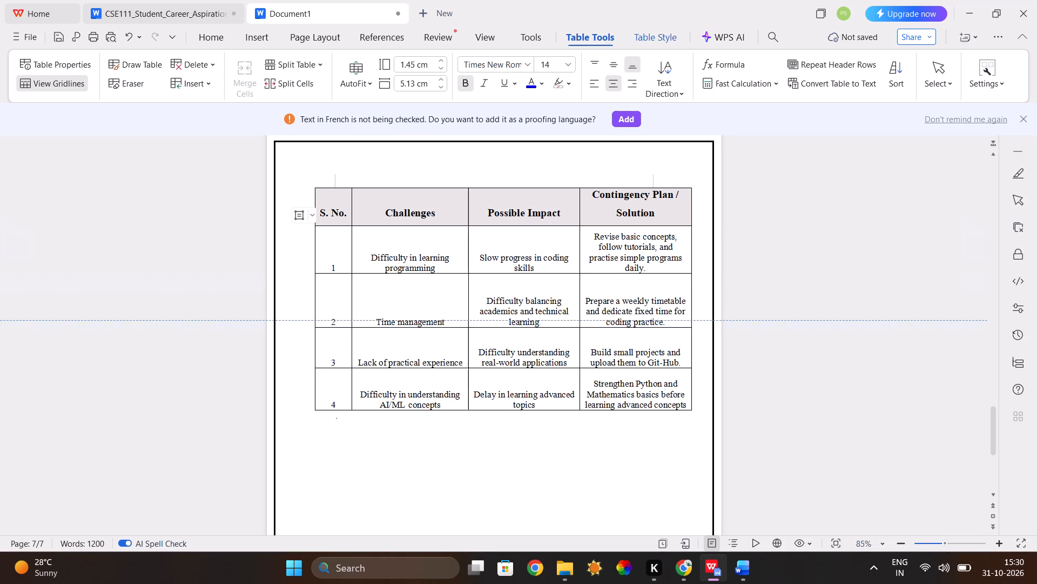
pyautogui.moveTo(502, 320); pyautogui.dragTo(503, 319)
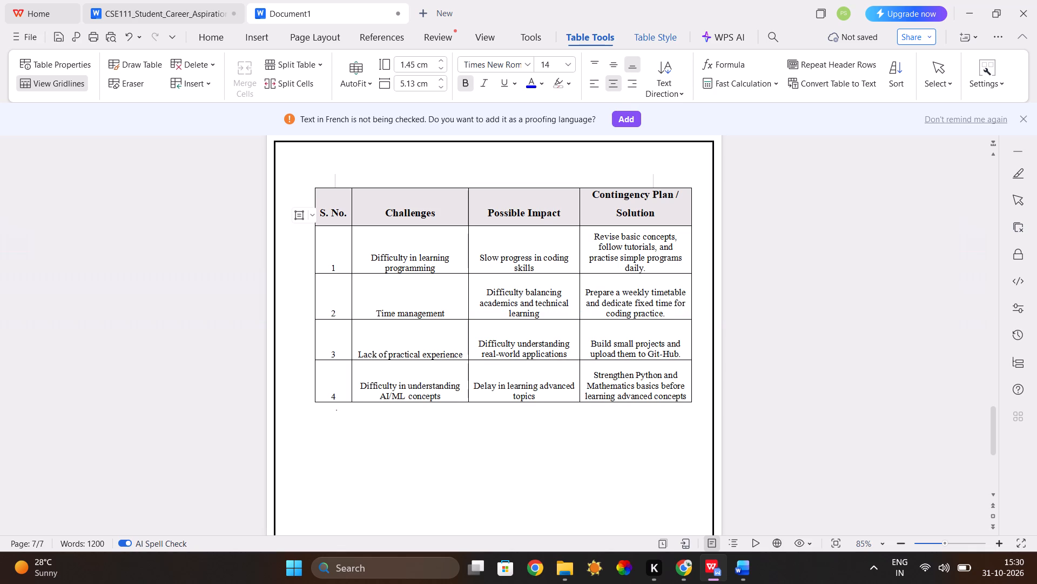
# Center the text of the whole challenges table vertically in its cells.
pyautogui.moveTo(321, 199); pyautogui.dragTo(607, 366)
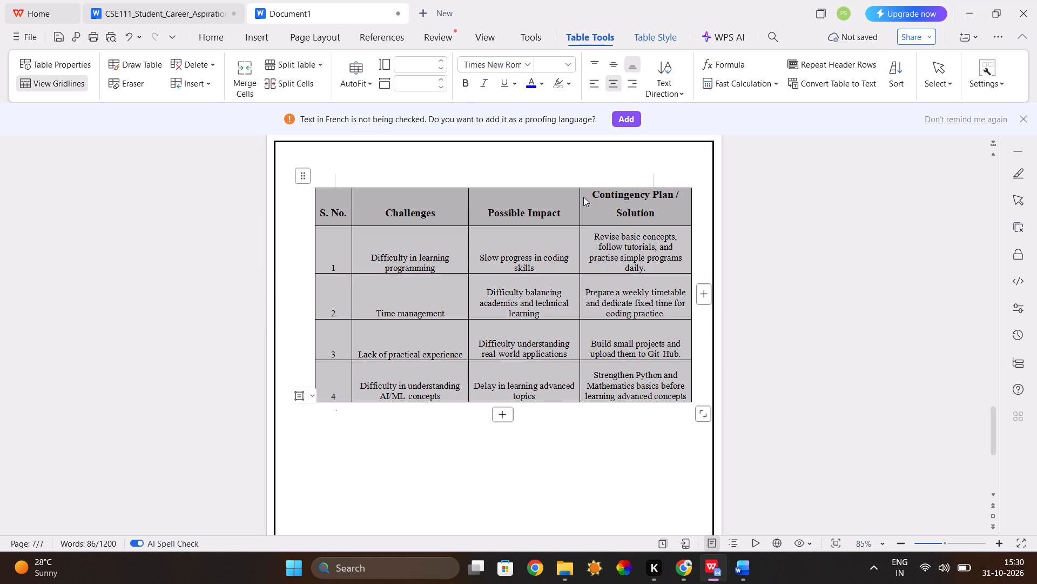
pyautogui.click(610, 65)
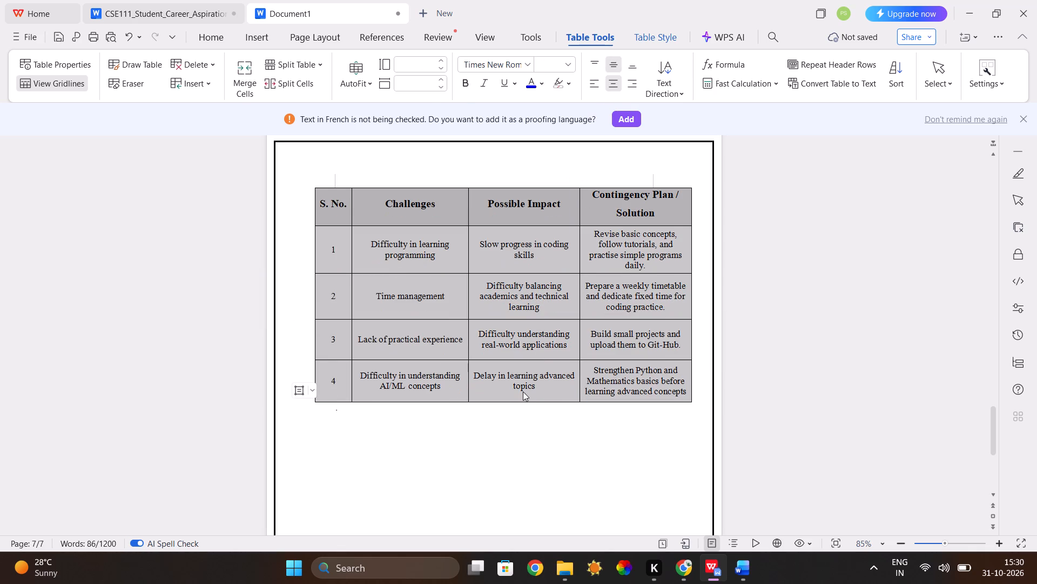
pyautogui.click(498, 450)
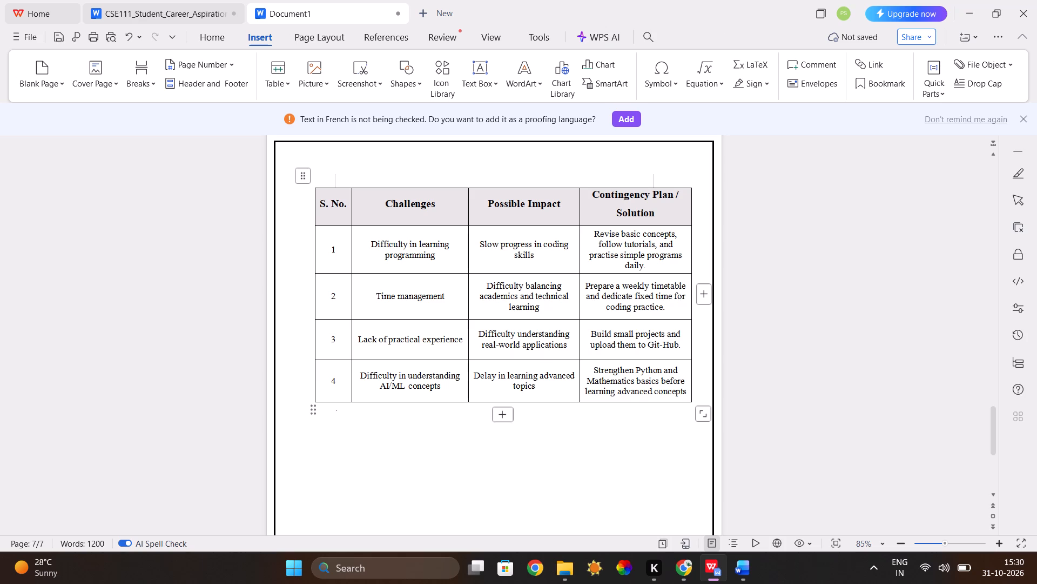
# Align the Contingency Plan / Solution header cell's text to the bottom of the cell.
pyautogui.scroll(-1, 573, 432)
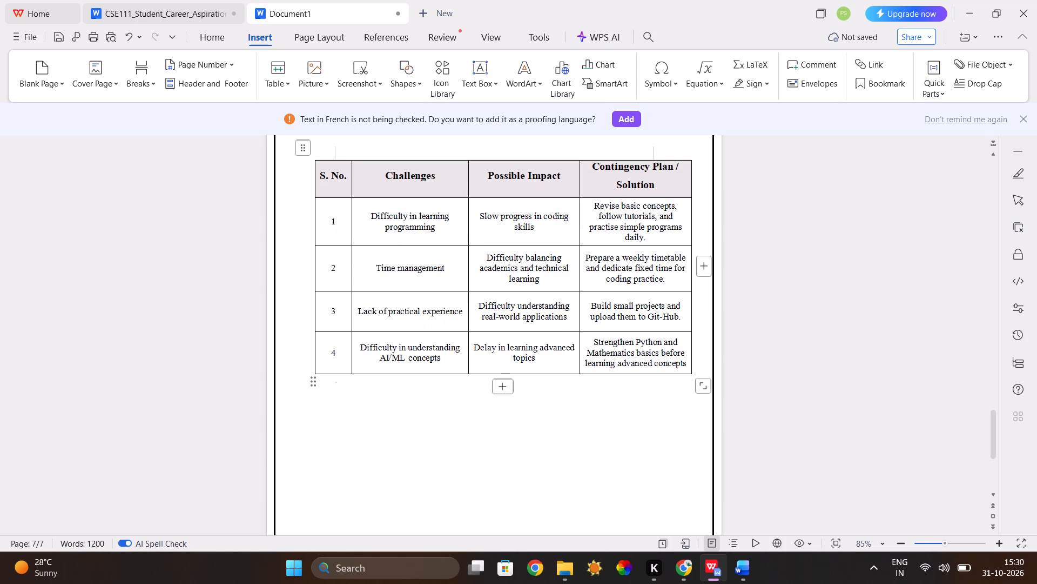
pyautogui.doubleClick(606, 185)
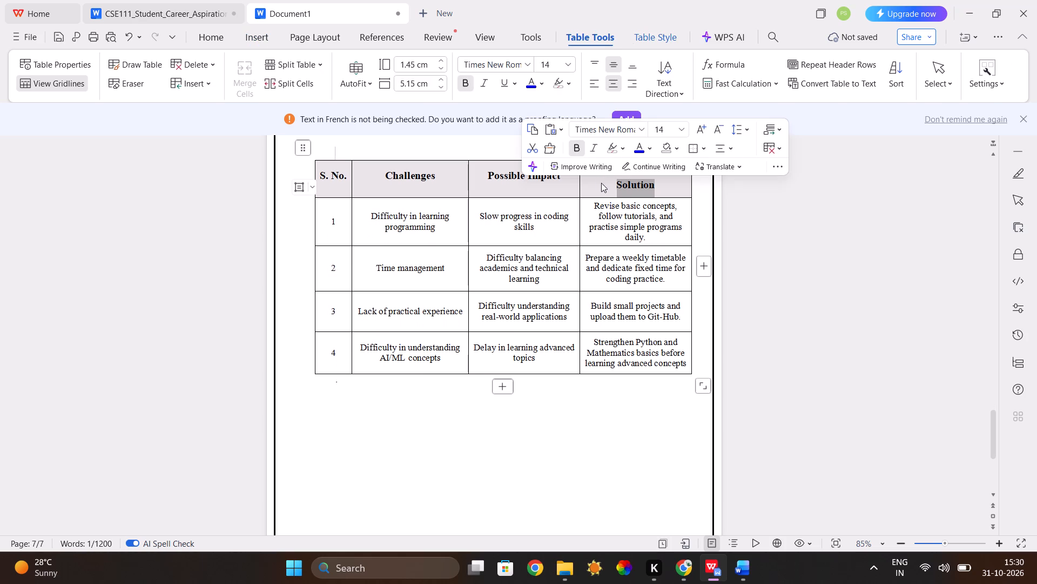
pyautogui.click(593, 180)
pyautogui.click(584, 180)
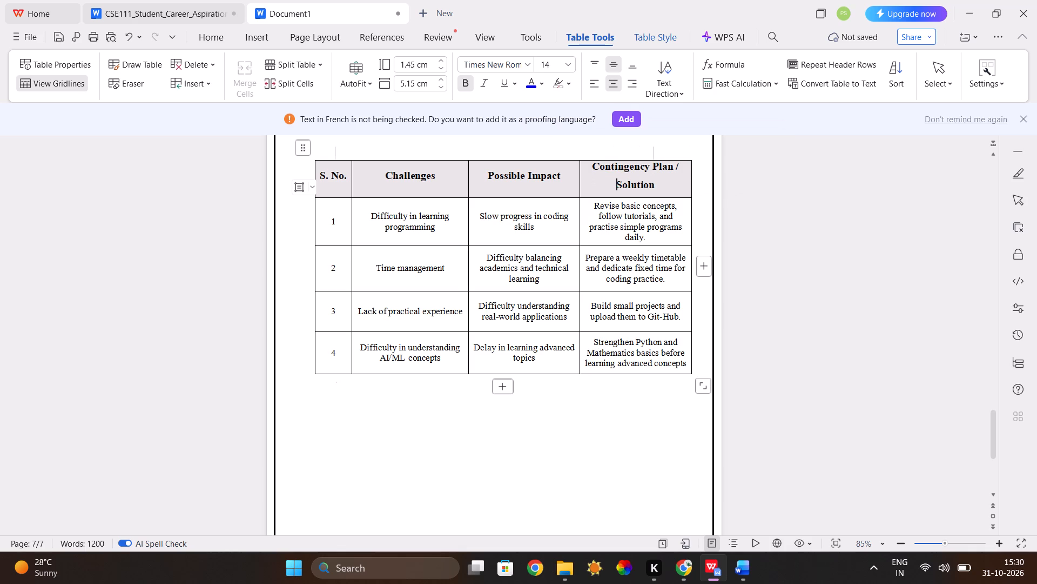
pyautogui.moveTo(584, 178); pyautogui.dragTo(588, 173)
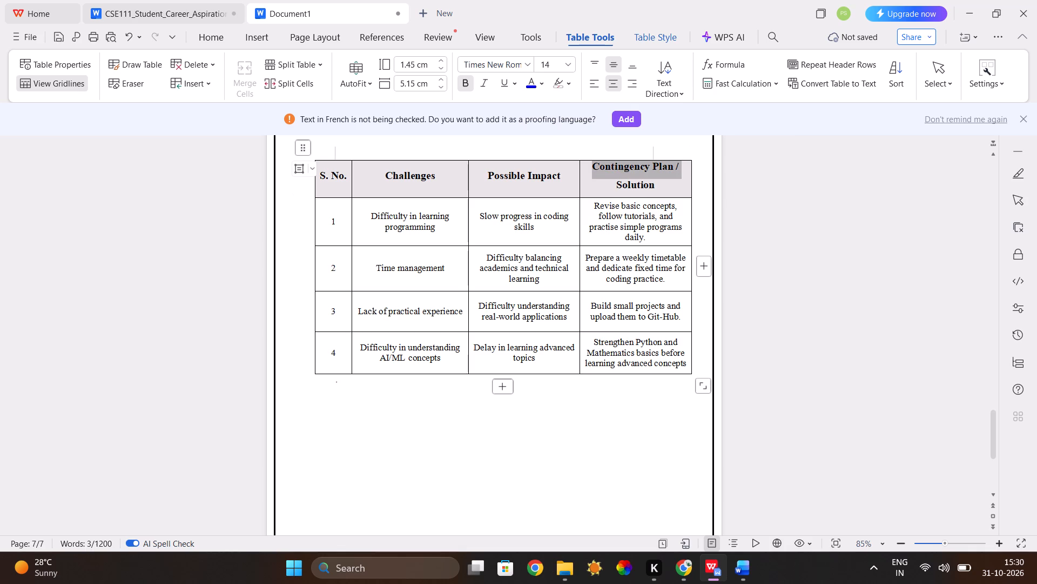
pyautogui.moveTo(588, 173); pyautogui.dragTo(587, 171)
pyautogui.click(587, 171)
pyautogui.moveTo(587, 171); pyautogui.dragTo(638, 184)
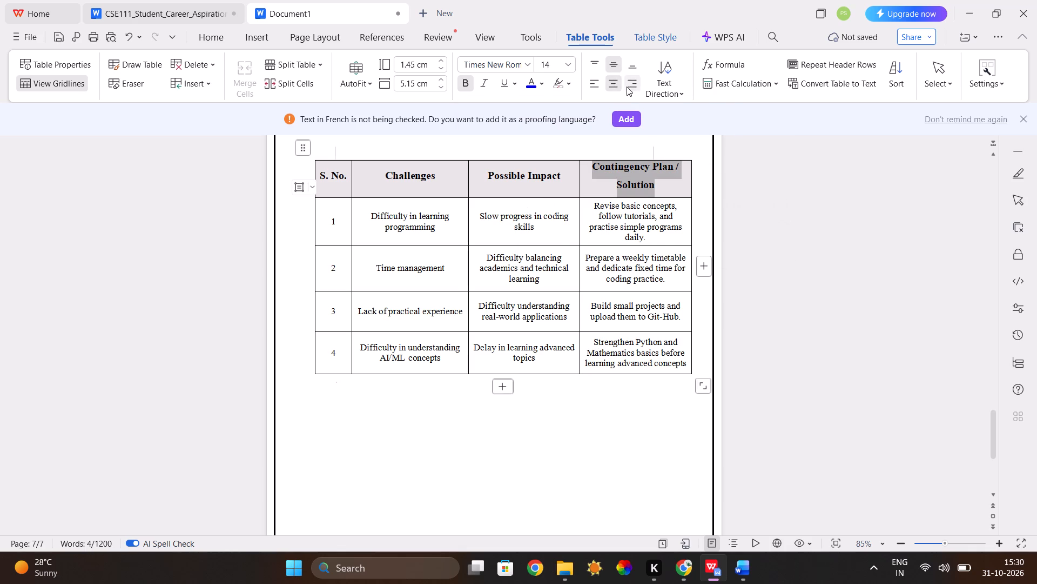
pyautogui.click(629, 59)
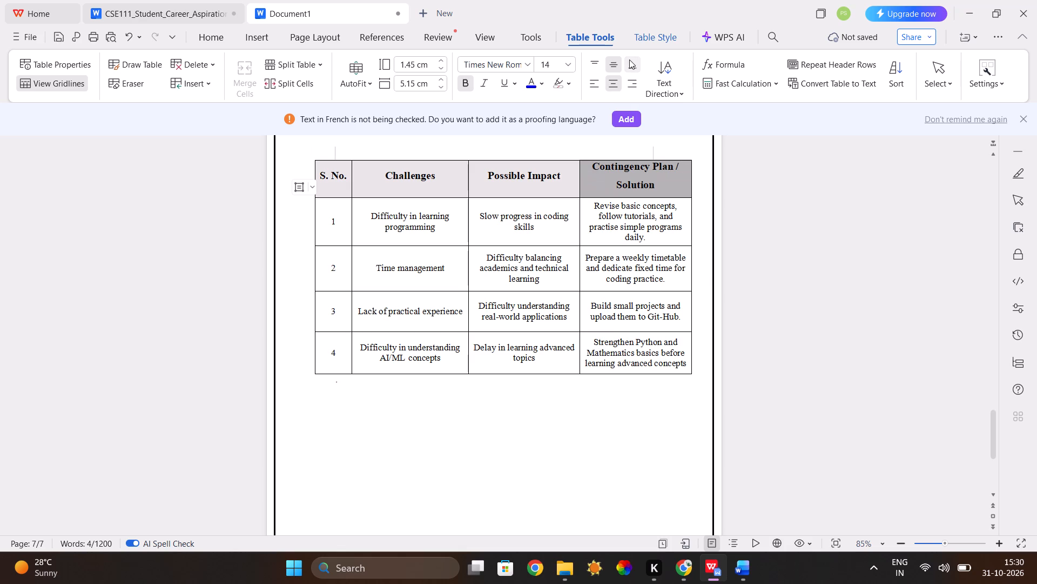
pyautogui.click(629, 59)
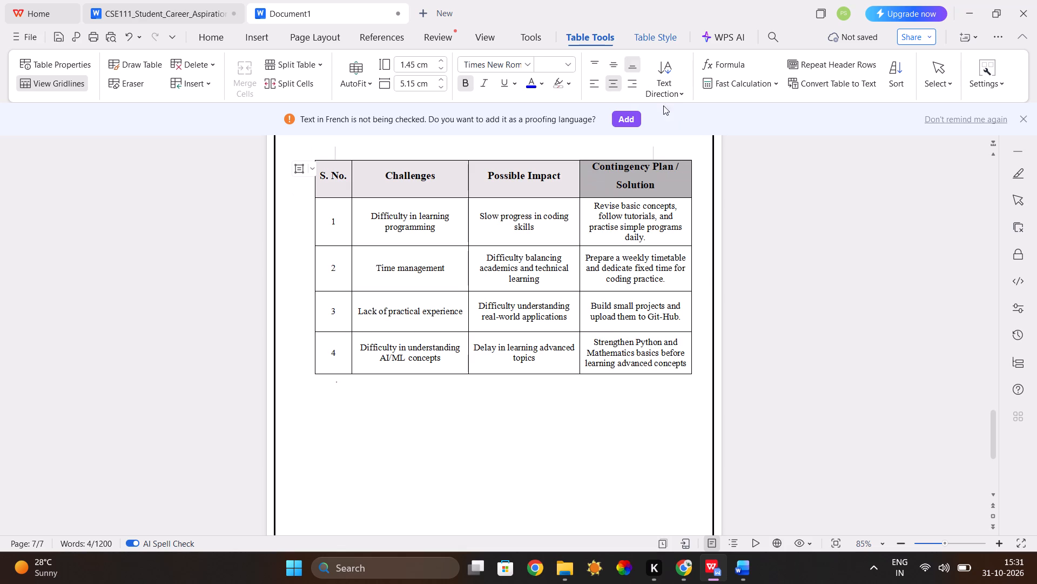
pyautogui.click(548, 410)
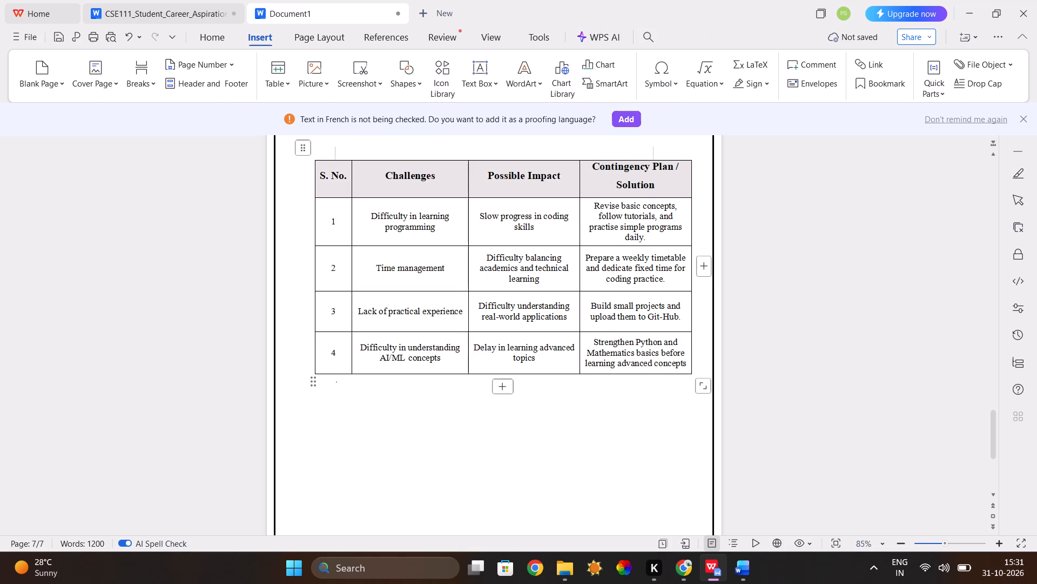
# Review the challenges table's page and the section 3.4 Career Road-map page before it.
pyautogui.scroll(-1, 543, 451)
pyautogui.scroll(1, 543, 451)
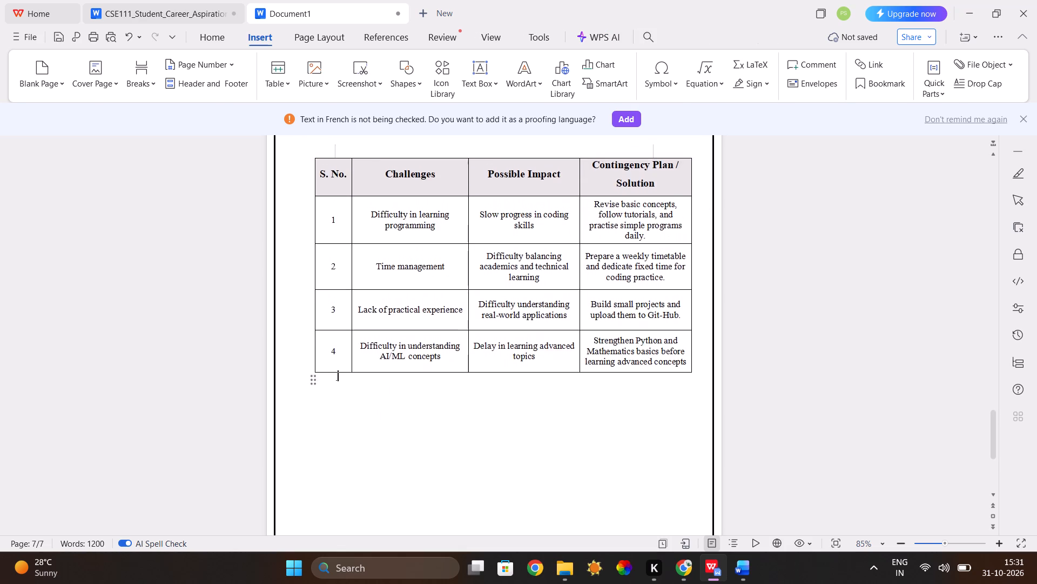
pyautogui.scroll(3, 543, 451)
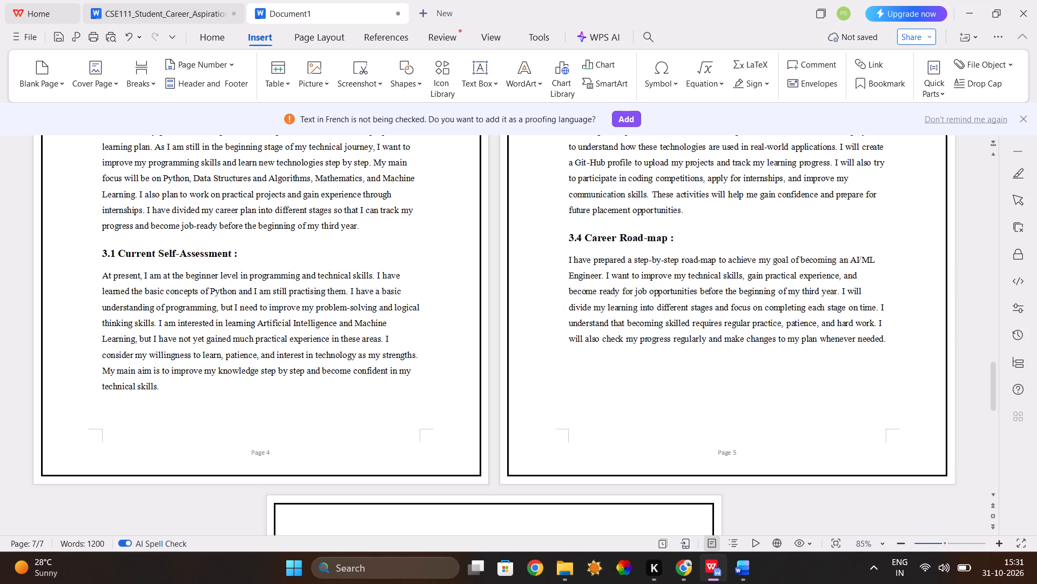
pyautogui.scroll(-2, 543, 451)
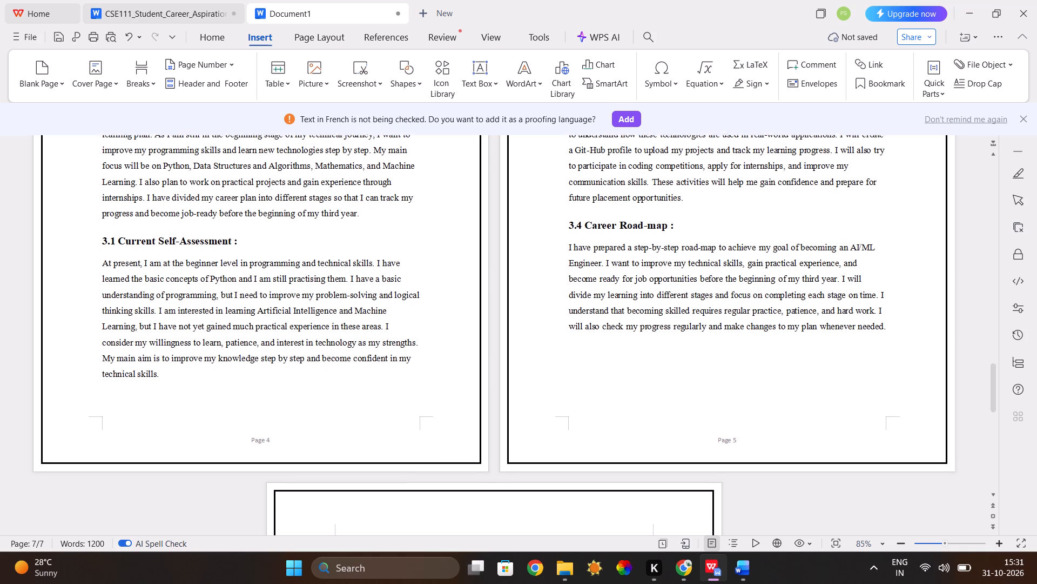
pyautogui.scroll(-4, 543, 451)
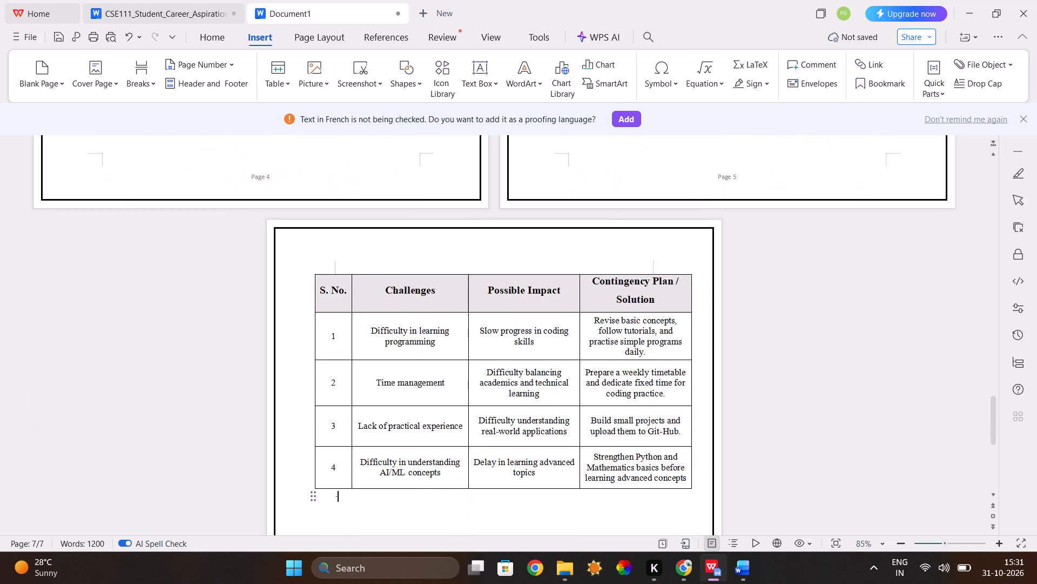
pyautogui.scroll(-3, 543, 451)
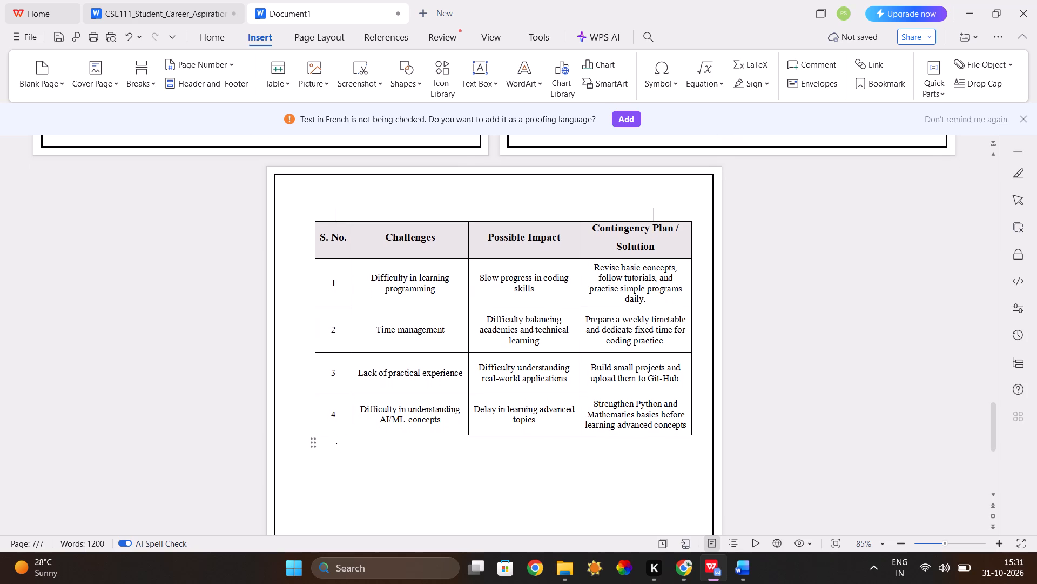
pyautogui.scroll(-1, 543, 451)
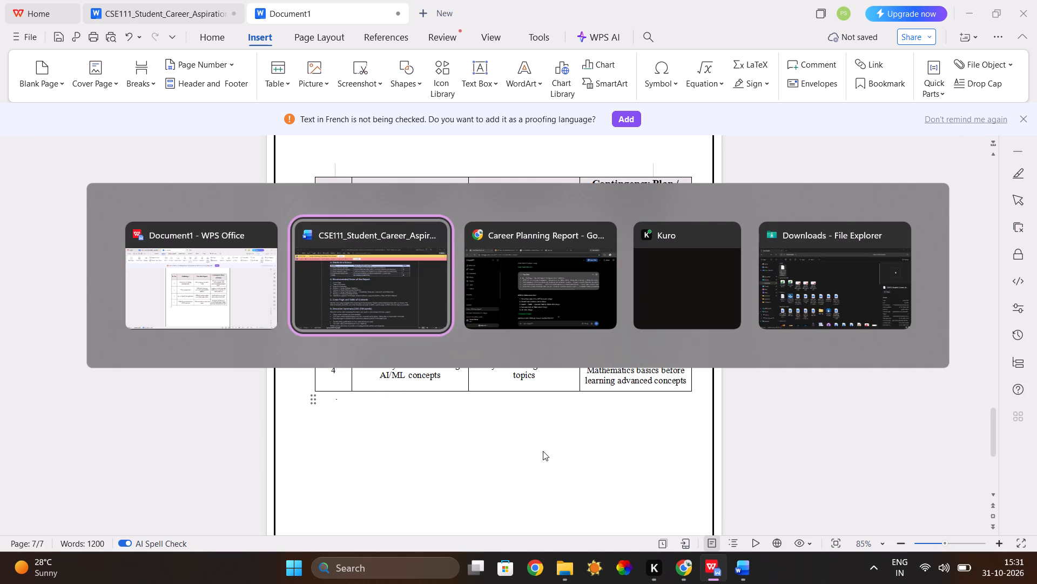
# Switch to the ChatGPT conversation and look back through it for the section 3.5 text that accompanies the challenges table.
pyautogui.scroll(-2, 508, 390)
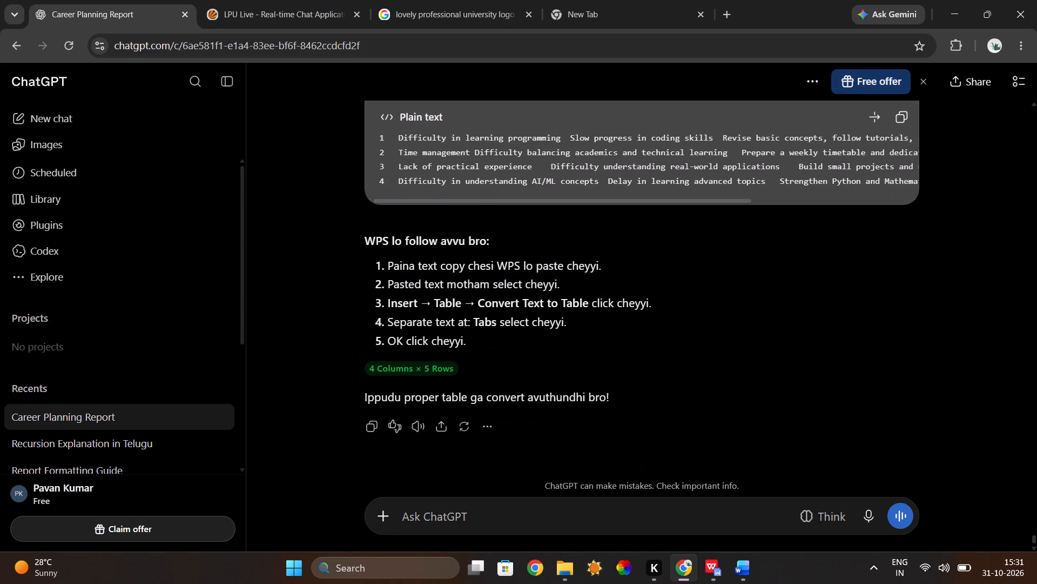
pyautogui.scroll(-1, 508, 390)
pyautogui.scroll(5, 508, 390)
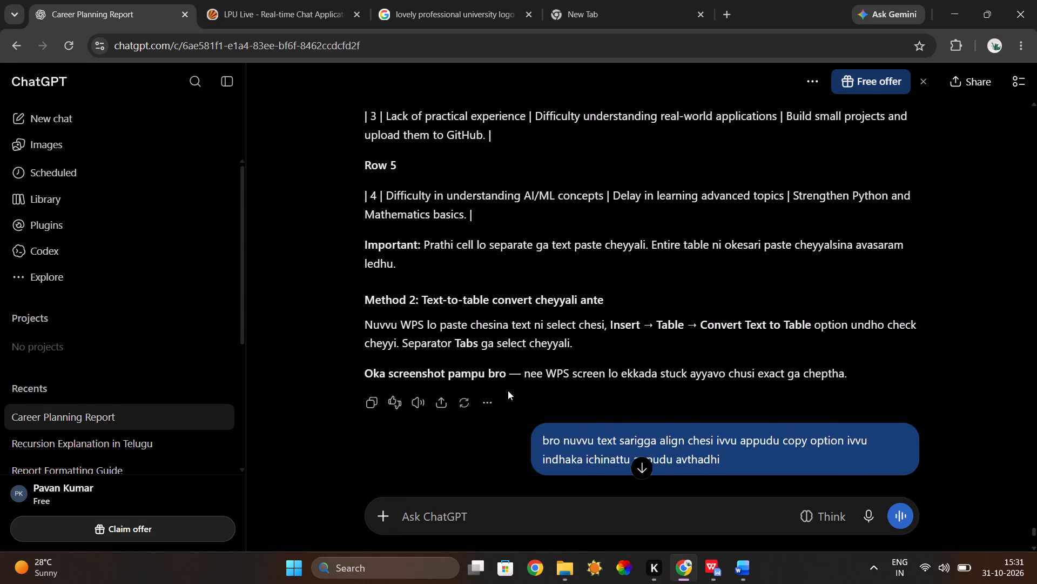
pyautogui.scroll(2, 508, 390)
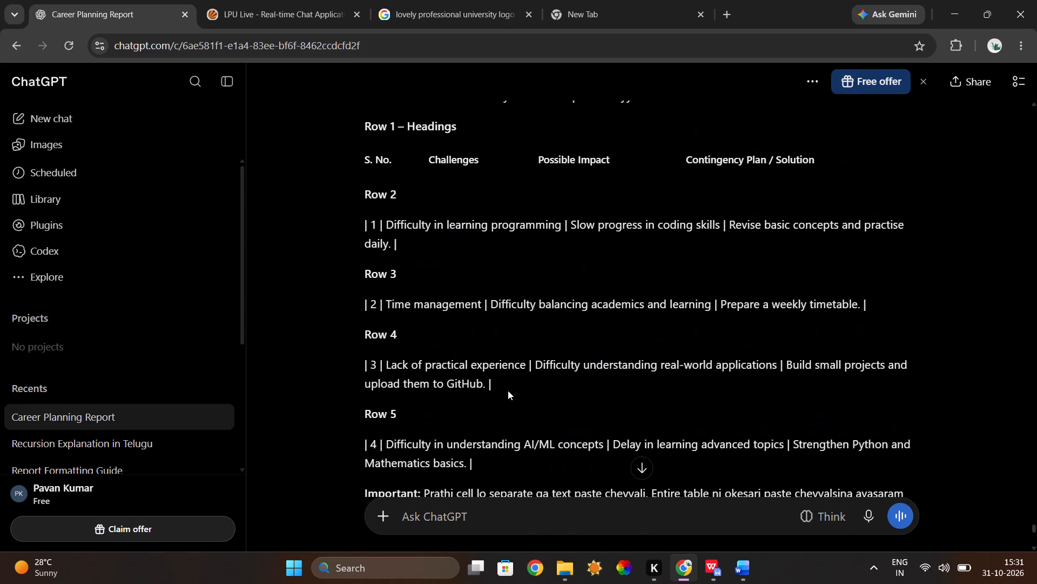
pyautogui.scroll(3, 508, 390)
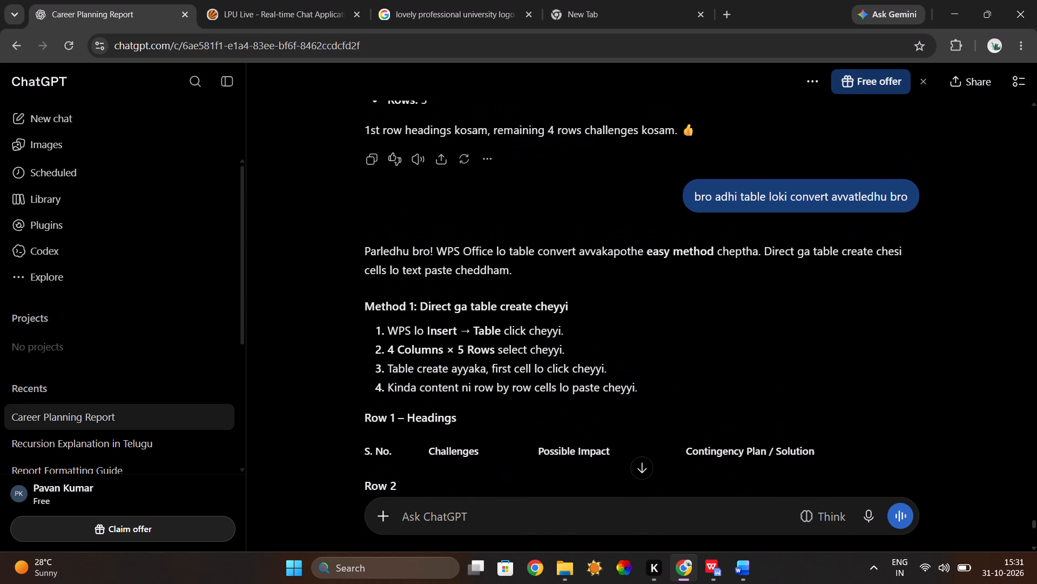
pyautogui.scroll(3, 508, 390)
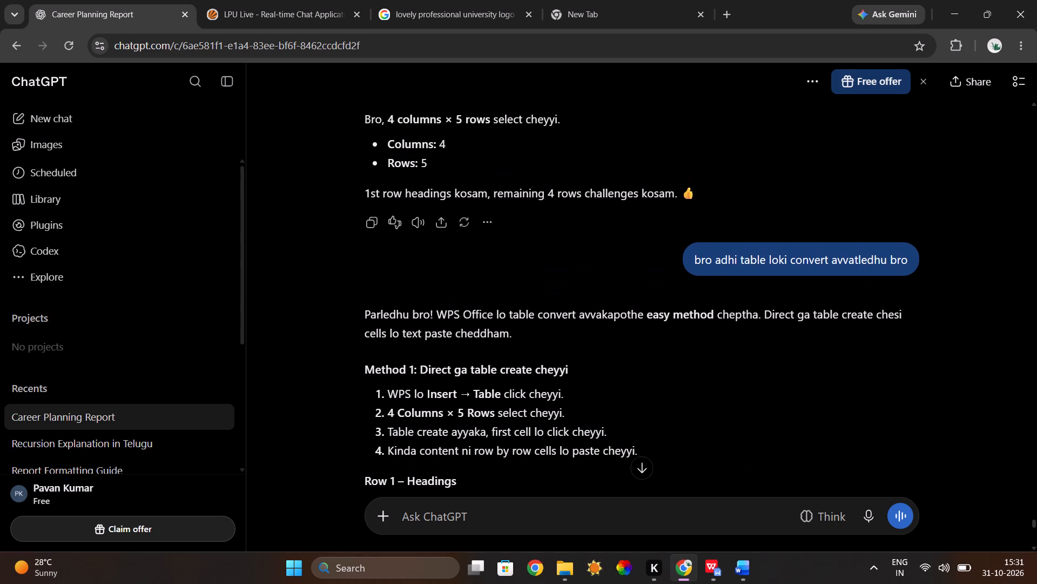
pyautogui.scroll(4, 508, 390)
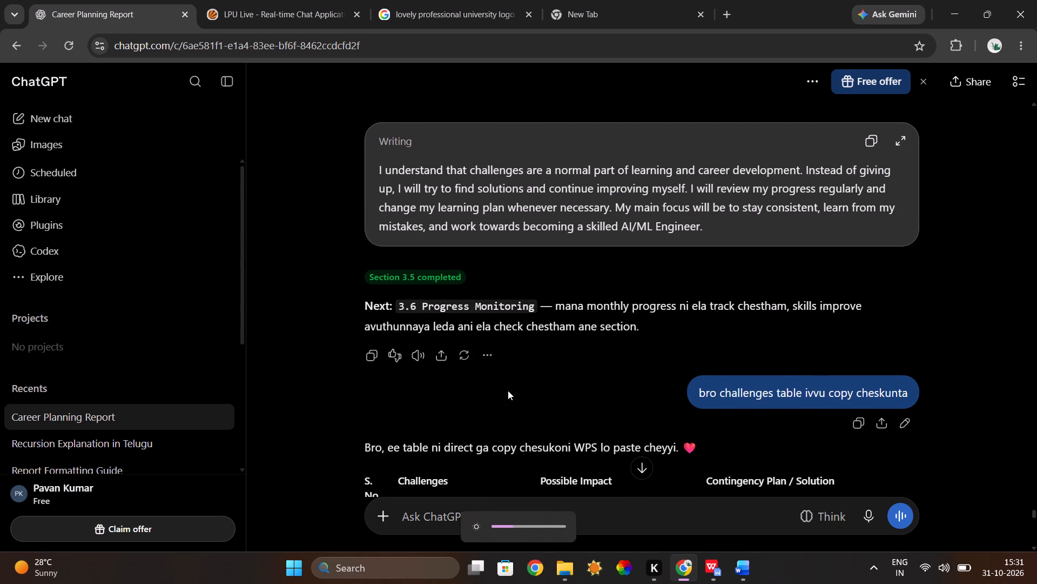
pyautogui.scroll(2, 508, 390)
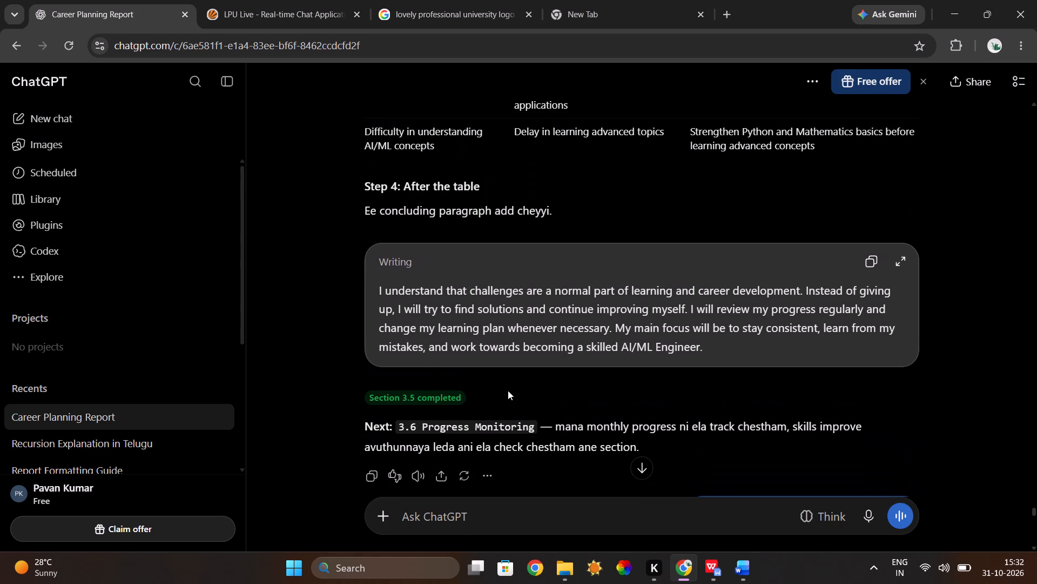
pyautogui.scroll(1, 508, 390)
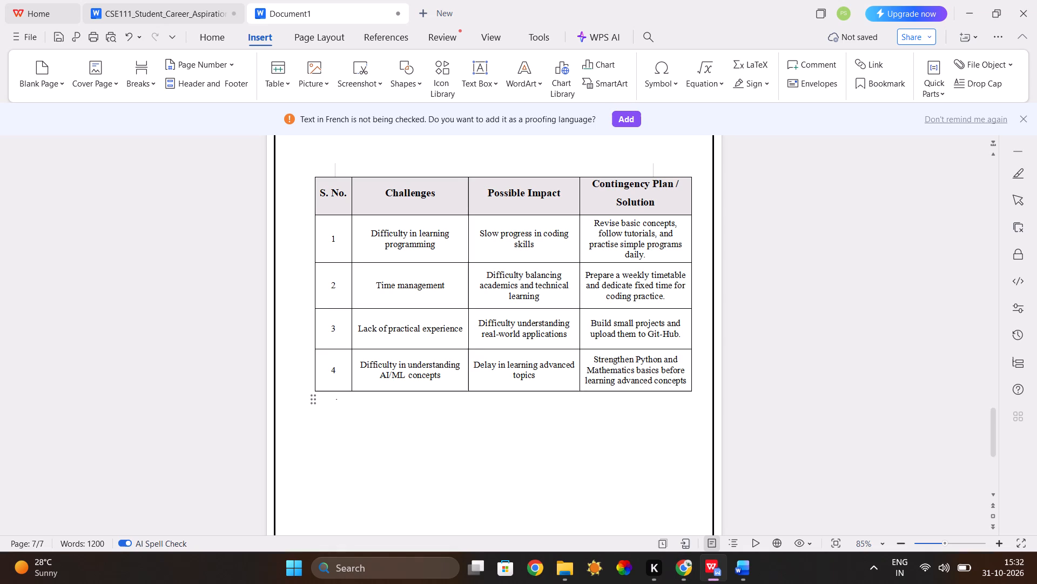
pyautogui.scroll(5, 427, 443)
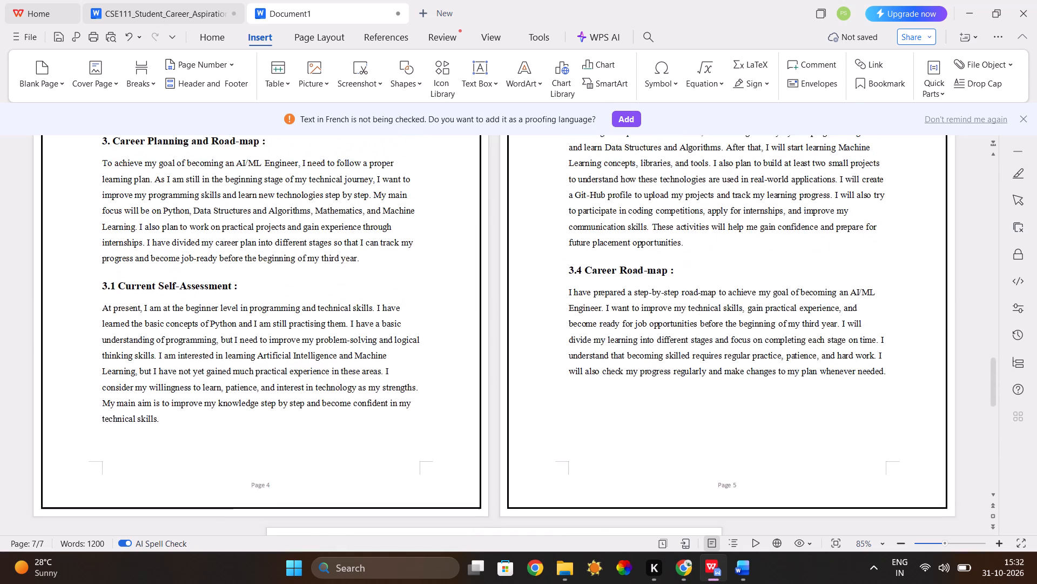
pyautogui.scroll(5, 427, 443)
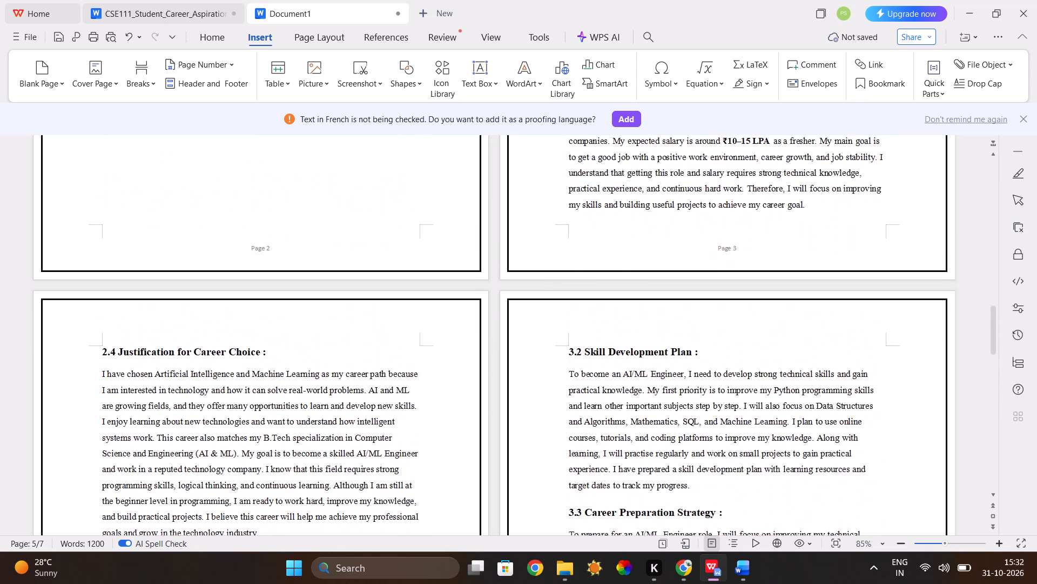
pyautogui.scroll(7, 427, 443)
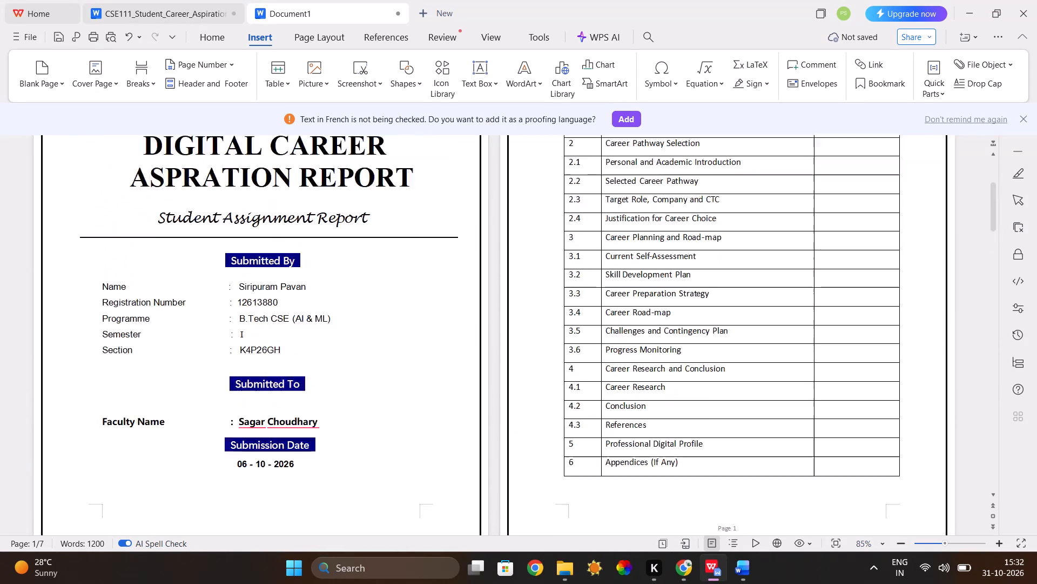
pyautogui.scroll(1, 427, 443)
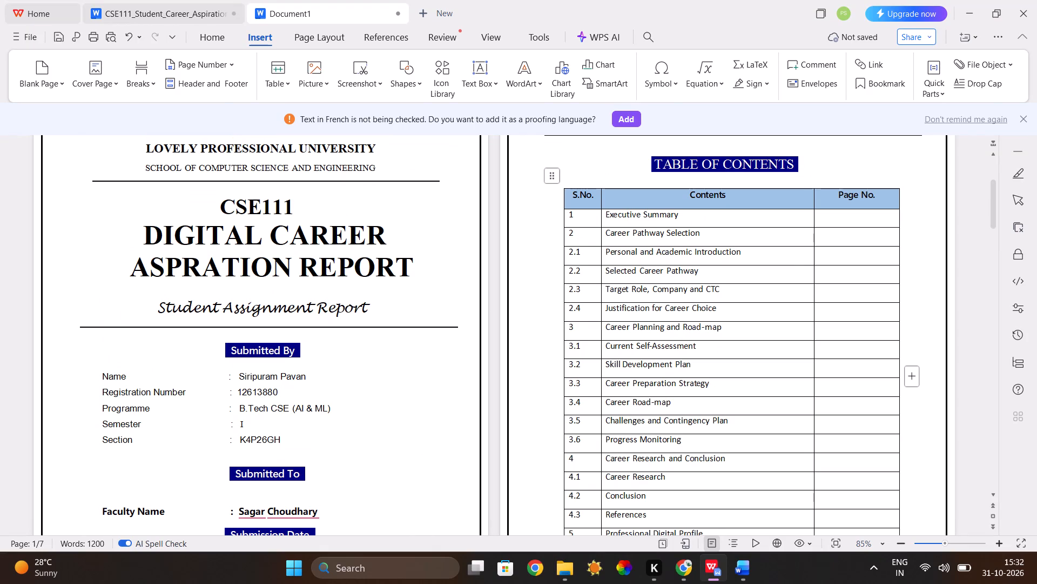
pyautogui.click(603, 429)
pyautogui.hotkey('ctrl', 'c')
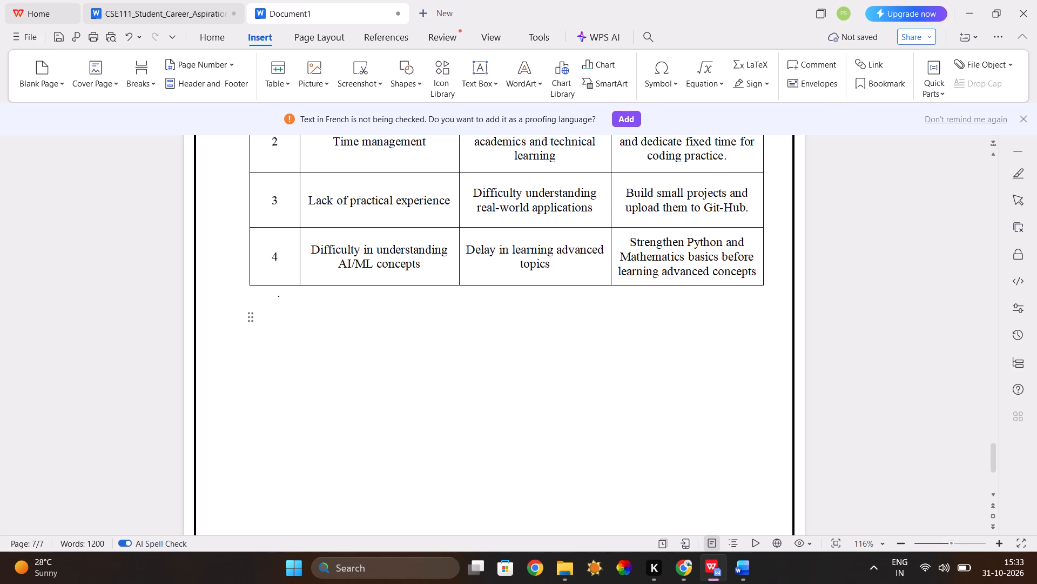
pyautogui.press('BackSpace')
pyautogui.press('Return')
pyautogui.press('Return')
# Pull the challenges table's left border inward to about the page's left text margin, moving the S. No. column's divider slightly as well.
pyautogui.scroll(3, 289, 320)
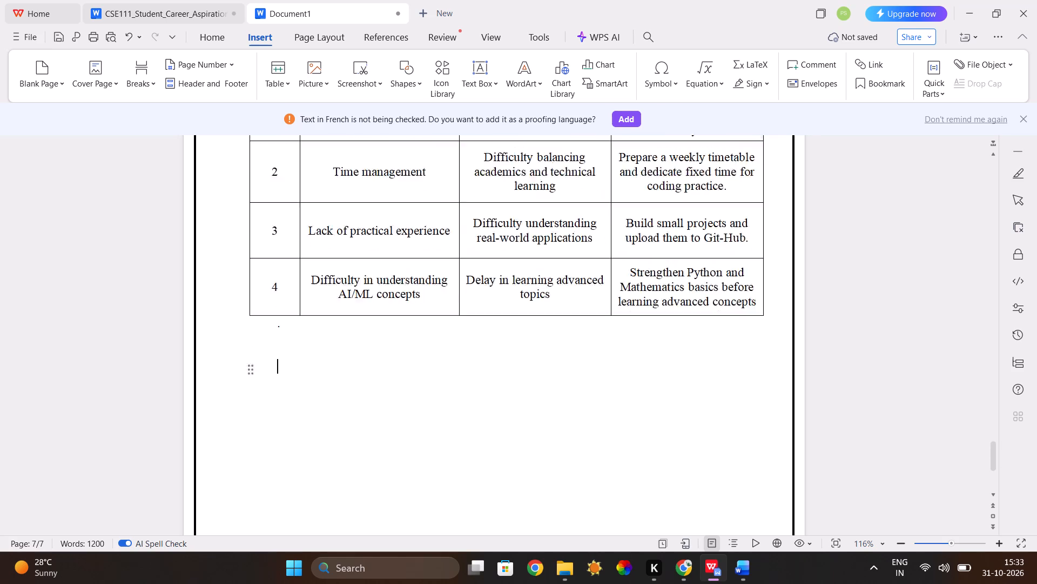
pyautogui.scroll(1, 289, 320)
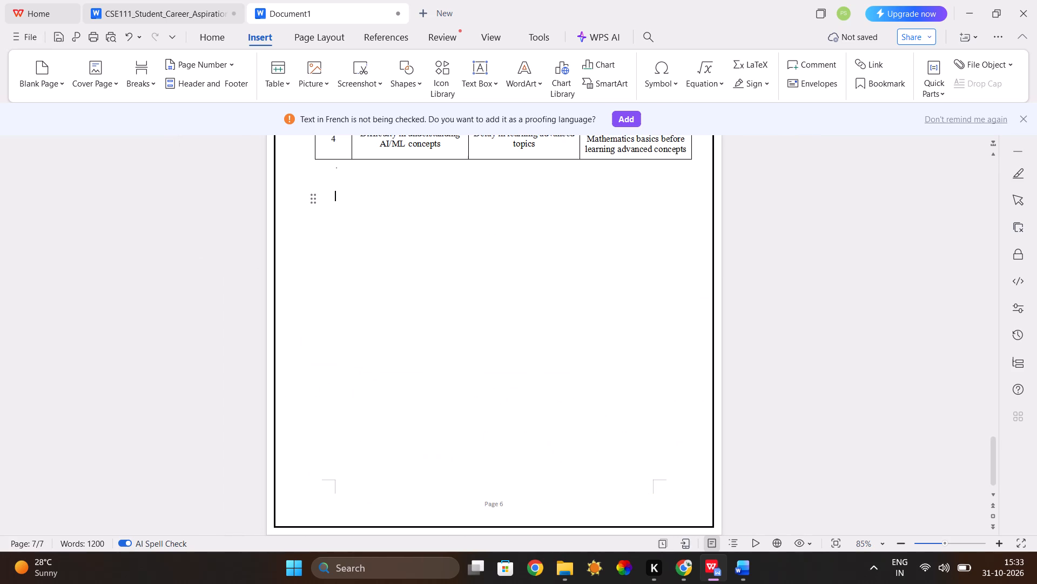
pyautogui.scroll(5, 431, 263)
pyautogui.scroll(-3, 431, 263)
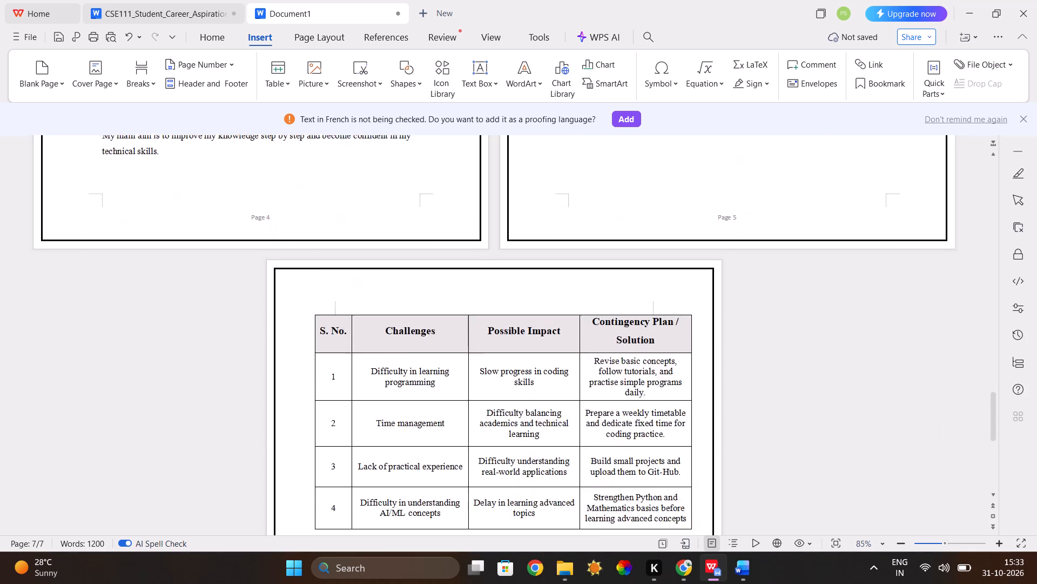
pyautogui.scroll(-1, 431, 263)
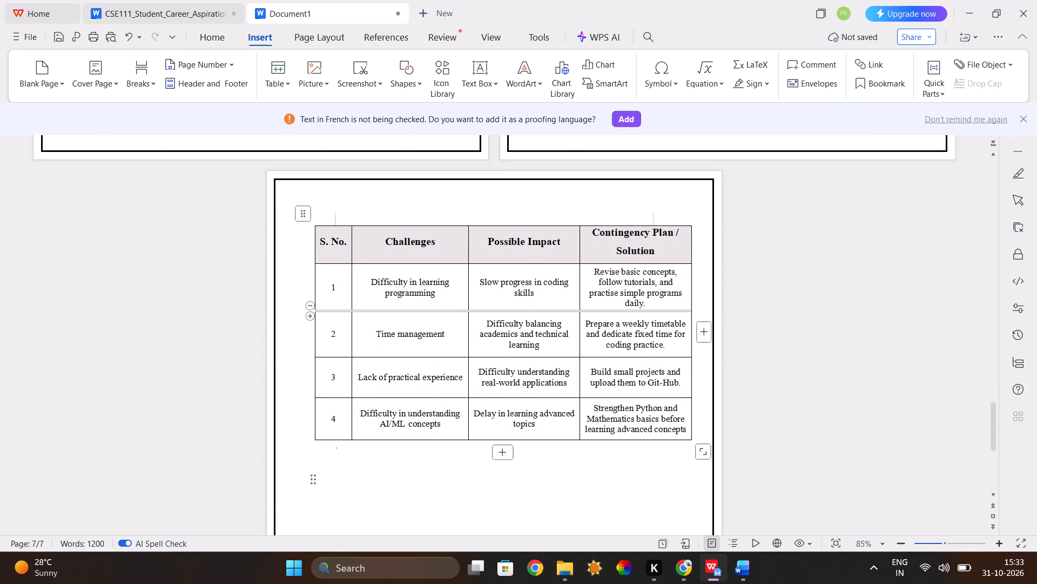
pyautogui.moveTo(315, 307); pyautogui.dragTo(322, 307)
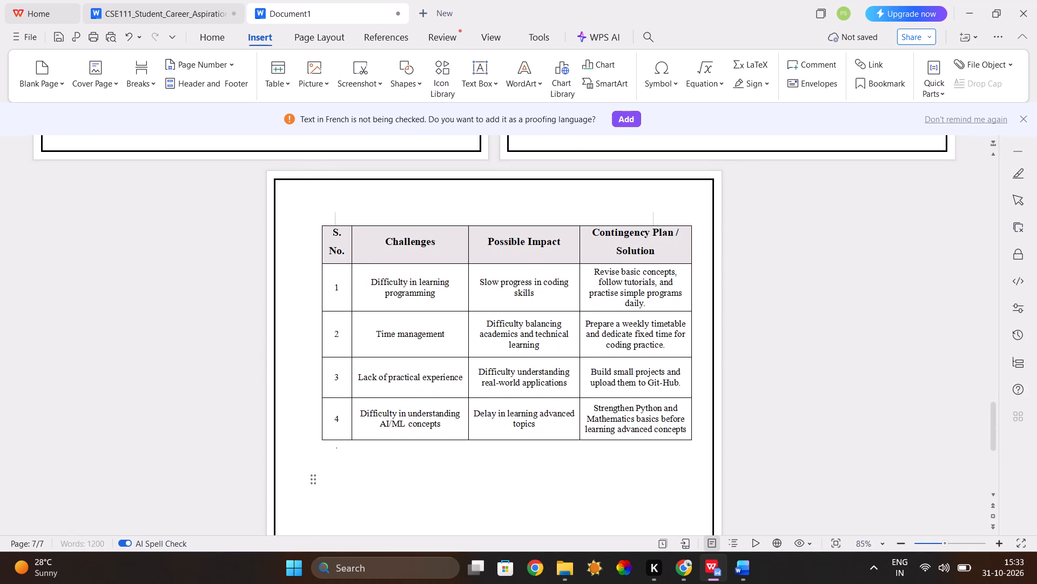
pyautogui.click(351, 297)
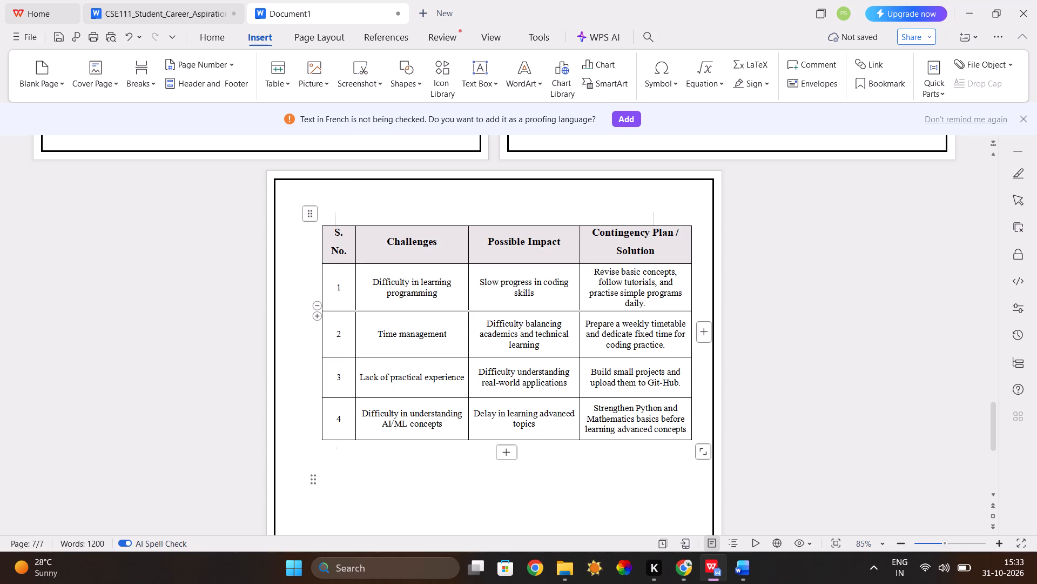
pyautogui.moveTo(322, 291); pyautogui.dragTo(335, 293)
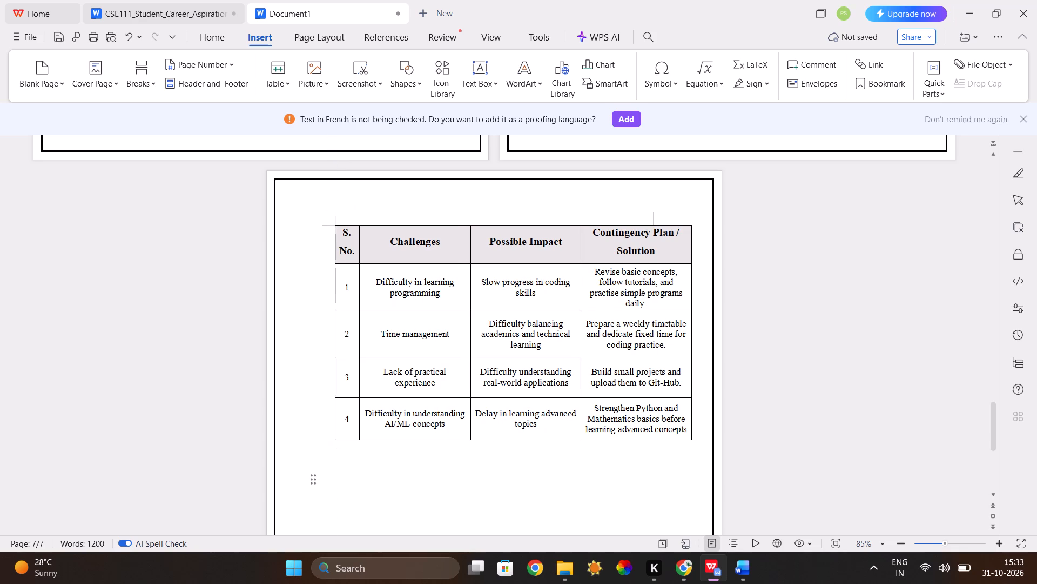
pyautogui.click(335, 293)
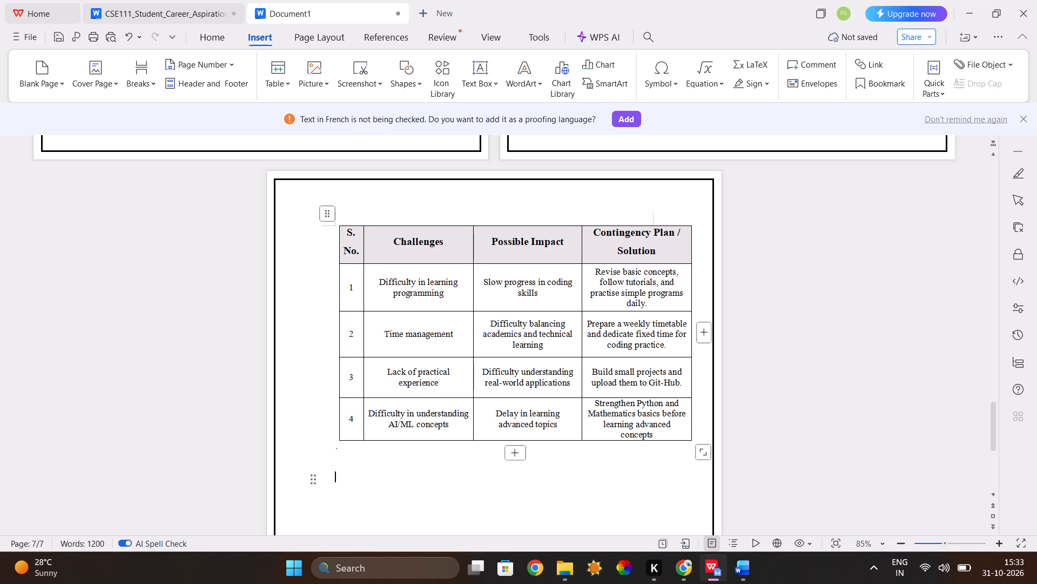
# Fine-tune the challenges table's left border so it lines up with the left text margin.
pyautogui.click(441, 477)
pyautogui.scroll(-1, 441, 477)
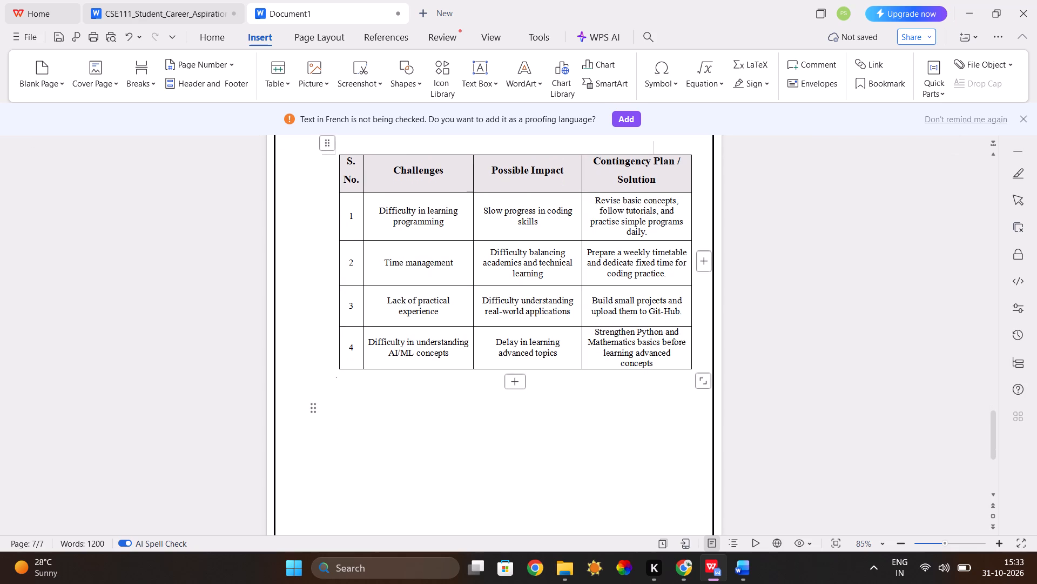
pyautogui.scroll(-7, 394, 344)
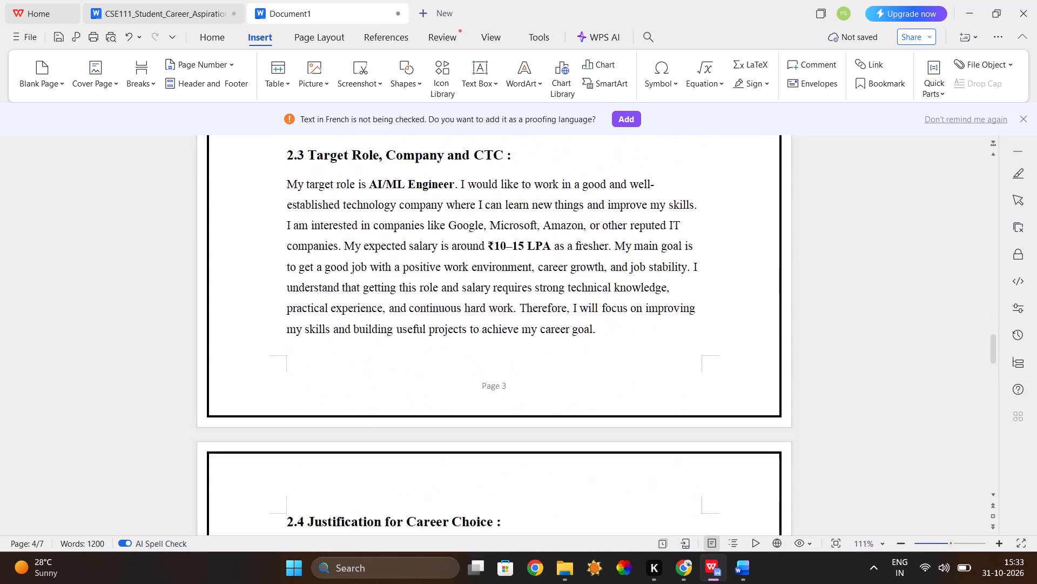
pyautogui.scroll(-7, 394, 344)
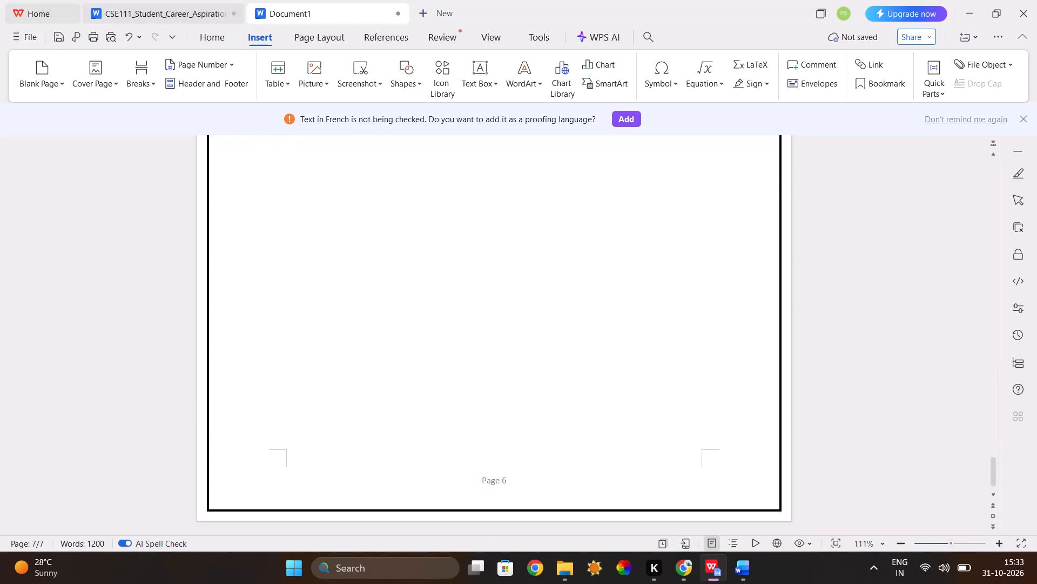
pyautogui.scroll(-1, 394, 344)
pyautogui.scroll(5, 394, 344)
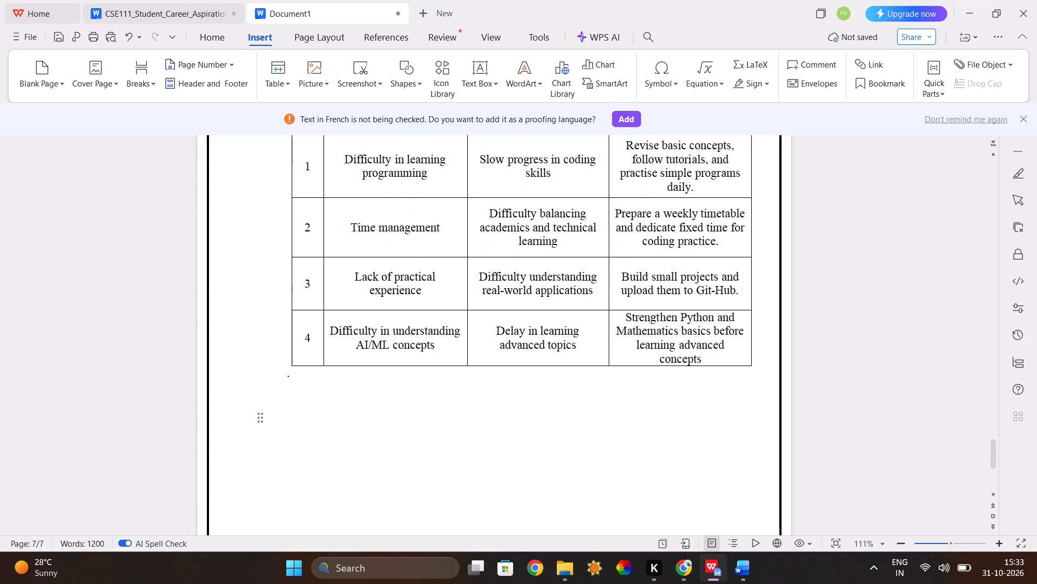
pyautogui.scroll(1, 394, 344)
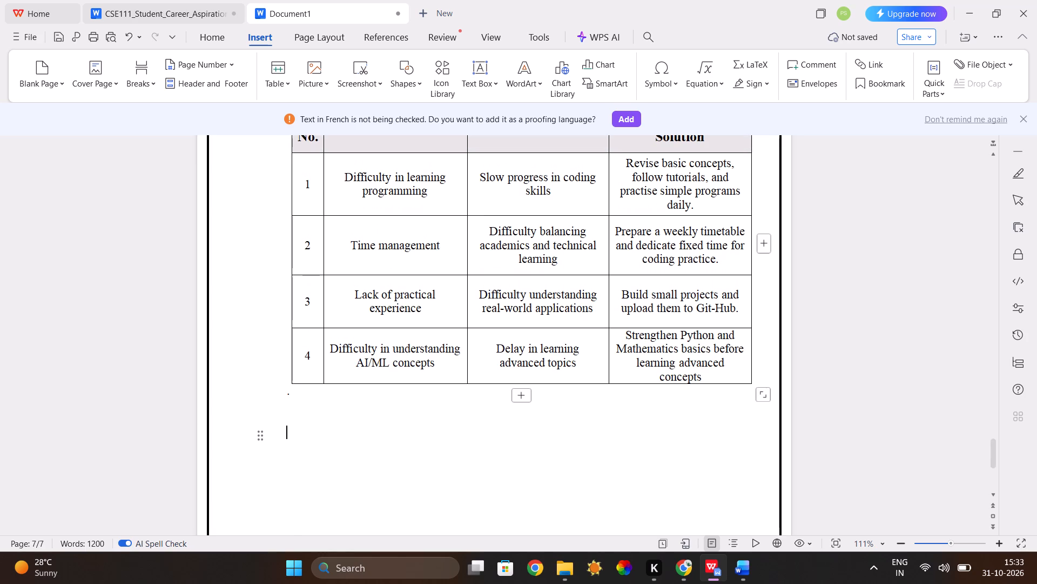
pyautogui.moveTo(293, 361); pyautogui.dragTo(288, 361)
pyautogui.moveTo(288, 361); pyautogui.dragTo(286, 361)
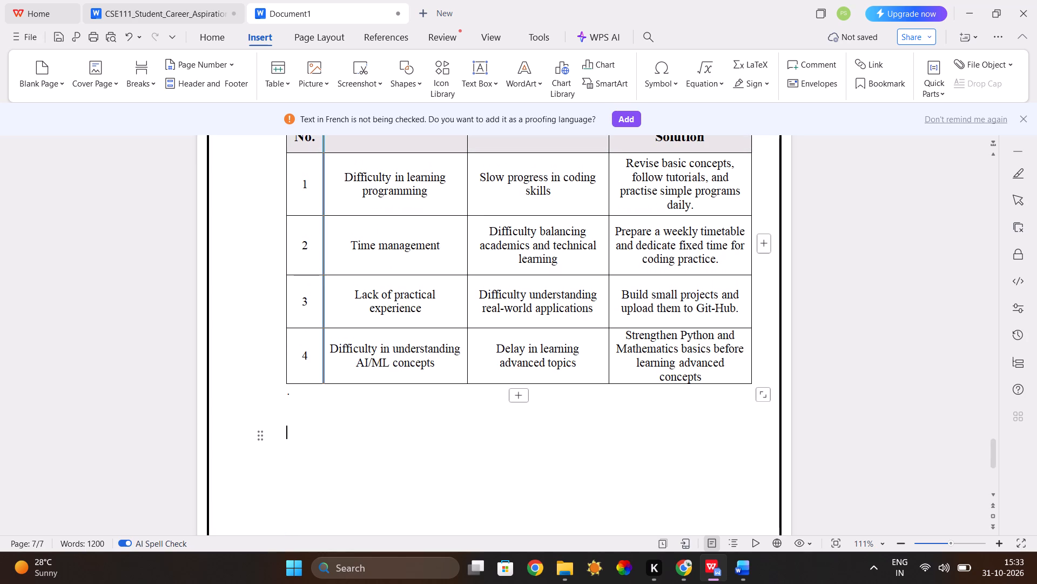
# Narrow the challenges table's S. No. and Challenges columns and widen the Contingency Plan / Solution column by shifting their dividers left.
pyautogui.moveTo(322, 303); pyautogui.dragTo(315, 303)
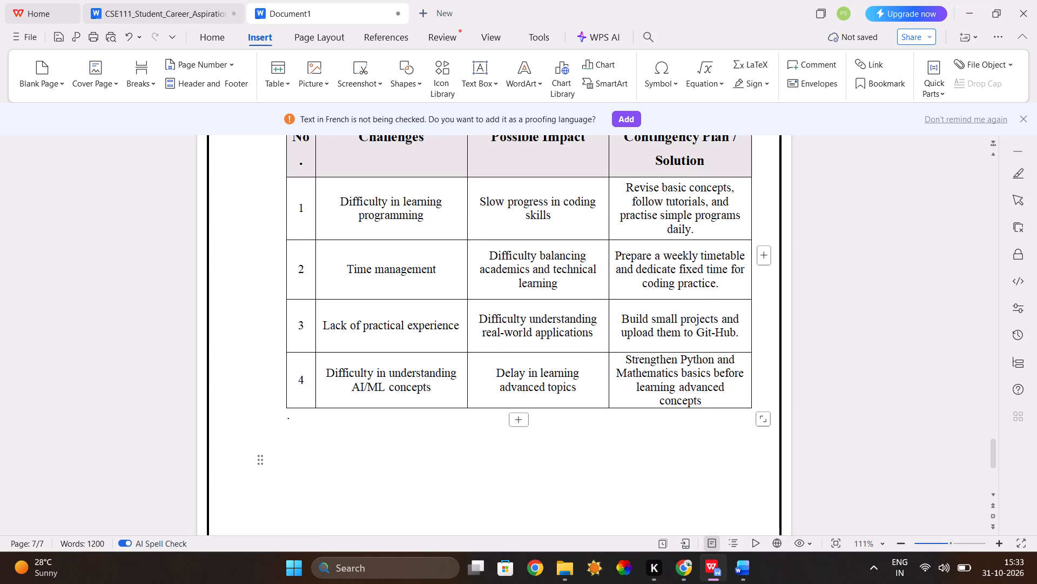
pyautogui.moveTo(466, 276); pyautogui.dragTo(463, 276)
pyautogui.moveTo(463, 276); pyautogui.dragTo(459, 277)
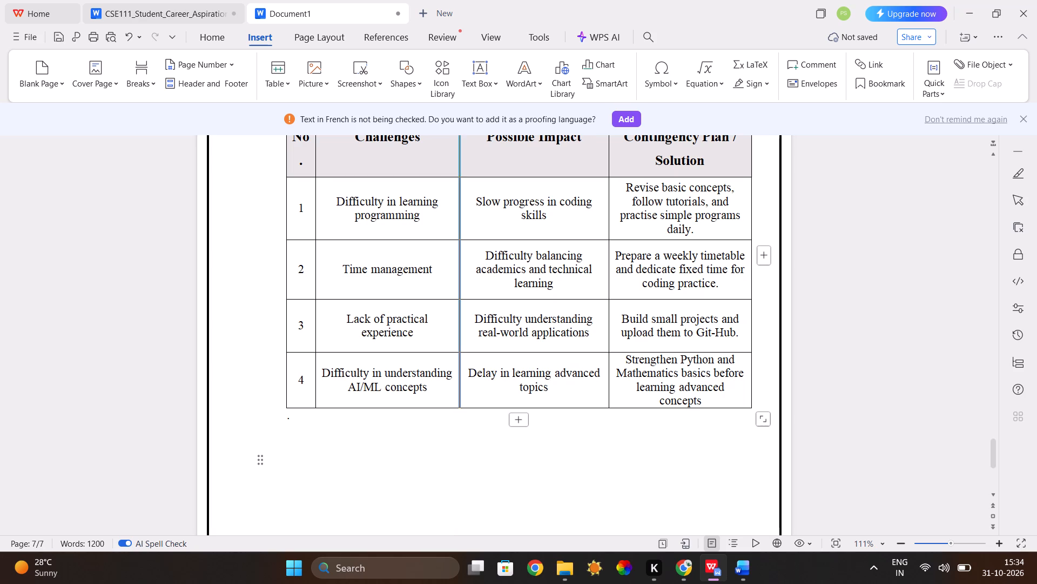
pyautogui.moveTo(459, 277); pyautogui.dragTo(447, 278)
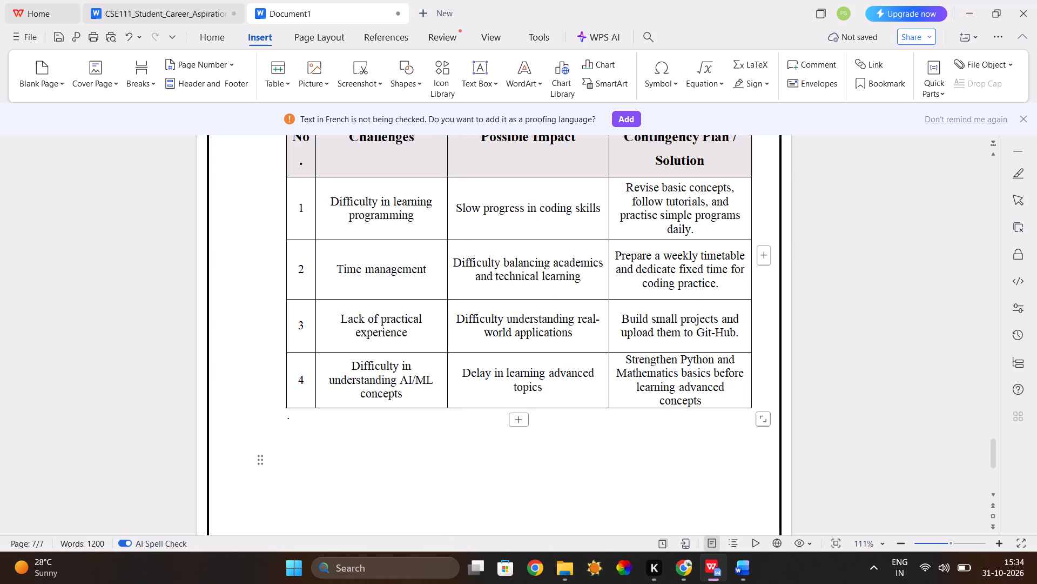
pyautogui.moveTo(447, 283); pyautogui.dragTo(438, 283)
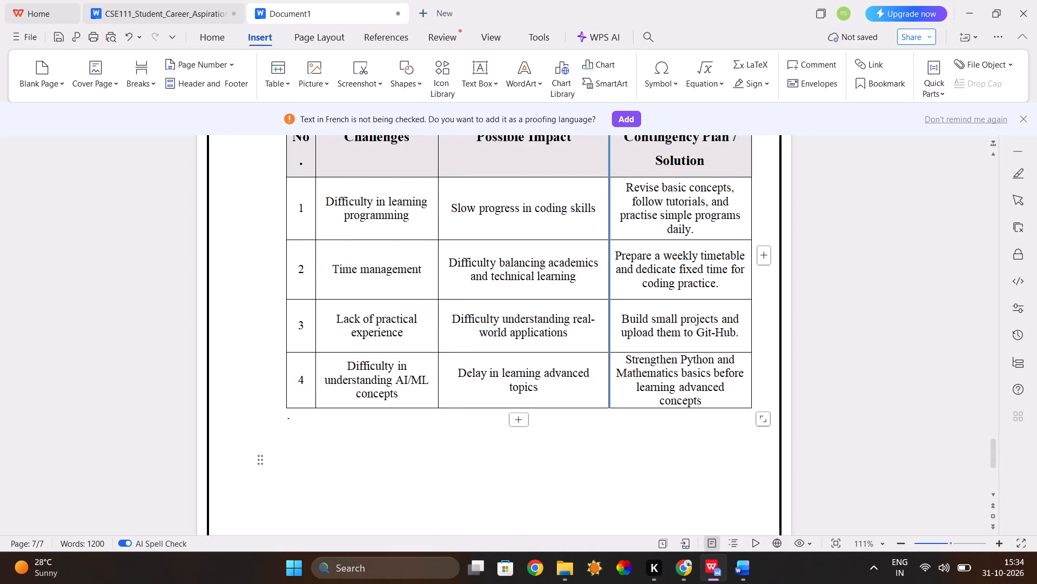
pyautogui.moveTo(609, 281); pyautogui.dragTo(592, 284)
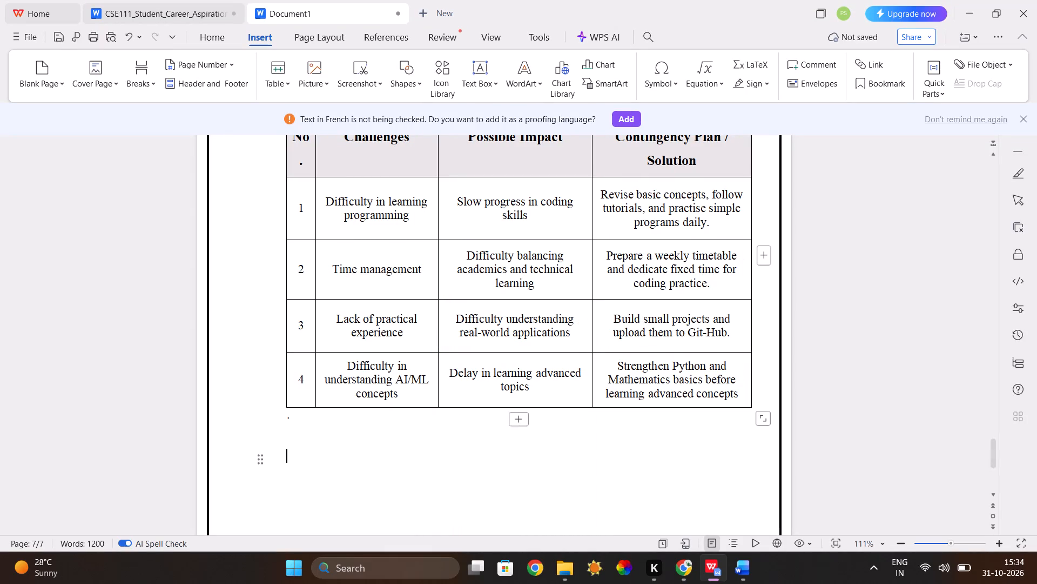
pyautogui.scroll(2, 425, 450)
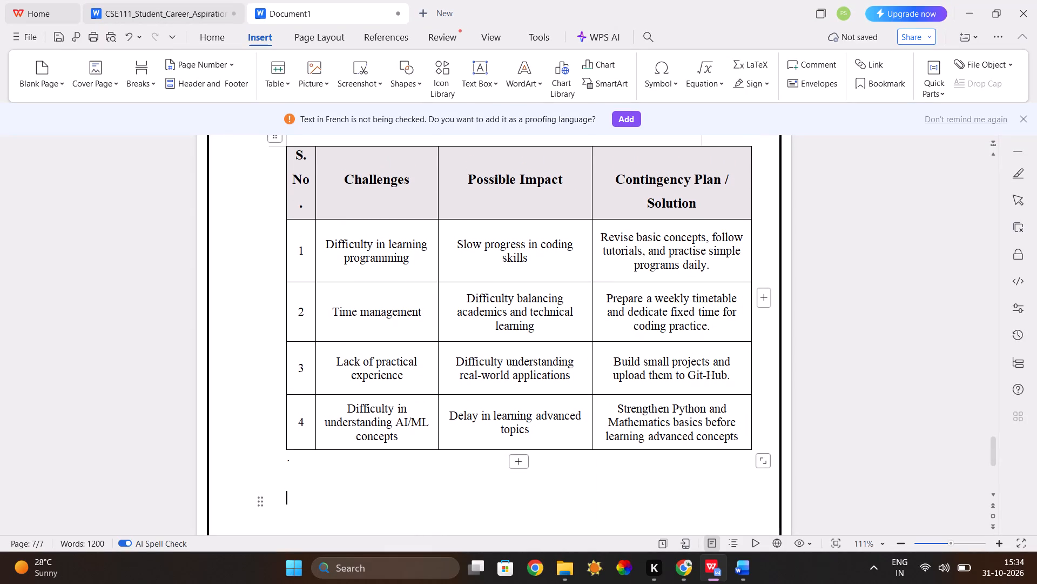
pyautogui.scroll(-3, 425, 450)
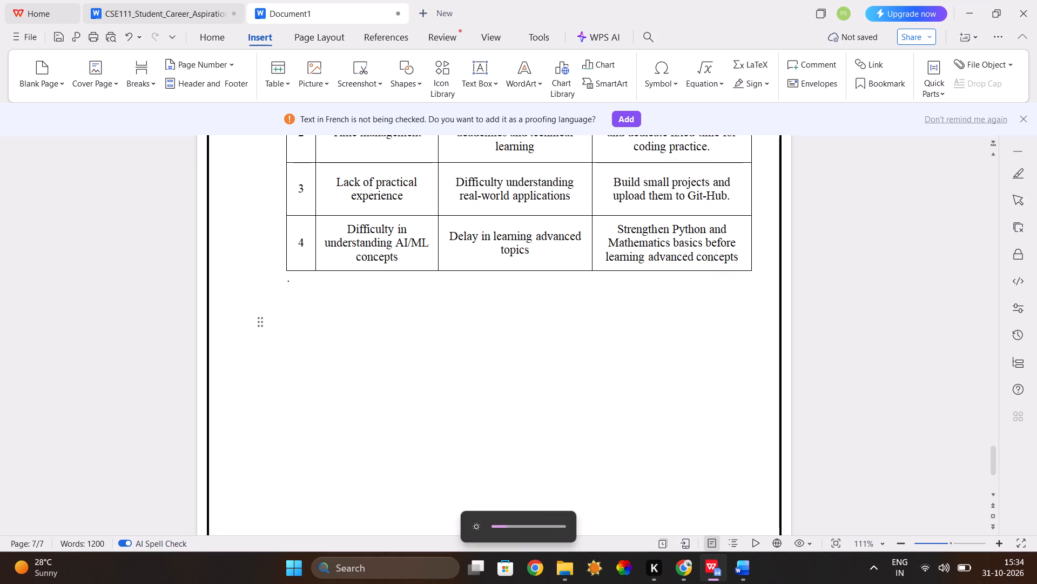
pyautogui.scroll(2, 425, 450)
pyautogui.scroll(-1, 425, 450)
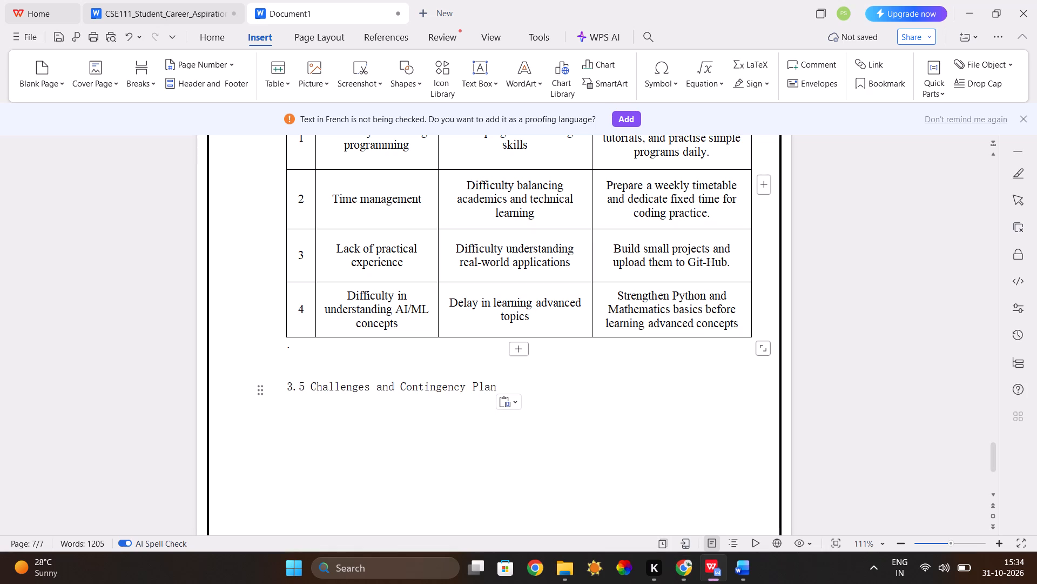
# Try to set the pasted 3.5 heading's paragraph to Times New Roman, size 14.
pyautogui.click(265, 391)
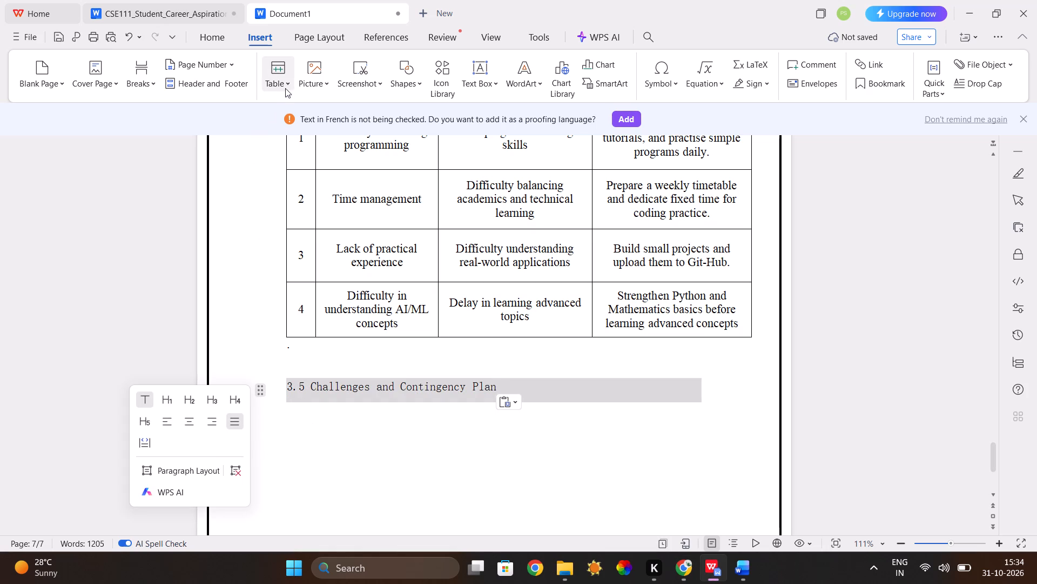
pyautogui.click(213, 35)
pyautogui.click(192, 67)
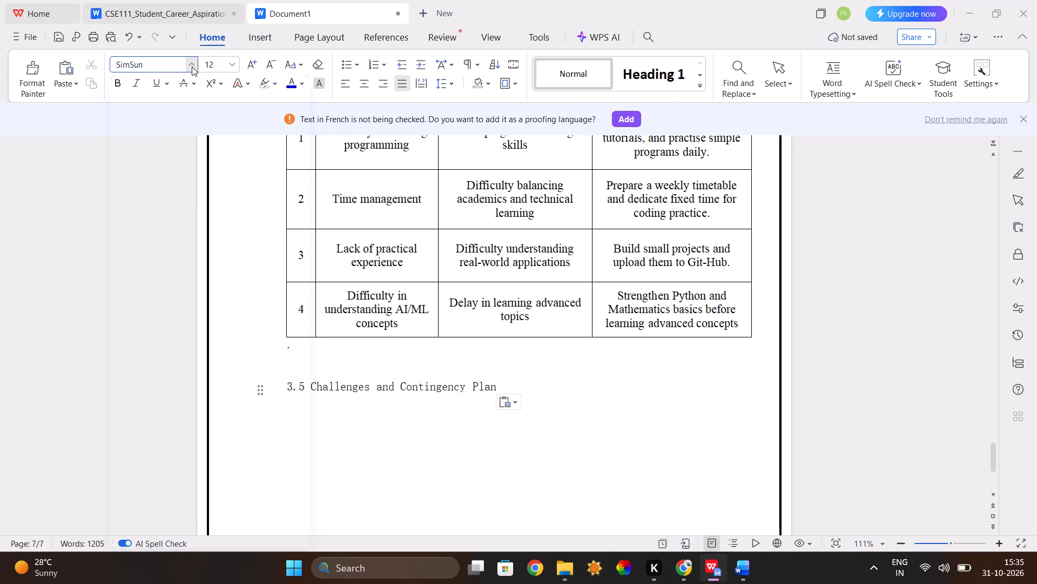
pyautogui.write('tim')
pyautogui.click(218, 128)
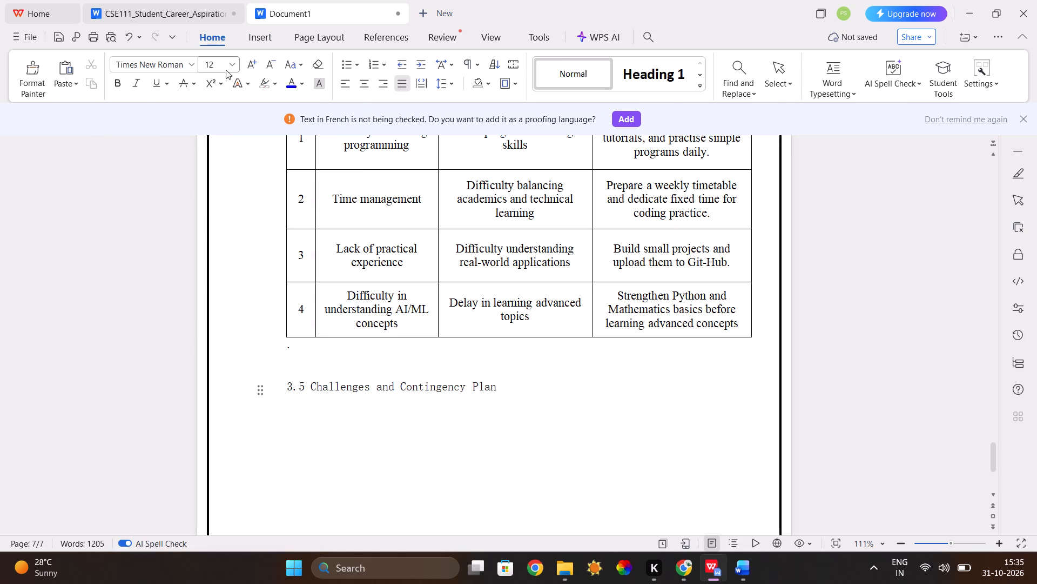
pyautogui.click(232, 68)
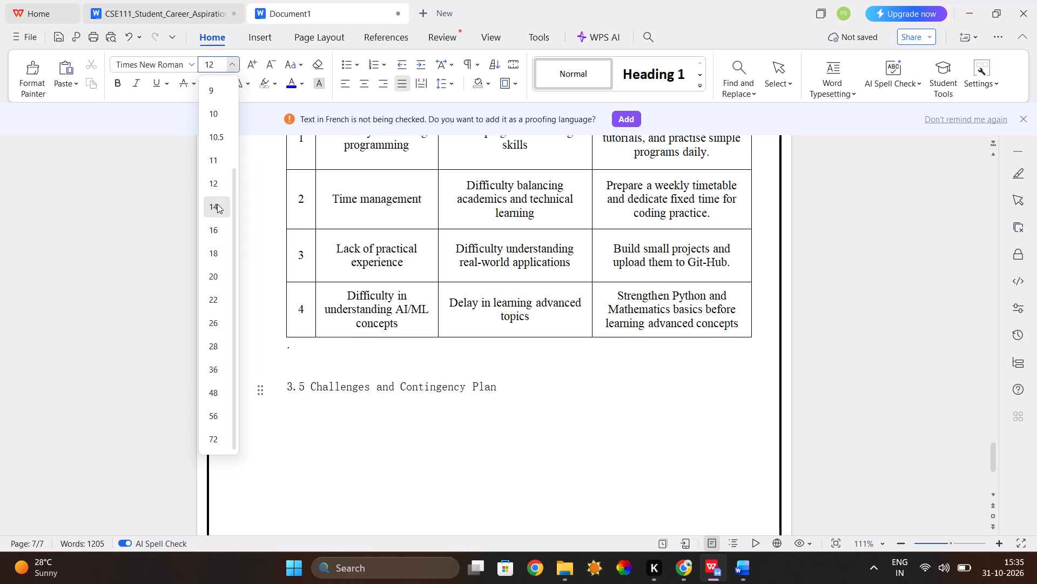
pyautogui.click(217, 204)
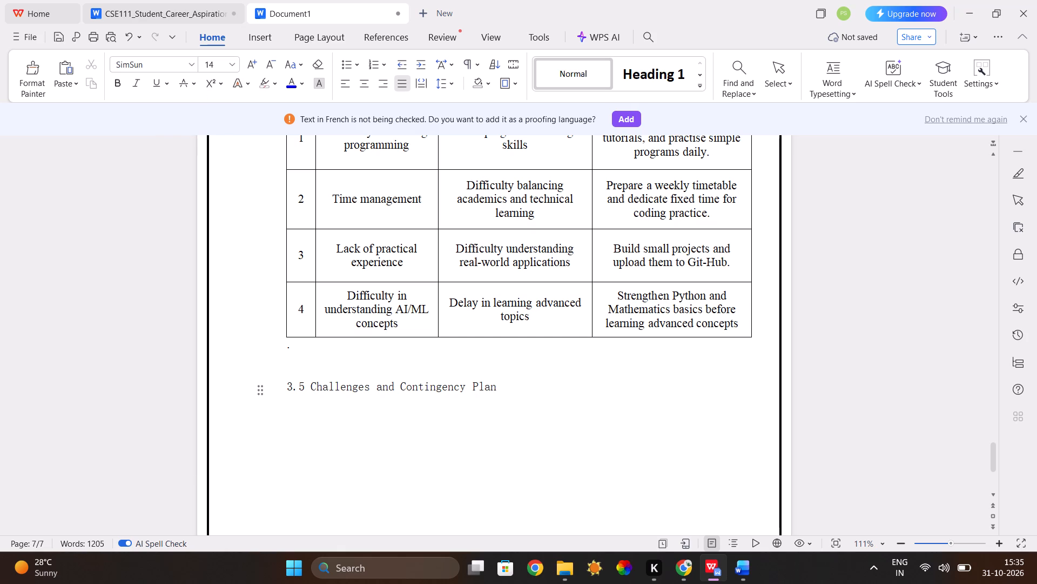
# Format the full text of the pasted 3.5 heading as Times New Roman, size 14, bold.
pyautogui.moveTo(287, 389); pyautogui.dragTo(499, 388)
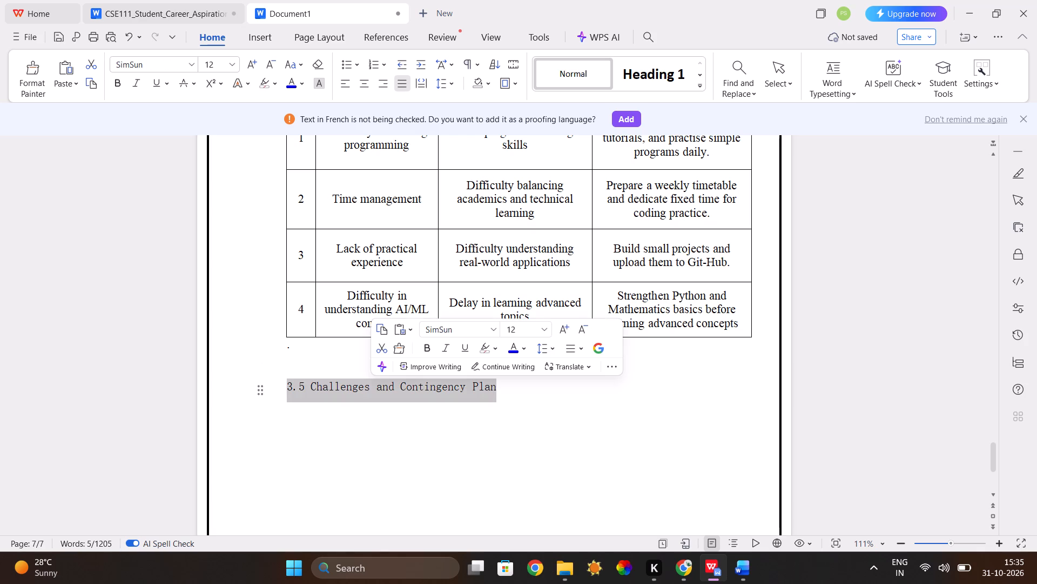
pyautogui.click(495, 324)
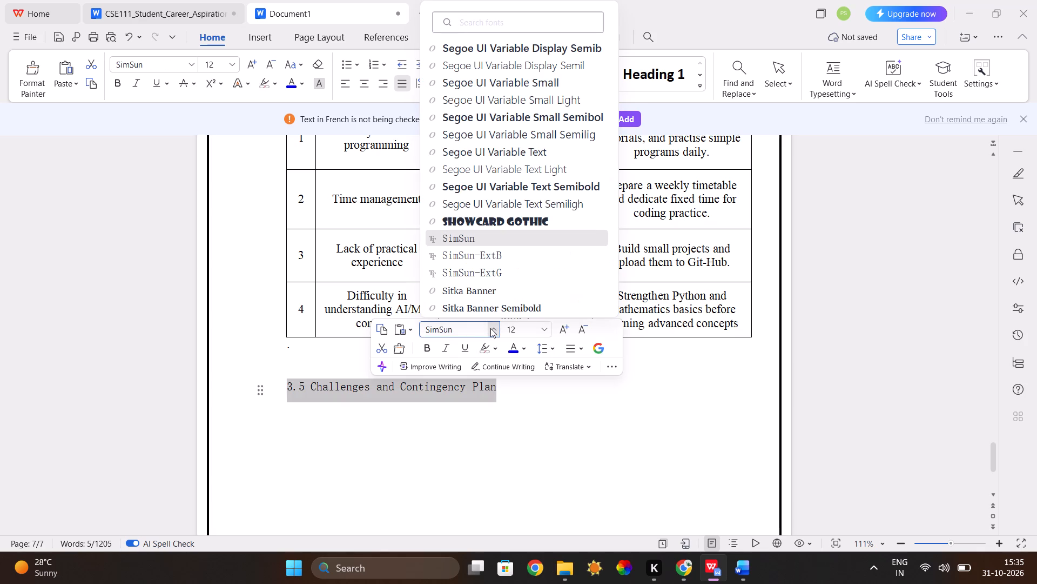
pyautogui.write('tim')
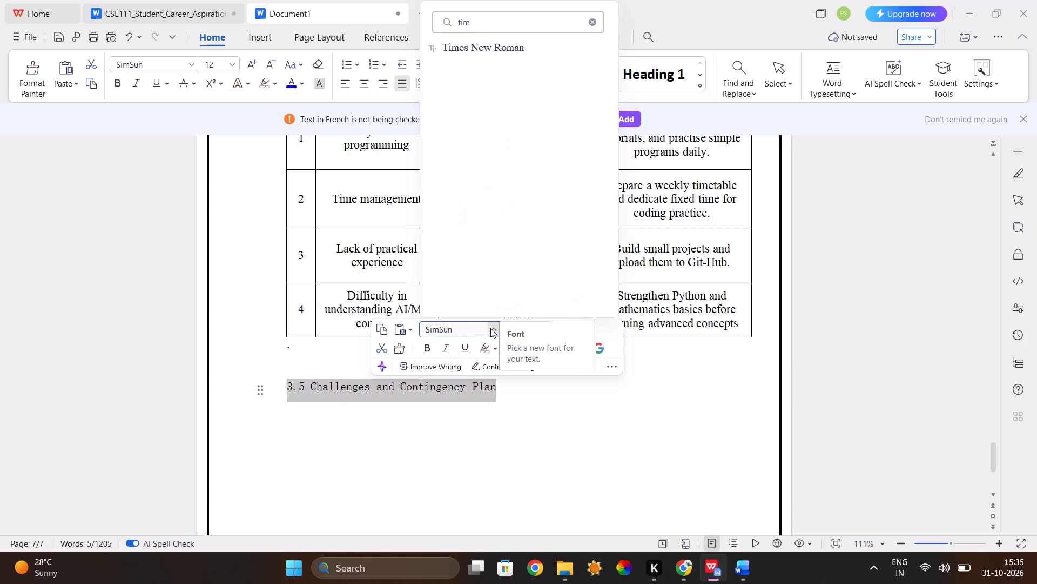
pyautogui.click(539, 39)
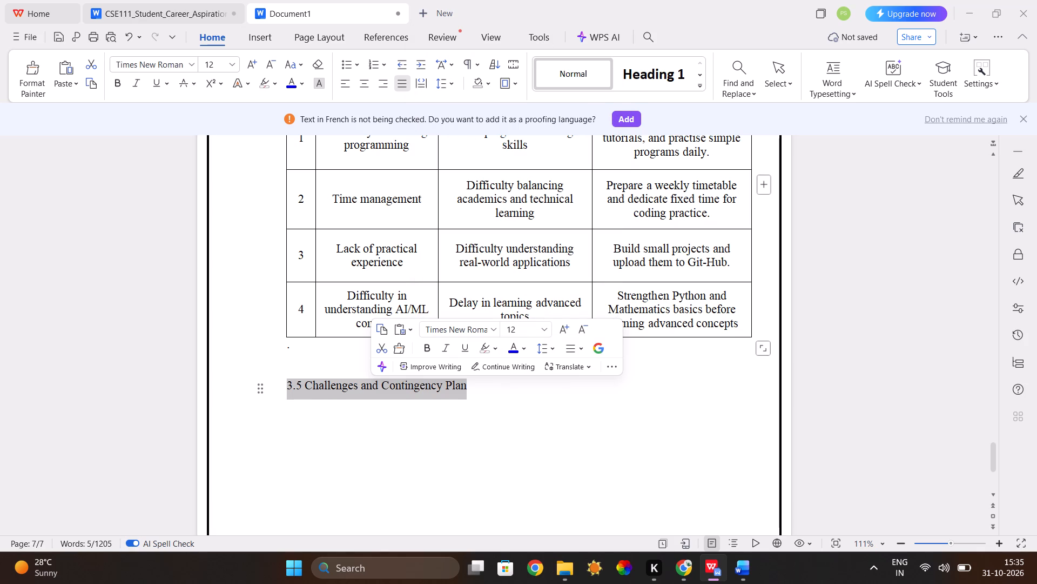
pyautogui.click(543, 327)
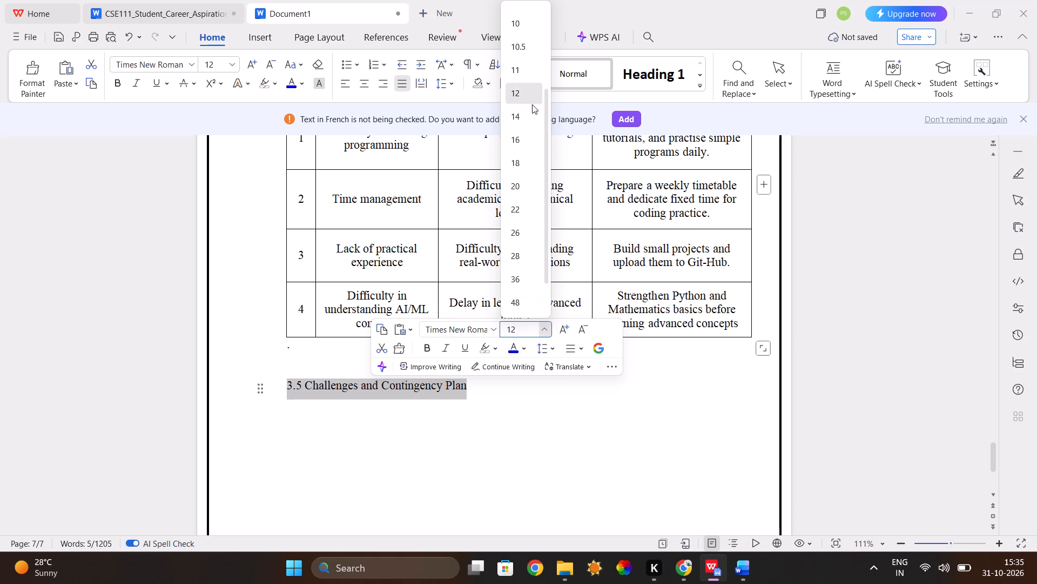
pyautogui.click(529, 127)
pyautogui.click(529, 127)
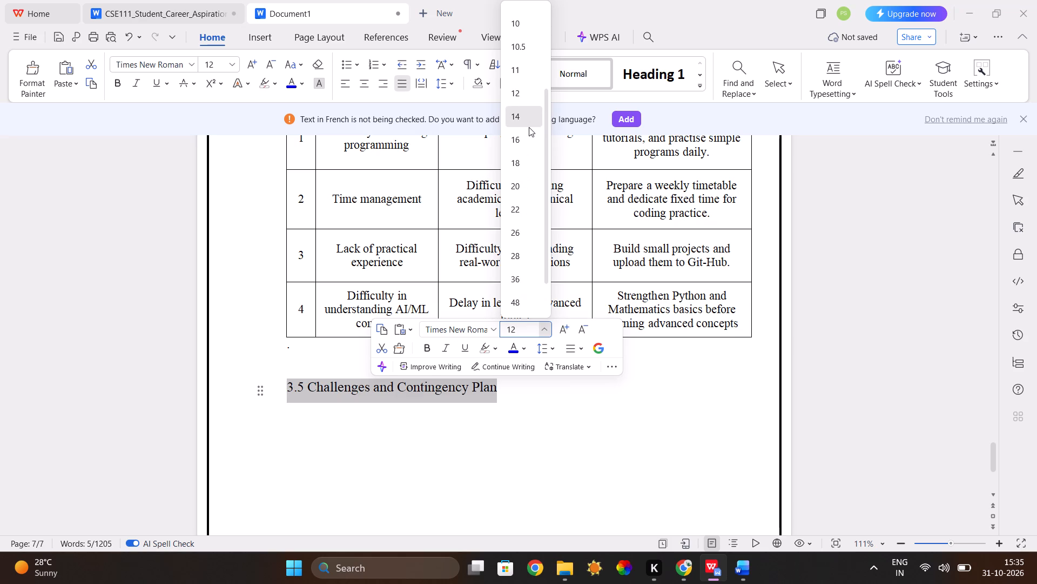
pyautogui.click(570, 326)
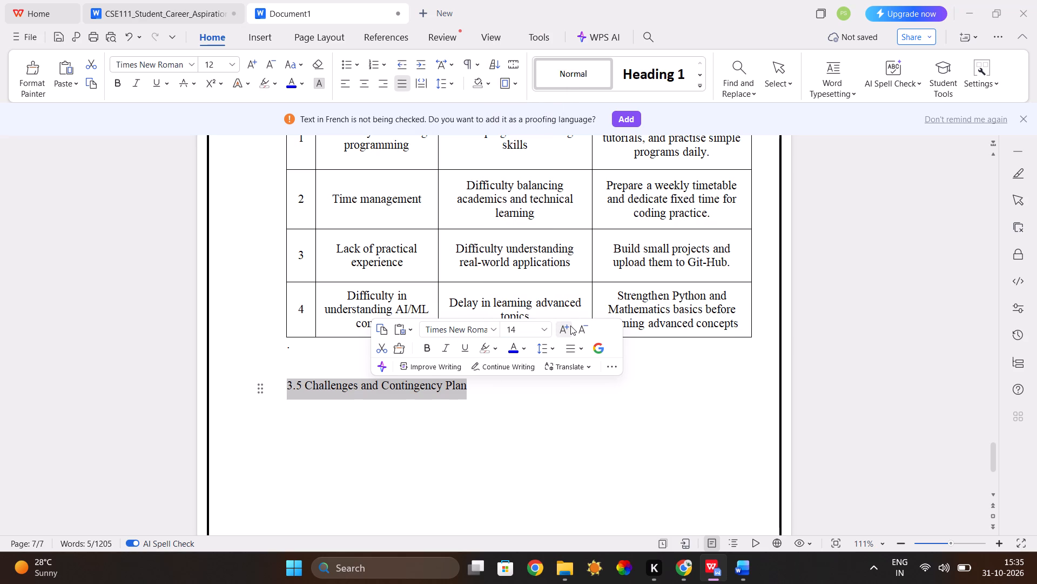
pyautogui.click(429, 349)
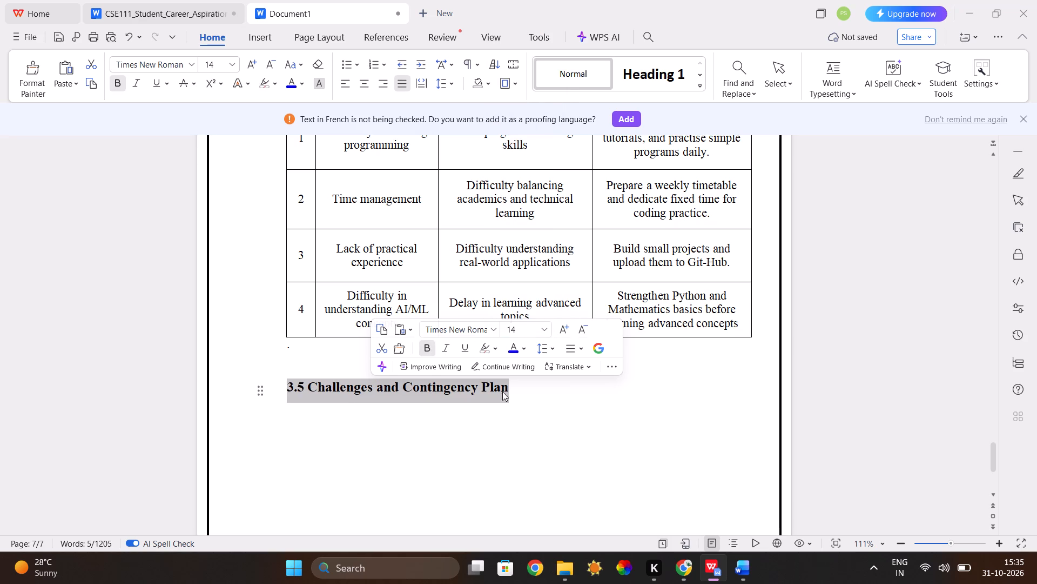
# Add a space and a colon at the end of the heading "3.5 Challenges and Contingency Plan".
pyautogui.click(521, 389)
pyautogui.press('space')
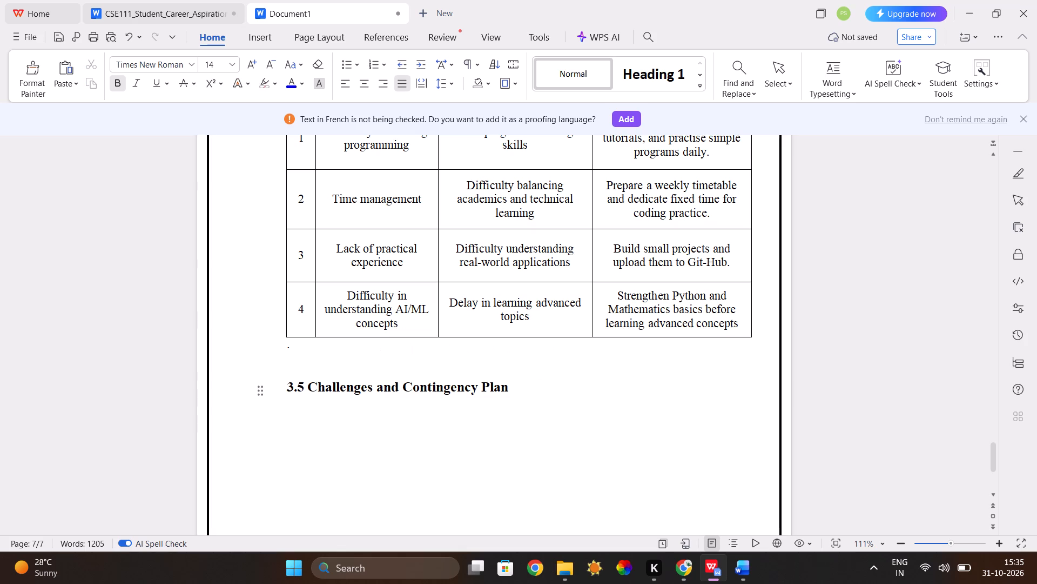
pyautogui.hotkey('shift', ':')
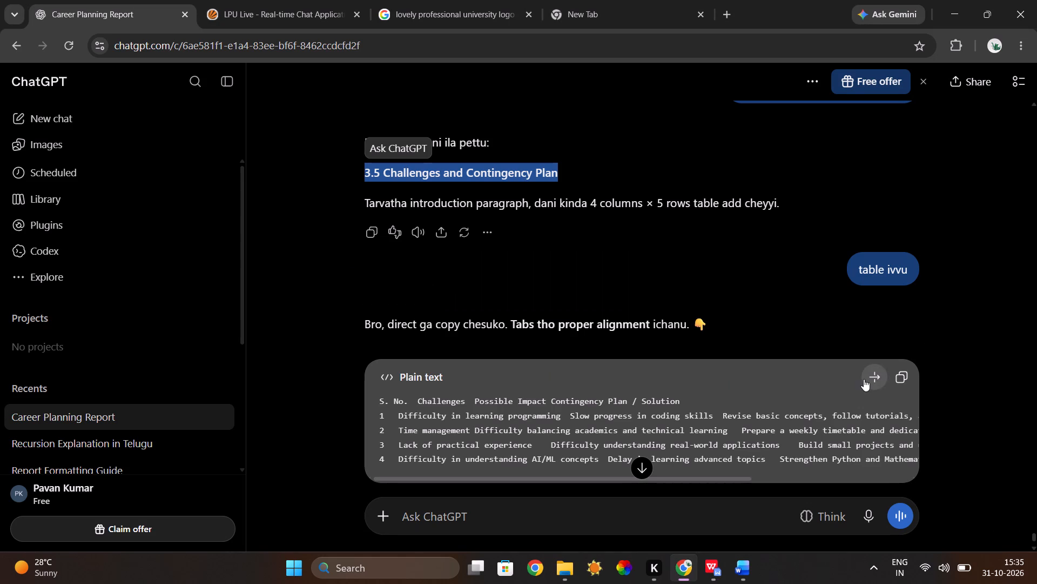
# Copy the plain-text challenges table from ChatGPT in Chrome and start a new line below the 3.5 heading in the WPS report.
pyautogui.click(903, 375)
pyautogui.press('Return')
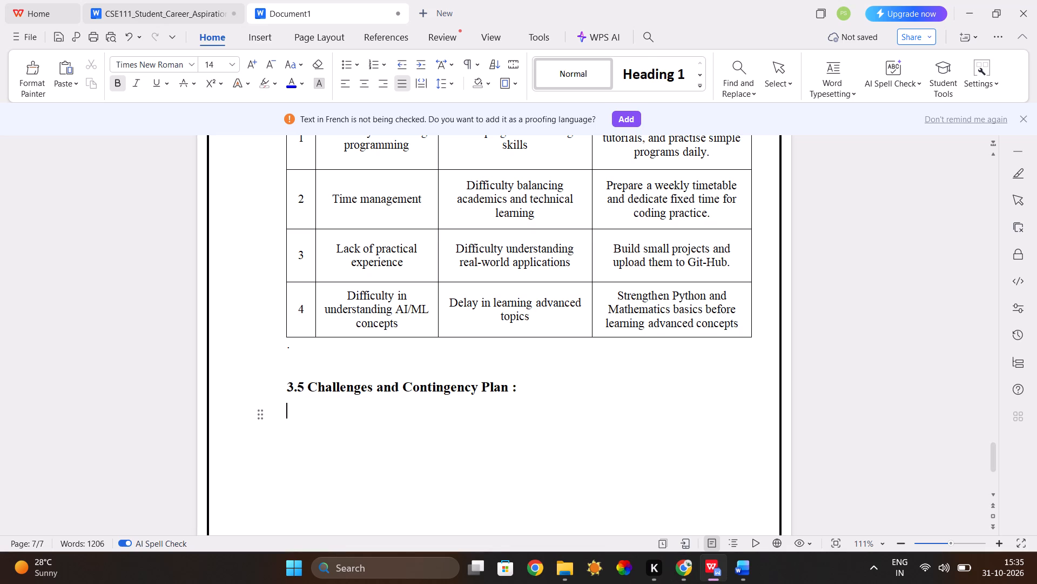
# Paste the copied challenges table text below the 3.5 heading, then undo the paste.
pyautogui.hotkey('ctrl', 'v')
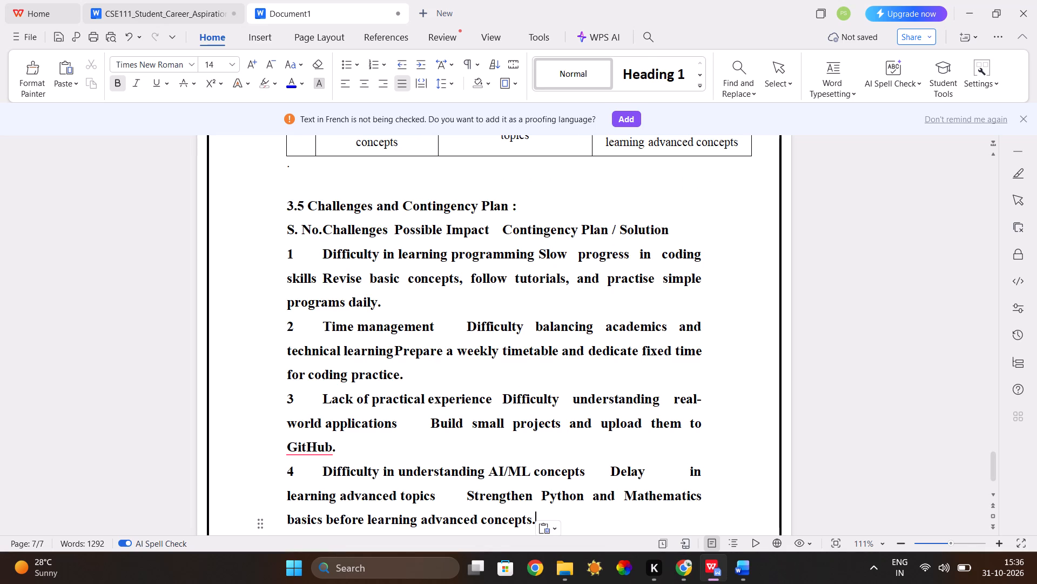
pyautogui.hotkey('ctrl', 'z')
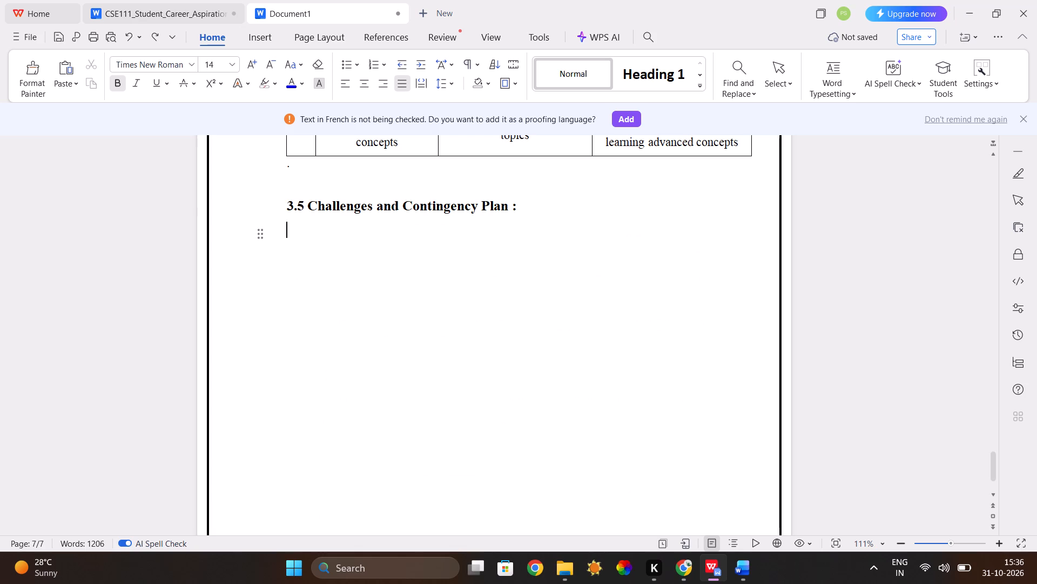
# Set the empty line below the 3.5 heading to font size 12 and turn off bold.
pyautogui.click(233, 63)
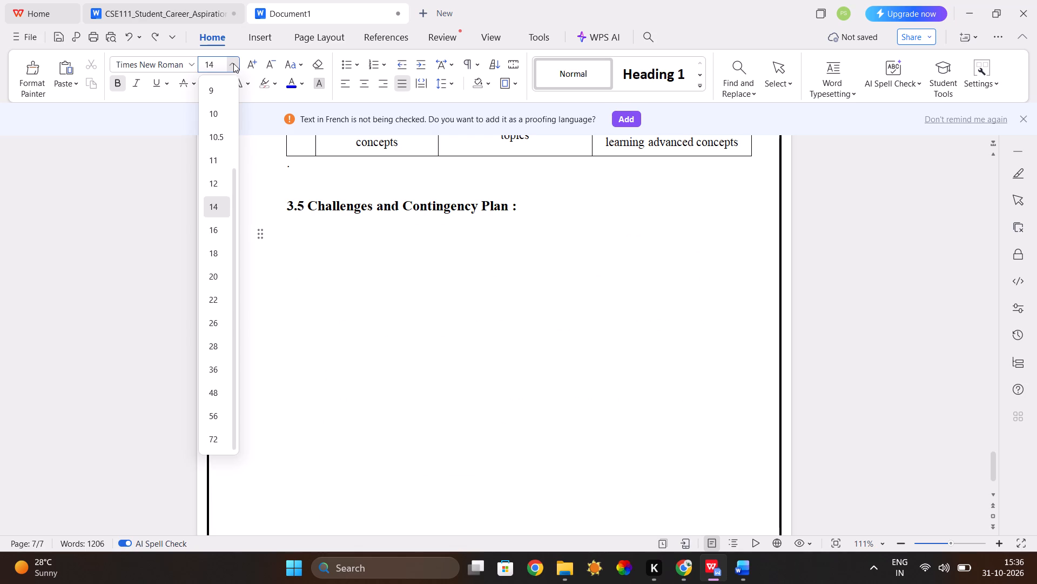
pyautogui.click(226, 190)
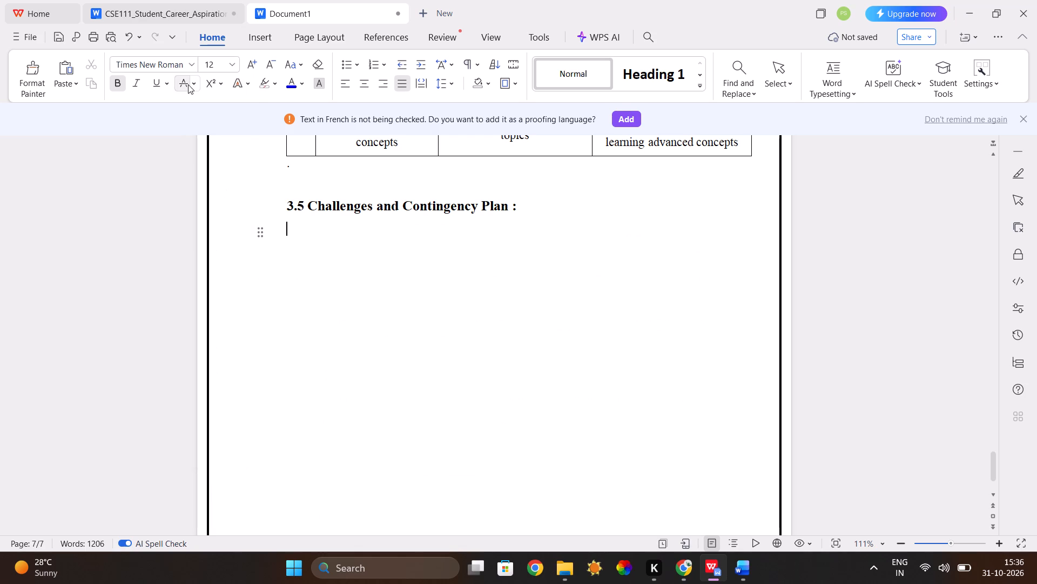
pyautogui.click(119, 85)
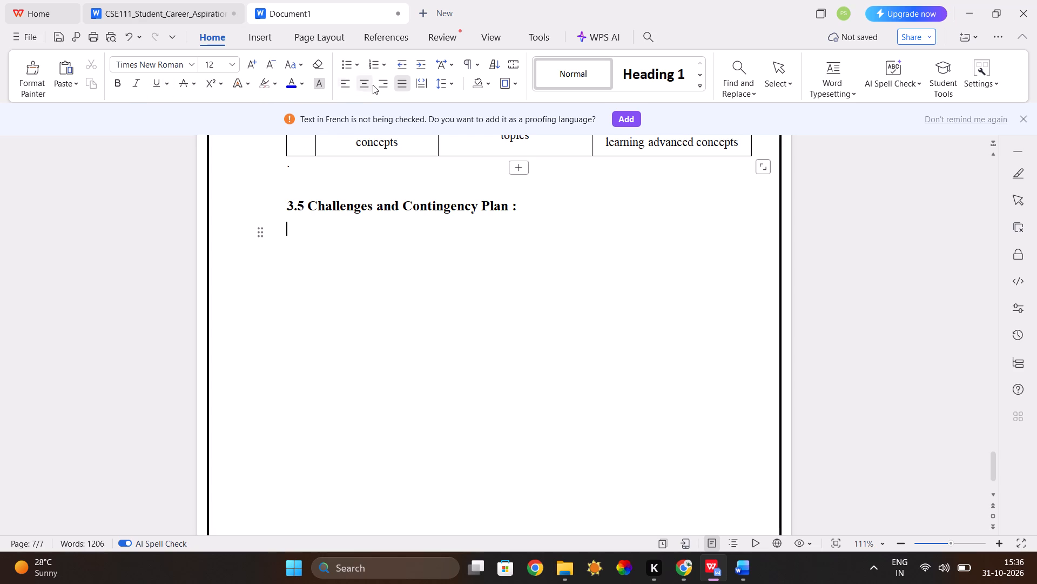
# Set 1.5 line spacing on the empty line below the 3.5 heading and paste the copied challenges table text there.
pyautogui.click(441, 83)
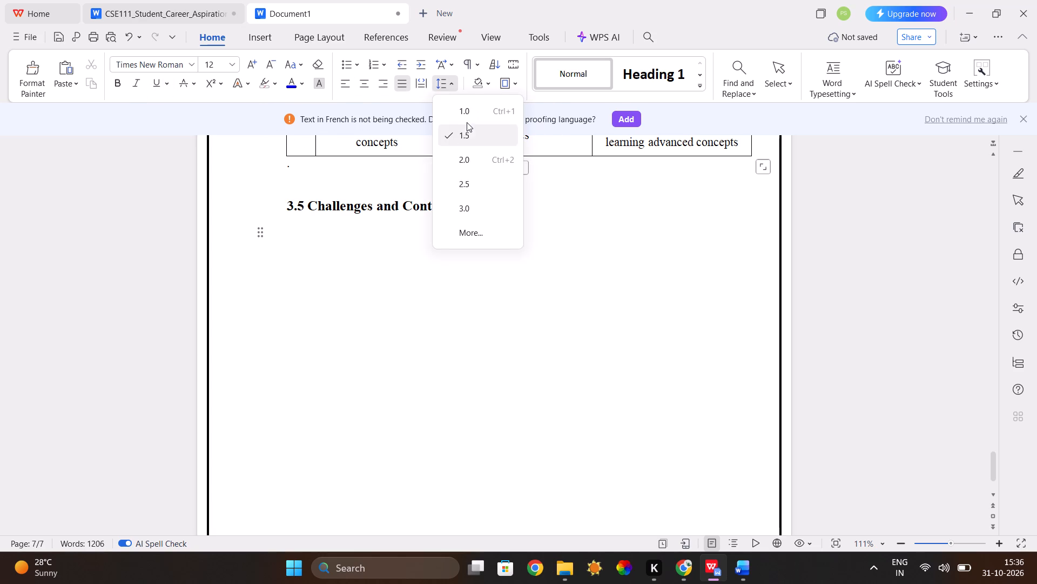
pyautogui.click(467, 131)
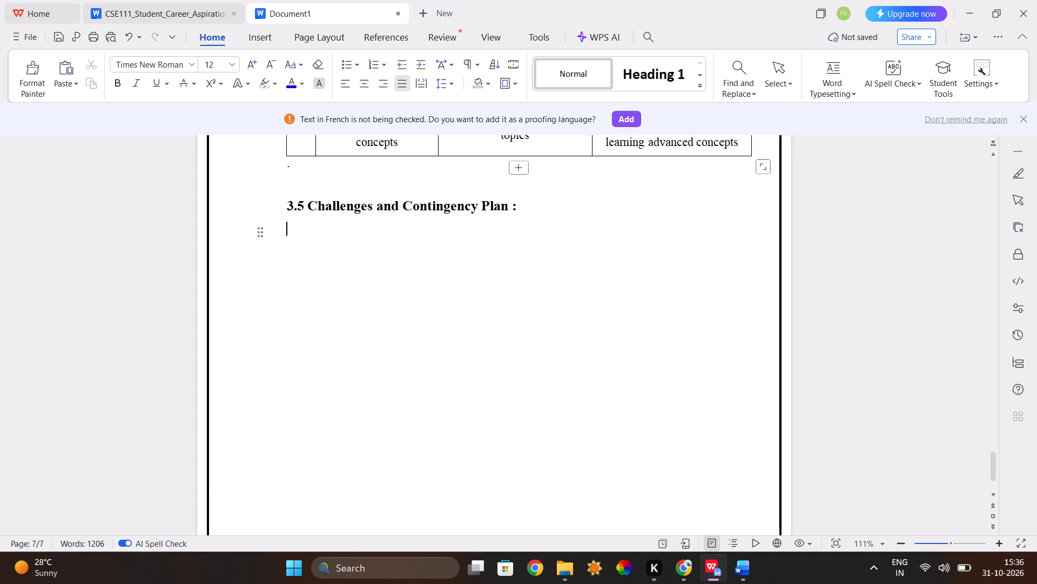
pyautogui.hotkey('ctrl', 'v')
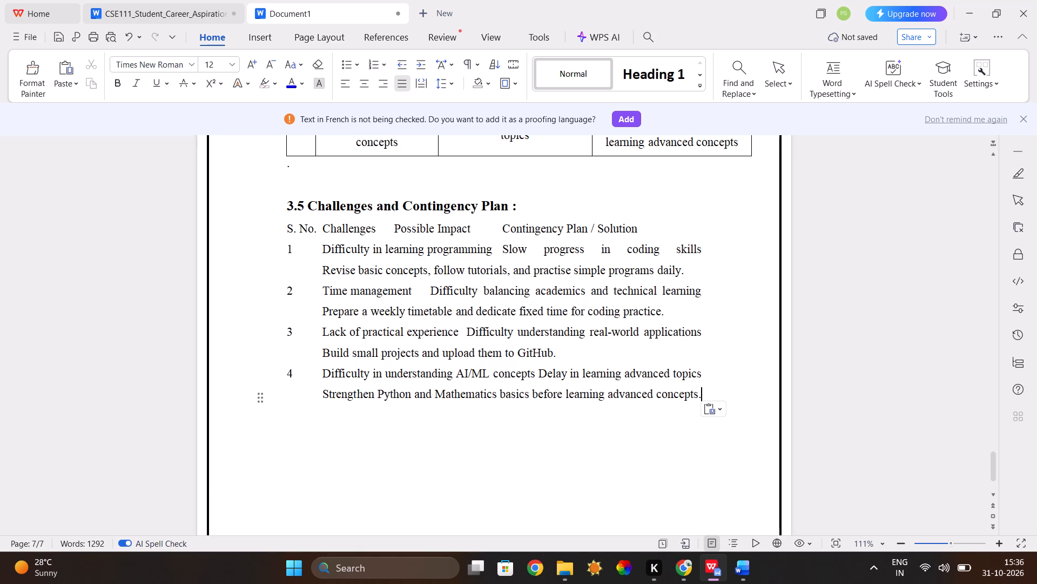
# Convert the pasted challenges text into a table with 4 columns, separating the text at tabs.
pyautogui.moveTo(288, 231); pyautogui.dragTo(696, 402)
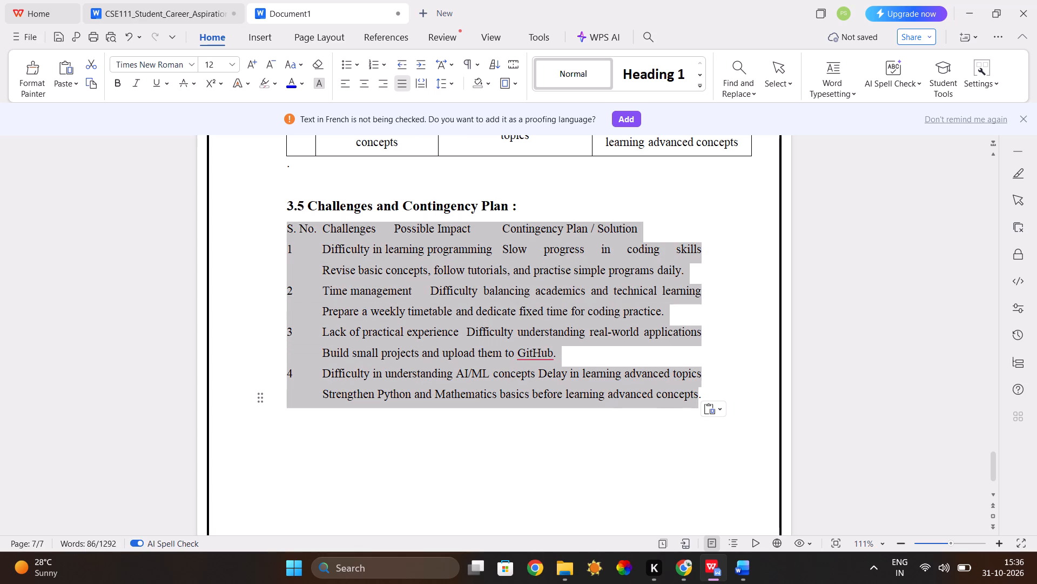
pyautogui.moveTo(696, 402); pyautogui.dragTo(697, 402)
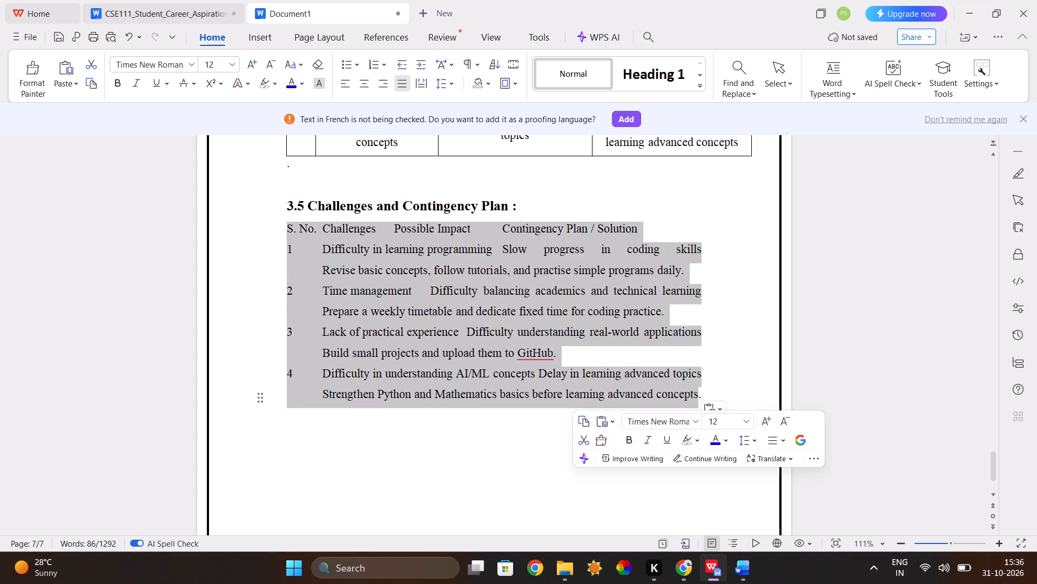
pyautogui.click(264, 39)
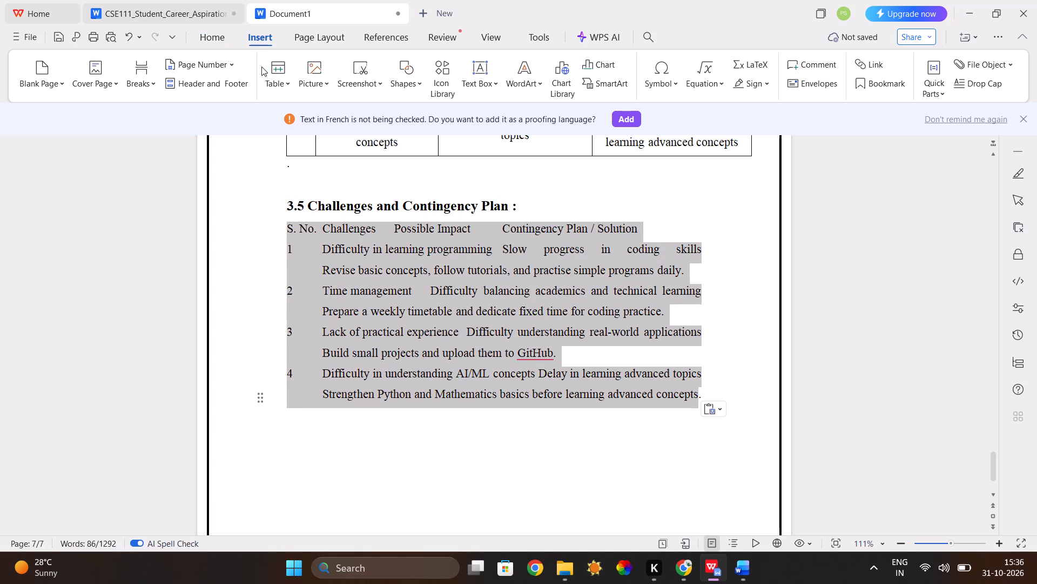
pyautogui.click(277, 74)
pyautogui.click(291, 309)
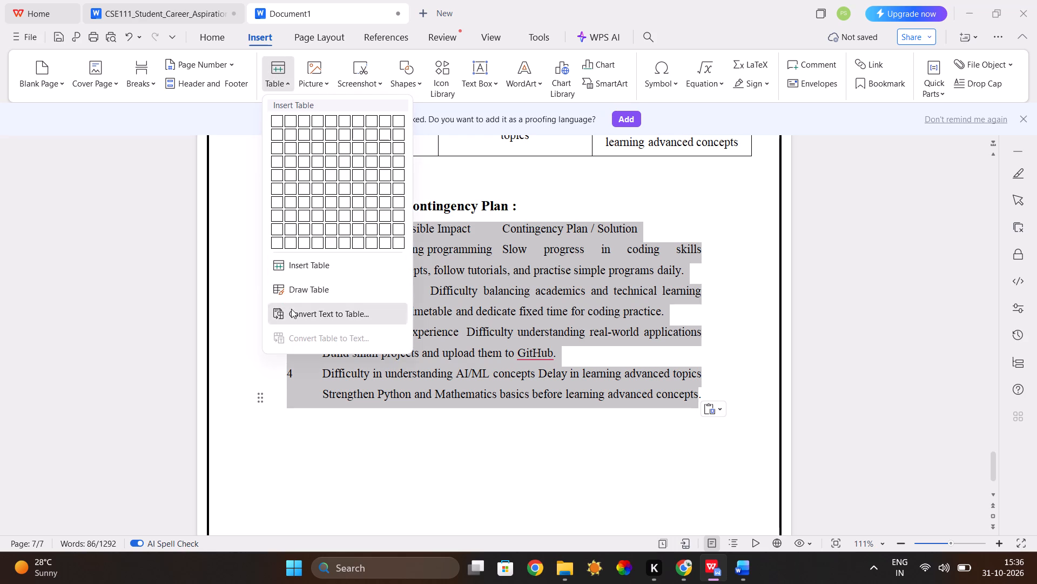
pyautogui.click(490, 333)
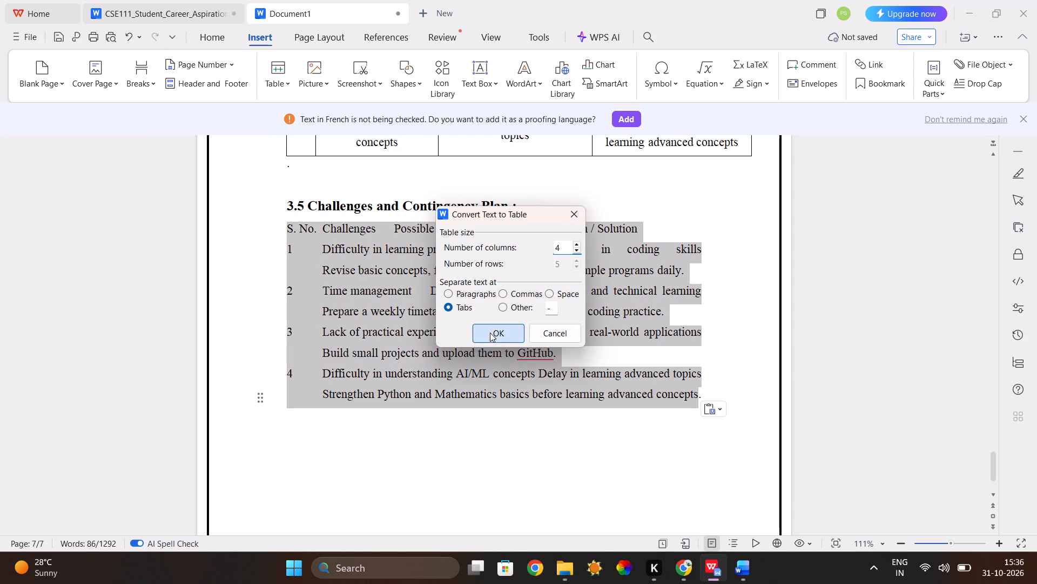
# Shade the header row of the 3.5 challenges table with the light grey theme colour.
pyautogui.scroll(-1, 385, 433)
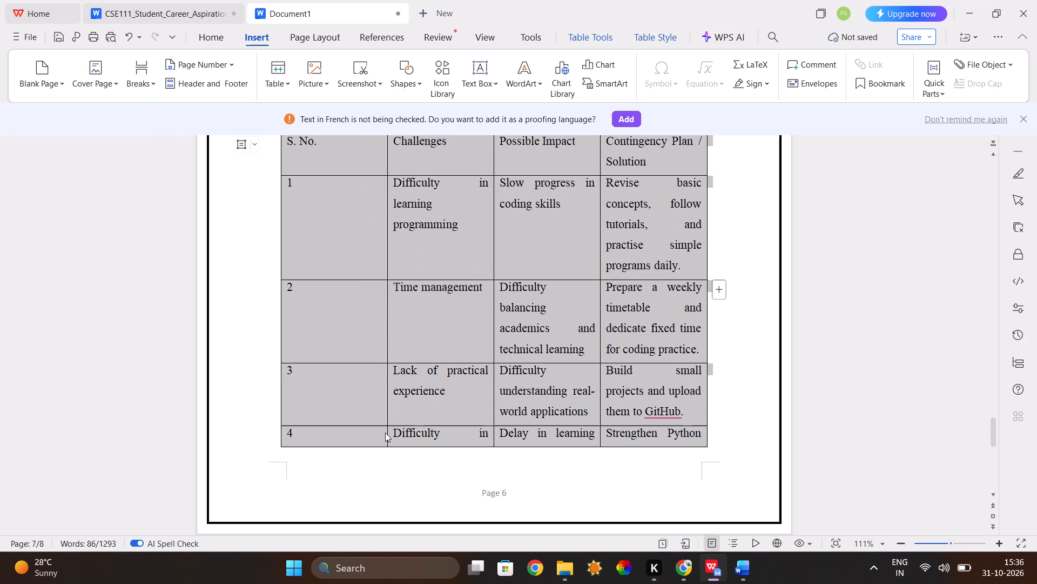
pyautogui.scroll(-1, 385, 433)
pyautogui.scroll(1, 385, 433)
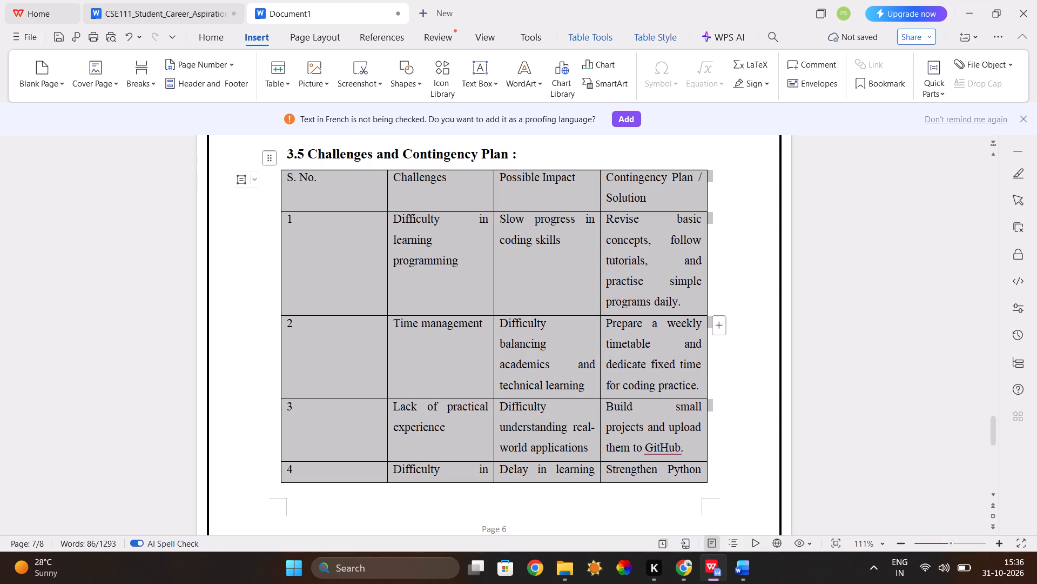
pyautogui.doubleClick(287, 177)
pyautogui.moveTo(287, 177); pyautogui.dragTo(446, 200)
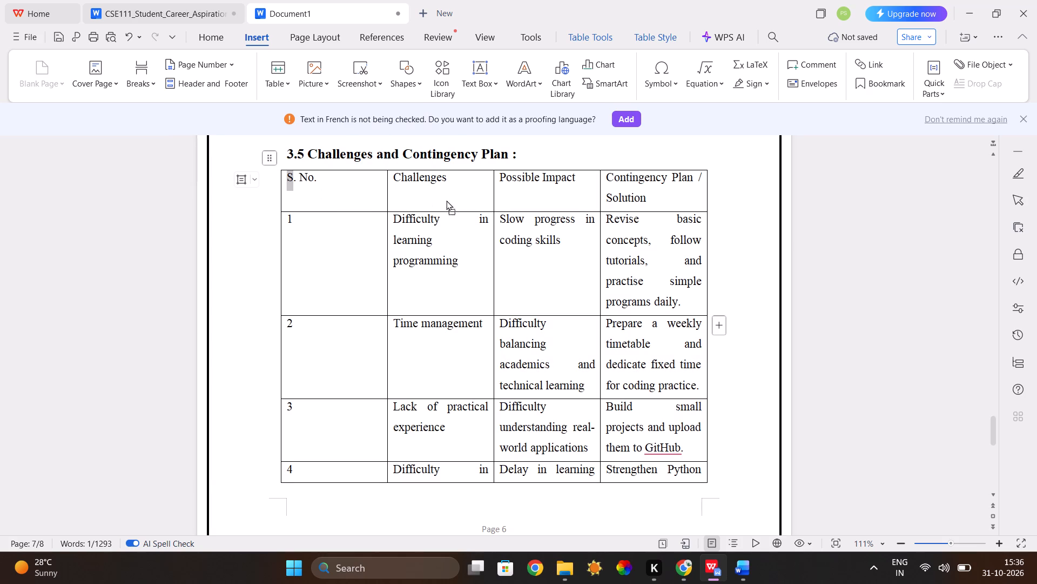
pyautogui.moveTo(446, 200); pyautogui.dragTo(288, 198)
pyautogui.click(288, 198)
pyautogui.moveTo(288, 198); pyautogui.dragTo(686, 184)
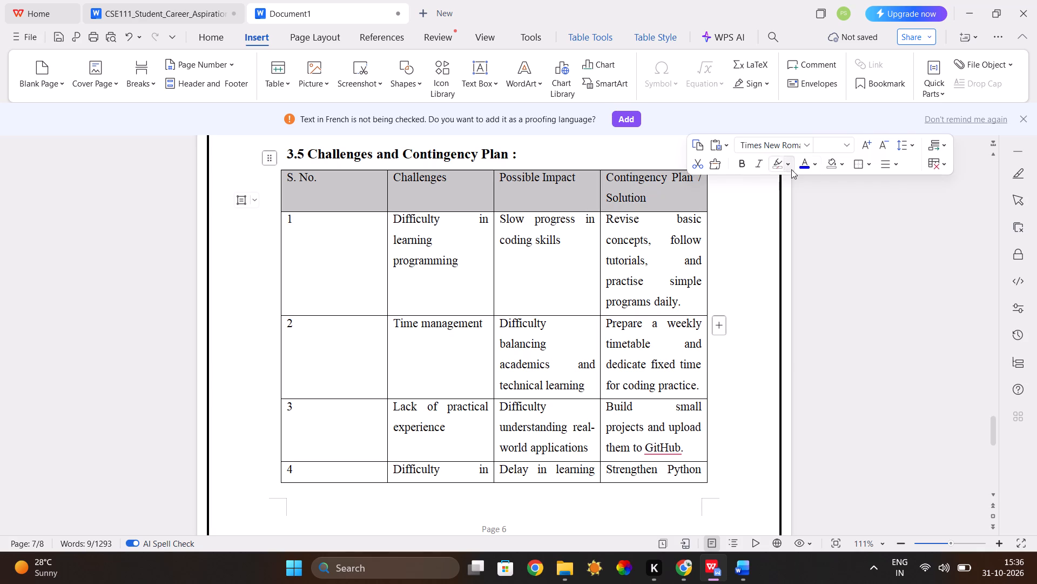
pyautogui.click(840, 168)
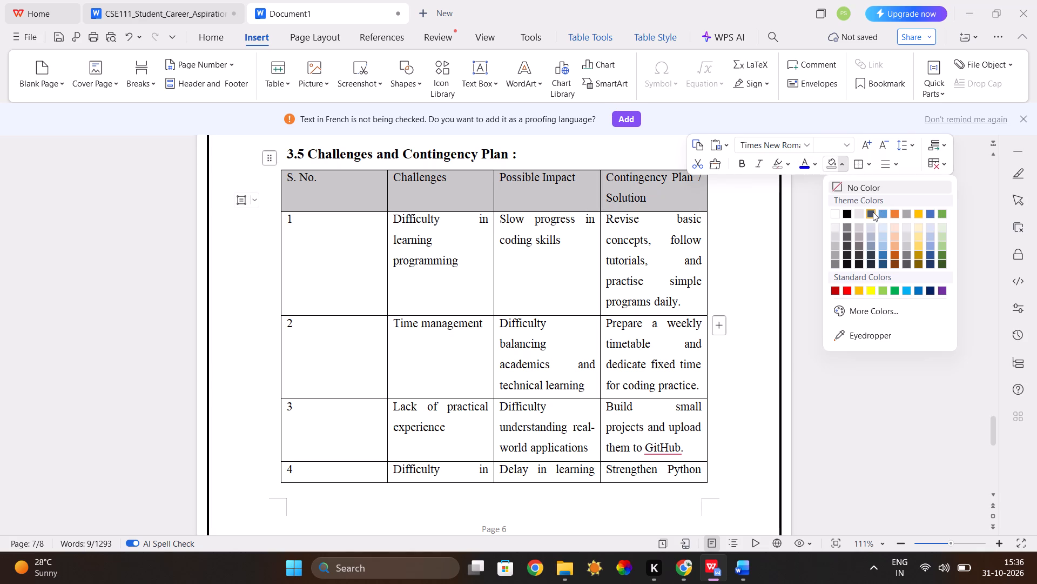
pyautogui.click(863, 216)
pyautogui.click(780, 234)
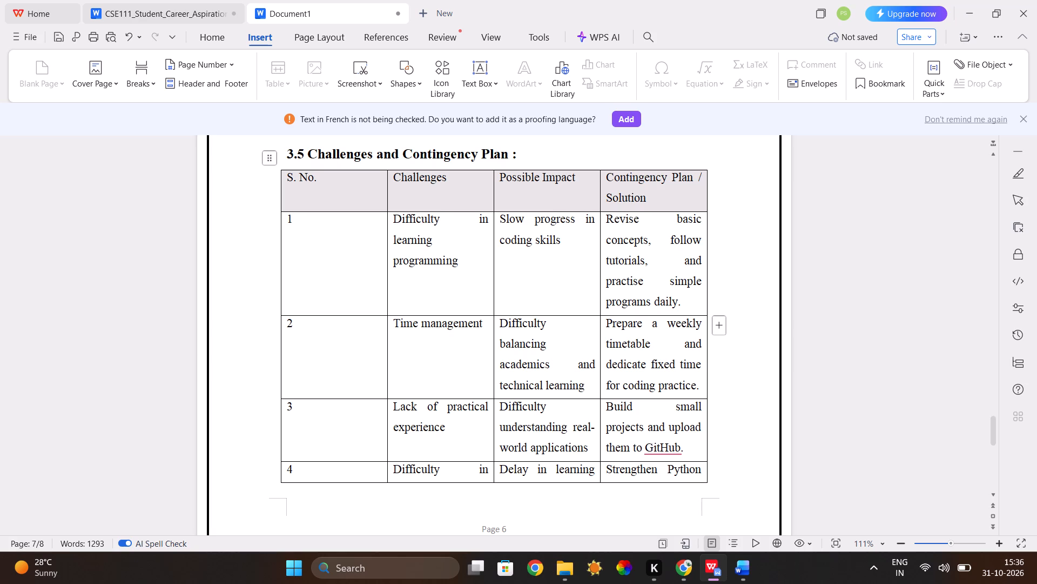
# Make the header row text of the 3.5 challenges table bold.
pyautogui.moveTo(286, 180); pyautogui.dragTo(661, 184)
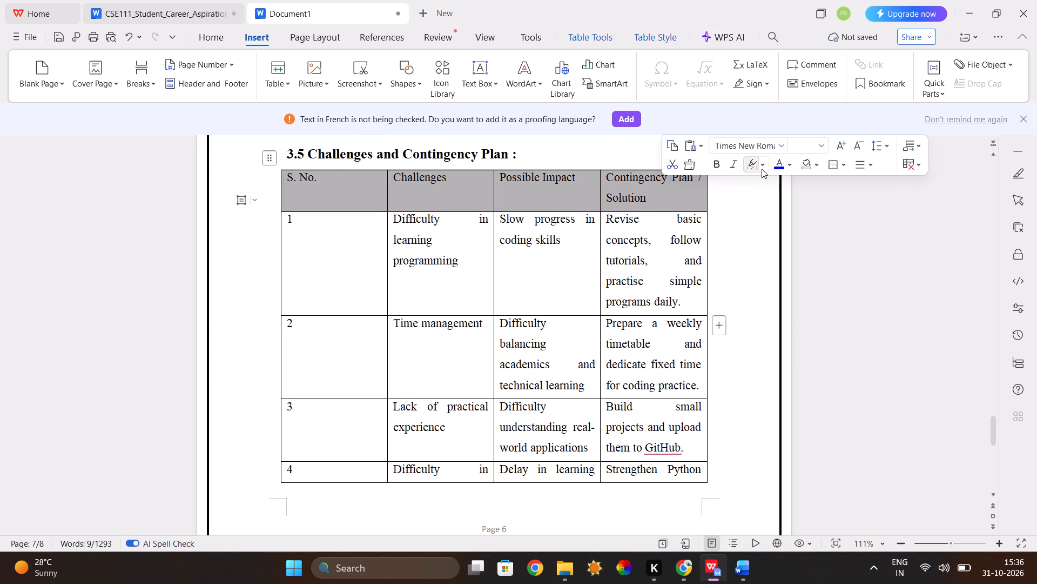
pyautogui.click(762, 167)
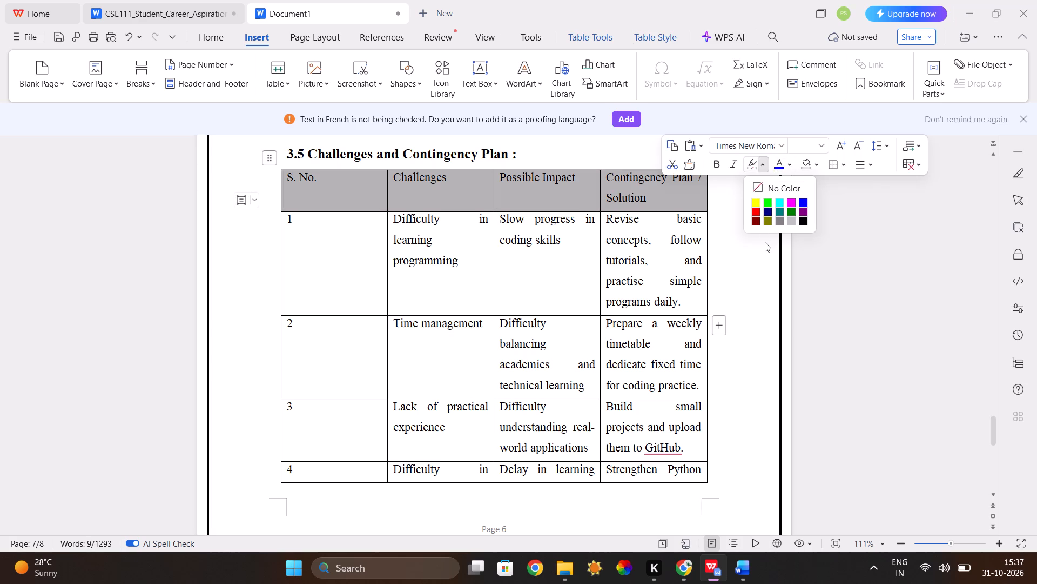
pyautogui.click(718, 165)
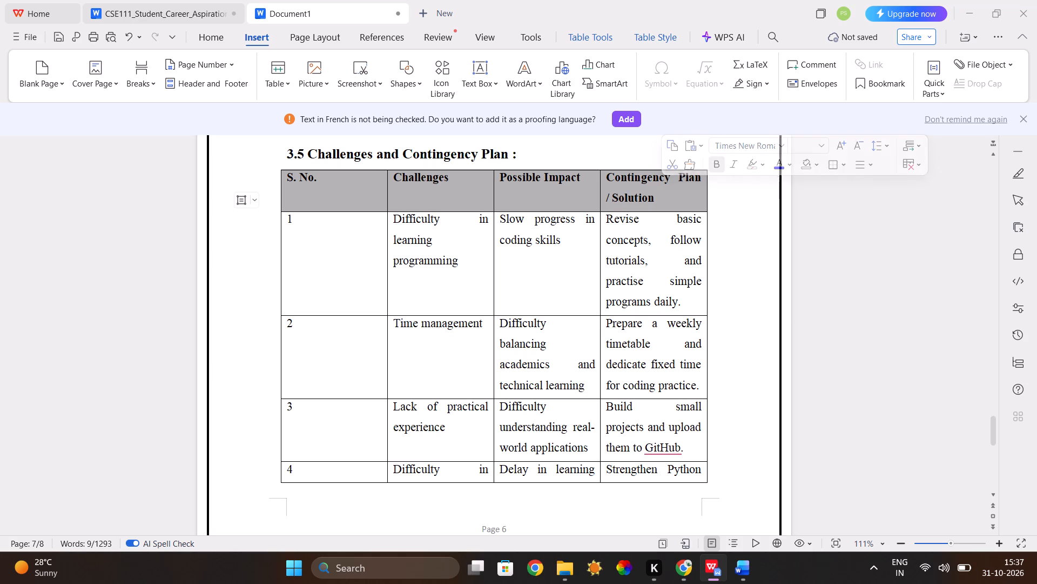
pyautogui.click(730, 235)
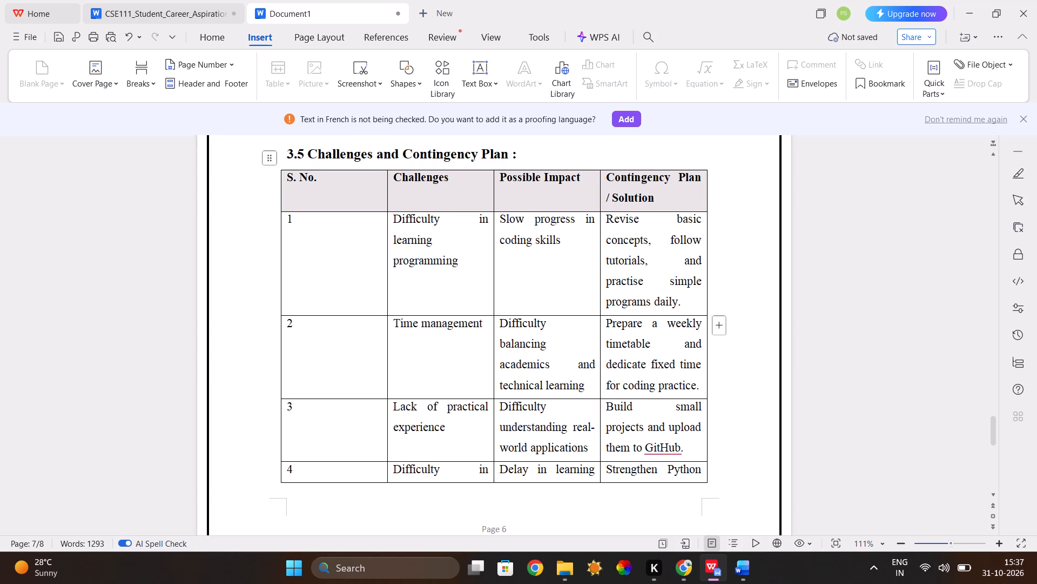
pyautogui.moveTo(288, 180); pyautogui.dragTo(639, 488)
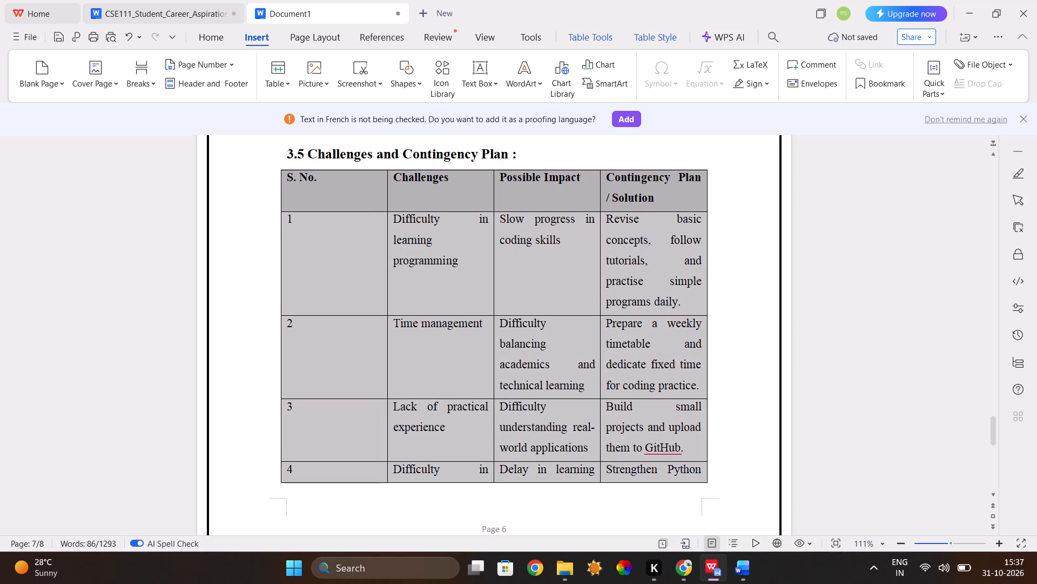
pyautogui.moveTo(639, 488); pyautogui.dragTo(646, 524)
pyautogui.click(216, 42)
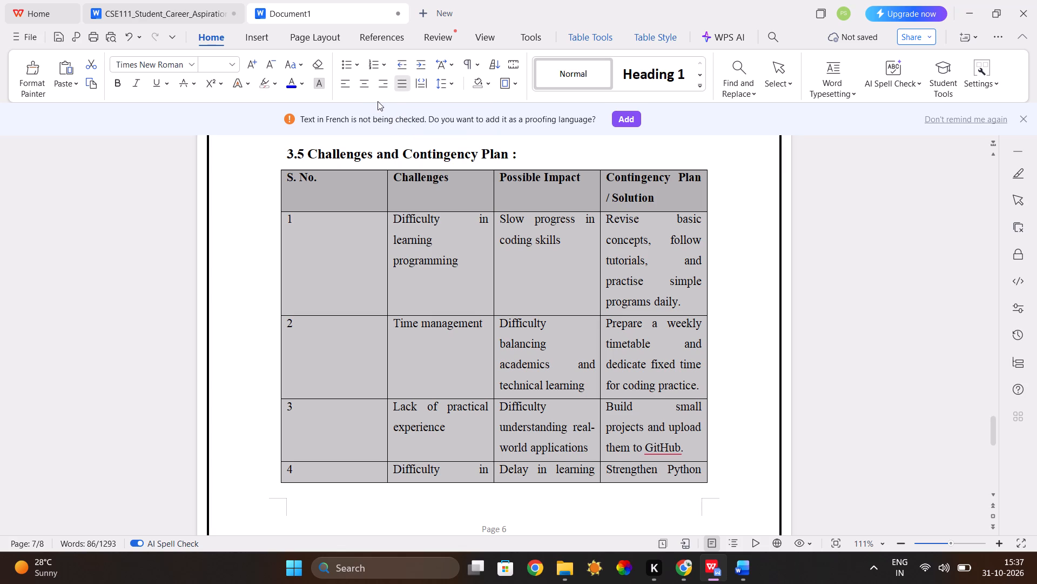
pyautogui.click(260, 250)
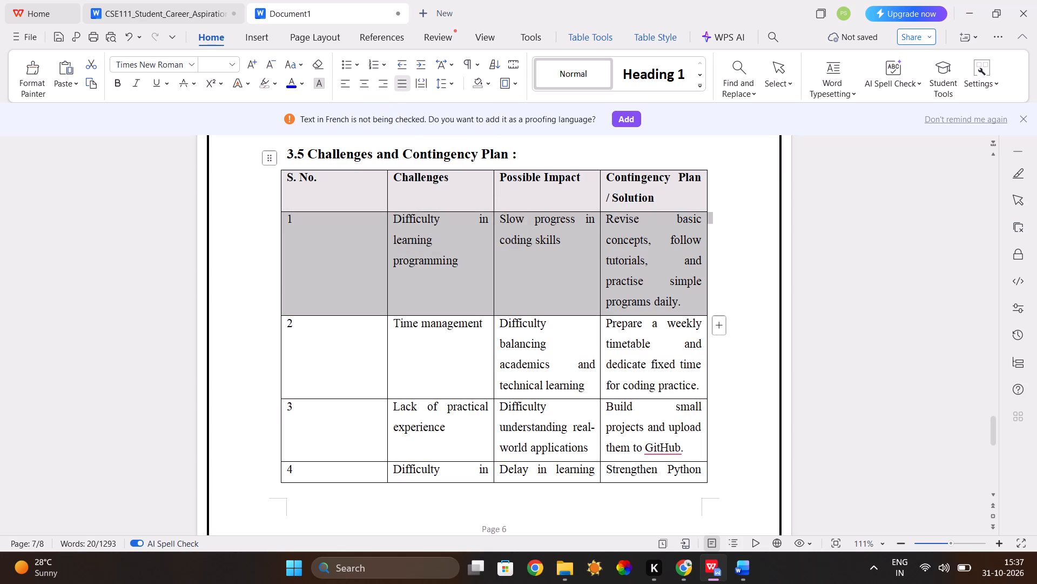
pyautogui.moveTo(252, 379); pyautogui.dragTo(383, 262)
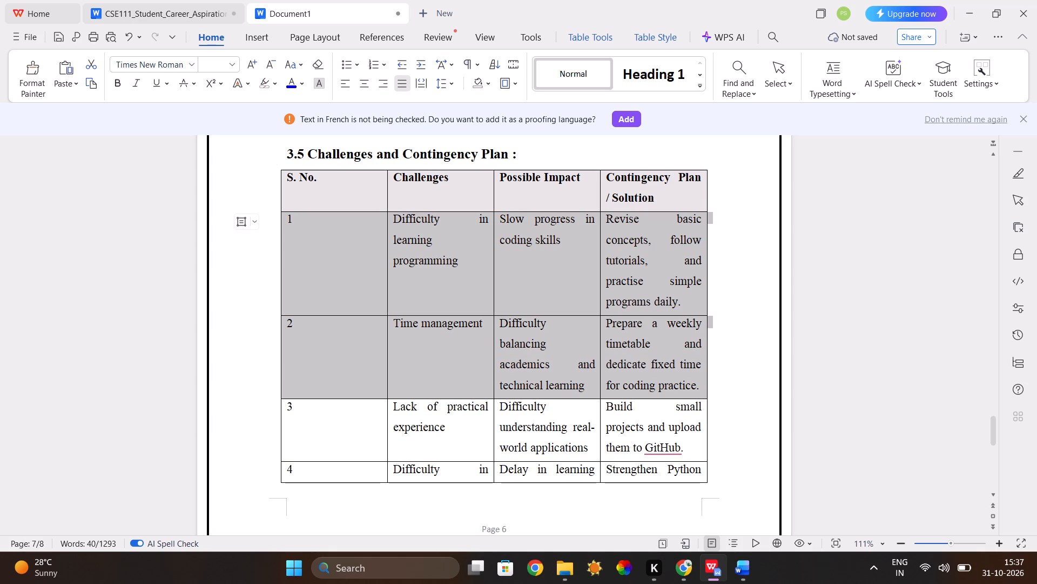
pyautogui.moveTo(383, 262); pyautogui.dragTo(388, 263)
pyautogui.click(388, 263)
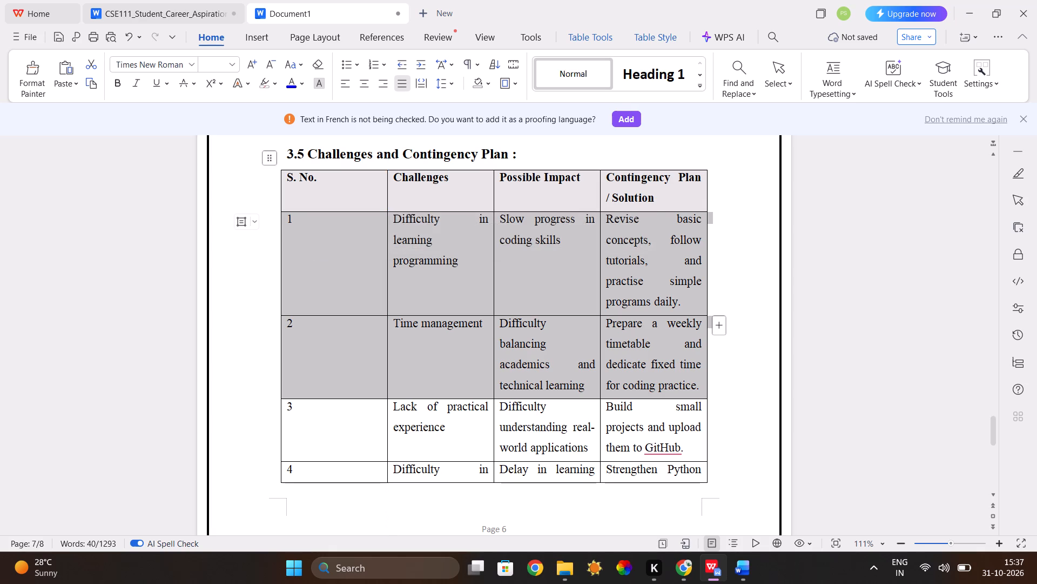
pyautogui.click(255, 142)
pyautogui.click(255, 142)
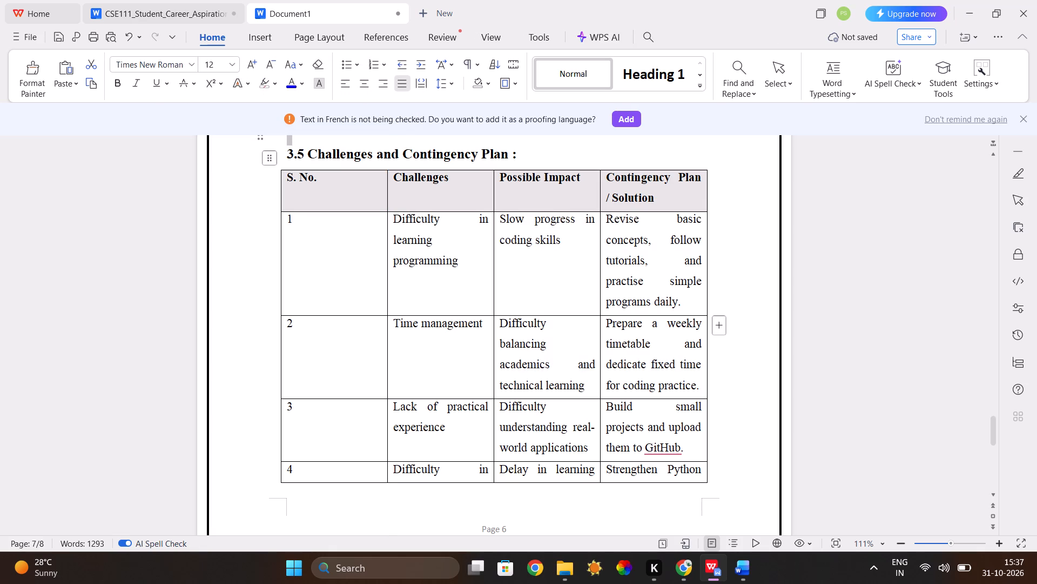
# Narrow the S. No. column, then shift the other inner column borders to widen the Contingency Plan / Solution column.
pyautogui.moveTo(388, 283); pyautogui.dragTo(331, 277)
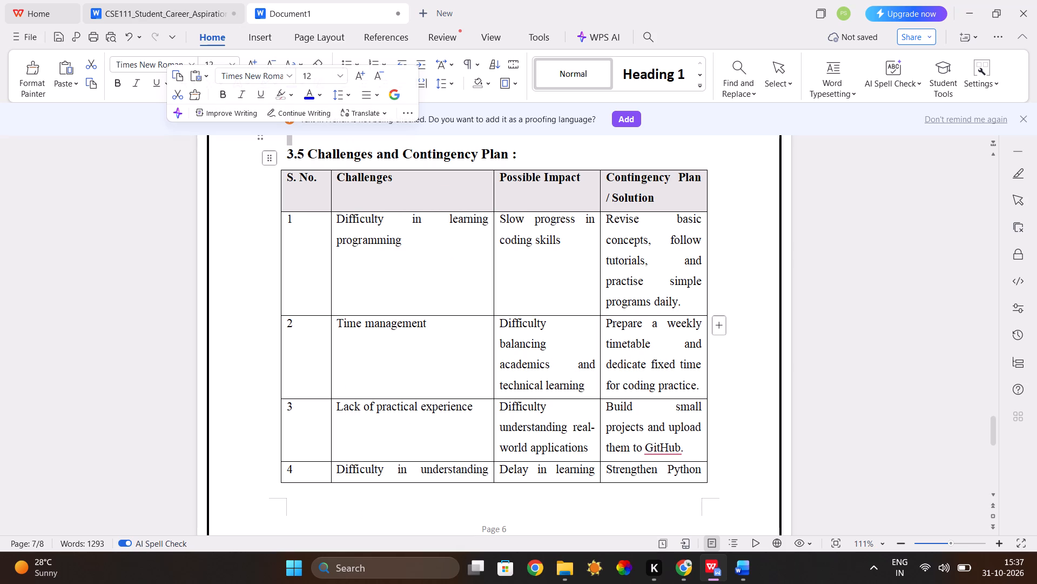
pyautogui.moveTo(493, 275); pyautogui.dragTo(456, 276)
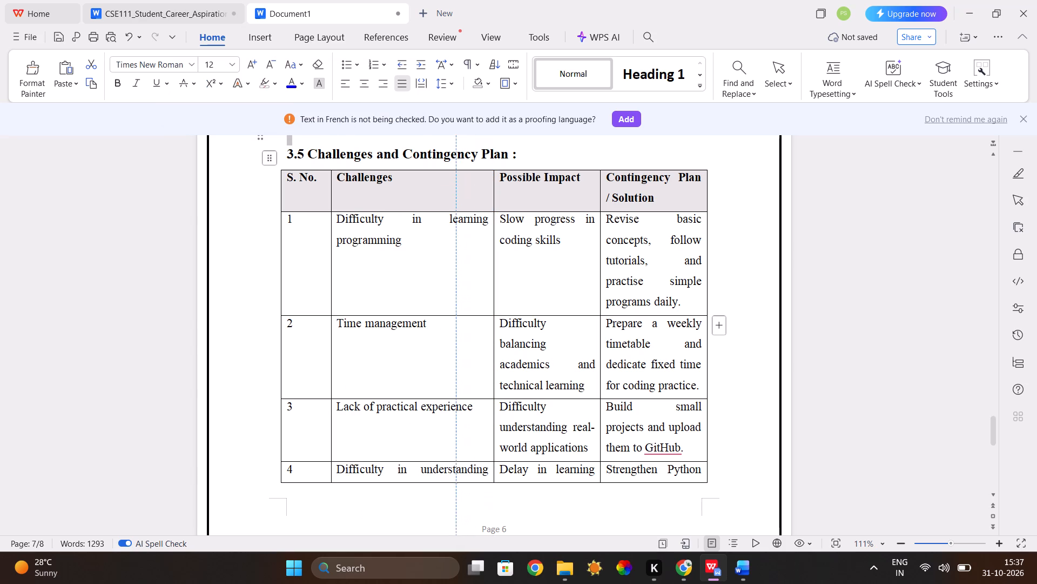
pyautogui.moveTo(456, 276); pyautogui.dragTo(453, 276)
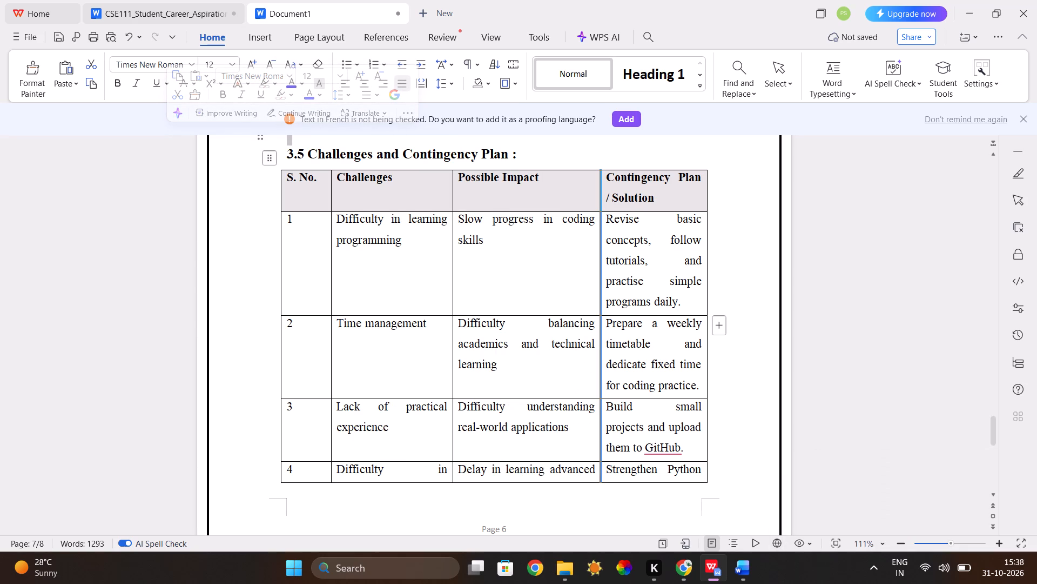
pyautogui.moveTo(600, 300); pyautogui.dragTo(574, 304)
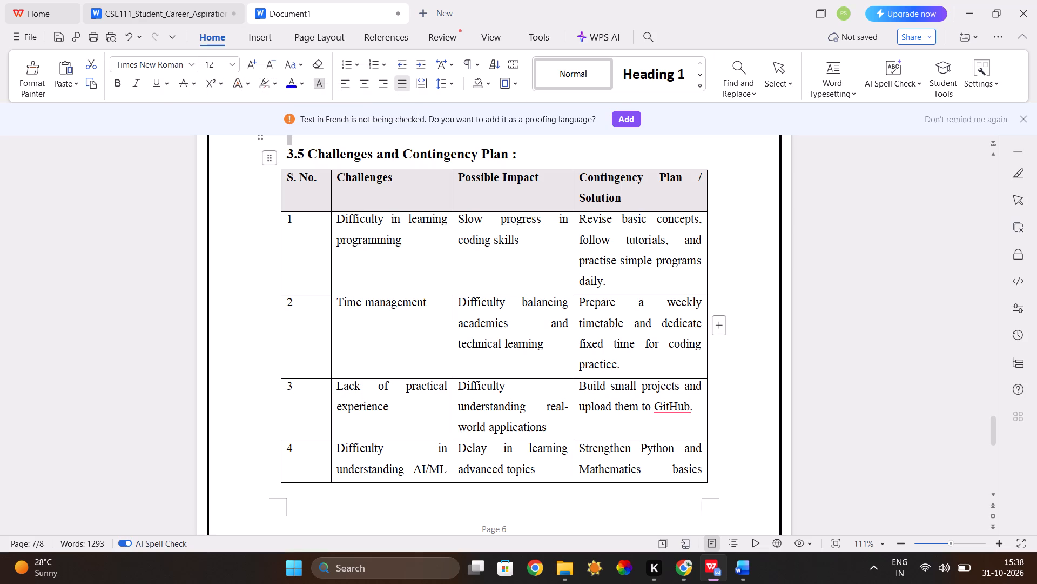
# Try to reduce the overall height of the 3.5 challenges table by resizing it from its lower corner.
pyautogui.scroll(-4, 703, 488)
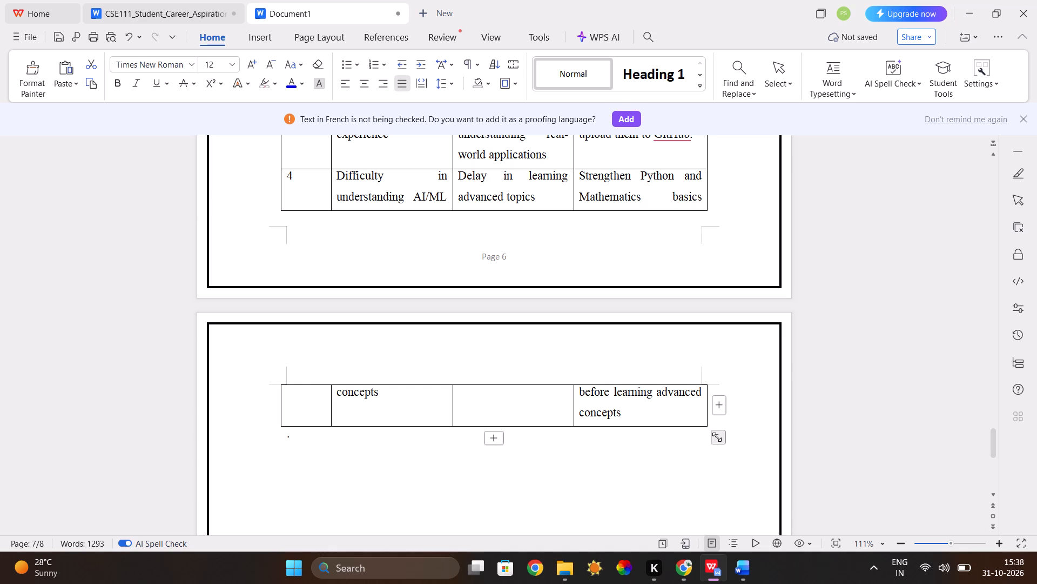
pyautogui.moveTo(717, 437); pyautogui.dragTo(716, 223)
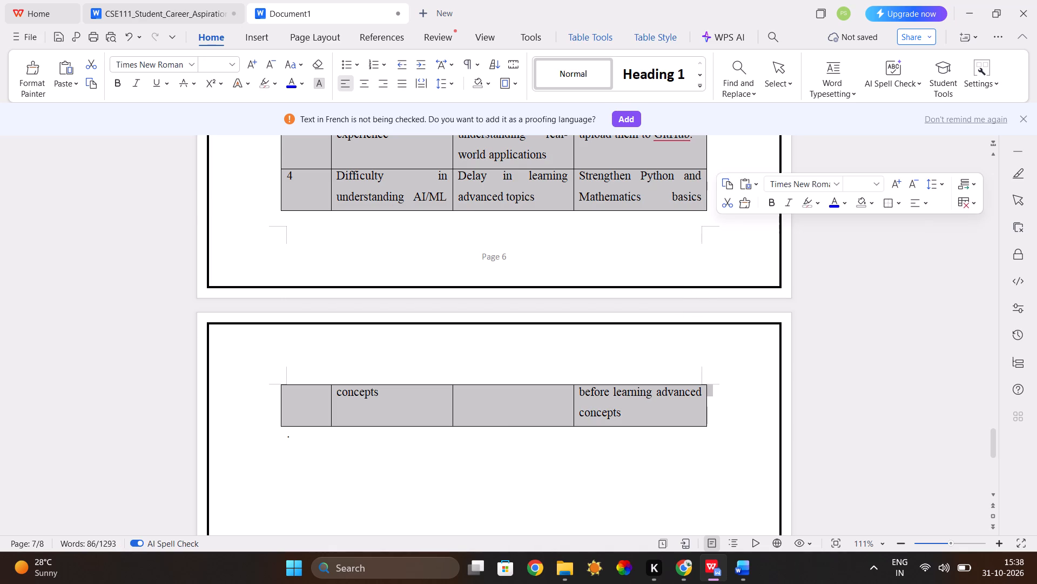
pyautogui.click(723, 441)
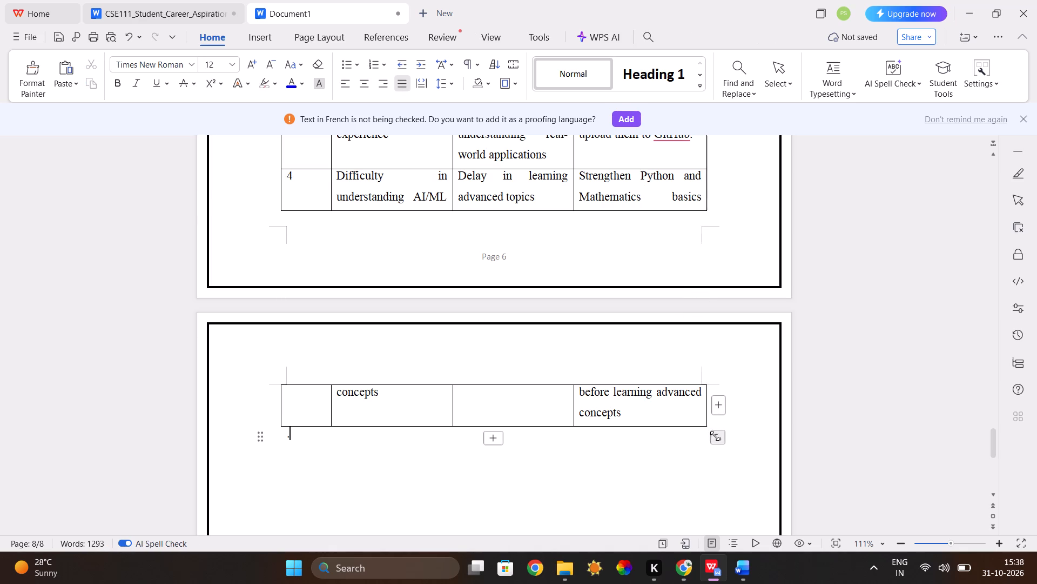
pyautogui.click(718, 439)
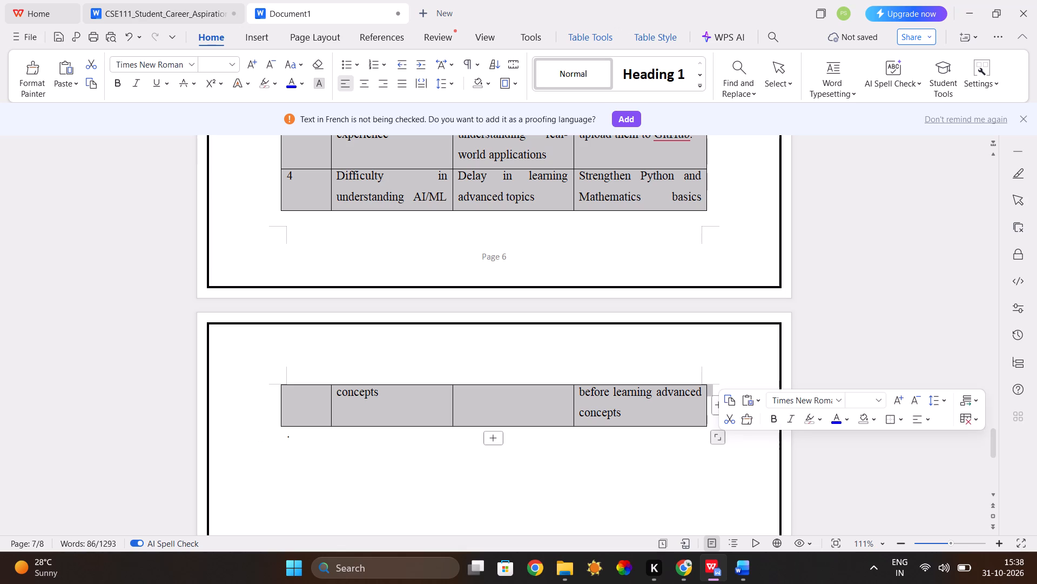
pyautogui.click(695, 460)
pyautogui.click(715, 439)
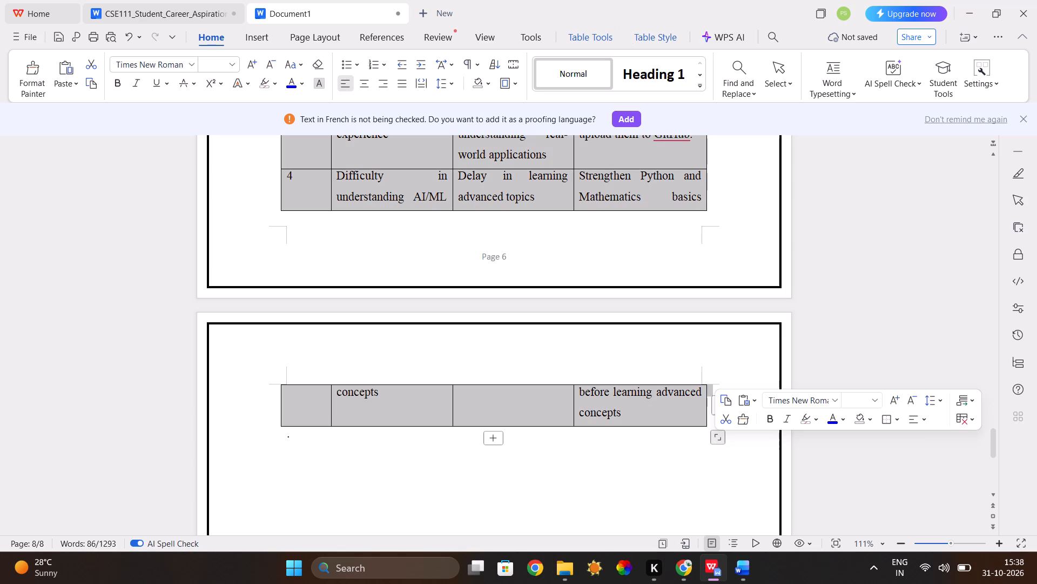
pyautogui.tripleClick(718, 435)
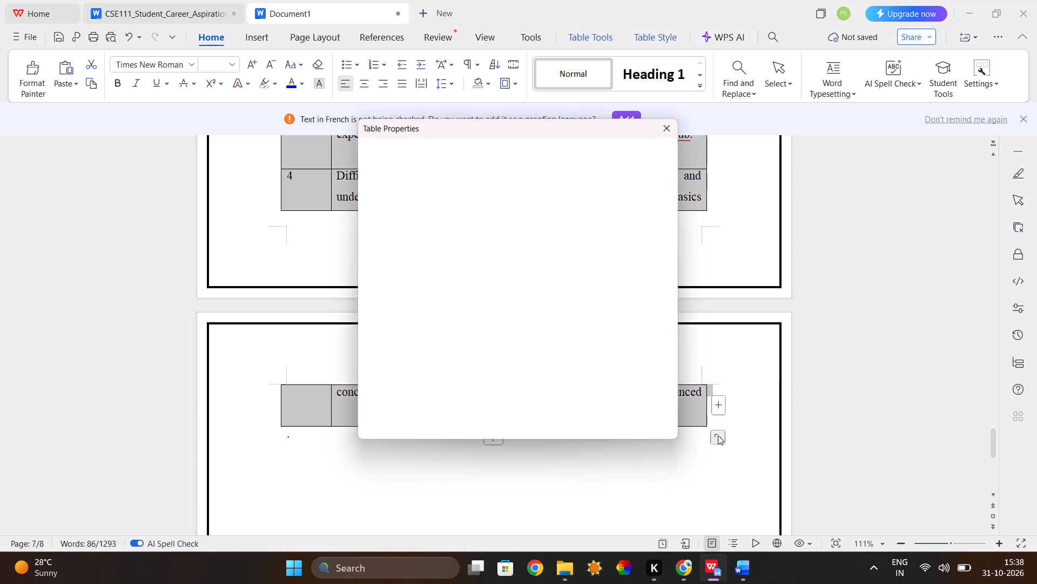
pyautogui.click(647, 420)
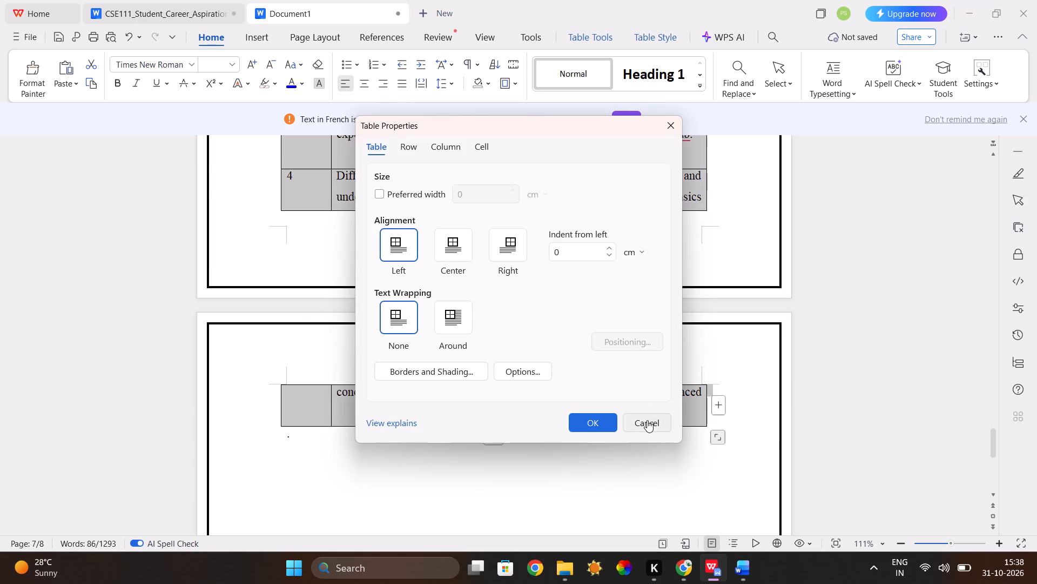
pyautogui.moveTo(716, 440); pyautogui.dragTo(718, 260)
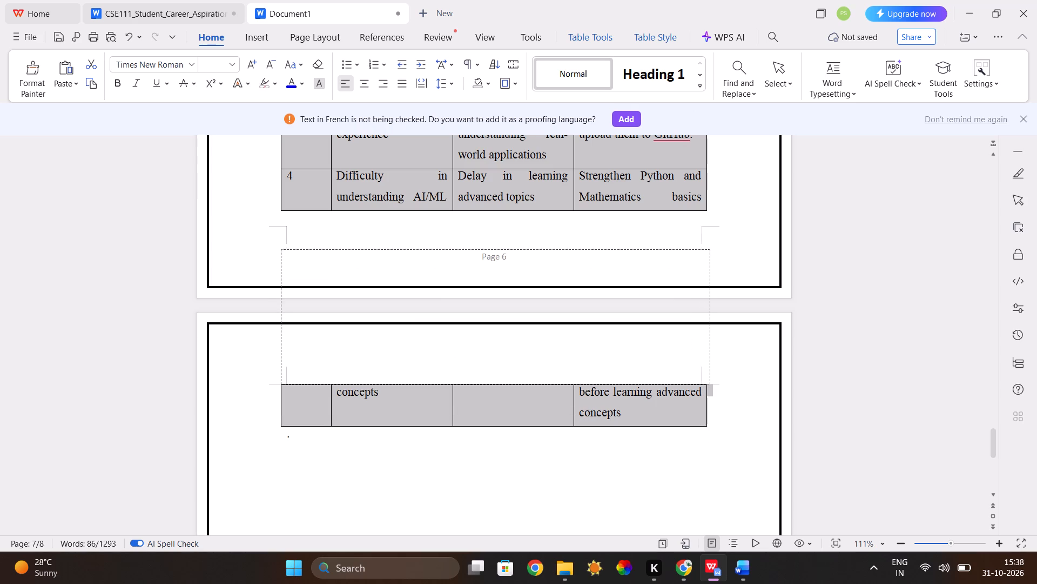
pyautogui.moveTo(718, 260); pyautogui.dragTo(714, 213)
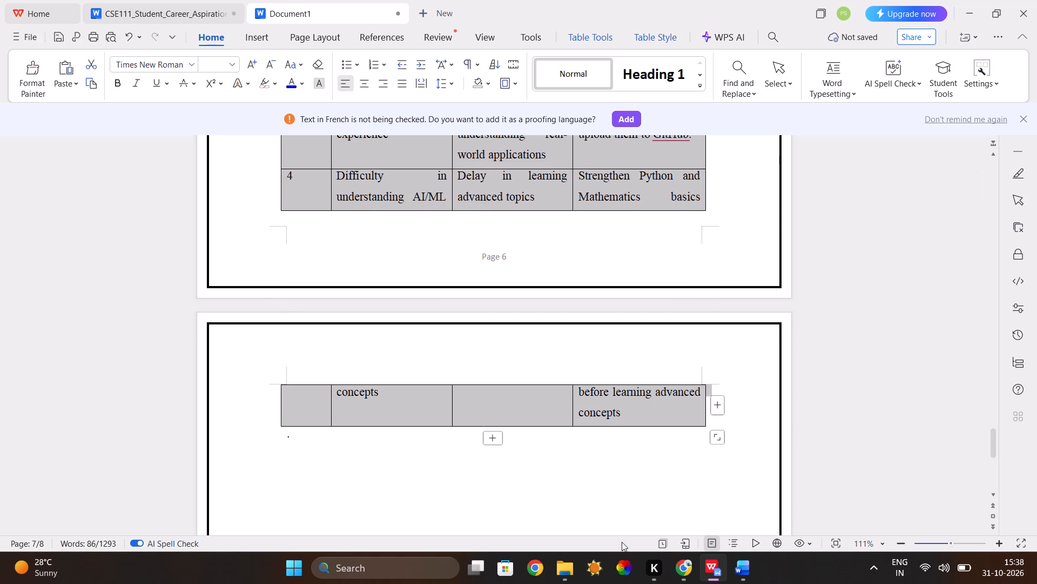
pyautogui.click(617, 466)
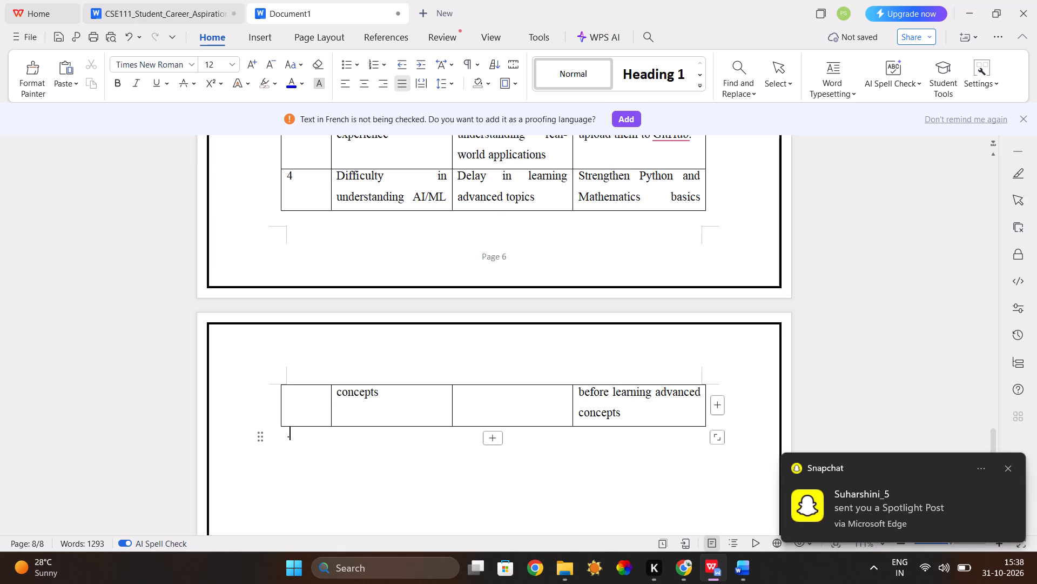
# Set the font size of the 3.5 challenges table's rows below the header to 12.
pyautogui.scroll(3, 590, 487)
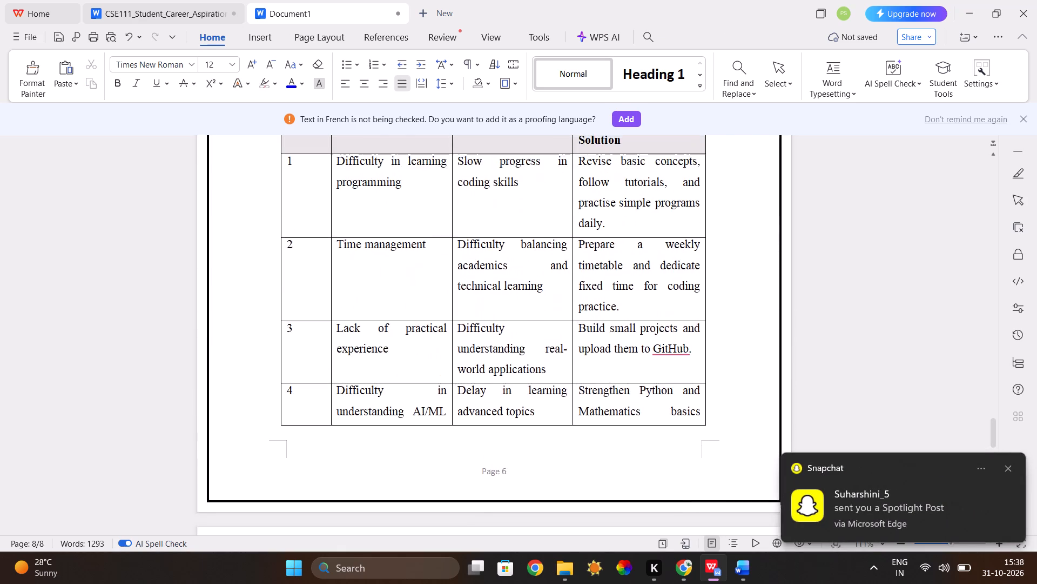
pyautogui.scroll(1, 590, 487)
pyautogui.scroll(-3, 590, 487)
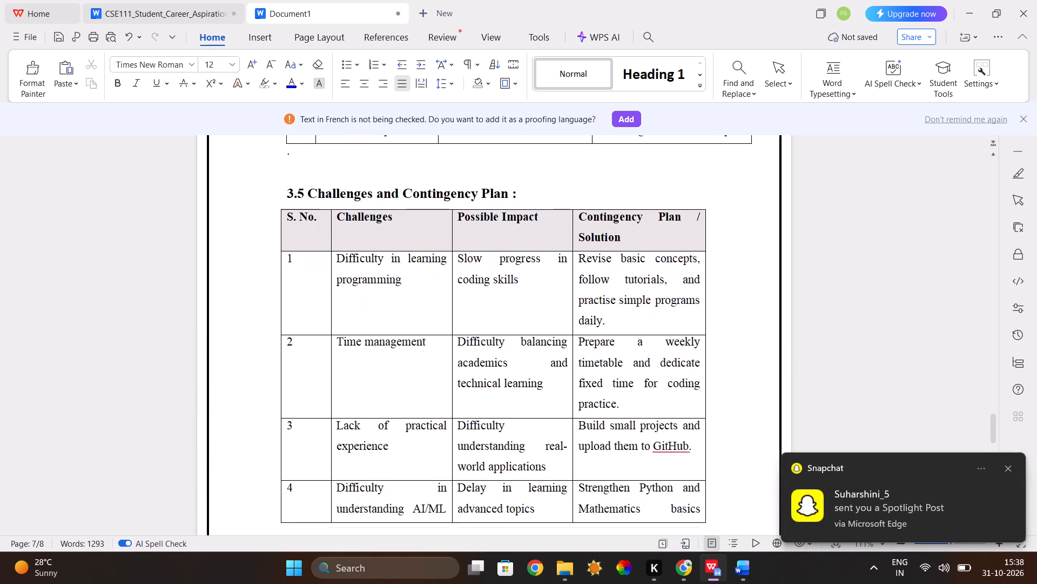
pyautogui.scroll(-1, 590, 487)
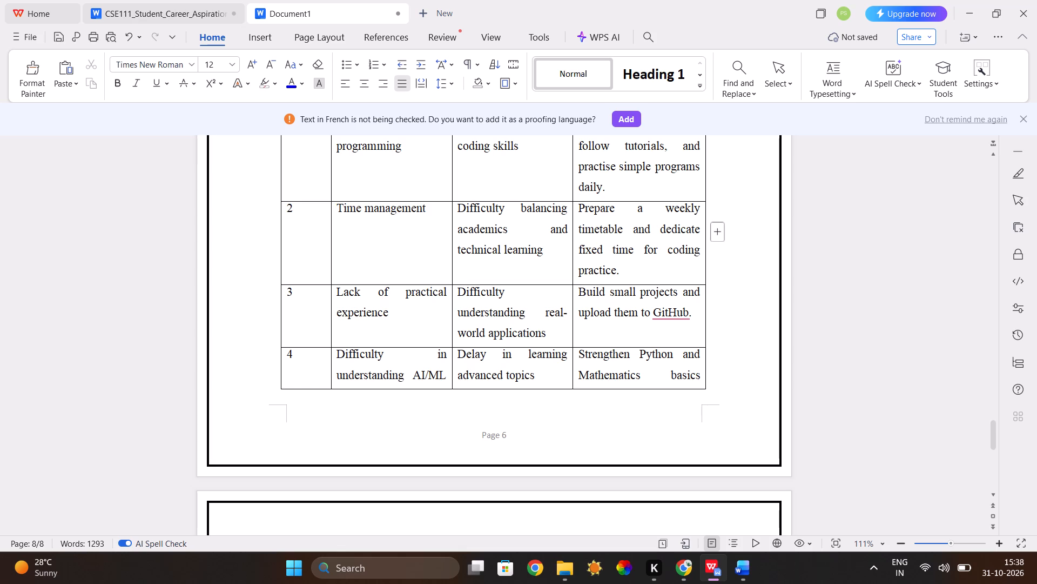
pyautogui.scroll(2, 690, 365)
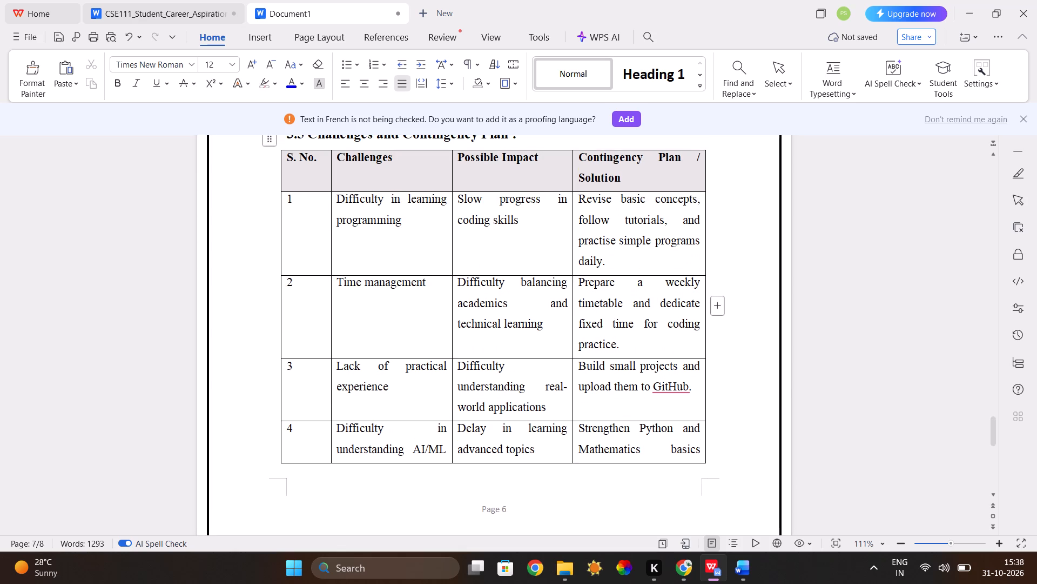
pyautogui.moveTo(287, 201); pyautogui.dragTo(661, 487)
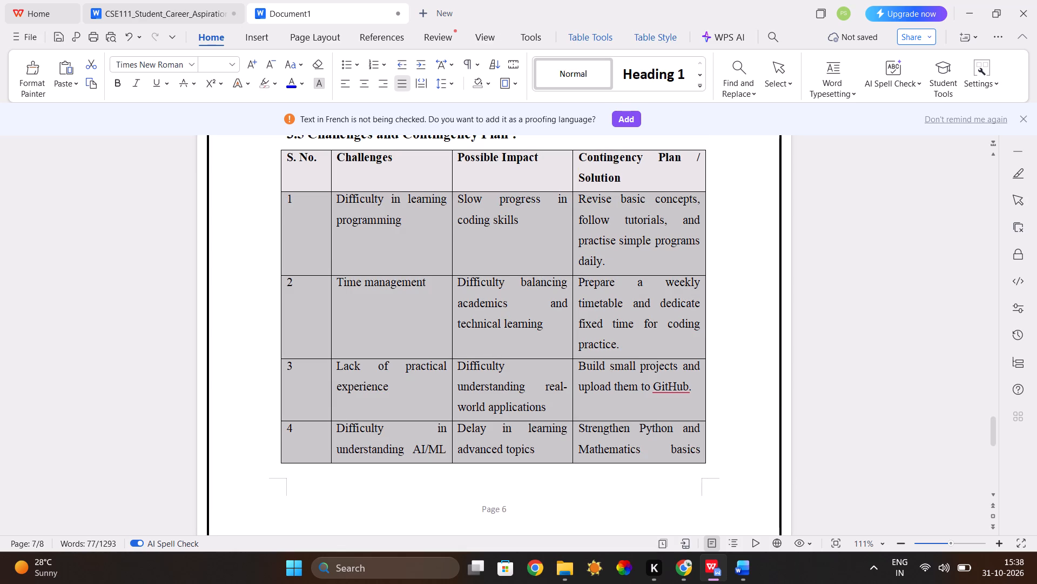
pyautogui.moveTo(661, 487); pyautogui.dragTo(604, 334)
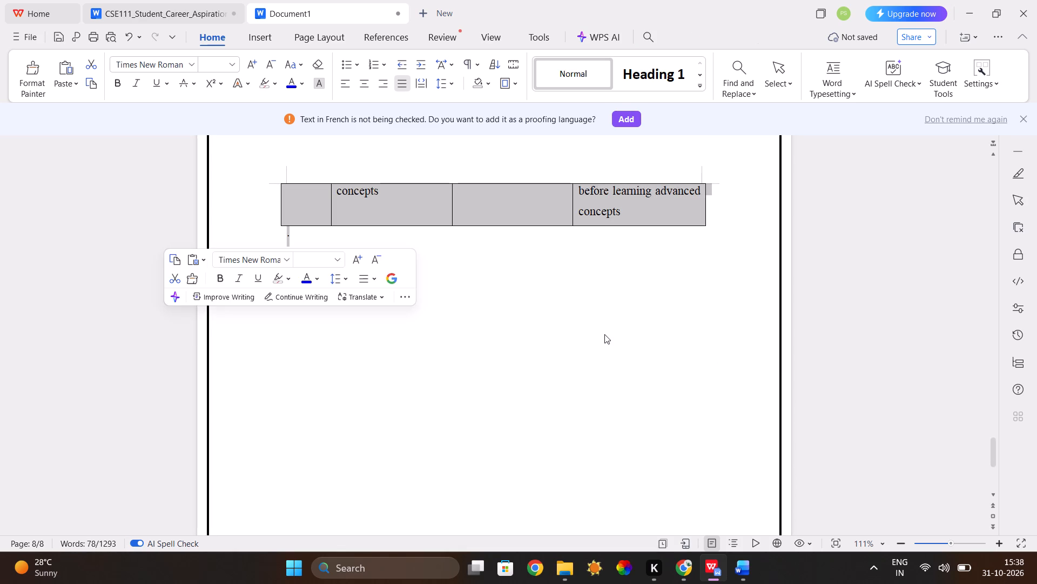
pyautogui.click(234, 62)
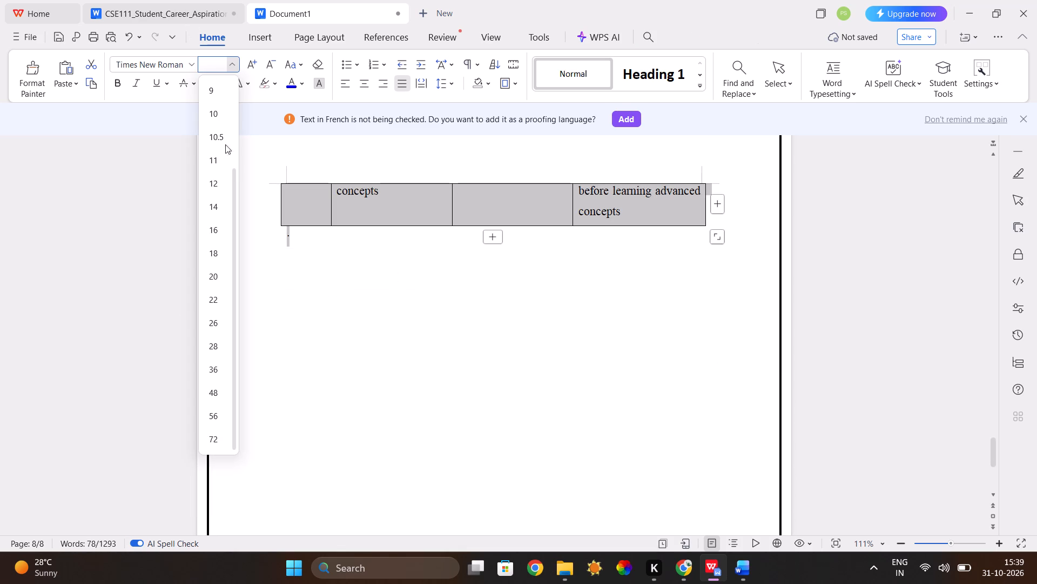
pyautogui.click(223, 175)
# Open the line spacing choices for the rows below the header of the 3.5 challenges table.
pyautogui.scroll(3, 373, 296)
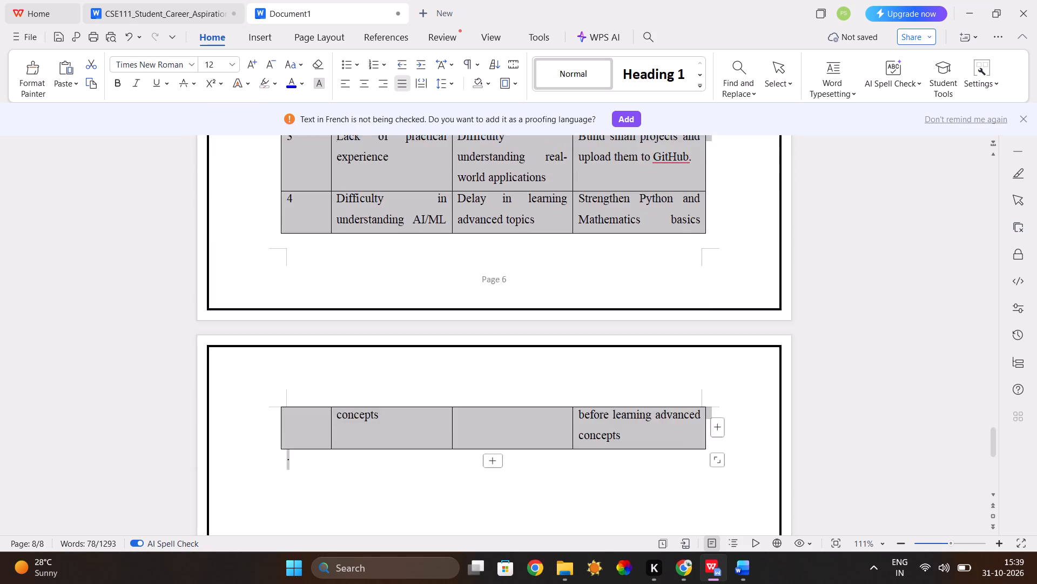
pyautogui.scroll(1, 373, 296)
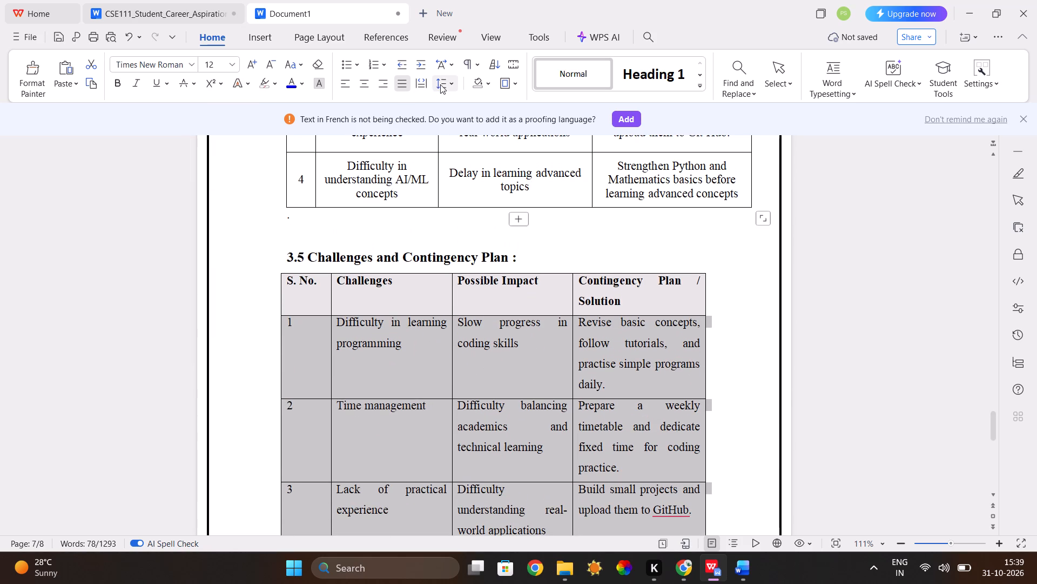
pyautogui.click(445, 84)
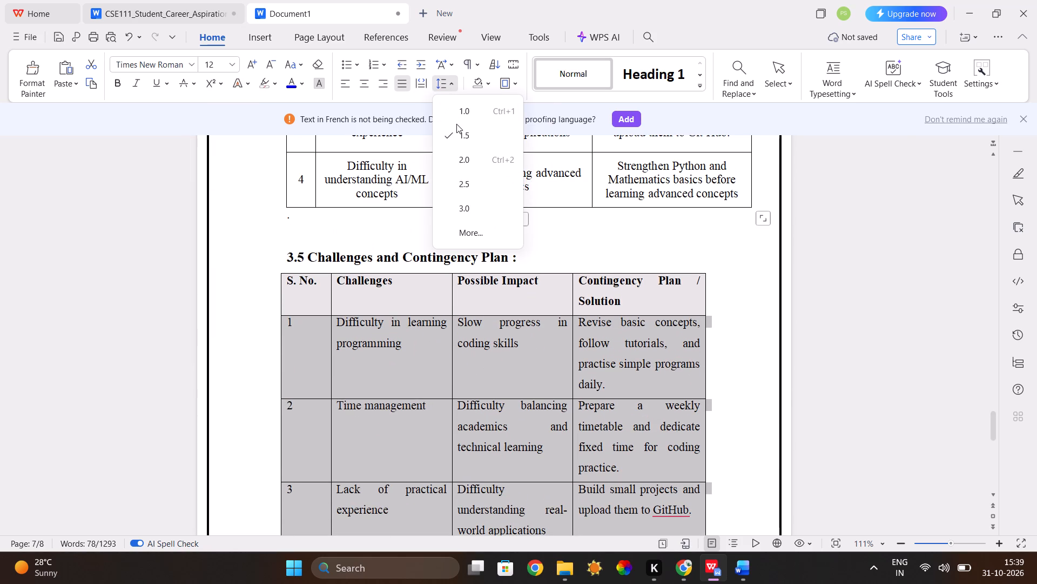
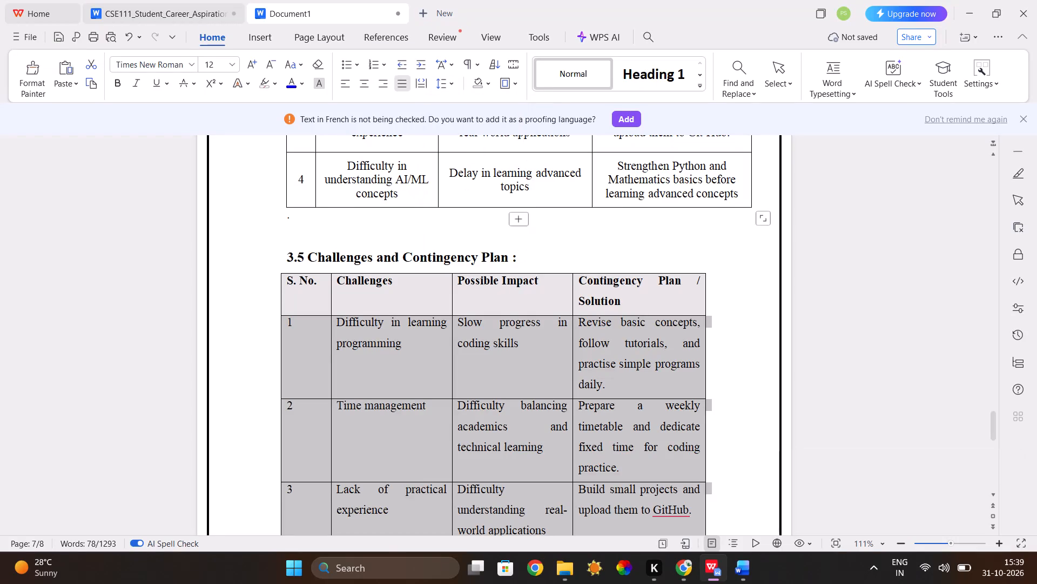
# Compare the 3.5 challenges table with the finished challenges table above it and examine where its last row breaks across pages.
pyautogui.scroll(3, 447, 217)
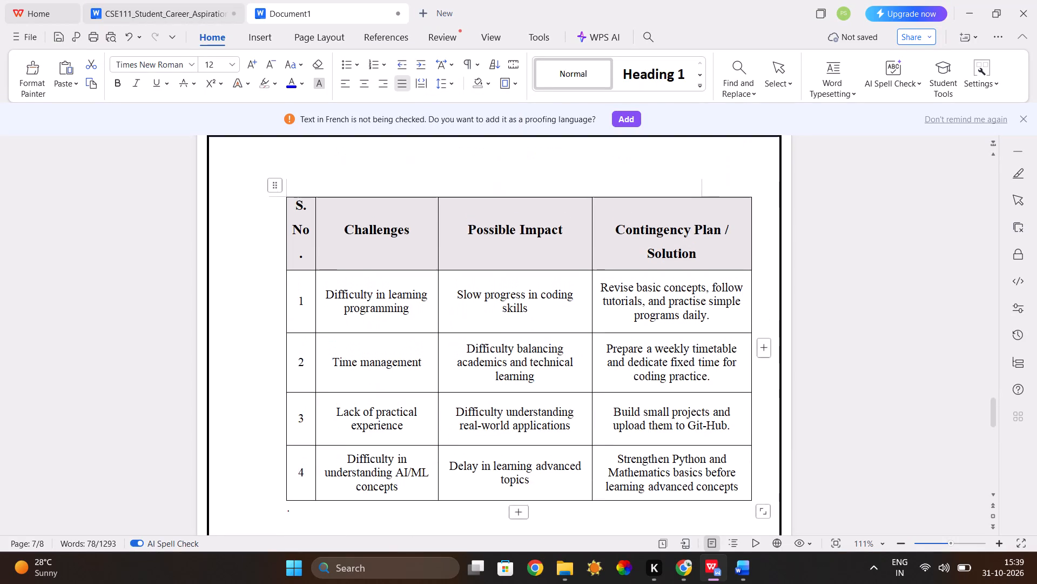
pyautogui.scroll(-1, 447, 217)
pyautogui.scroll(2, 447, 217)
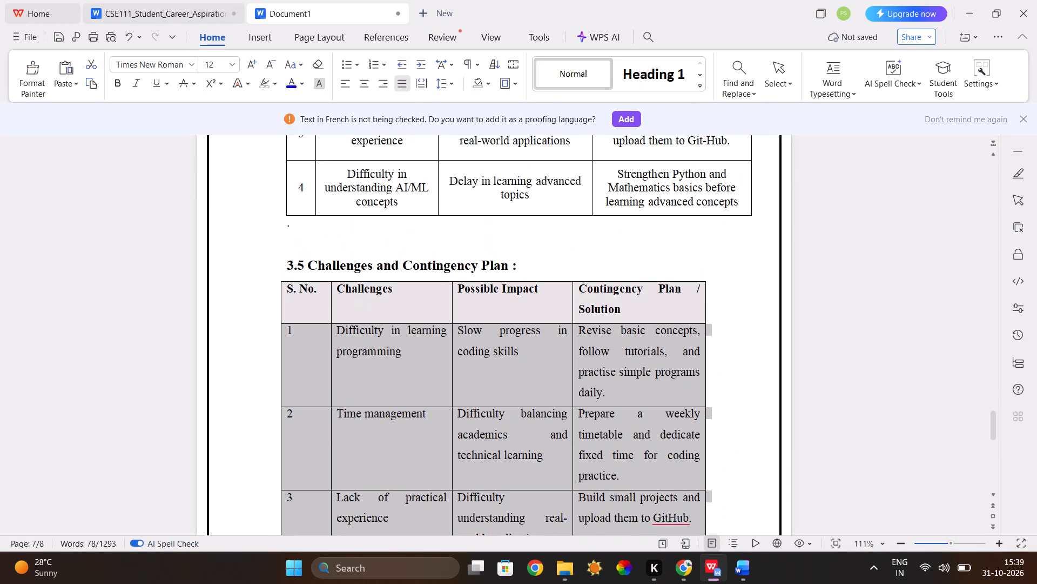
pyautogui.scroll(4, 447, 217)
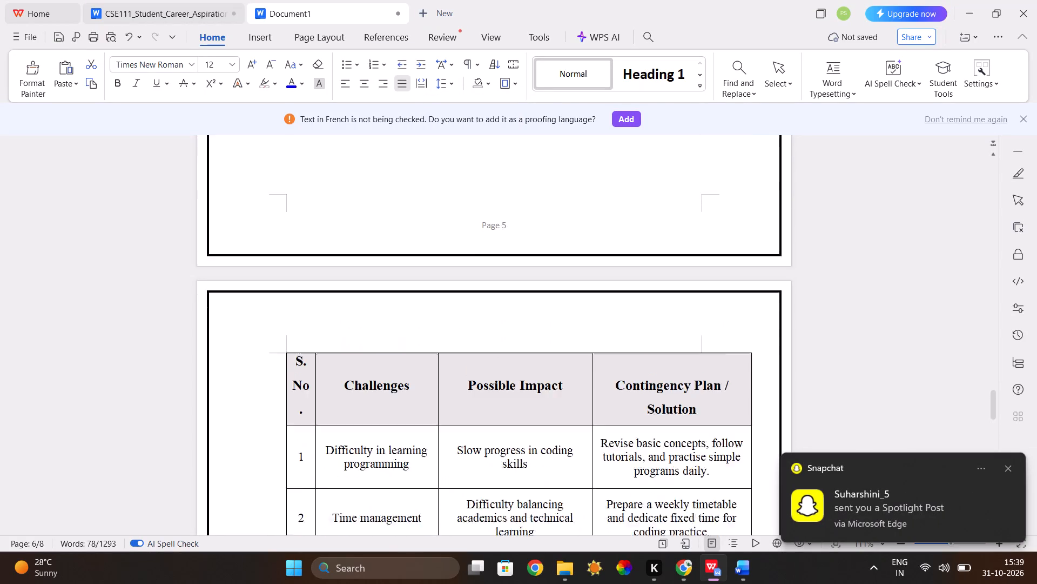
pyautogui.scroll(1, 447, 217)
pyautogui.scroll(-3, 447, 217)
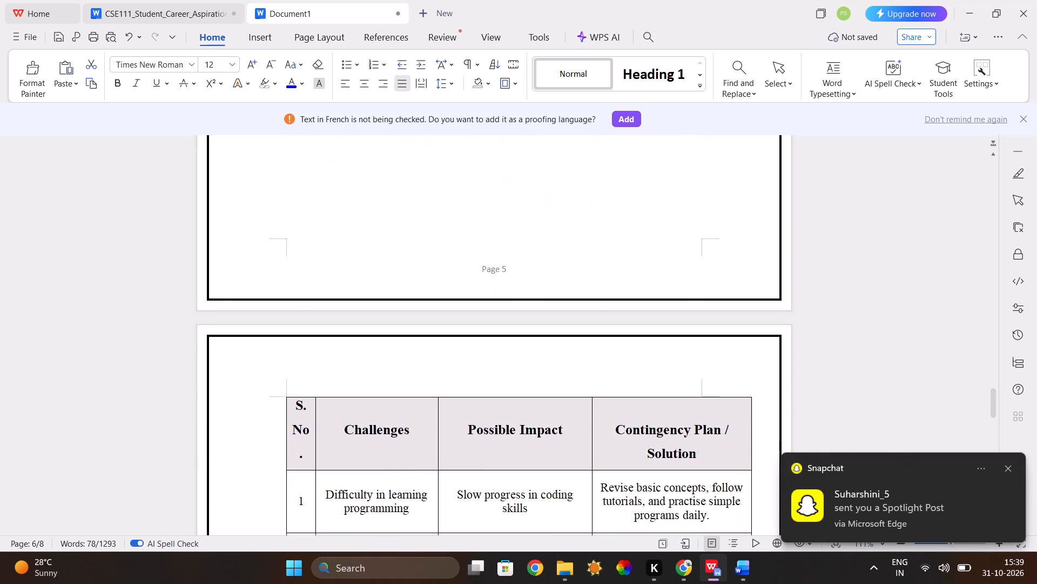
pyautogui.scroll(-3, 447, 217)
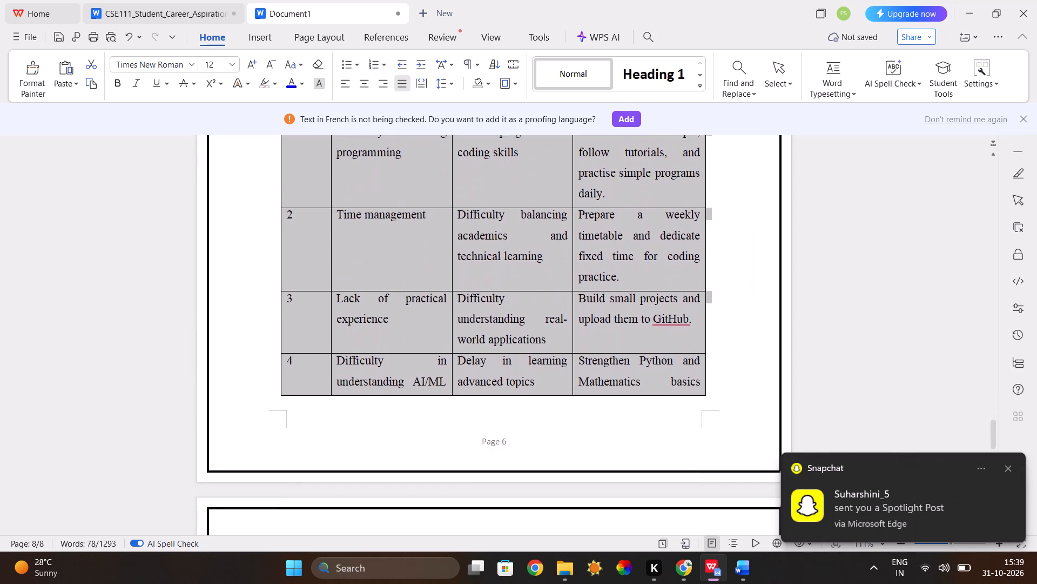
pyautogui.scroll(-3, 447, 217)
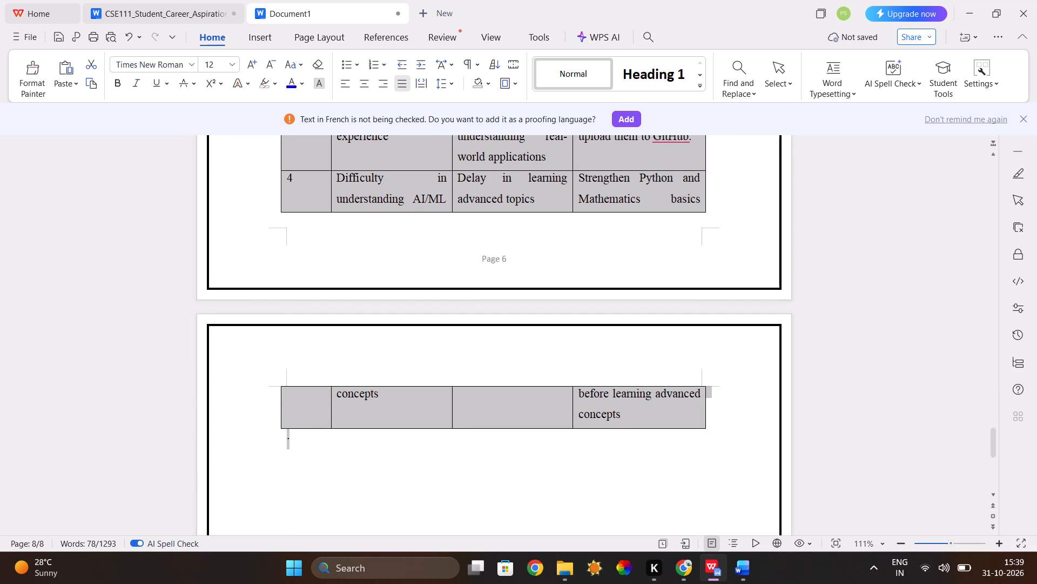
pyautogui.scroll(-1, 447, 217)
pyautogui.click(458, 458)
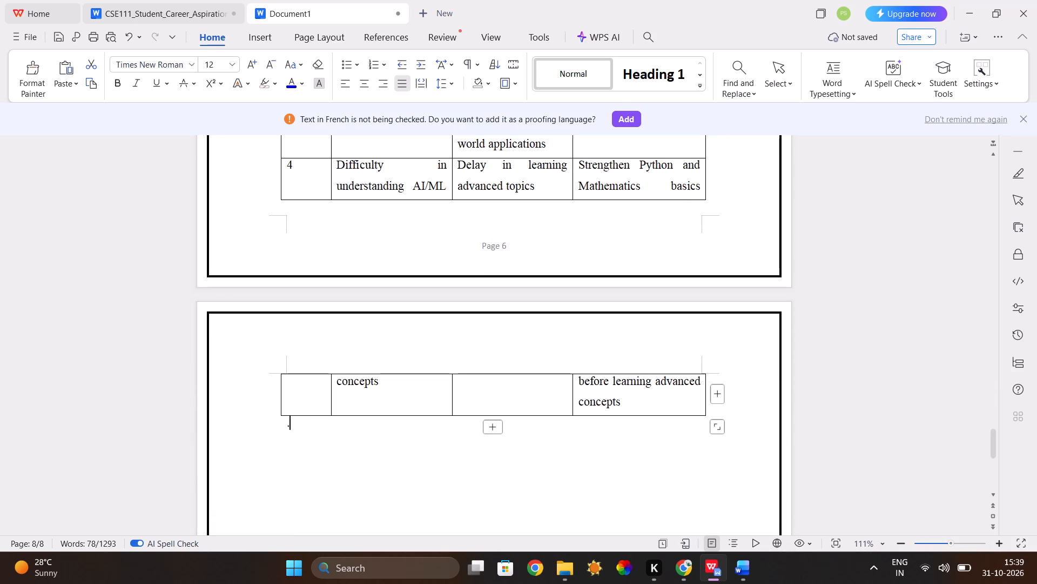
# Remove the blank line above the 3.5 Challenges and Contingency Plan heading and add one between the heading and its table.
pyautogui.scroll(4, 500, 380)
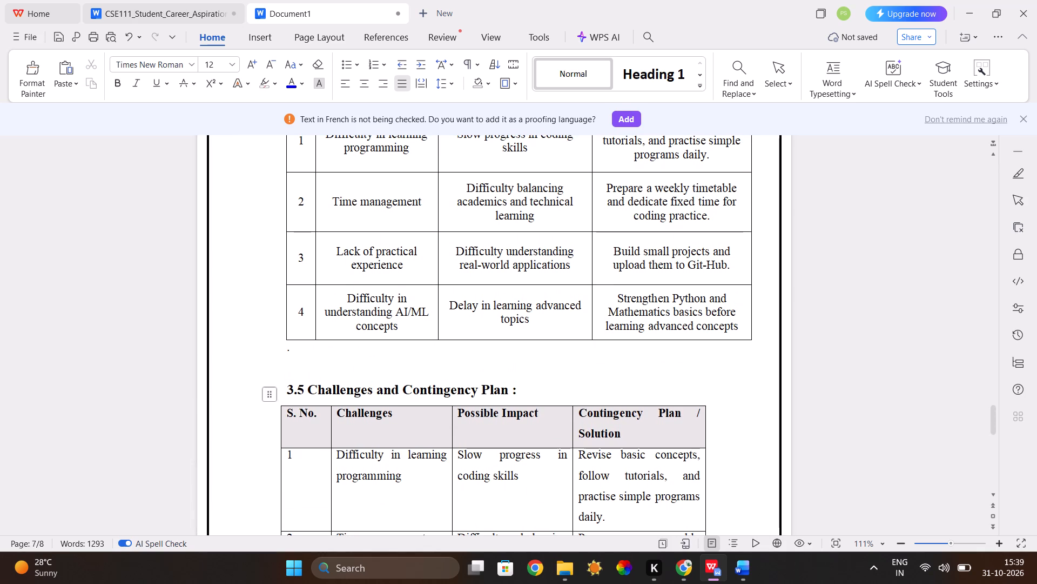
pyautogui.click(286, 393)
pyautogui.press('BackSpace')
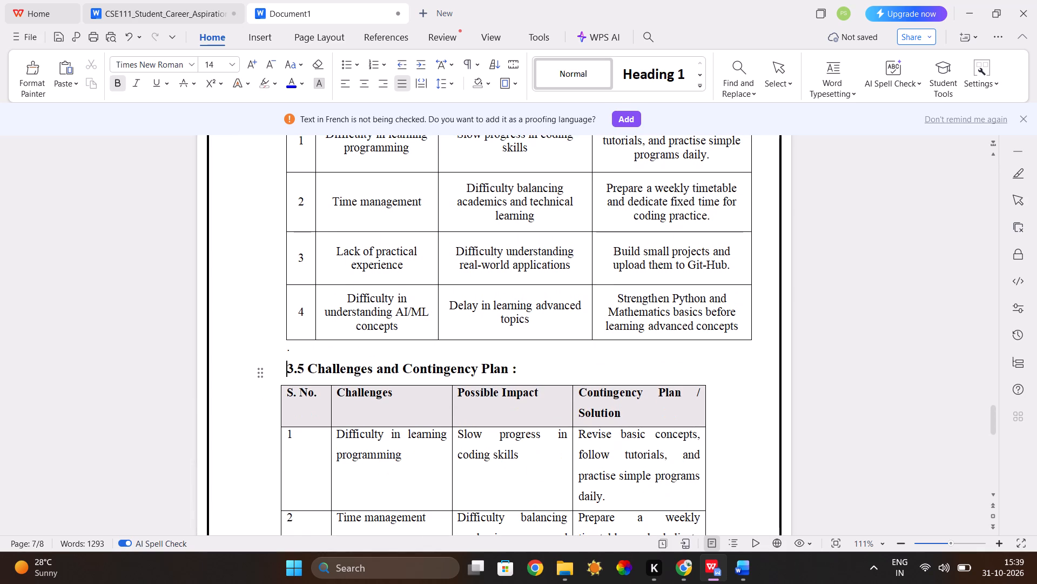
pyautogui.click(523, 370)
pyautogui.press('Return')
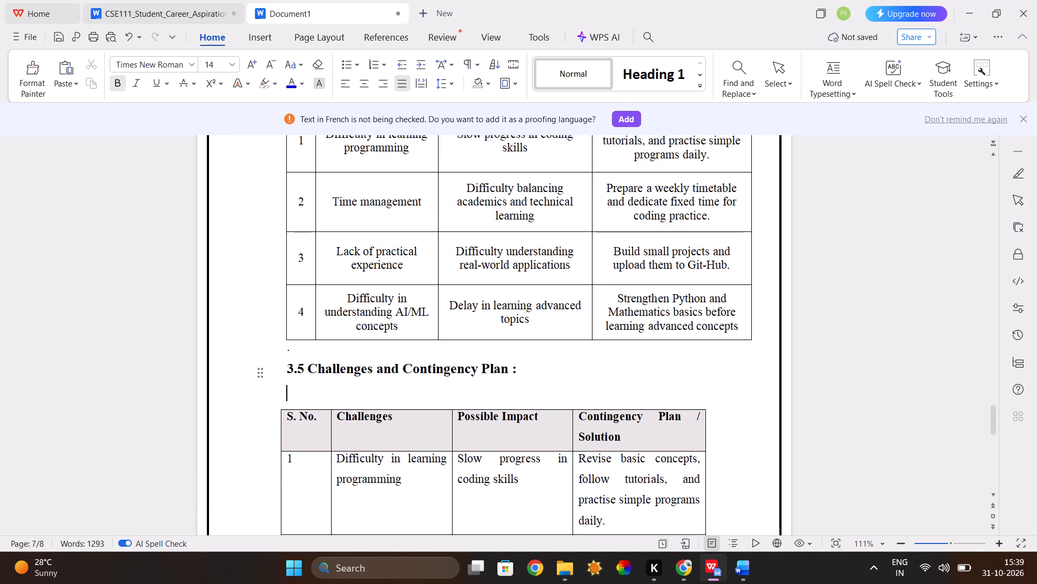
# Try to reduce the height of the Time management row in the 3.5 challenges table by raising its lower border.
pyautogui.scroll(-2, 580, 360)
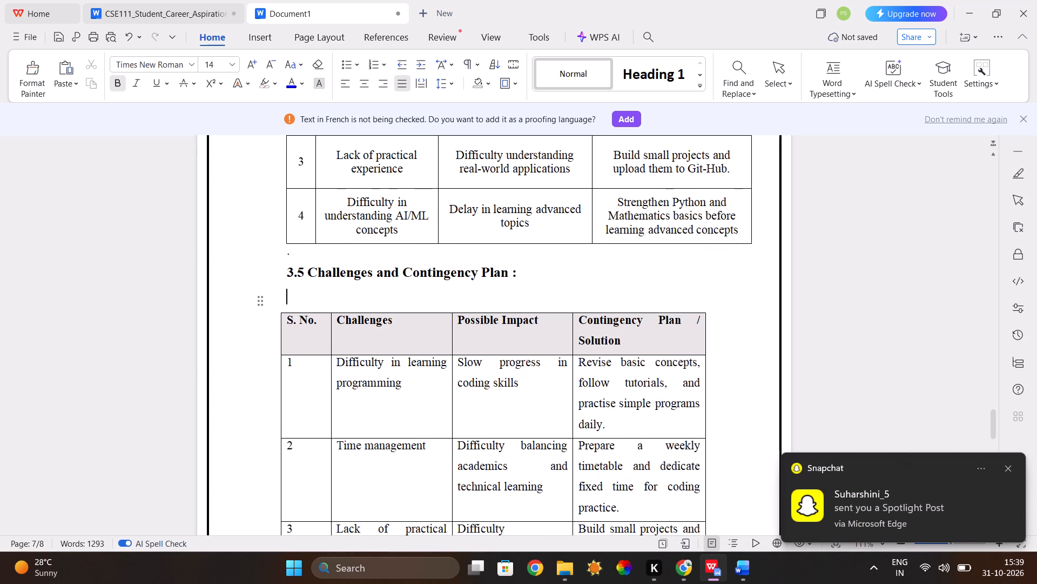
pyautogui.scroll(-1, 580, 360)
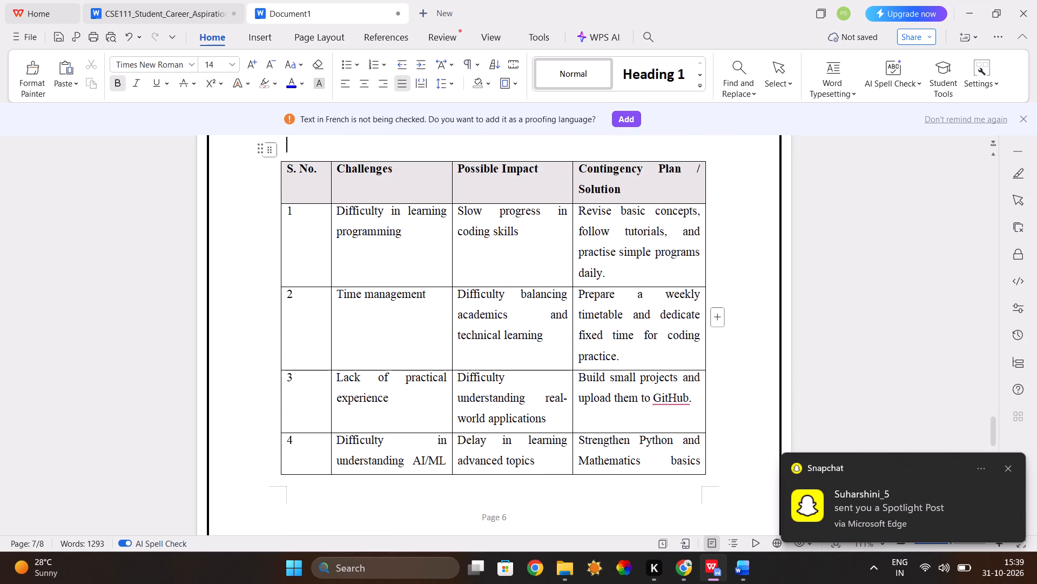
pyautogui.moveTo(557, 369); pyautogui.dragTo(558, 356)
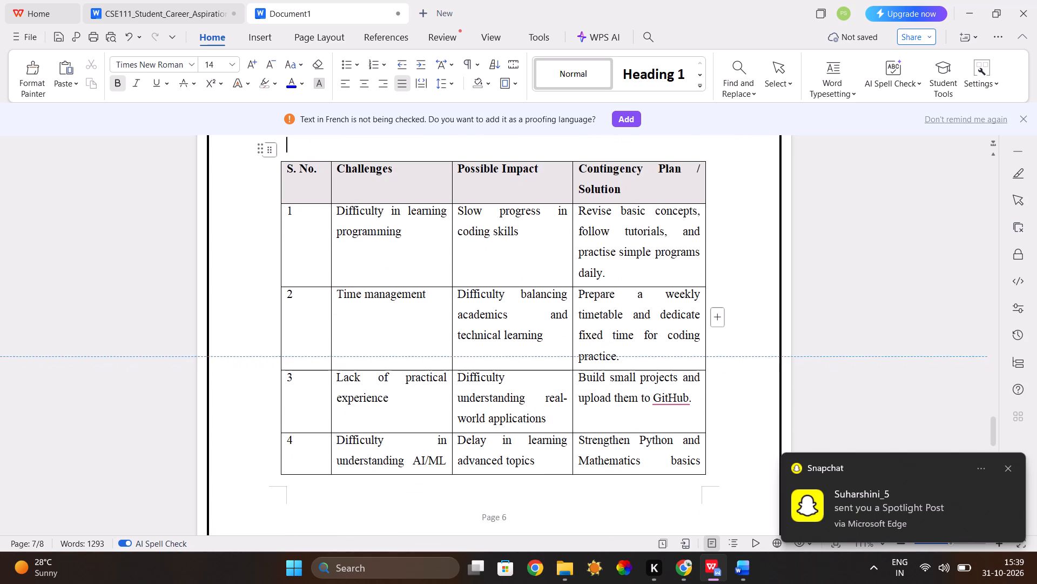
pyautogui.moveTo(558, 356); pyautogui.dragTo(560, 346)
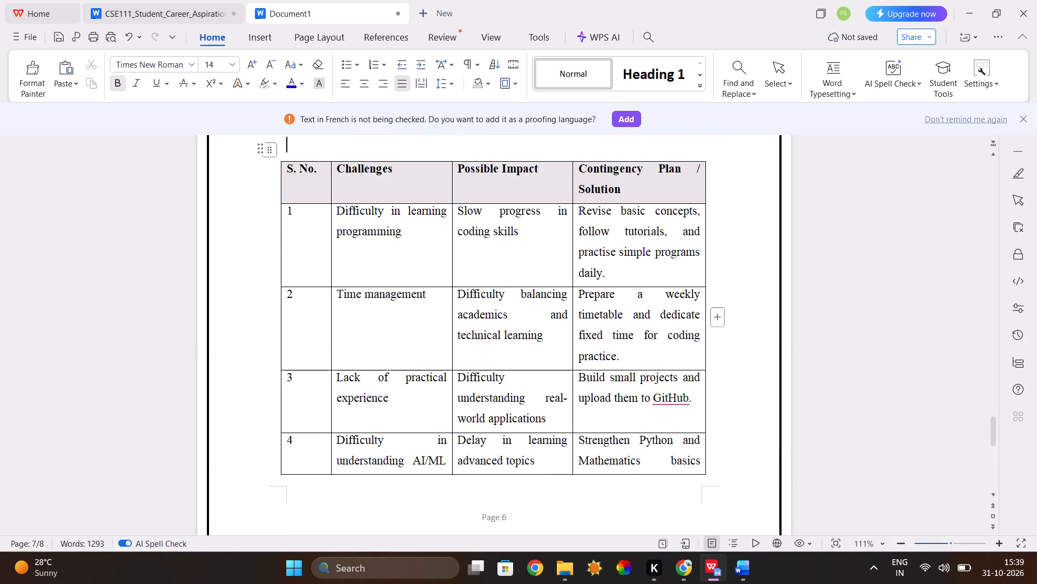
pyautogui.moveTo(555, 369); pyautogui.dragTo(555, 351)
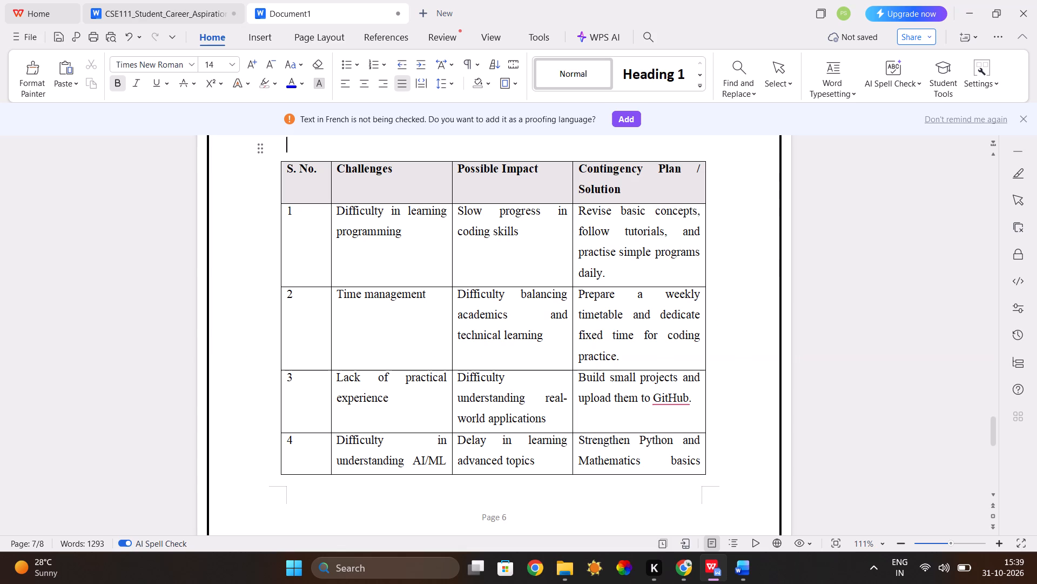
# Centre the text in all rows below the header of the 3.5 challenges table.
pyautogui.scroll(-1, 556, 385)
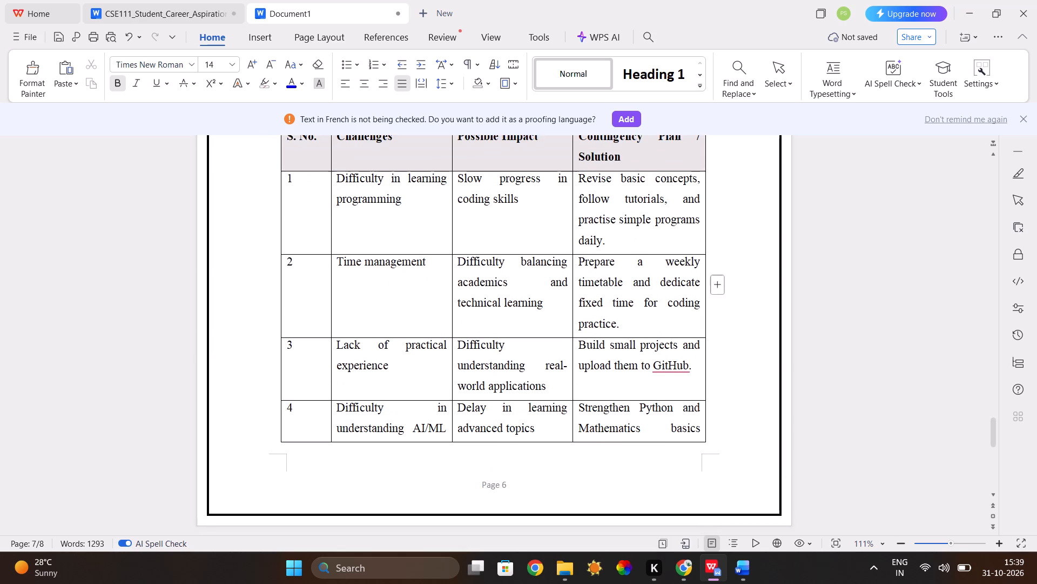
pyautogui.scroll(1, 556, 385)
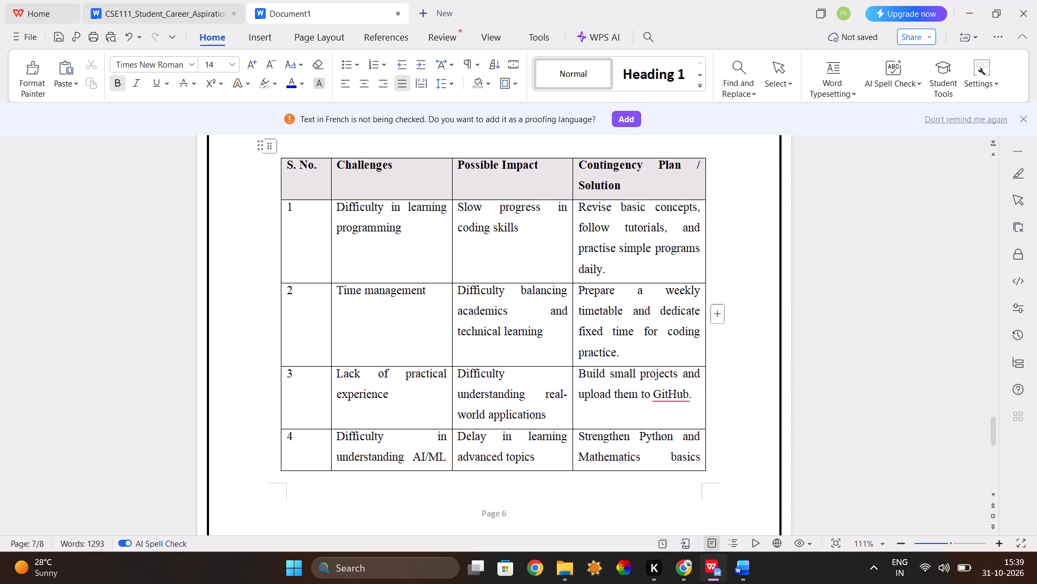
pyautogui.moveTo(287, 205); pyautogui.dragTo(402, 264)
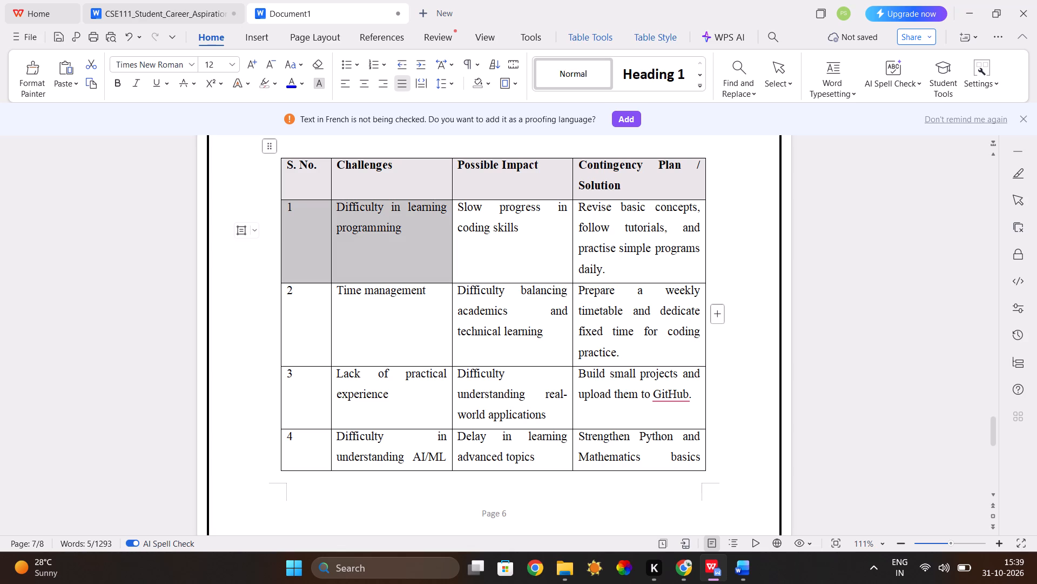
pyautogui.moveTo(402, 264); pyautogui.dragTo(615, 503)
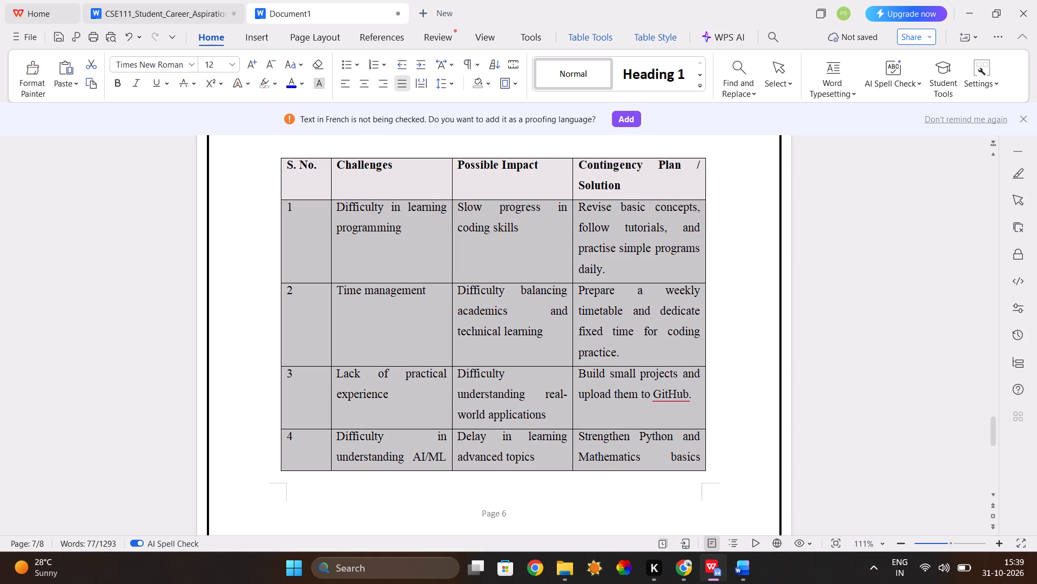
pyautogui.moveTo(615, 503); pyautogui.dragTo(575, 401)
pyautogui.scroll(2, 575, 401)
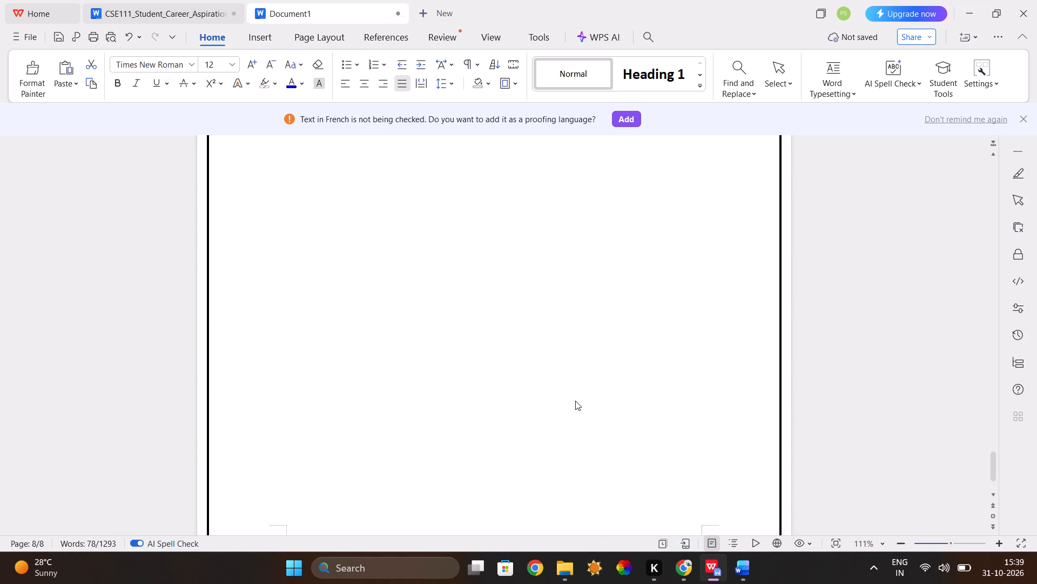
pyautogui.scroll(3, 575, 401)
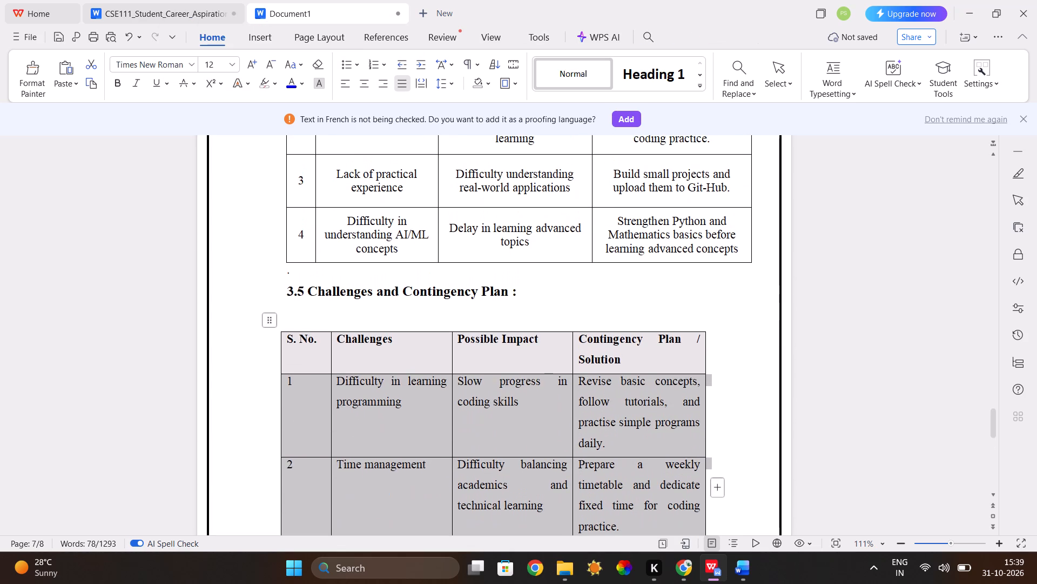
pyautogui.click(425, 85)
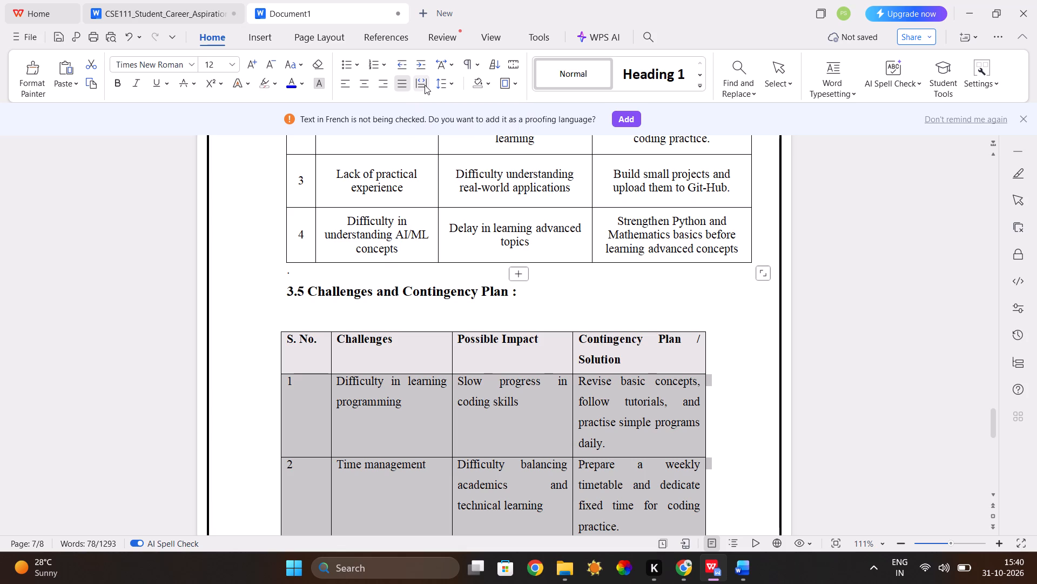
pyautogui.click(401, 85)
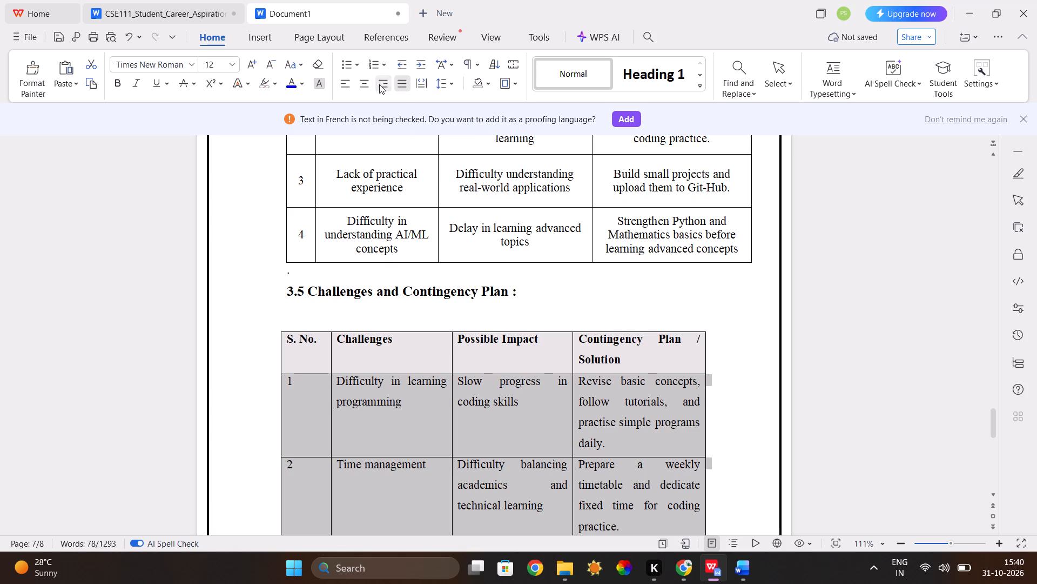
pyautogui.click(379, 84)
pyautogui.click(359, 87)
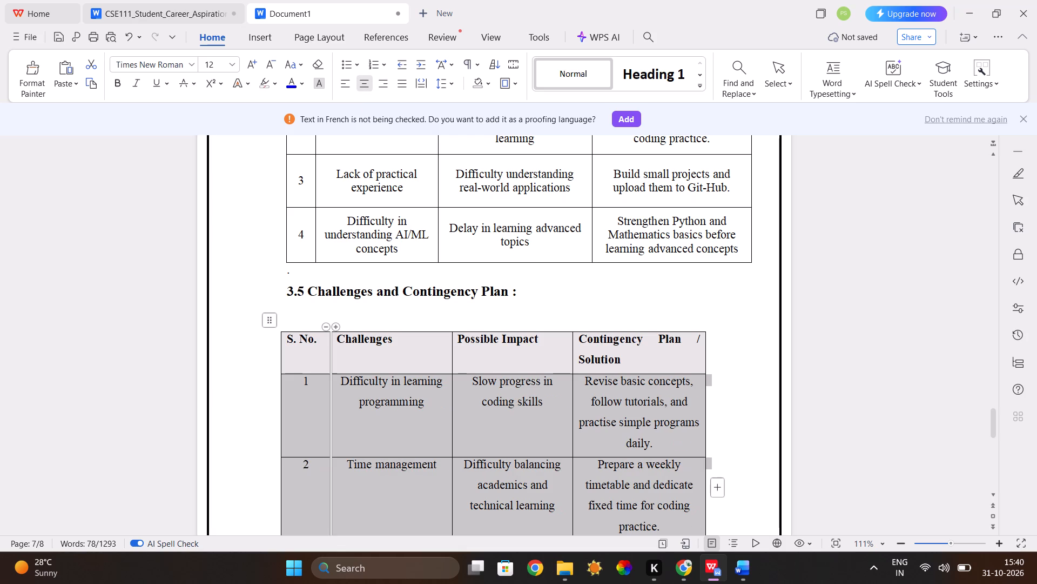
# Centre the header row text of the 3.5 challenges table.
pyautogui.moveTo(292, 348); pyautogui.dragTo(653, 354)
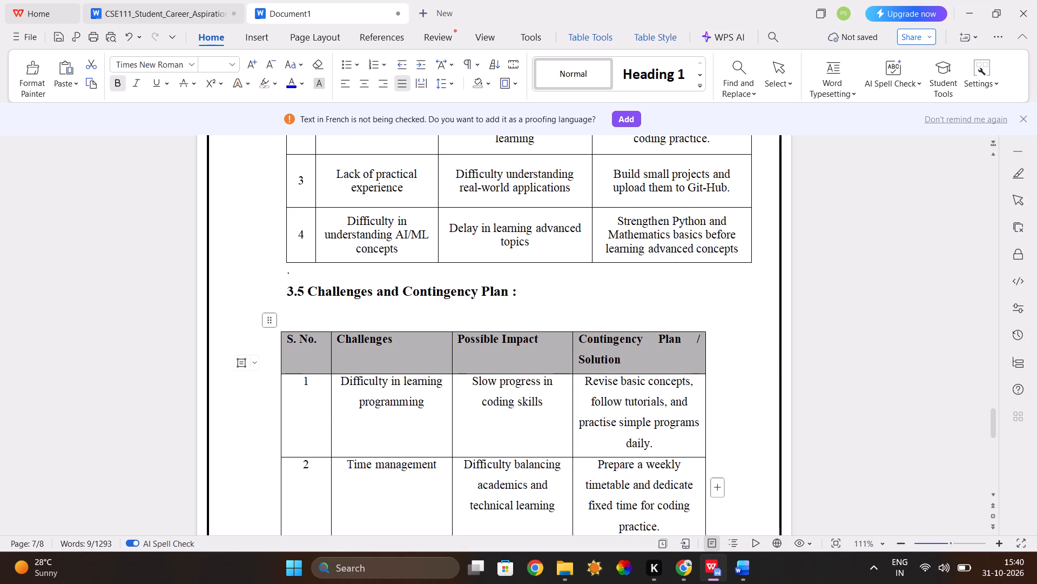
pyautogui.moveTo(653, 354); pyautogui.dragTo(663, 355)
pyautogui.click(367, 82)
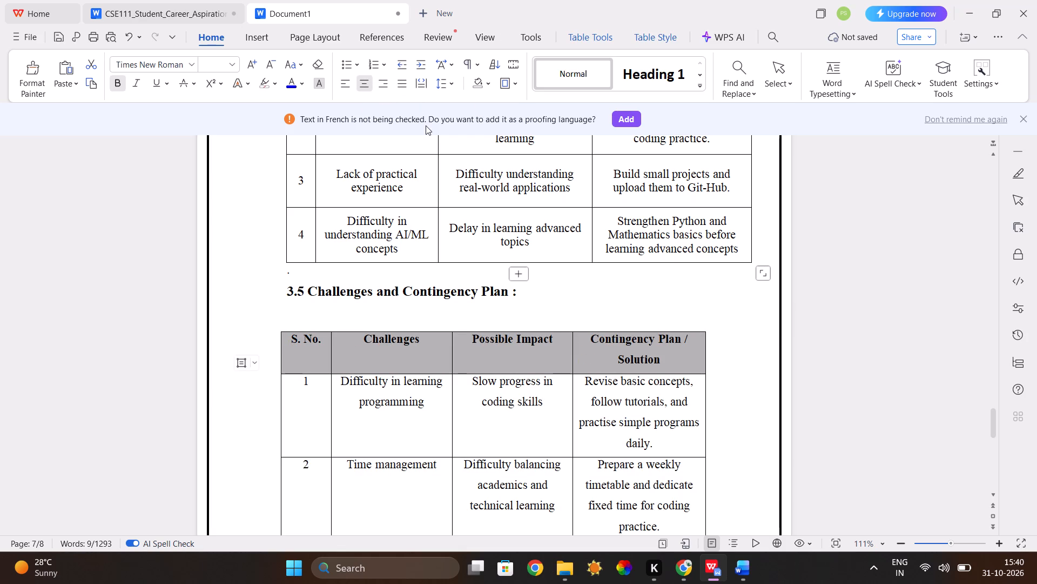
pyautogui.click(244, 271)
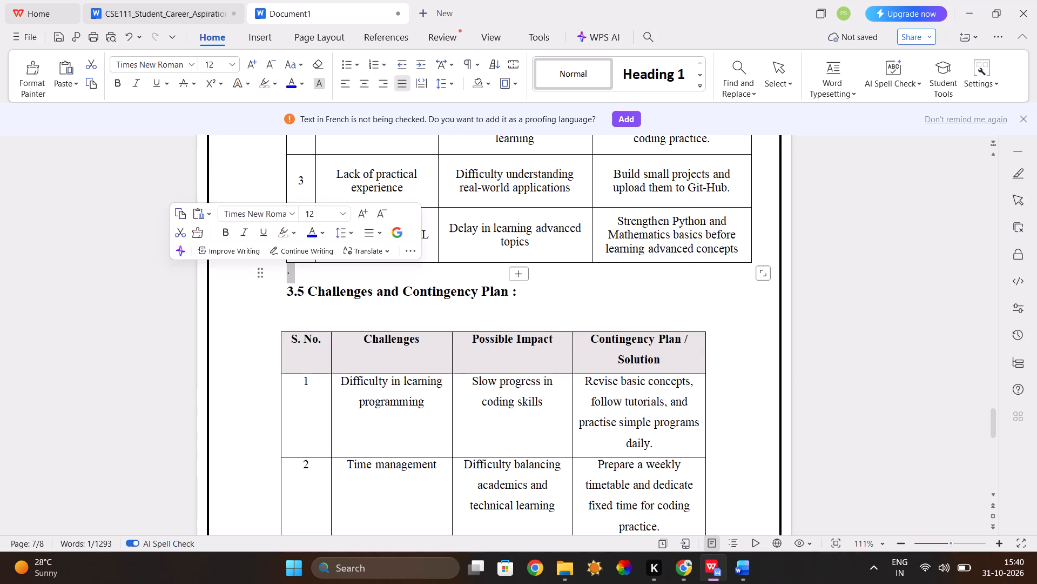
# Change GitHub to Git-Hub in the Contingency Plan / Solution cell of row 3 of the 3.5 challenges table.
pyautogui.scroll(-4, 406, 426)
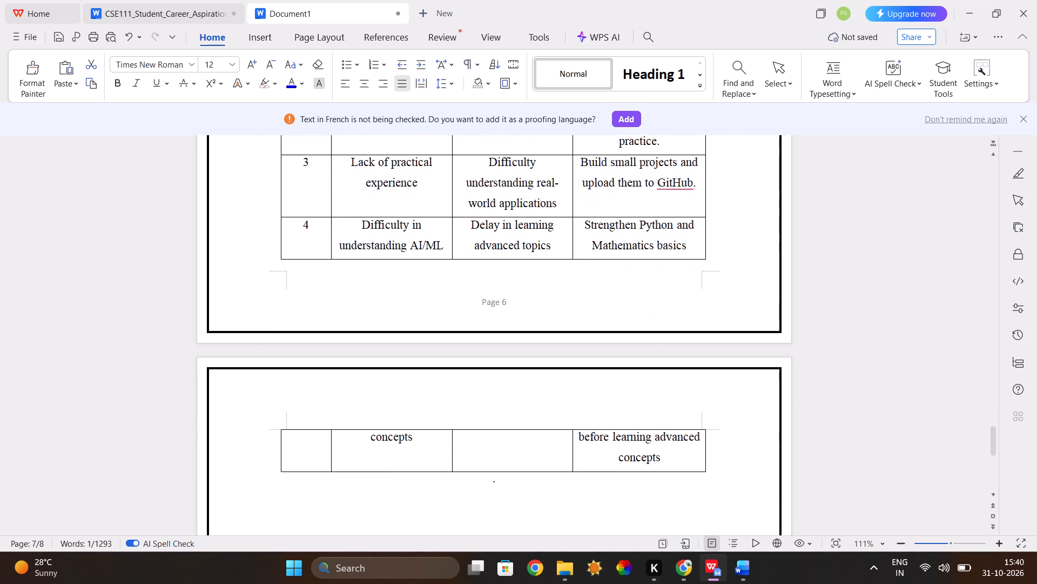
pyautogui.click(671, 165)
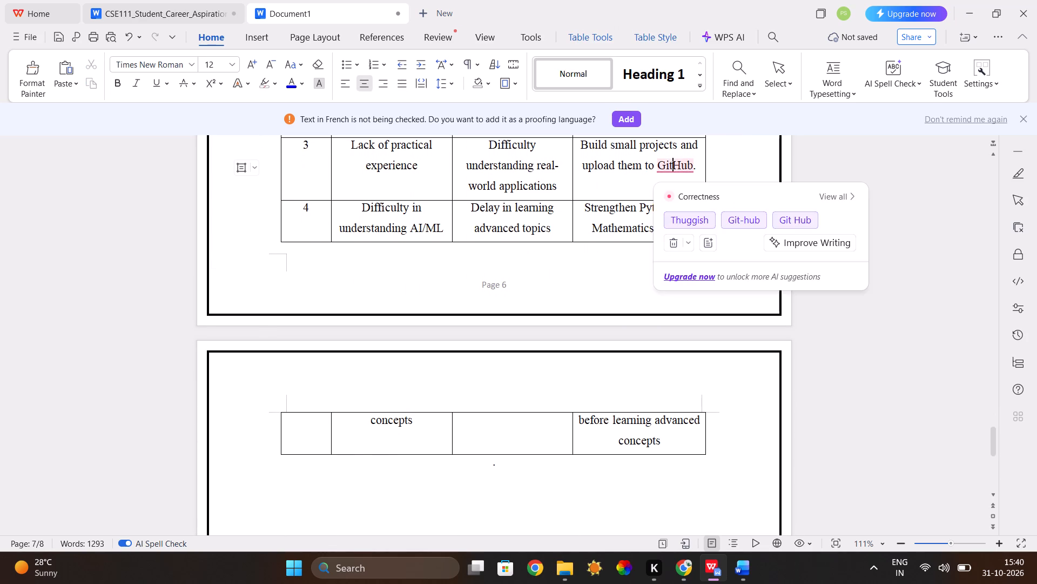
pyautogui.press('-')
# Try to shrink the height of the 3.5 challenges table by resizing it from its lower corner, widening it very slightly.
pyautogui.scroll(-1, 702, 251)
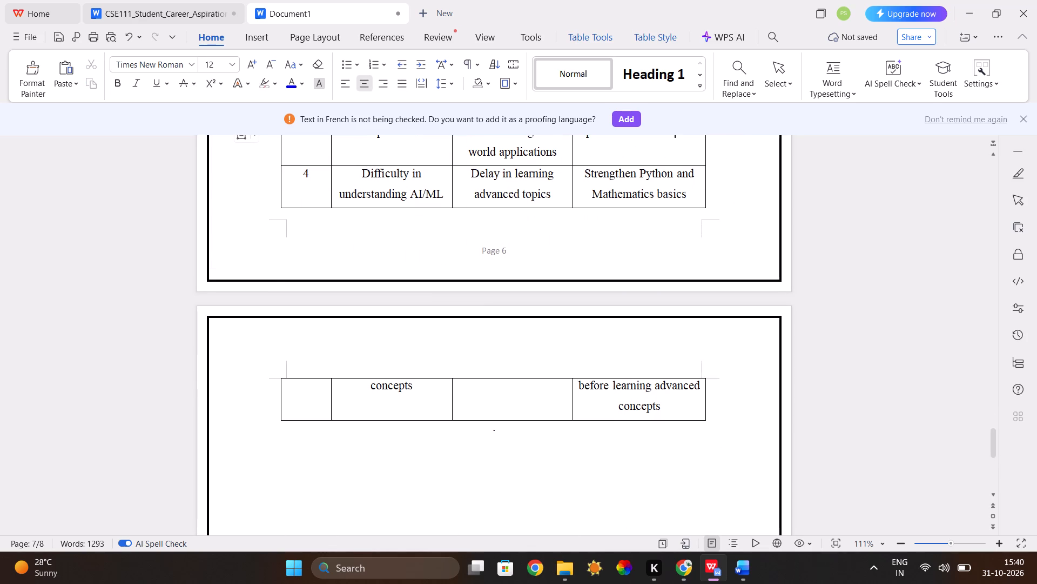
pyautogui.moveTo(713, 434); pyautogui.dragTo(678, 303)
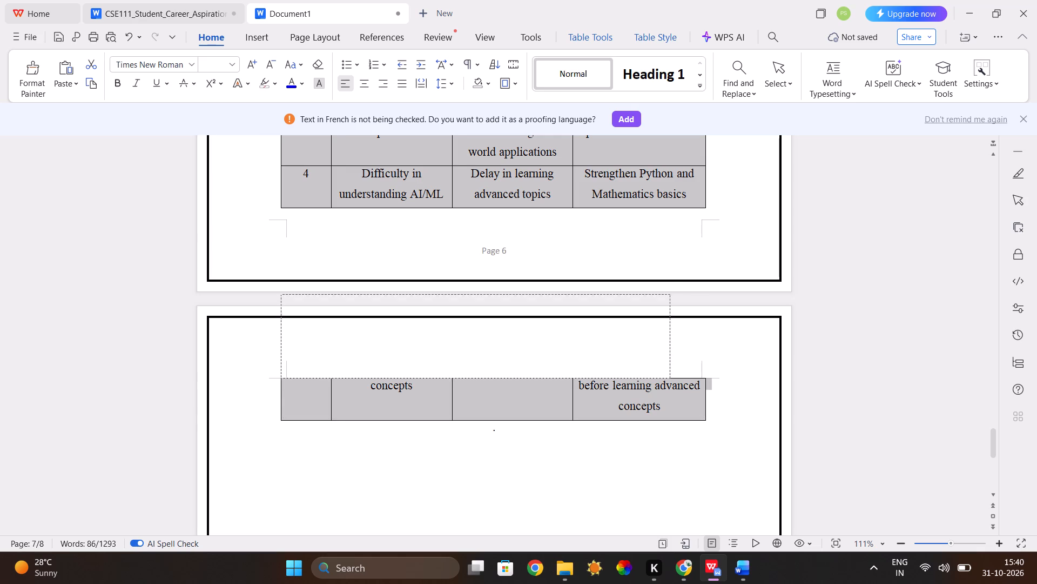
pyautogui.moveTo(678, 303); pyautogui.dragTo(715, 144)
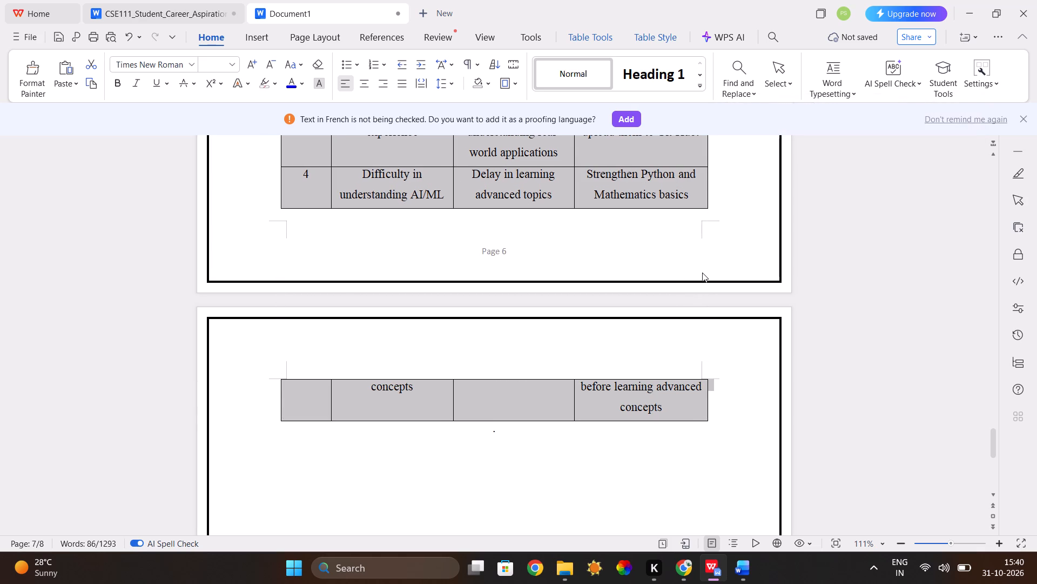
# Review the layout of the 3.5 challenges table against the formatted challenges table above it.
pyautogui.scroll(3, 702, 273)
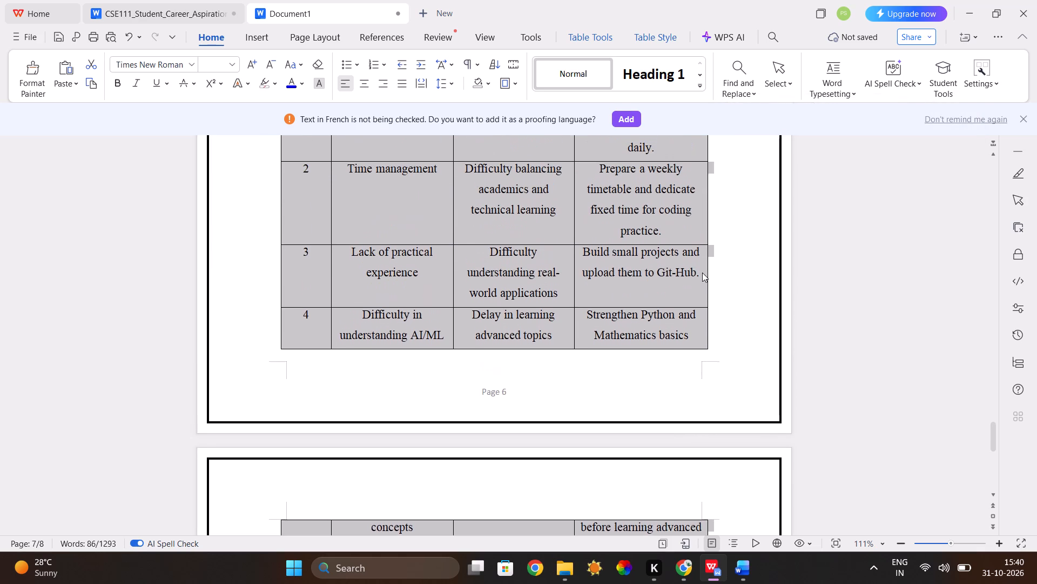
pyautogui.scroll(2, 702, 273)
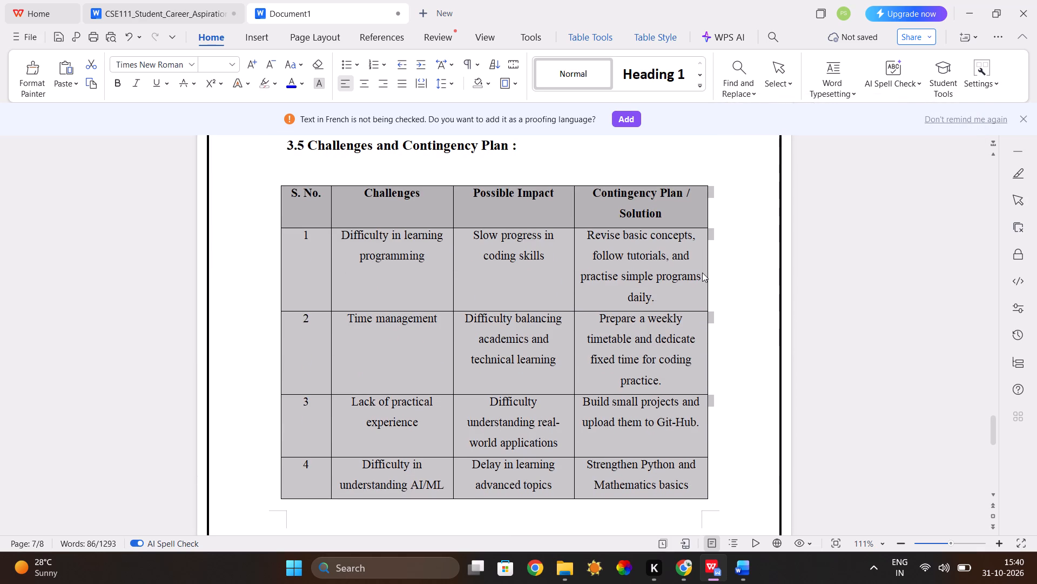
pyautogui.scroll(2, 702, 273)
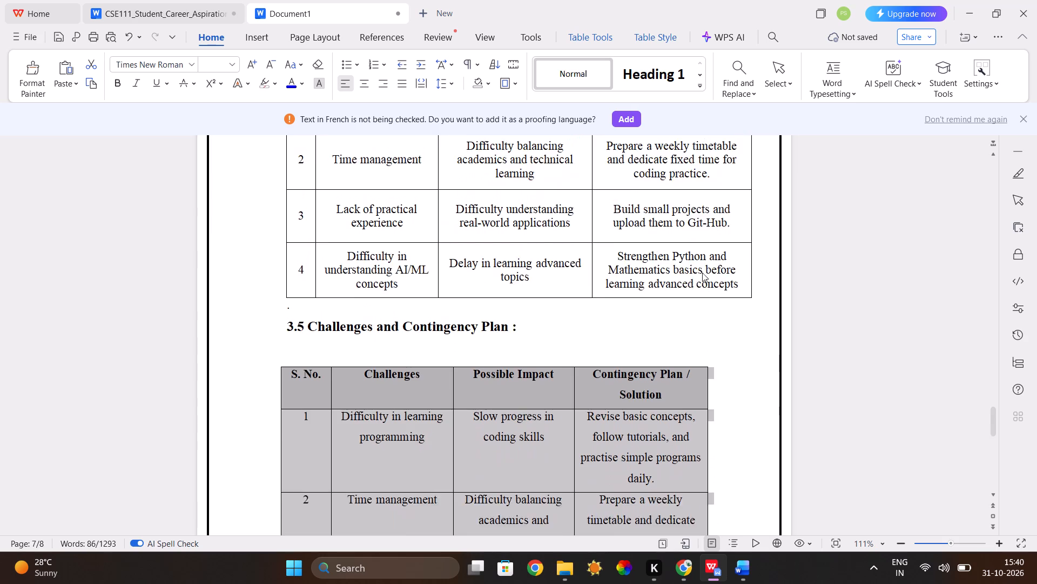
# Examine how the 3.5 challenges table breaks across the page boundary and compares with the table above it.
pyautogui.scroll(1, 702, 273)
pyautogui.scroll(-6, 702, 273)
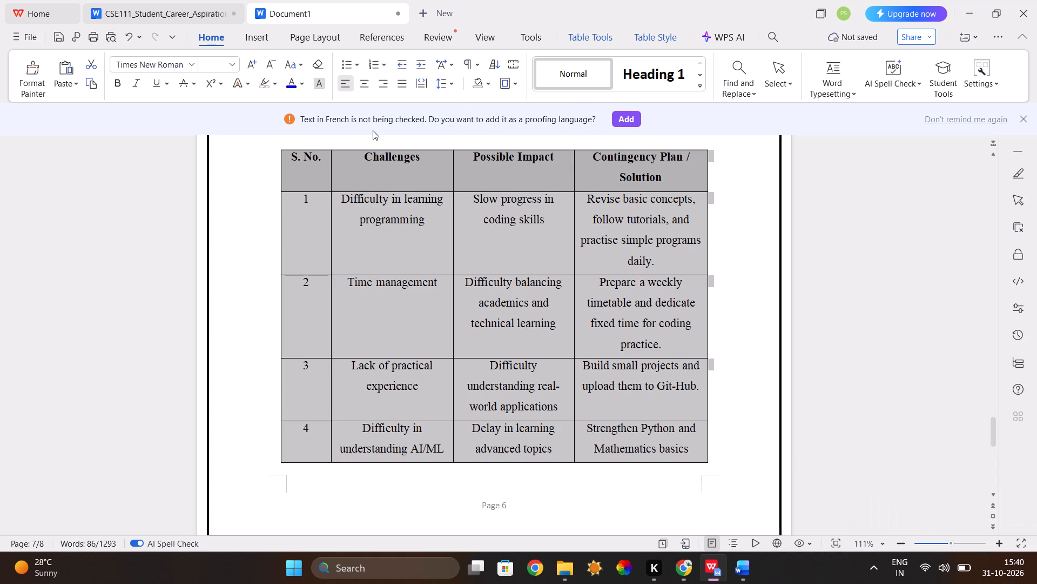
pyautogui.scroll(-2, 373, 130)
pyautogui.scroll(-1, 376, 248)
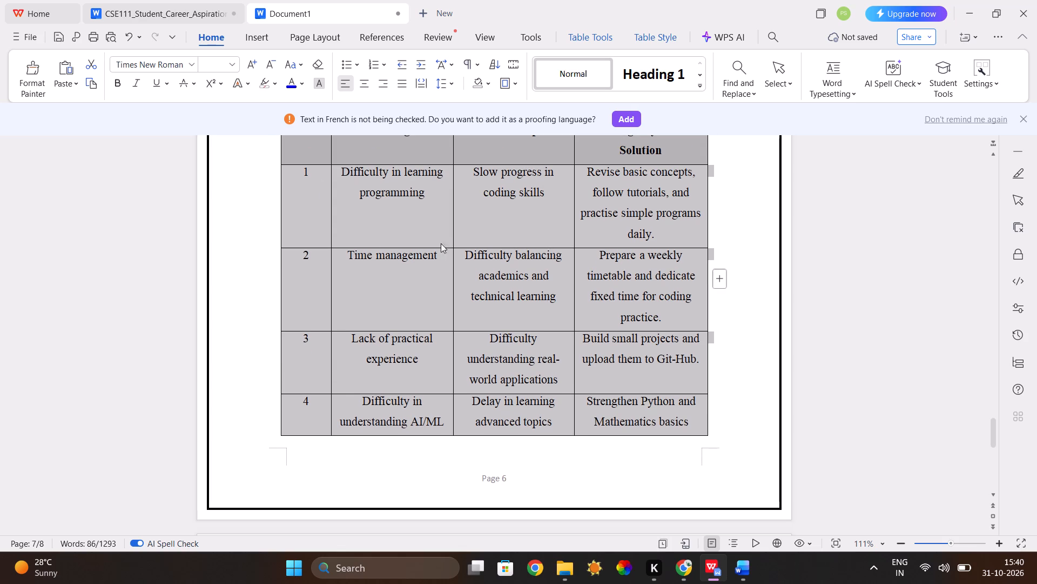
pyautogui.scroll(-2, 450, 243)
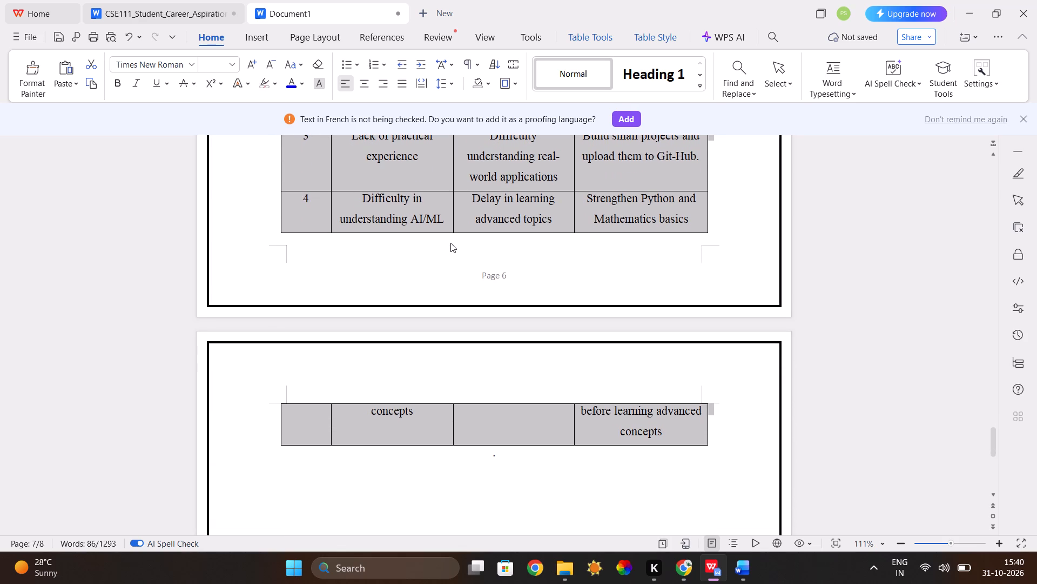
pyautogui.scroll(4, 488, 315)
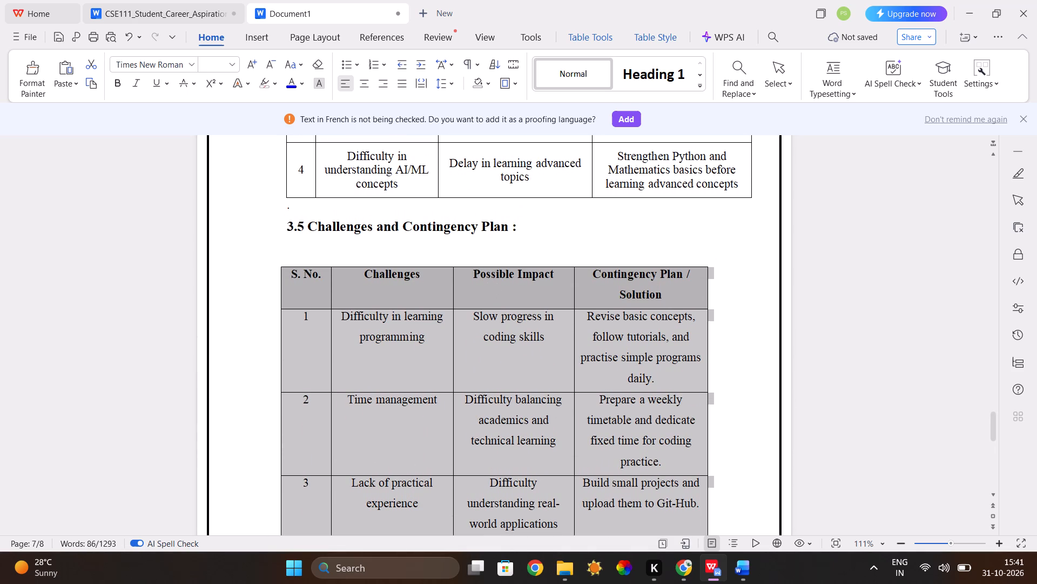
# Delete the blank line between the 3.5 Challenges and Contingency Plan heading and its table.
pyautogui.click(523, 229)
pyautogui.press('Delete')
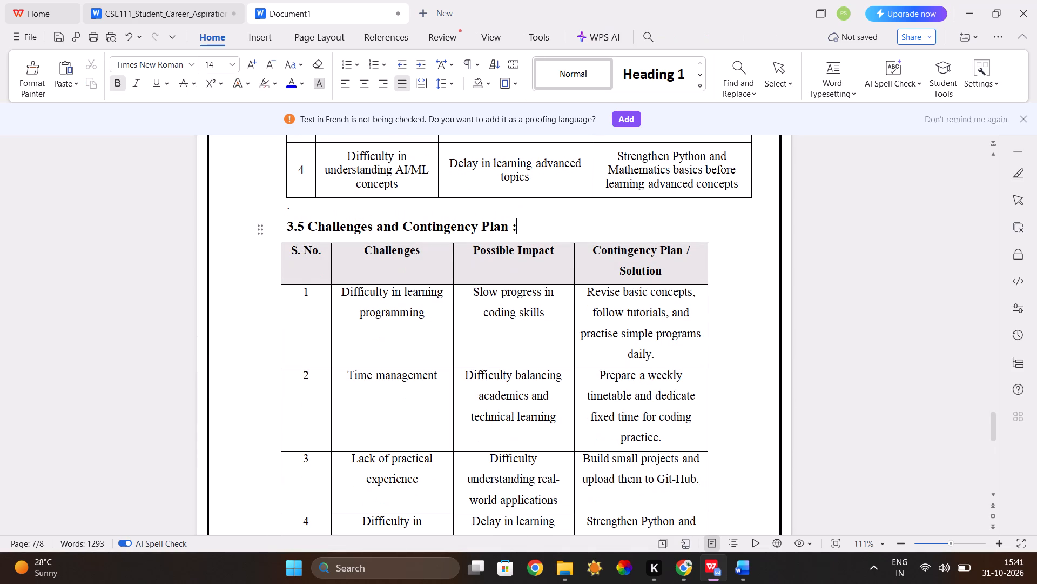
# Check where the last row of the 3.5 challenges table falls relative to the page end and review the preceding content.
pyautogui.scroll(-5, 523, 229)
pyautogui.scroll(1, 523, 229)
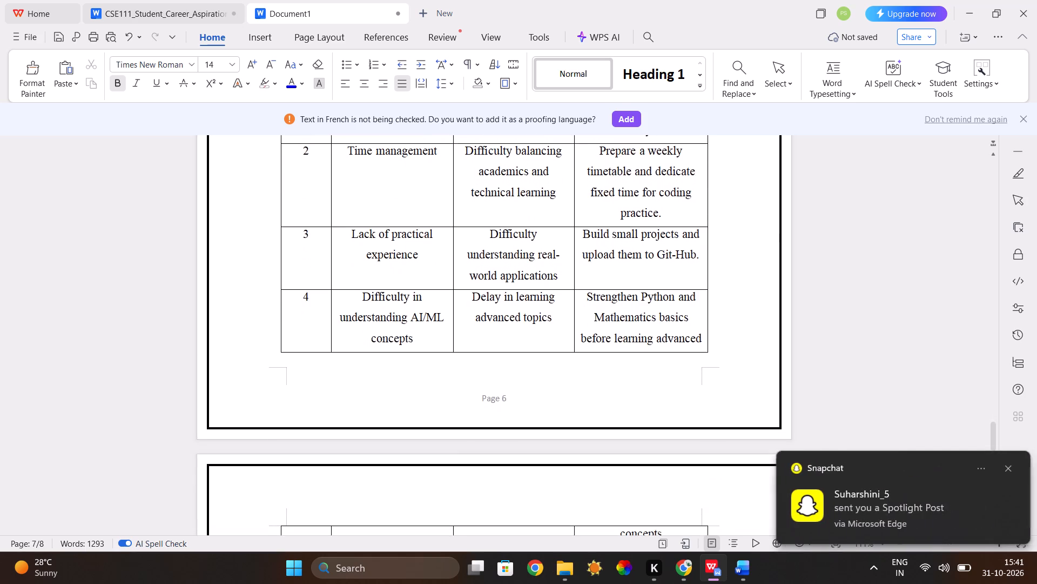
pyautogui.scroll(2, 523, 229)
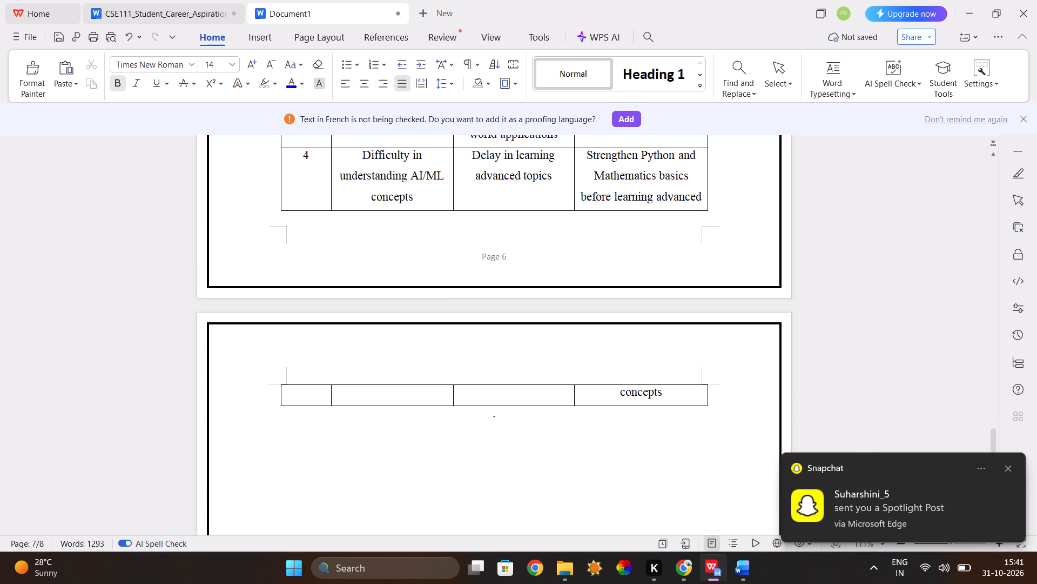
pyautogui.scroll(2, 523, 229)
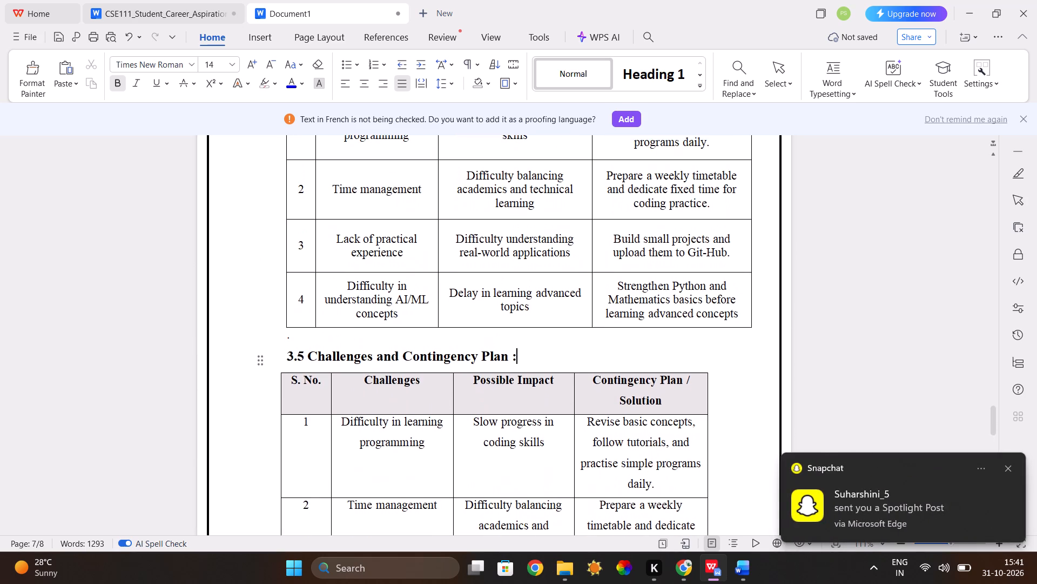
pyautogui.scroll(1, 523, 229)
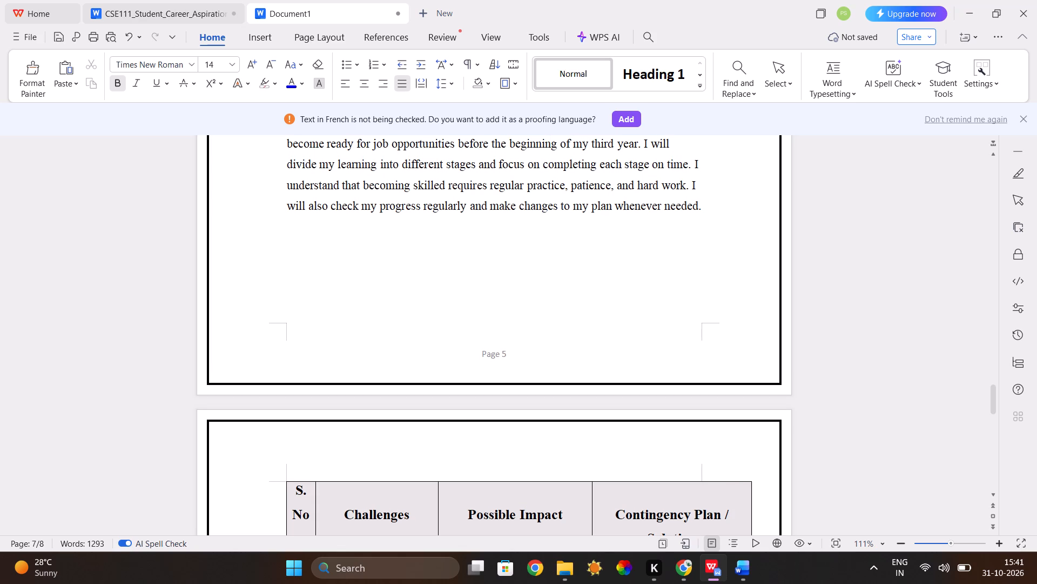
# Reduce the heights of rows 4, 3, 2 and 1 in the challenges table above the 3.5 heading to fit their text tightly.
pyautogui.scroll(-4, 371, 416)
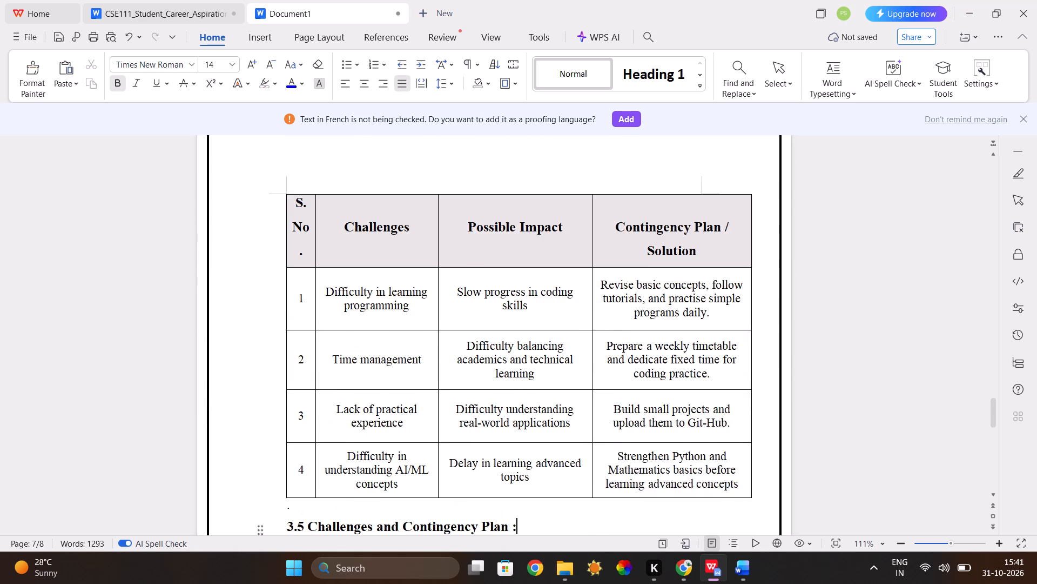
pyautogui.scroll(-1, 371, 416)
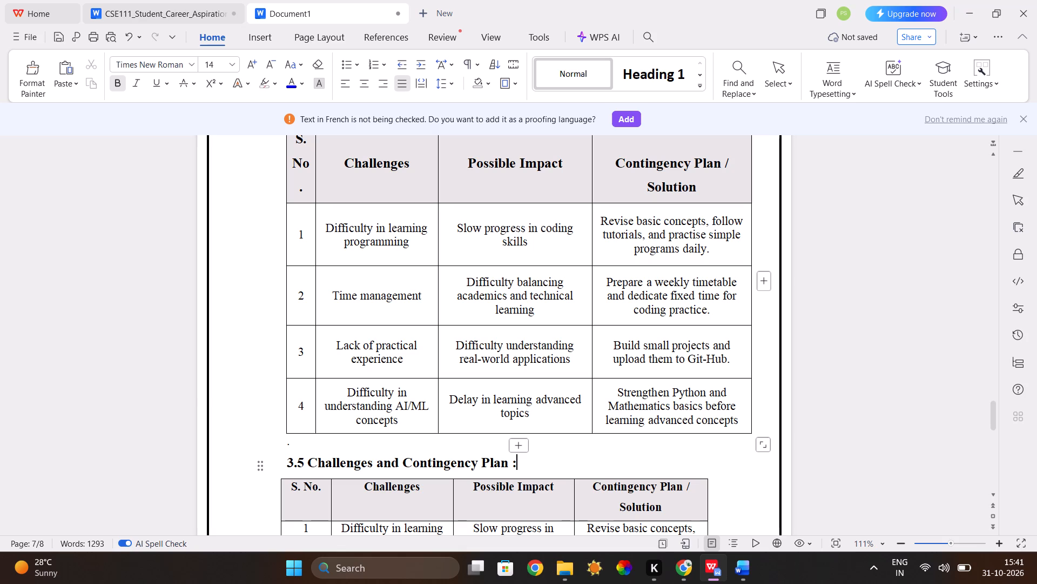
pyautogui.moveTo(477, 432); pyautogui.dragTo(477, 400)
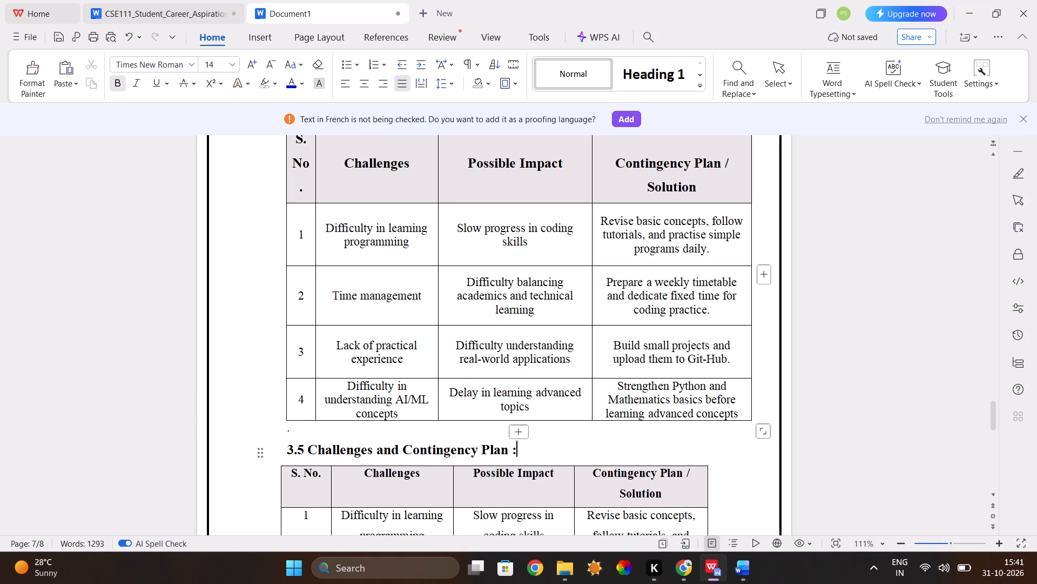
pyautogui.moveTo(482, 377); pyautogui.dragTo(485, 362)
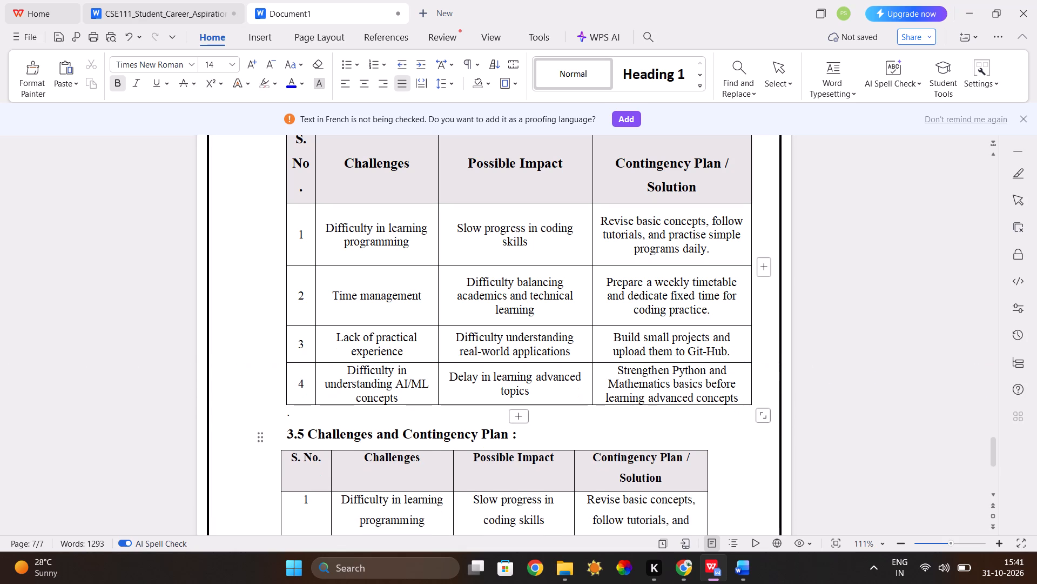
pyautogui.moveTo(491, 326); pyautogui.dragTo(492, 316)
pyautogui.moveTo(493, 266); pyautogui.dragTo(495, 251)
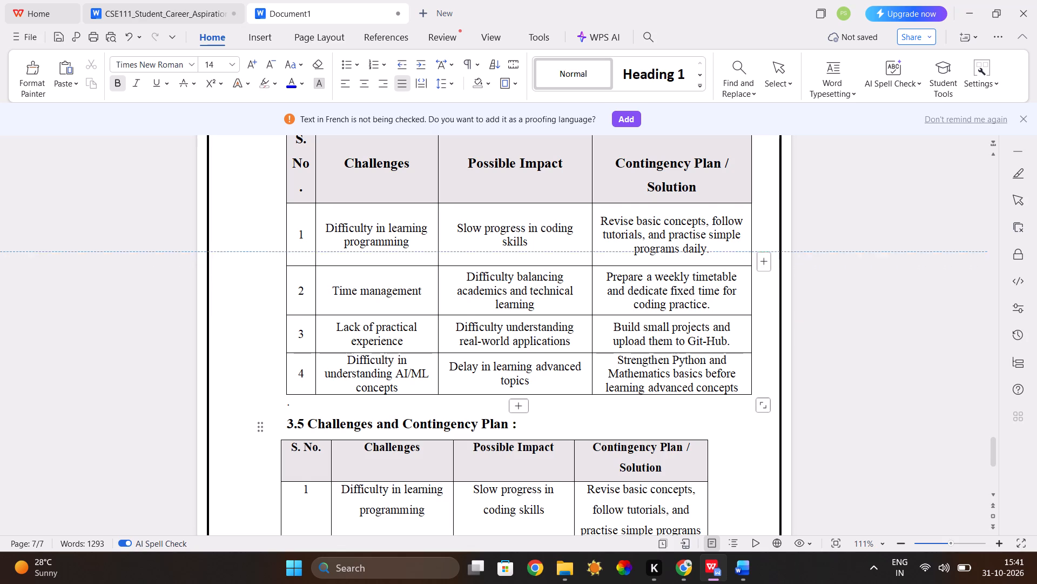
pyautogui.moveTo(495, 251); pyautogui.dragTo(497, 247)
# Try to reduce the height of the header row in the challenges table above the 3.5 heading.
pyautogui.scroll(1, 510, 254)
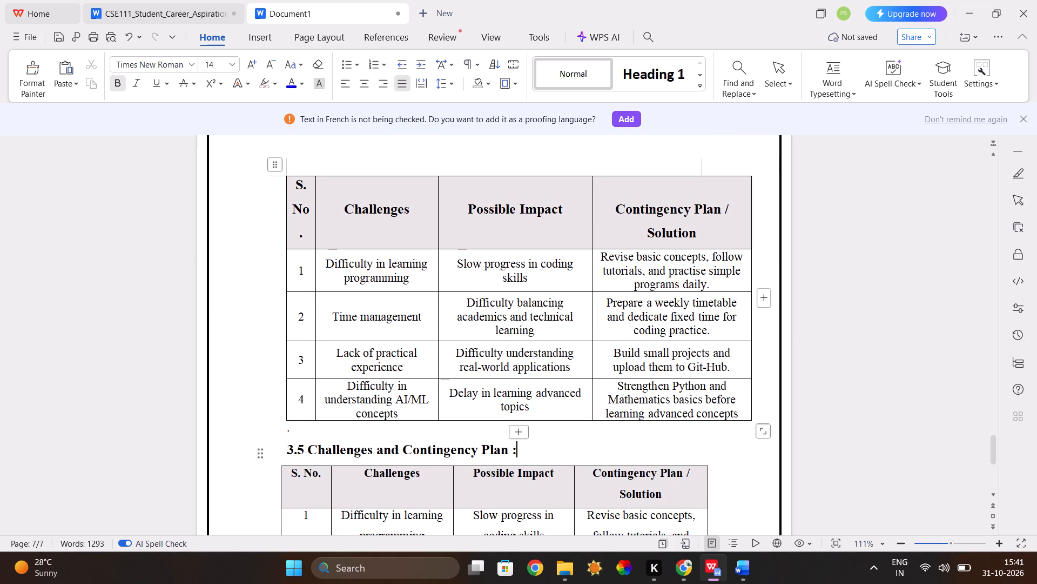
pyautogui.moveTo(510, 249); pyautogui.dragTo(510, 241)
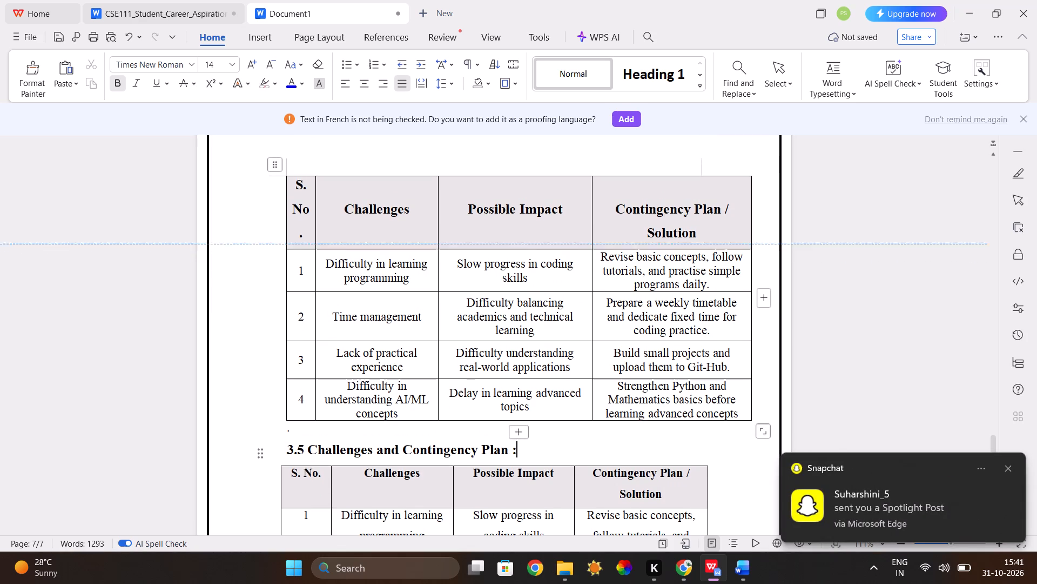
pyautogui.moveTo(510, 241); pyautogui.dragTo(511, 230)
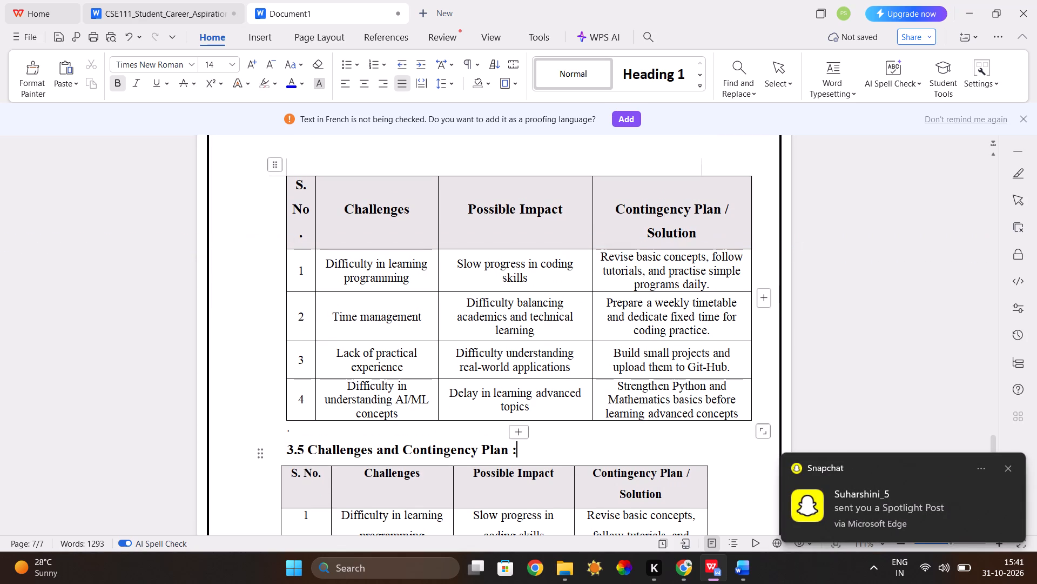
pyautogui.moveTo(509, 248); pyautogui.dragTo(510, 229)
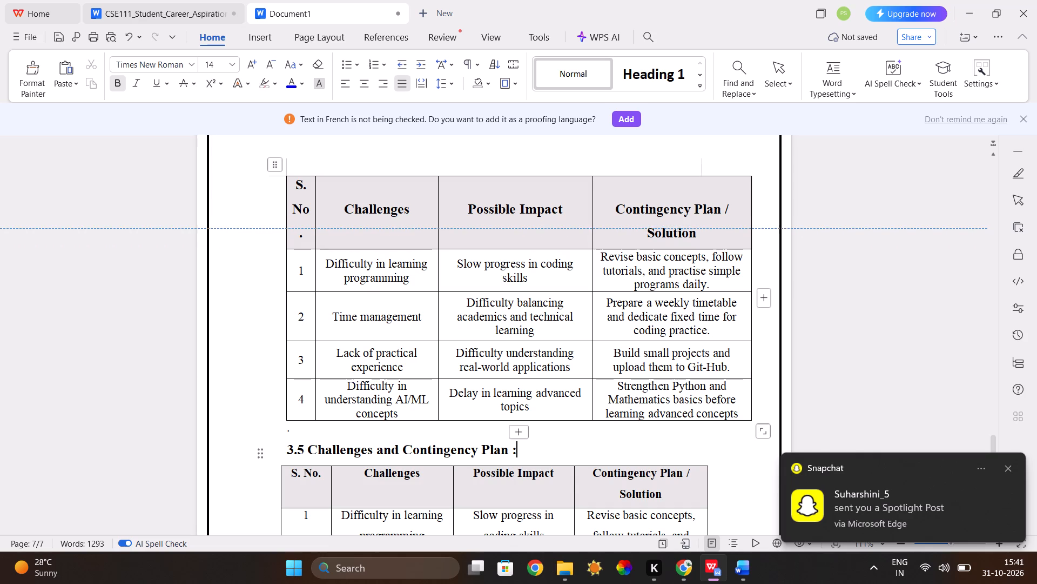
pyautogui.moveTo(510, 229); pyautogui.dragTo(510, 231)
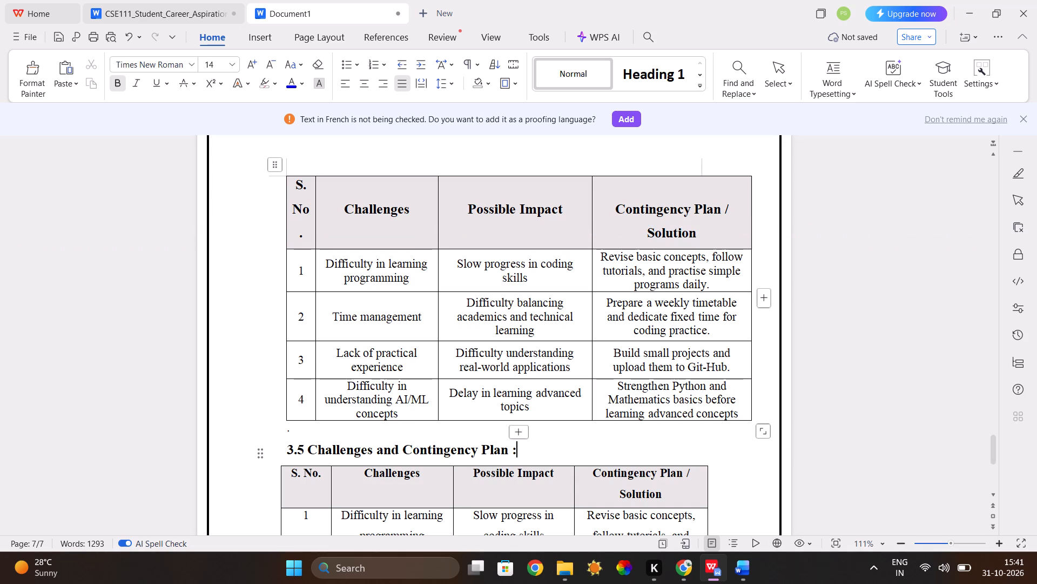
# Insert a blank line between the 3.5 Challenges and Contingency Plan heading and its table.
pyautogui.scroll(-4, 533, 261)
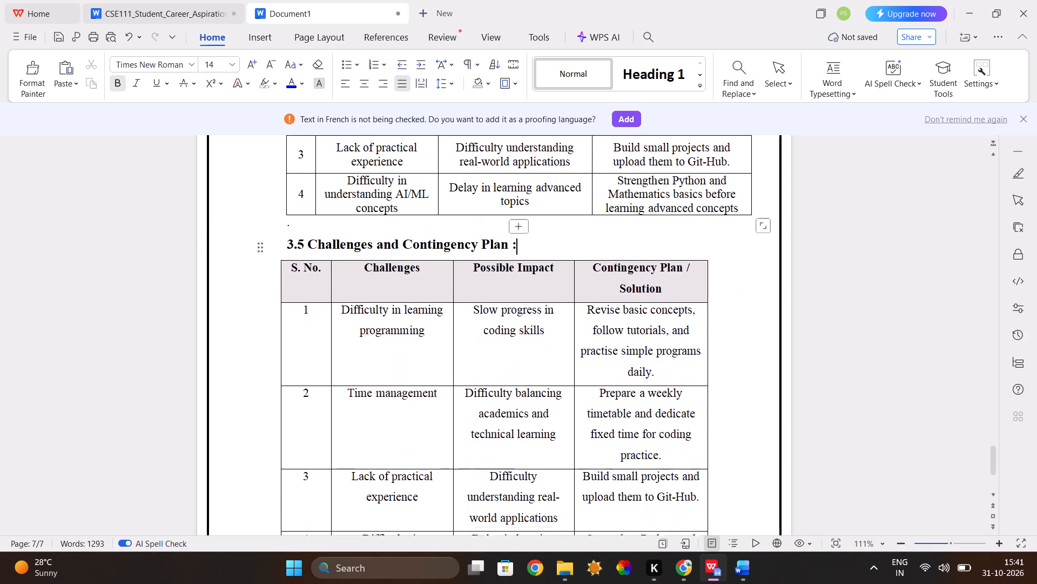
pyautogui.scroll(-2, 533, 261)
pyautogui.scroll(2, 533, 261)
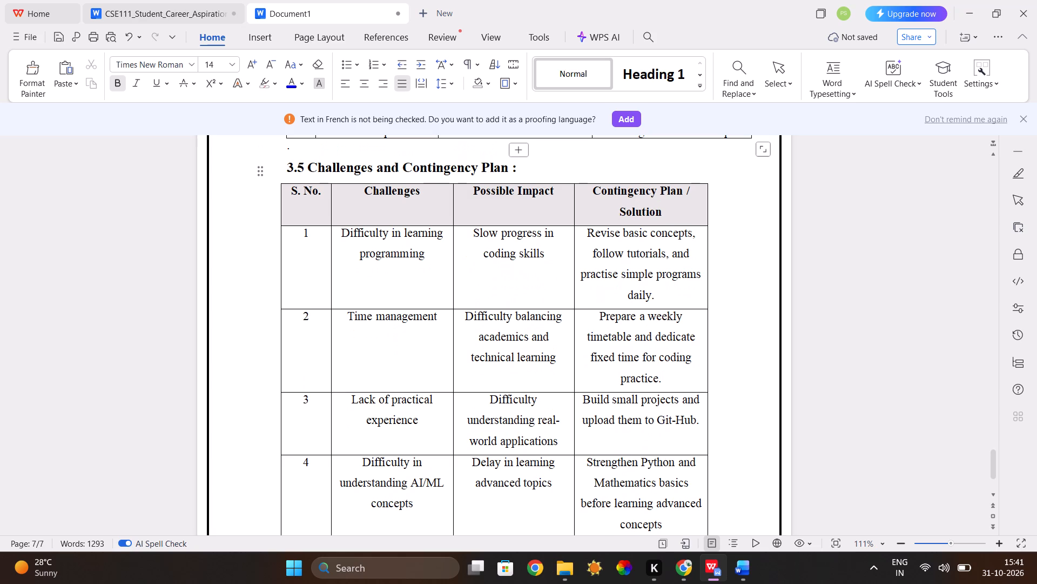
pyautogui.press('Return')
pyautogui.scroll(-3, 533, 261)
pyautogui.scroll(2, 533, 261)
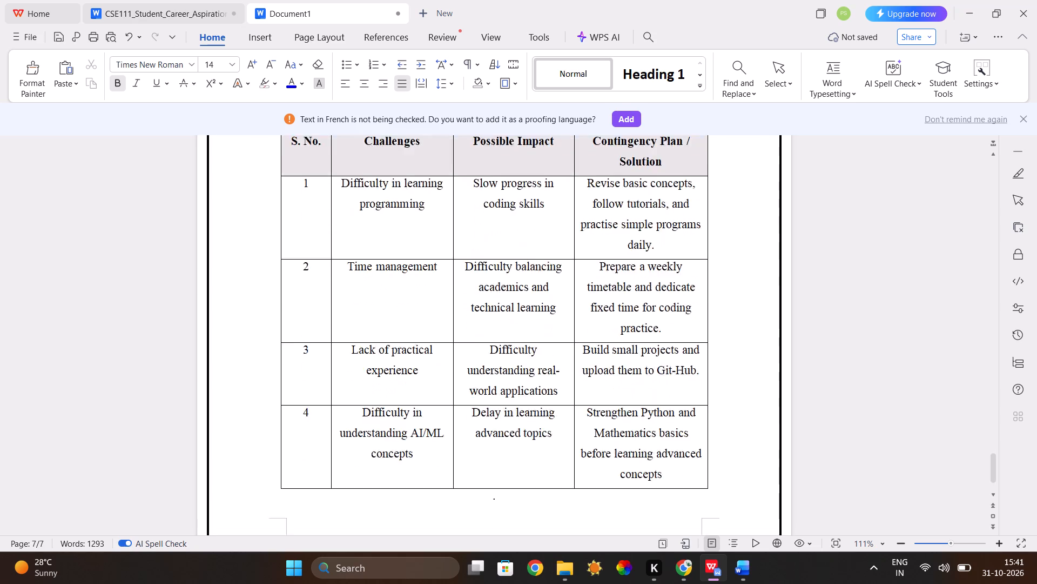
# Increase the height of row 4 in the challenges table above the 3.5 heading in two small increments.
pyautogui.scroll(4, 533, 261)
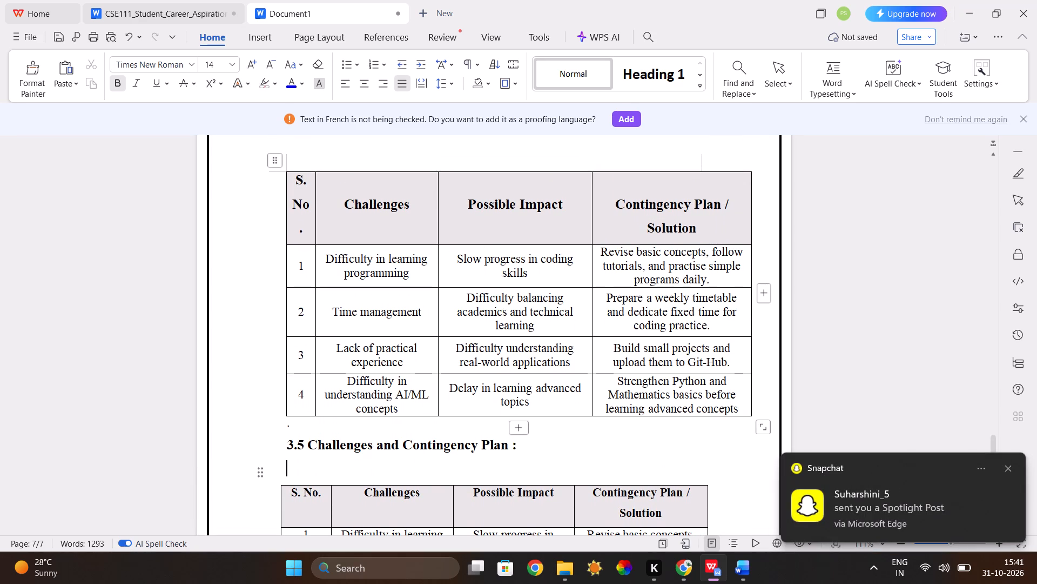
pyautogui.moveTo(546, 415); pyautogui.dragTo(548, 423)
pyautogui.scroll(-3, 548, 423)
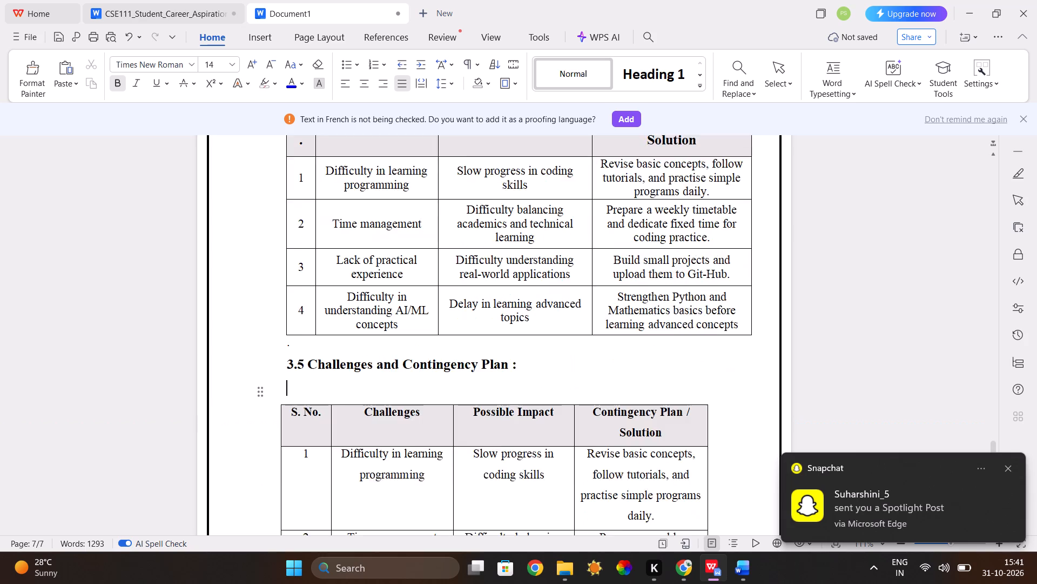
pyautogui.scroll(-2, 548, 423)
pyautogui.scroll(2, 548, 423)
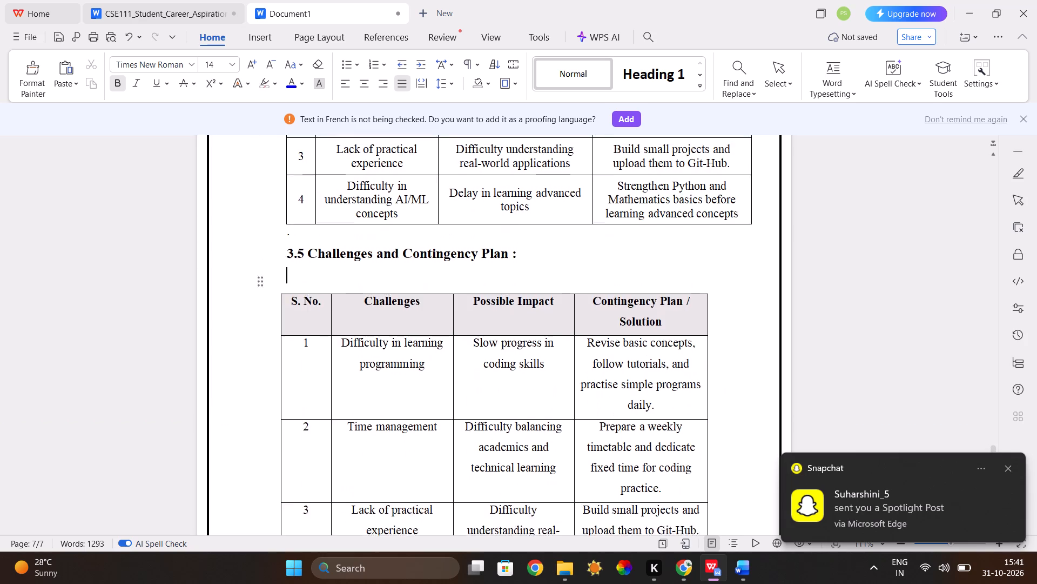
pyautogui.scroll(1, 548, 423)
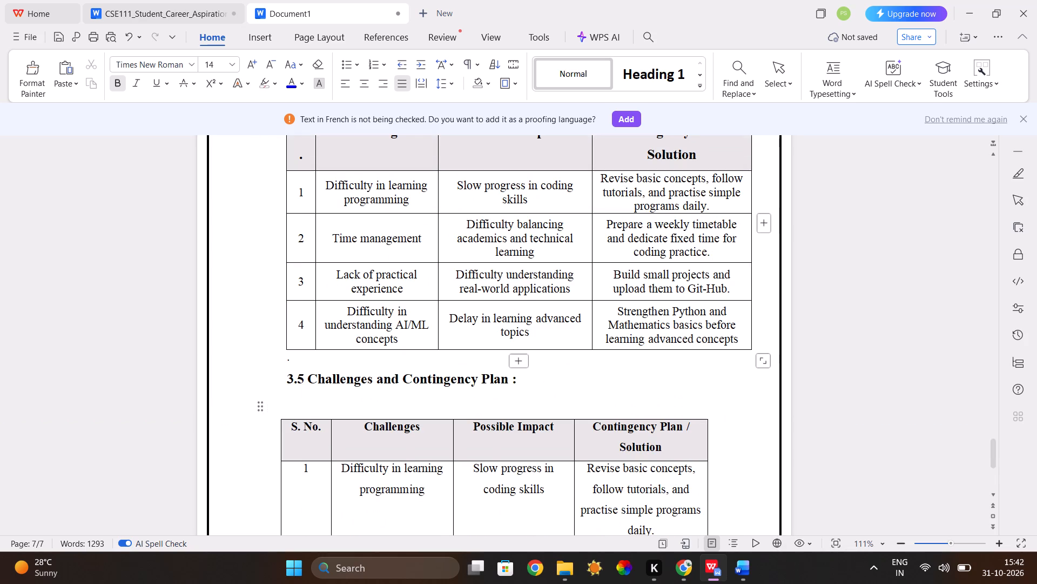
pyautogui.moveTo(558, 349); pyautogui.dragTo(558, 359)
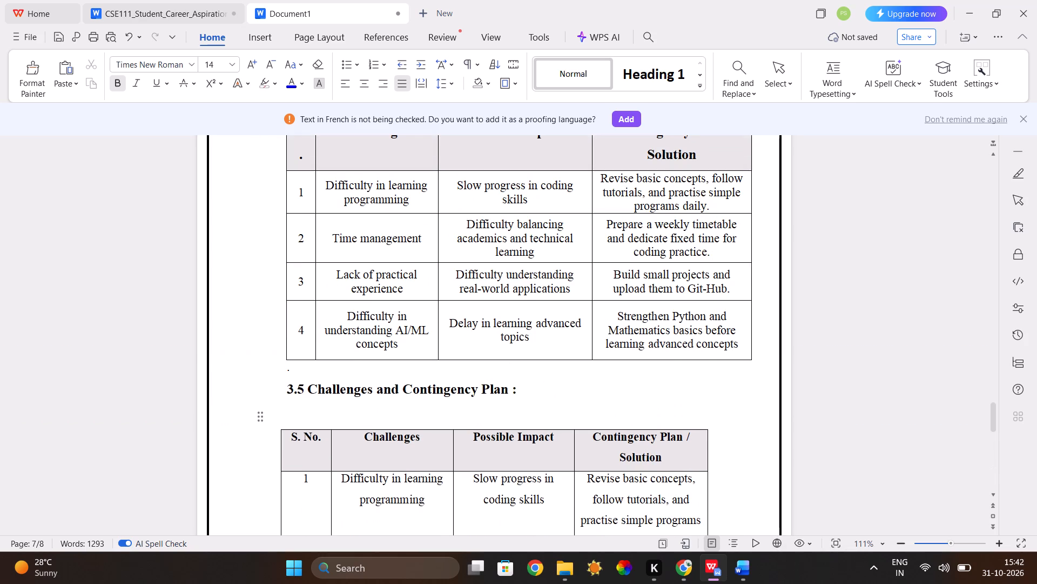
# Make rows 4, 3 and 2 of the challenges table above the 3.5 heading slightly taller and check the page fit.
pyautogui.scroll(-5, 556, 396)
pyautogui.scroll(2, 556, 396)
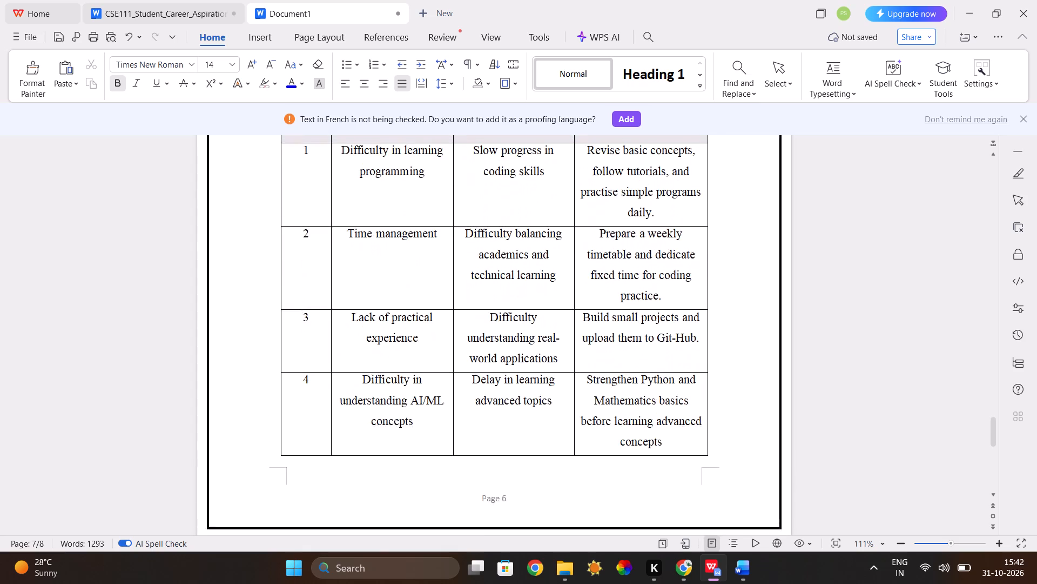
pyautogui.scroll(2, 556, 396)
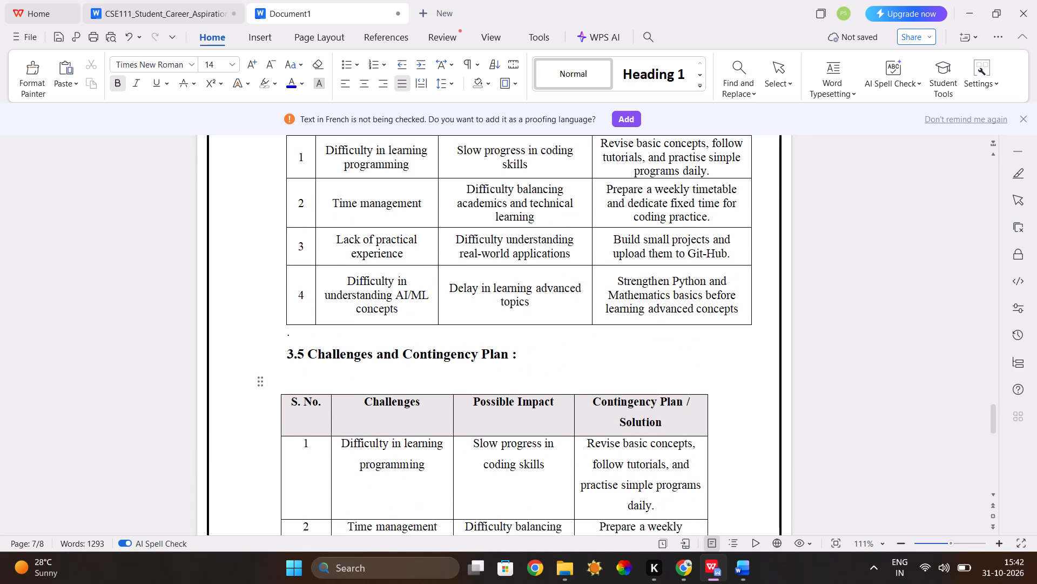
pyautogui.moveTo(565, 323); pyautogui.dragTo(565, 330)
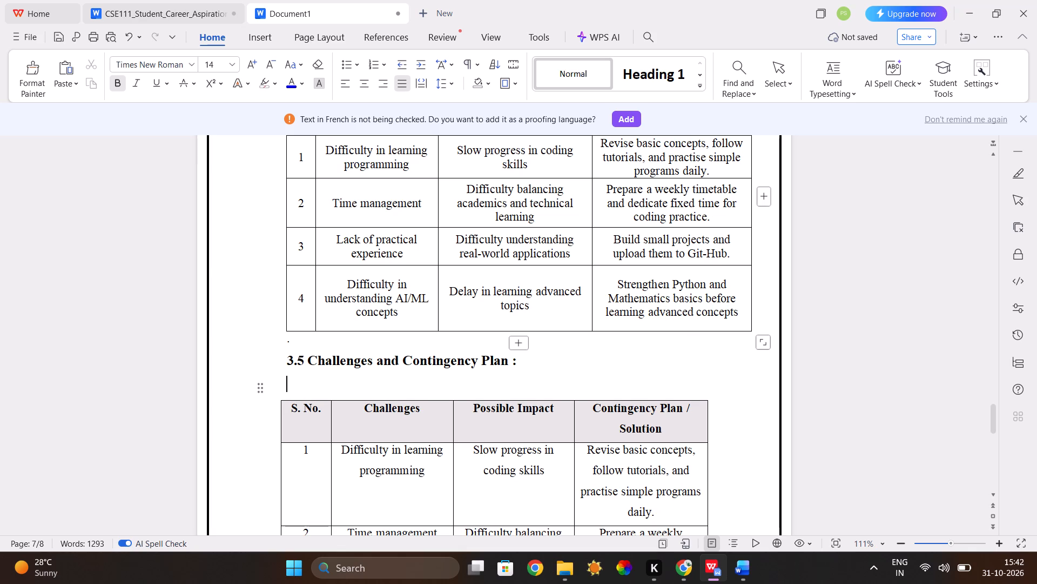
pyautogui.moveTo(568, 264); pyautogui.dragTo(568, 276)
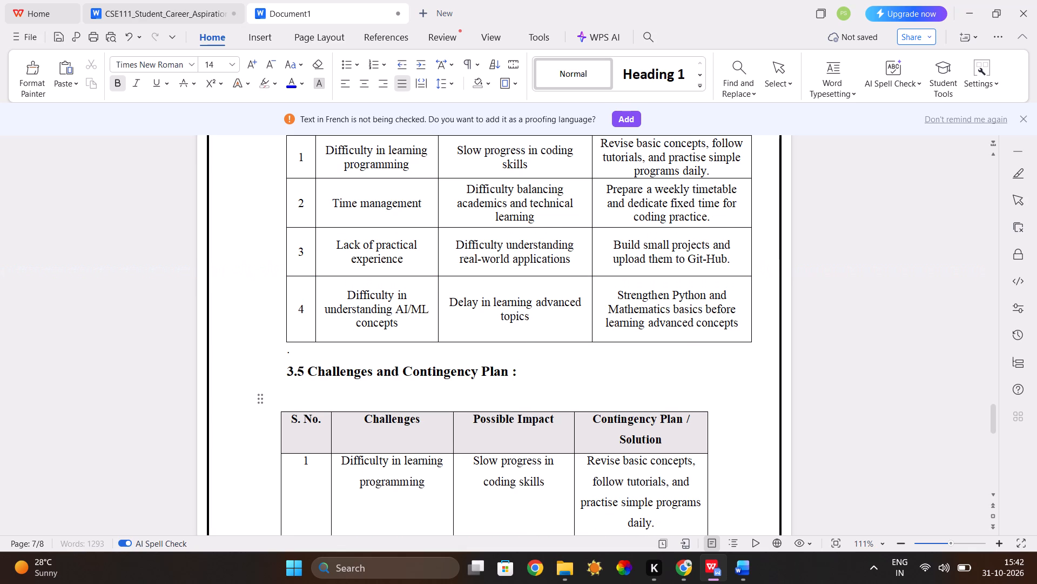
pyautogui.moveTo(569, 228); pyautogui.dragTo(570, 236)
pyautogui.click(563, 284)
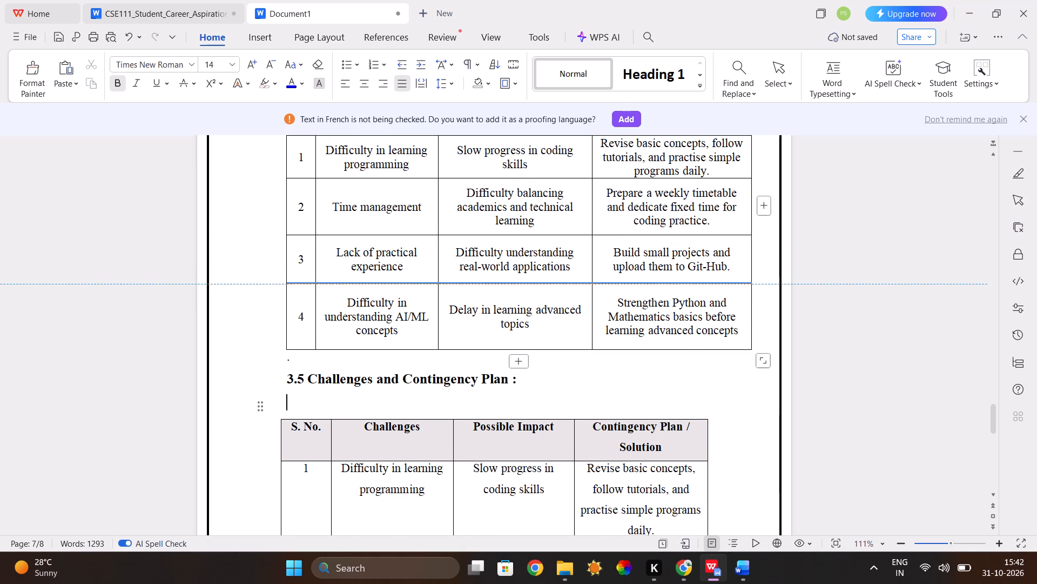
pyautogui.scroll(-6, 562, 345)
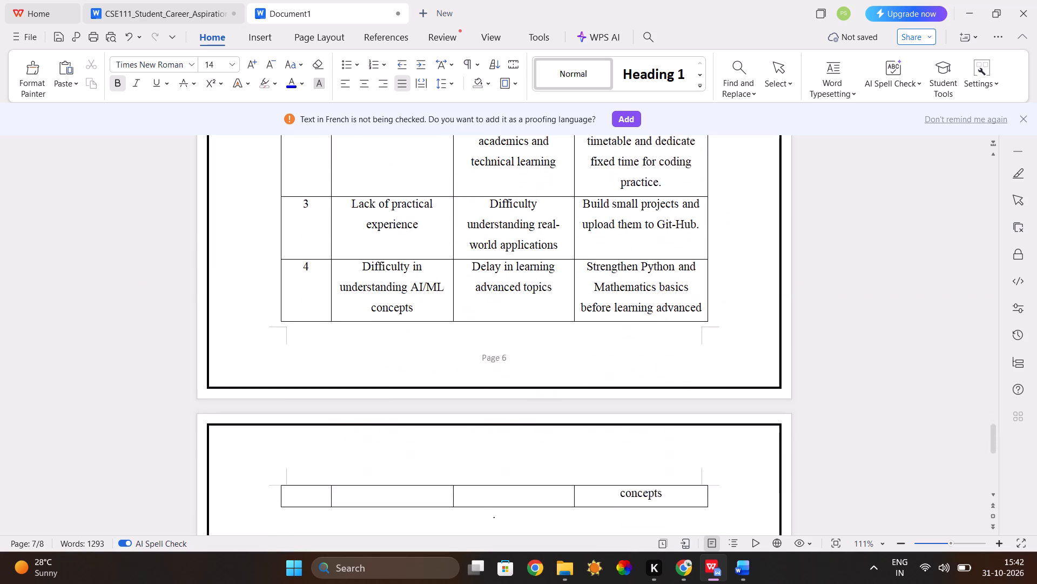
pyautogui.scroll(6, 562, 345)
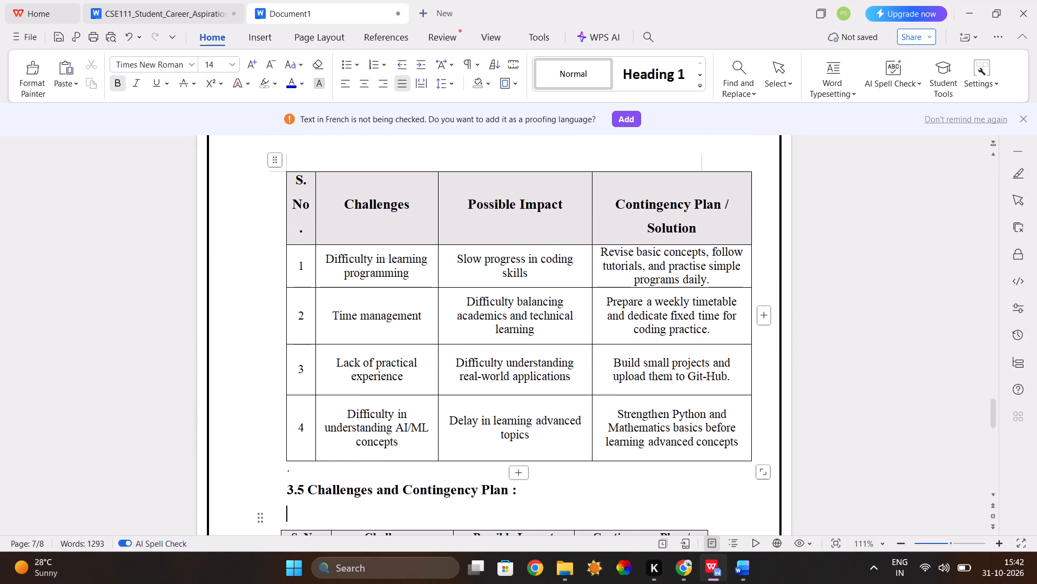
# Reduce the height of row 4 in the challenges table above the 3.5 heading in small increments and check the page fit.
pyautogui.moveTo(545, 461); pyautogui.dragTo(546, 448)
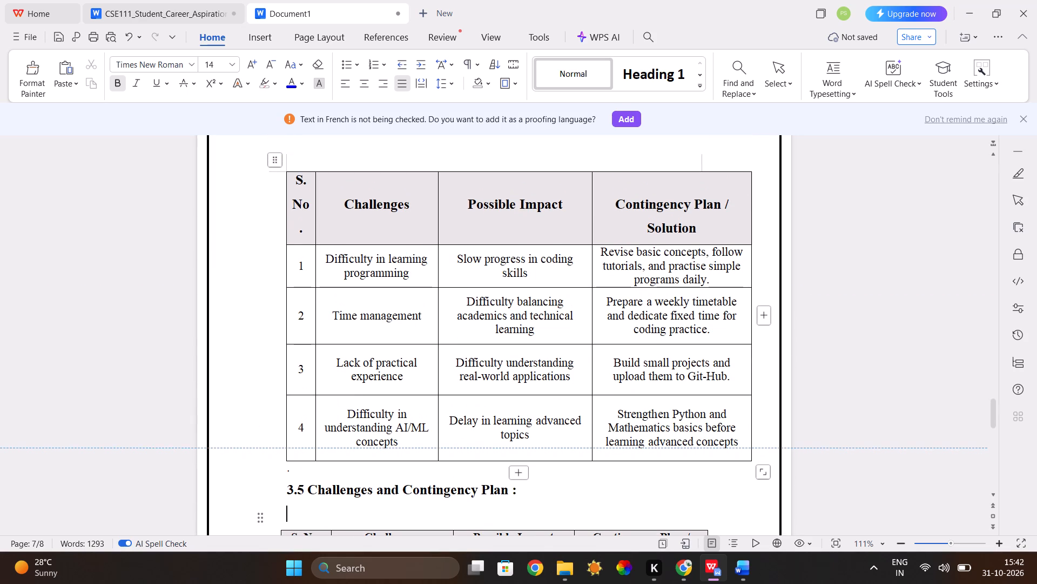
pyautogui.moveTo(546, 448); pyautogui.dragTo(546, 447)
pyautogui.scroll(-5, 538, 547)
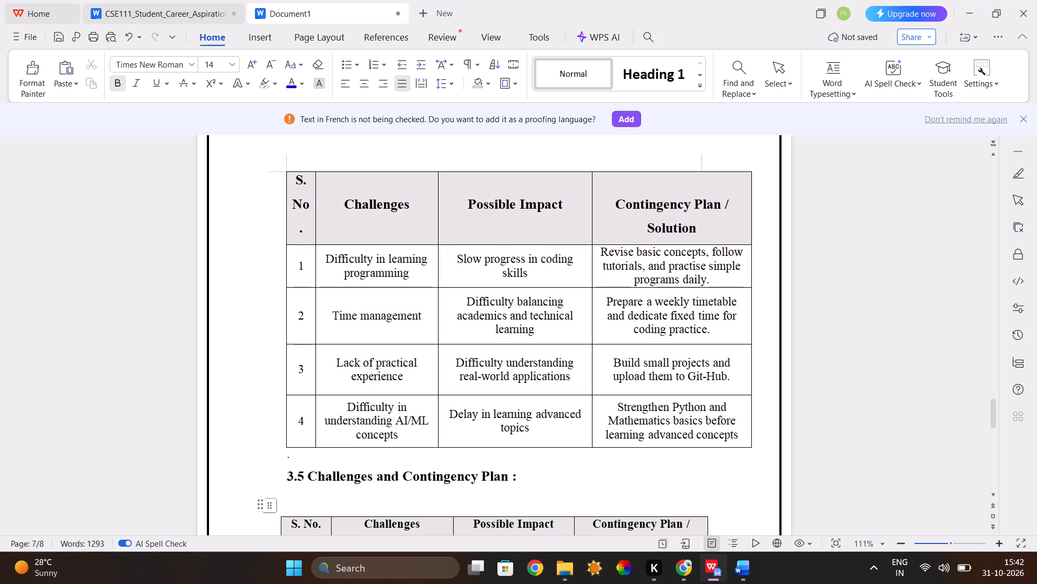
pyautogui.scroll(-5, 564, 462)
pyautogui.scroll(3, 564, 462)
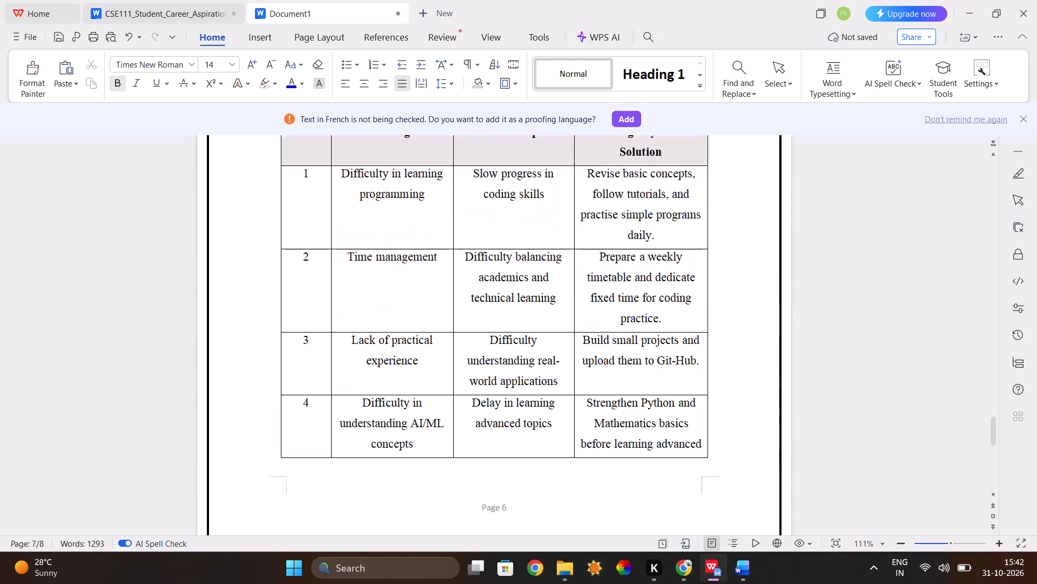
pyautogui.scroll(2, 564, 462)
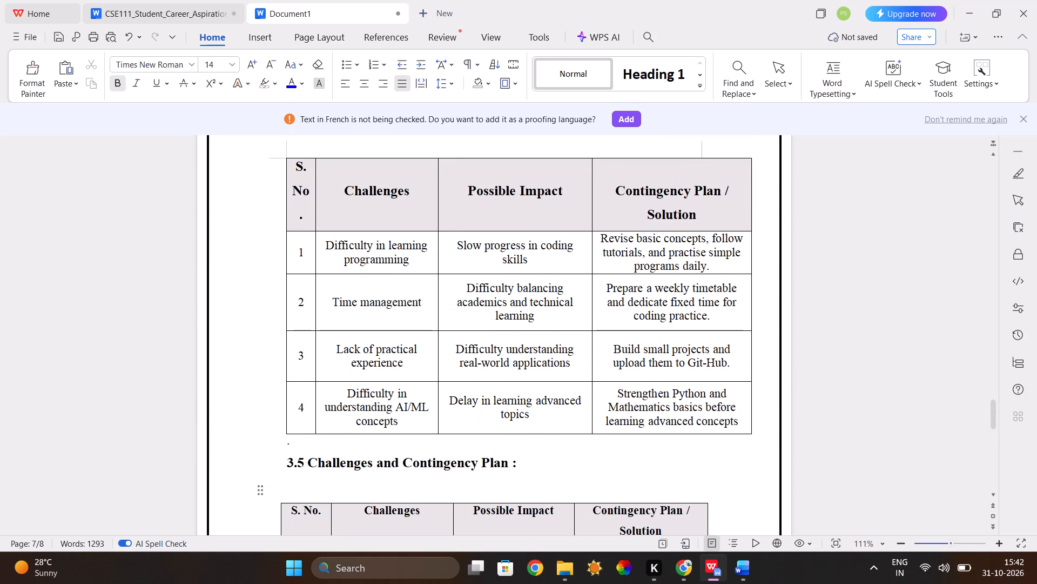
pyautogui.click(563, 432)
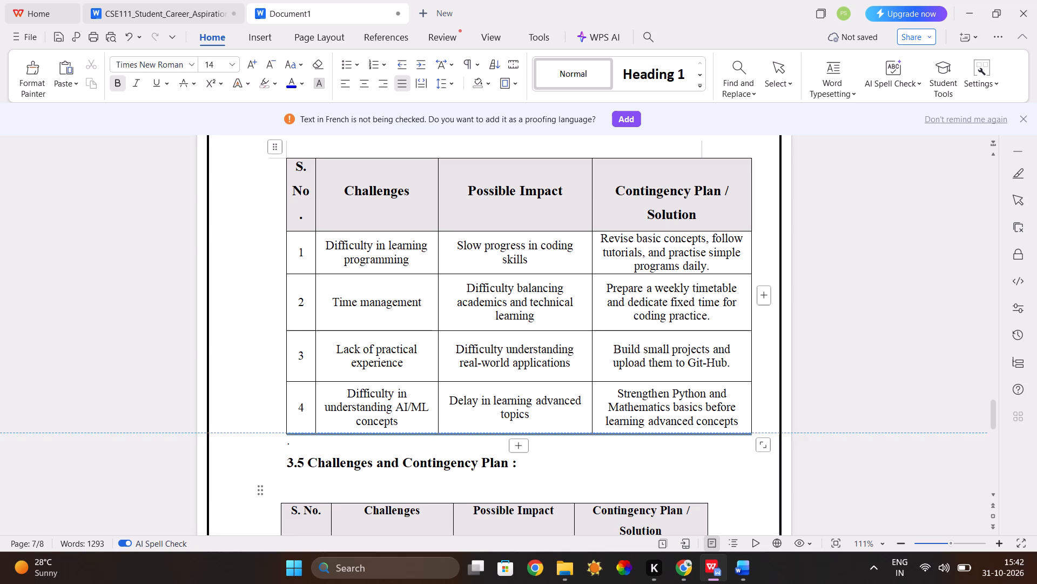
pyautogui.scroll(-7, 556, 459)
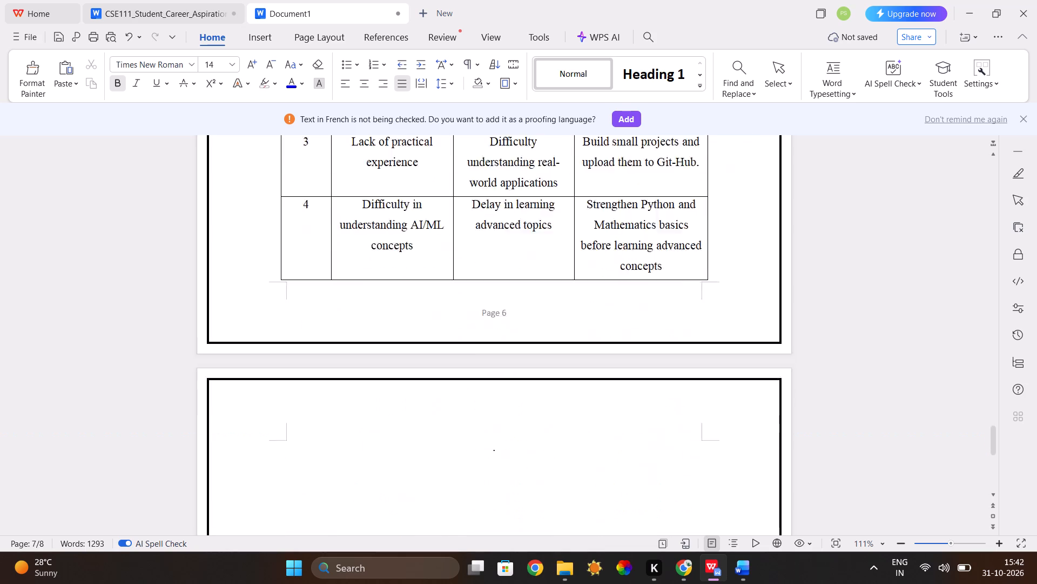
pyautogui.scroll(3, 556, 459)
pyautogui.scroll(-1, 556, 459)
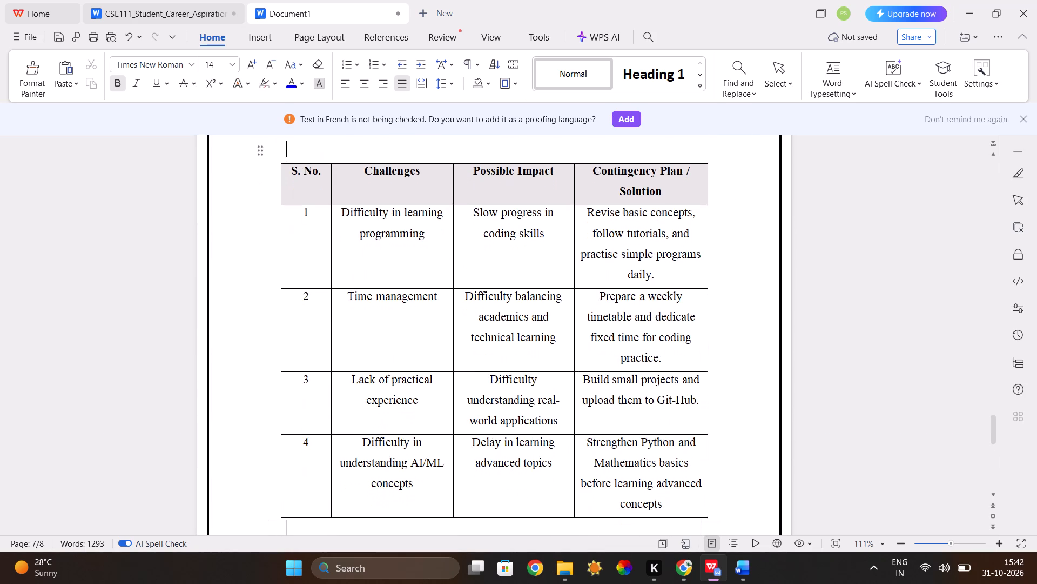
pyautogui.scroll(-1, 556, 459)
pyautogui.scroll(3, 556, 459)
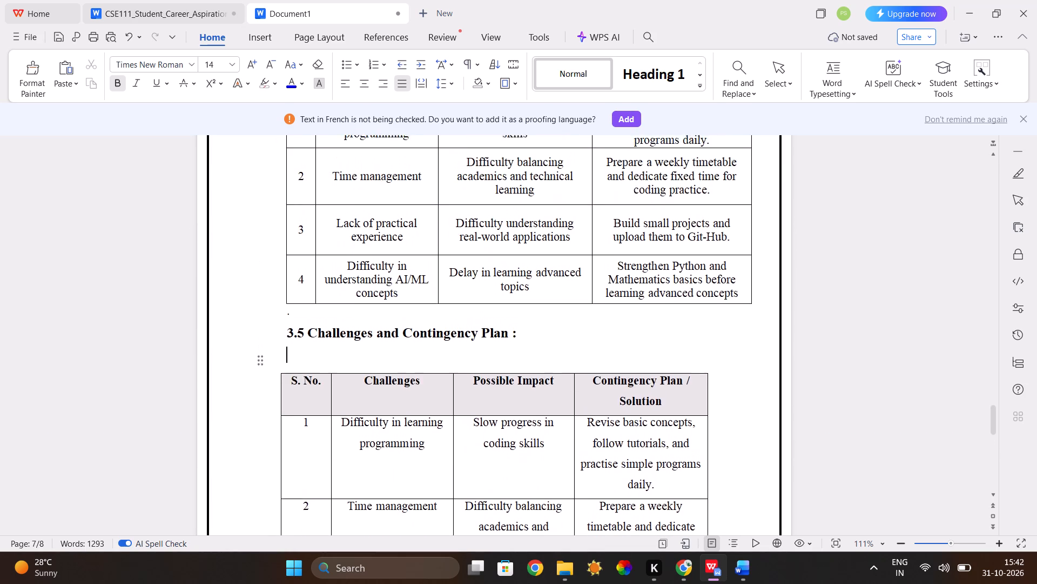
# Make row 3 of the challenges table above the 3.5 heading slightly shorter and check how the pages fit.
pyautogui.scroll(1, 556, 459)
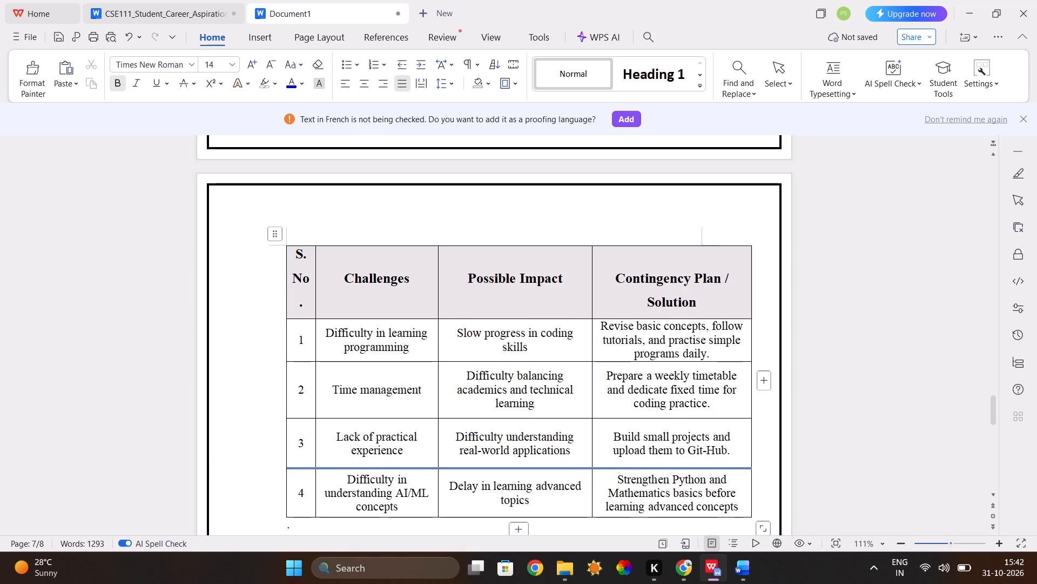
pyautogui.click(557, 467)
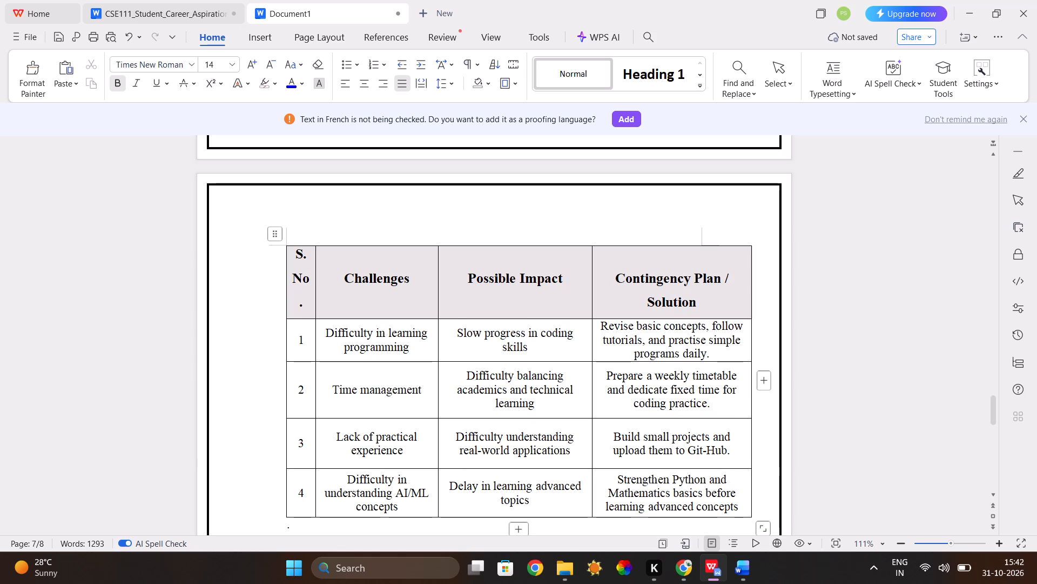
pyautogui.scroll(-5, 557, 515)
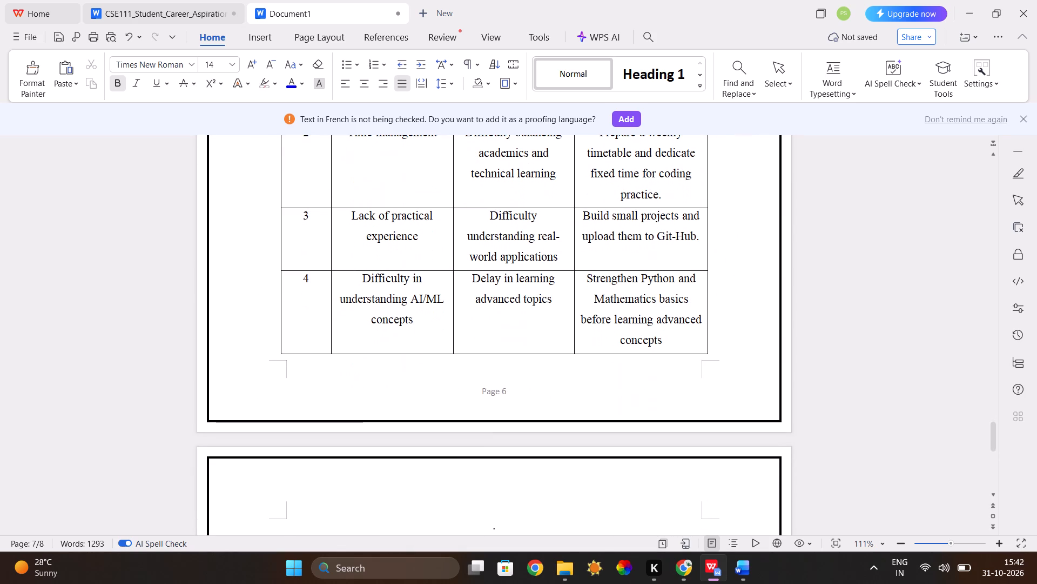
pyautogui.scroll(3, 557, 515)
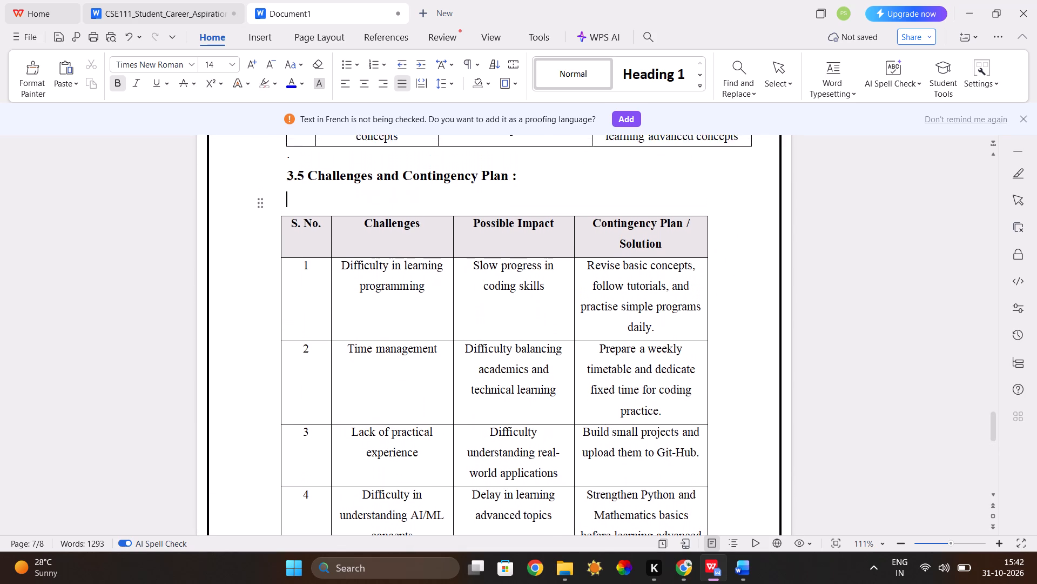
pyautogui.scroll(3, 557, 515)
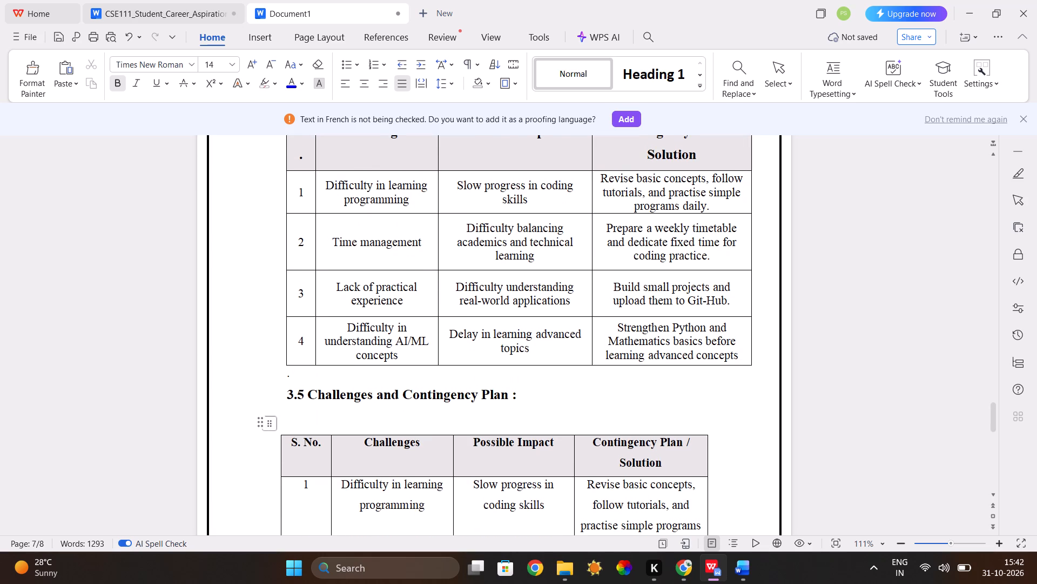
pyautogui.scroll(2, 456, 461)
pyautogui.scroll(-2, 456, 461)
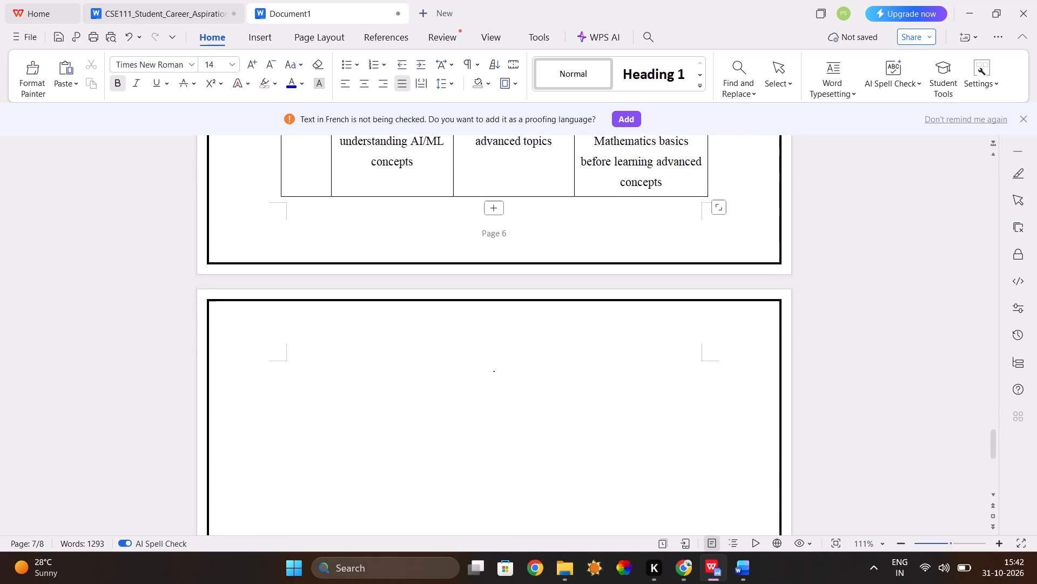
pyautogui.scroll(-1, 456, 461)
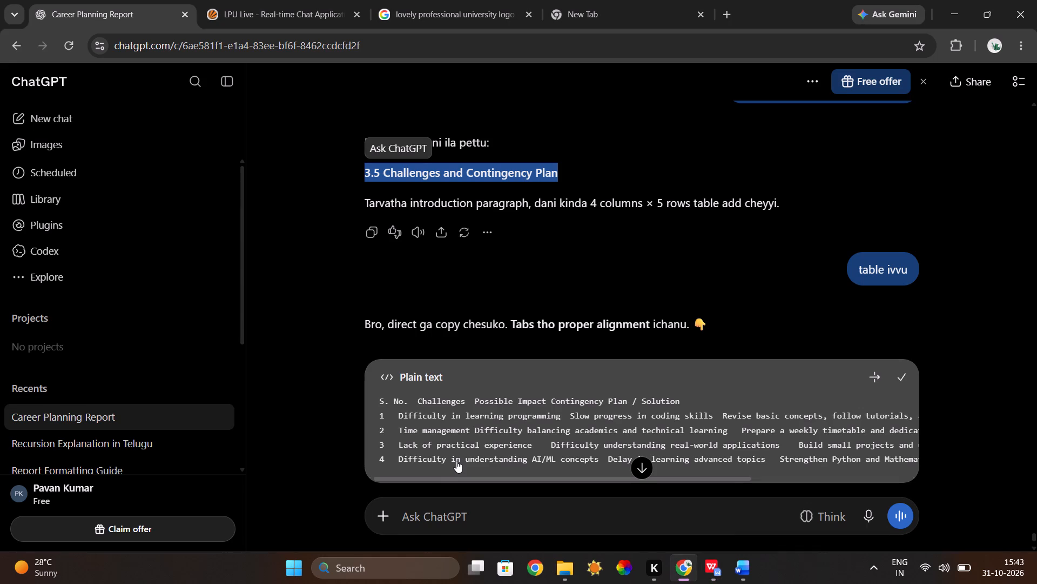
# Switch to the ChatGPT conversation in Chrome and send the prompt "next" to request the following report section.
pyautogui.scroll(-6, 465, 464)
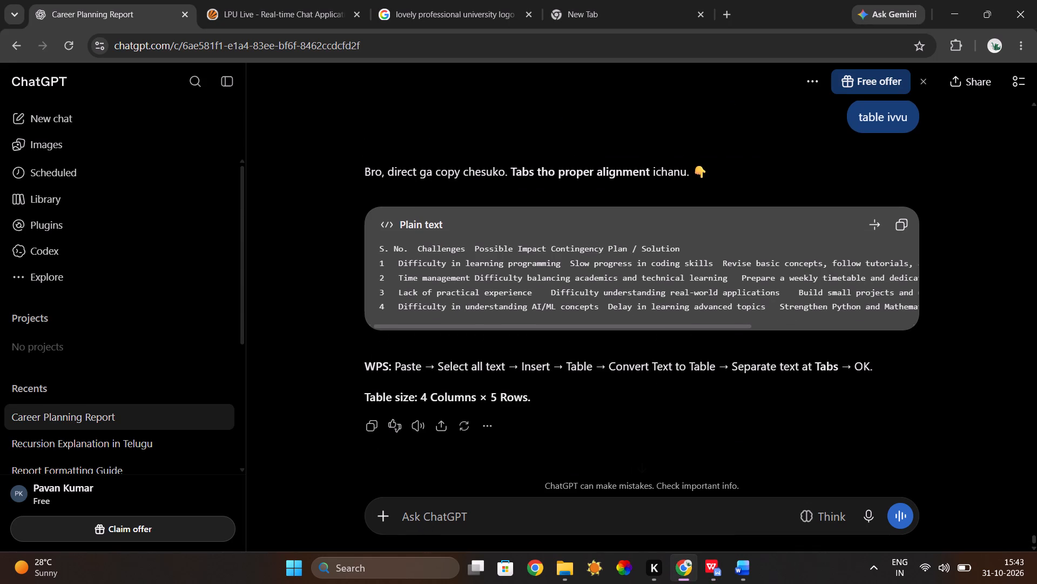
pyautogui.click(431, 516)
pyautogui.write('next')
pyautogui.press('Return')
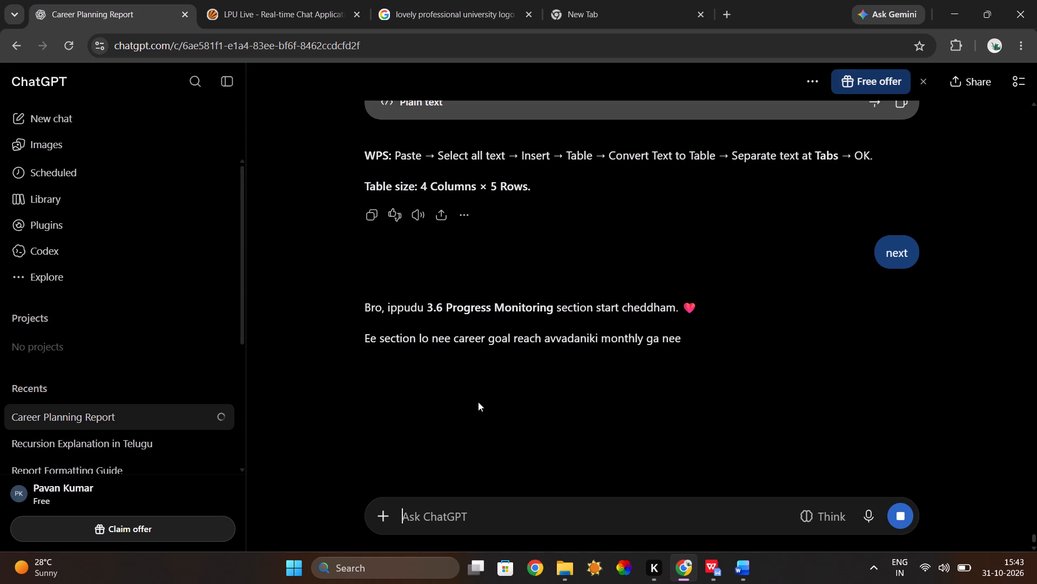
pyautogui.scroll(-3, 478, 402)
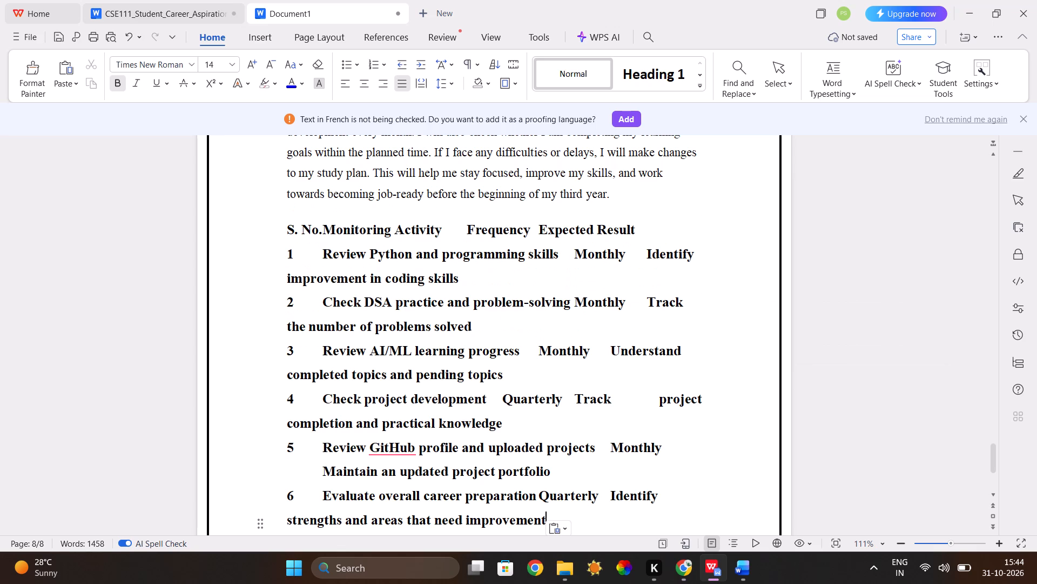
pyautogui.hotkey('ctrl', 'z')
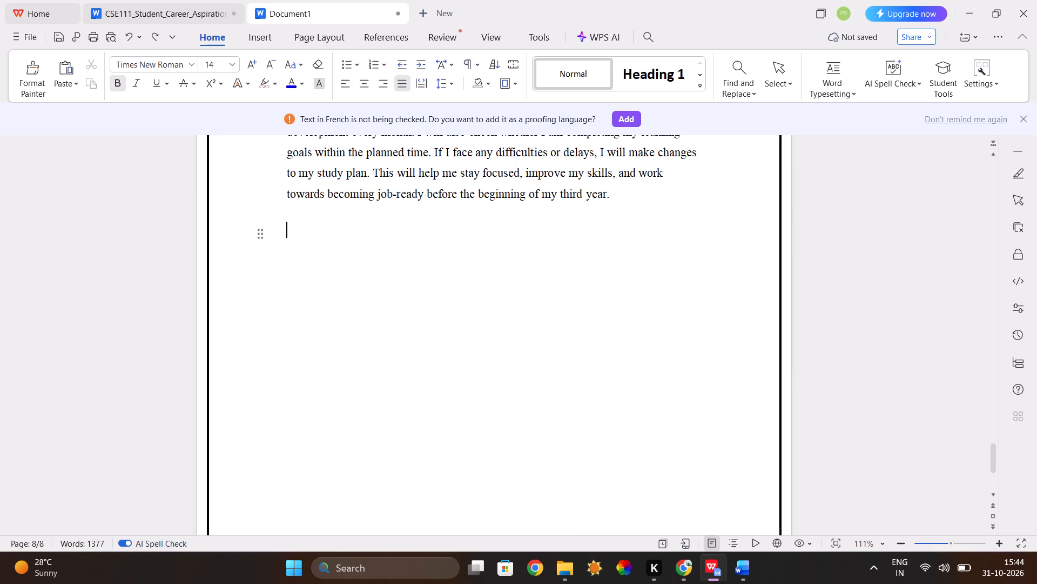
pyautogui.click(232, 66)
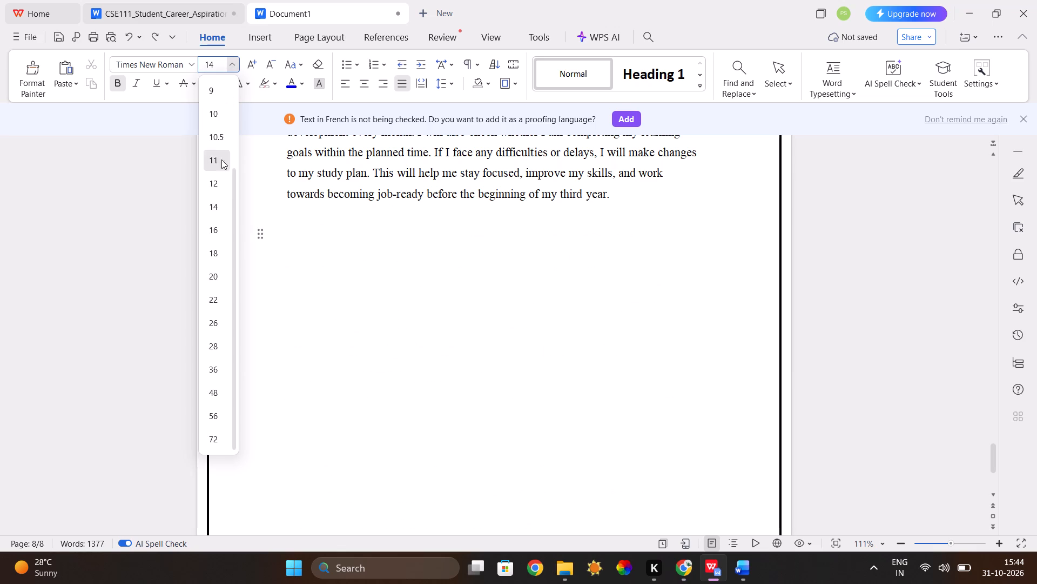
pyautogui.click(221, 180)
pyautogui.click(116, 84)
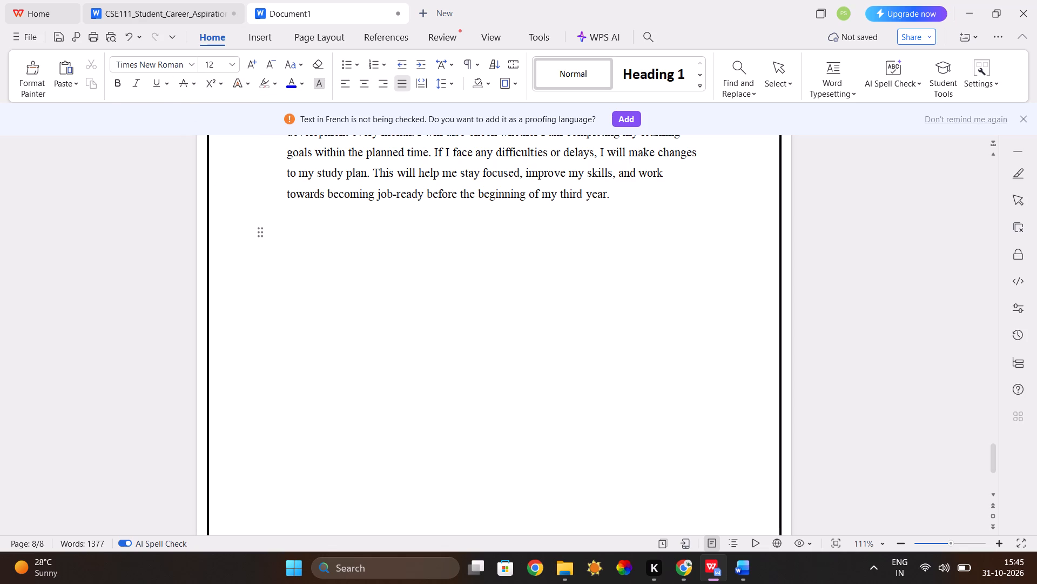
pyautogui.hotkey('ctrl', 'v')
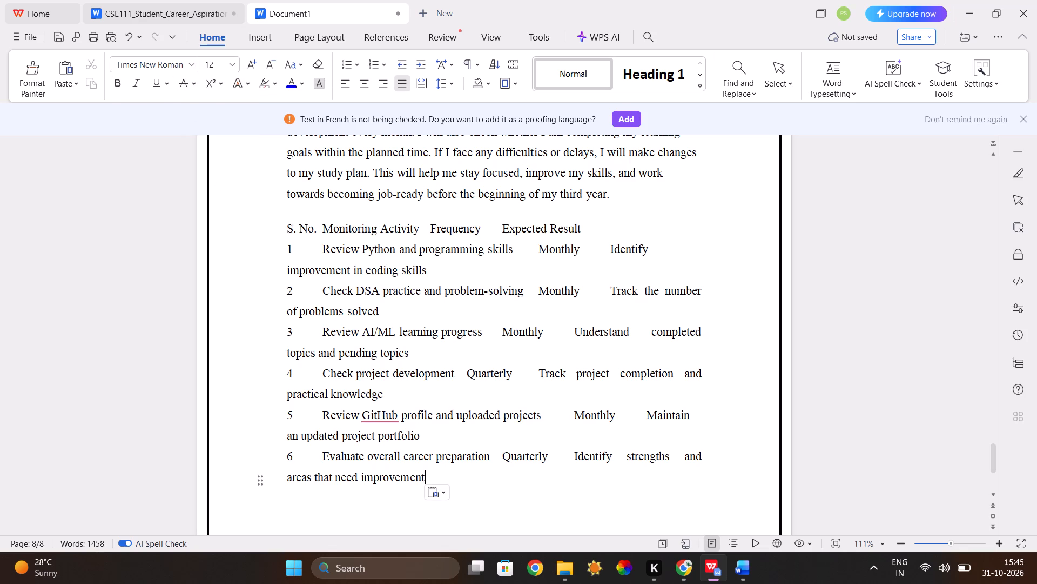
# Convert the pasted monitoring text, from the S. No. line through item 6, into a table with 4 columns separated at tabs.
pyautogui.moveTo(287, 230); pyautogui.dragTo(425, 428)
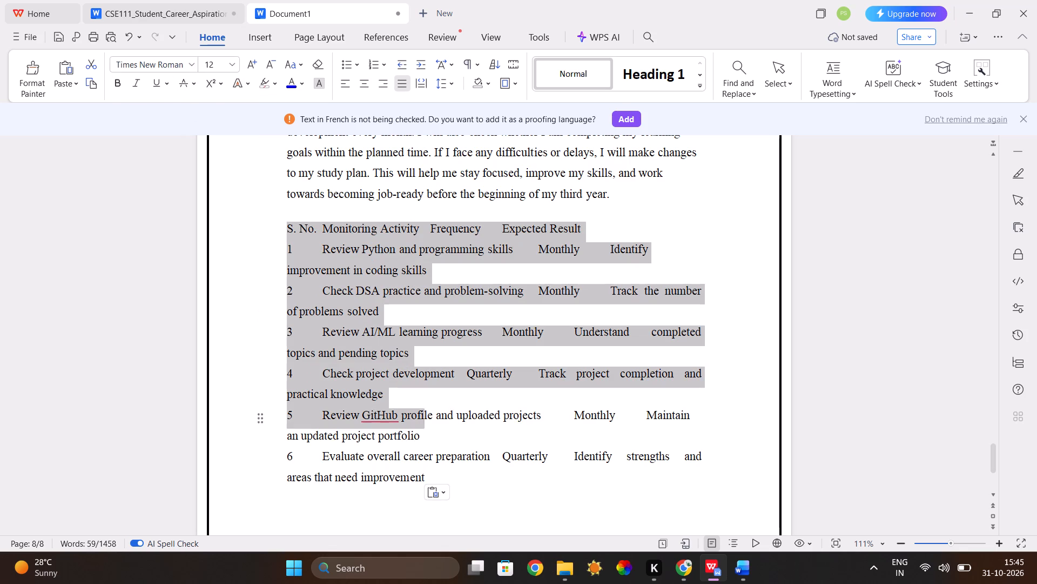
pyautogui.moveTo(425, 428); pyautogui.dragTo(435, 499)
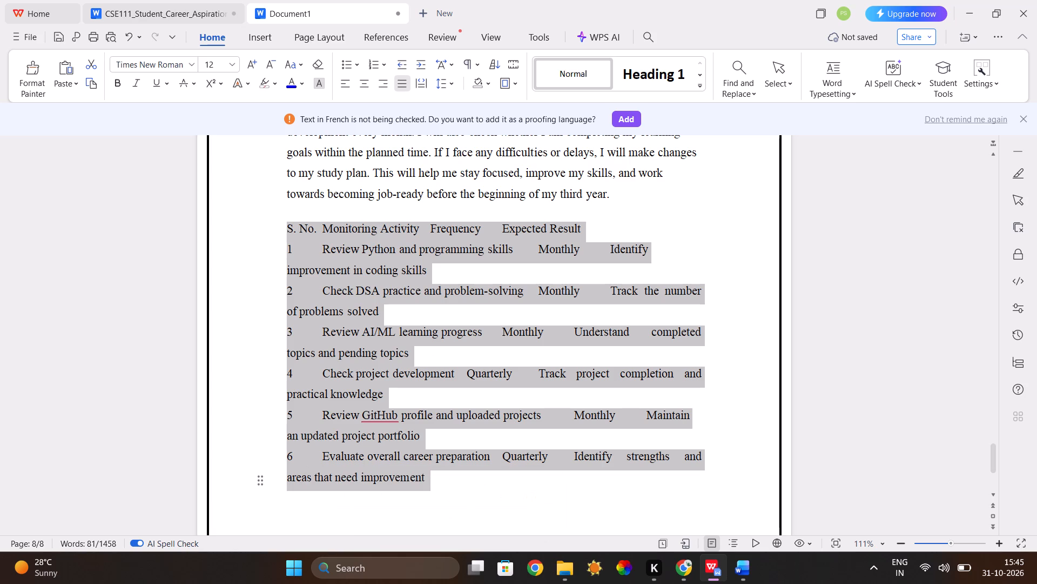
pyautogui.click(255, 42)
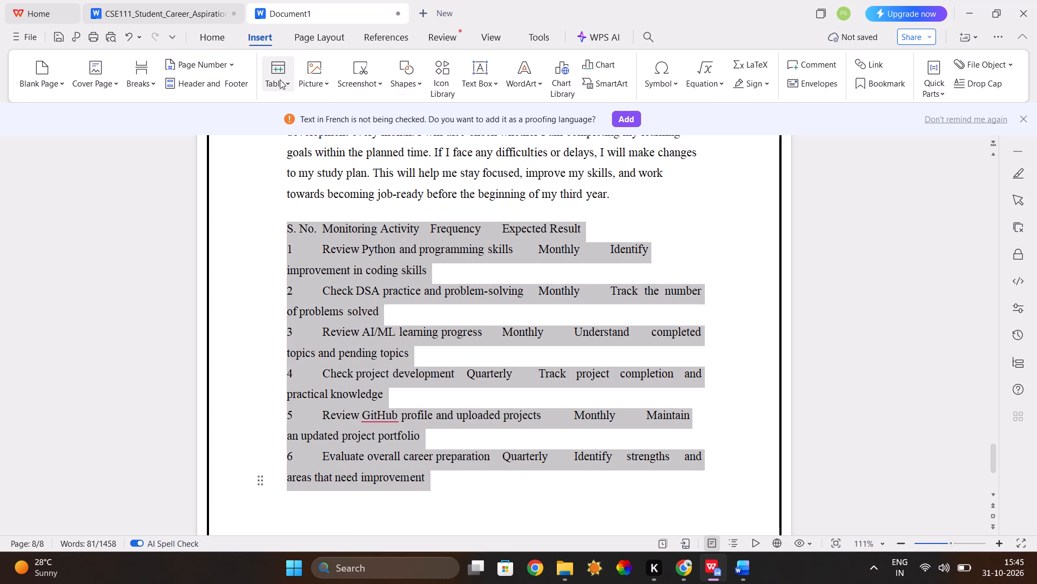
pyautogui.click(280, 79)
pyautogui.click(306, 310)
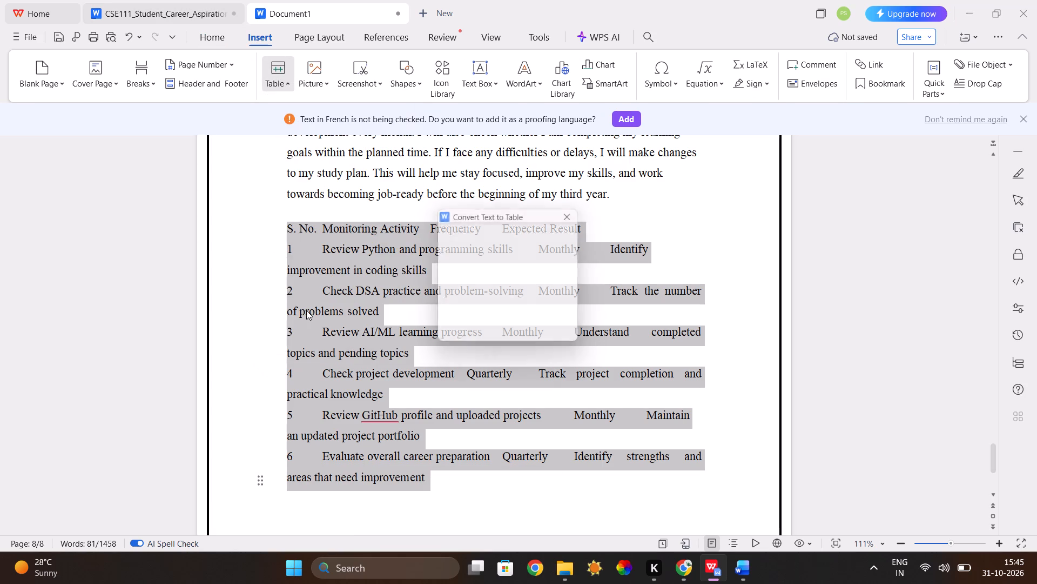
pyautogui.click(487, 334)
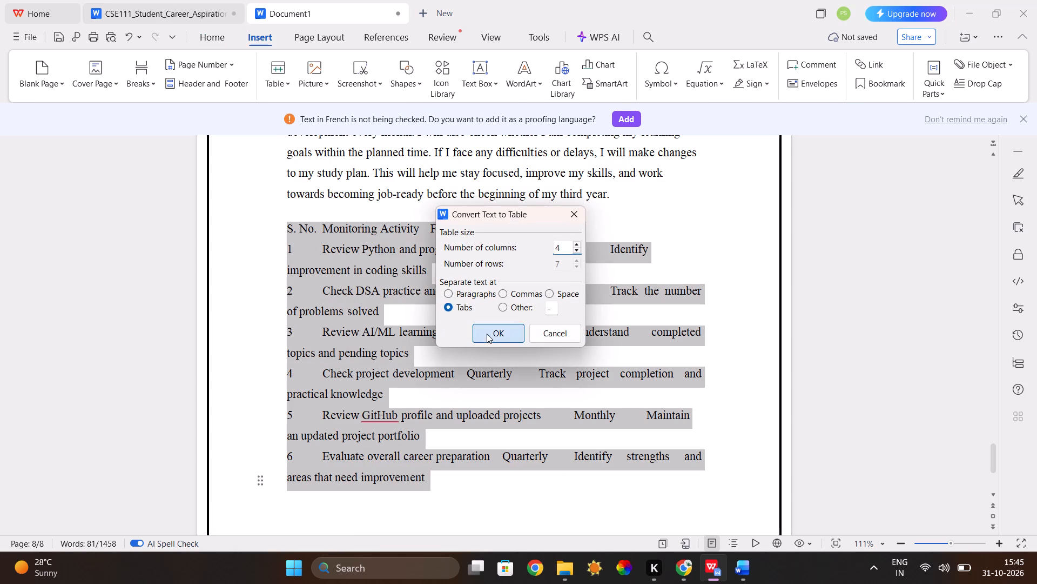
# Change "GitHub" to "Git-Hub" in row 5 of the monitoring table.
pyautogui.scroll(-1, 513, 409)
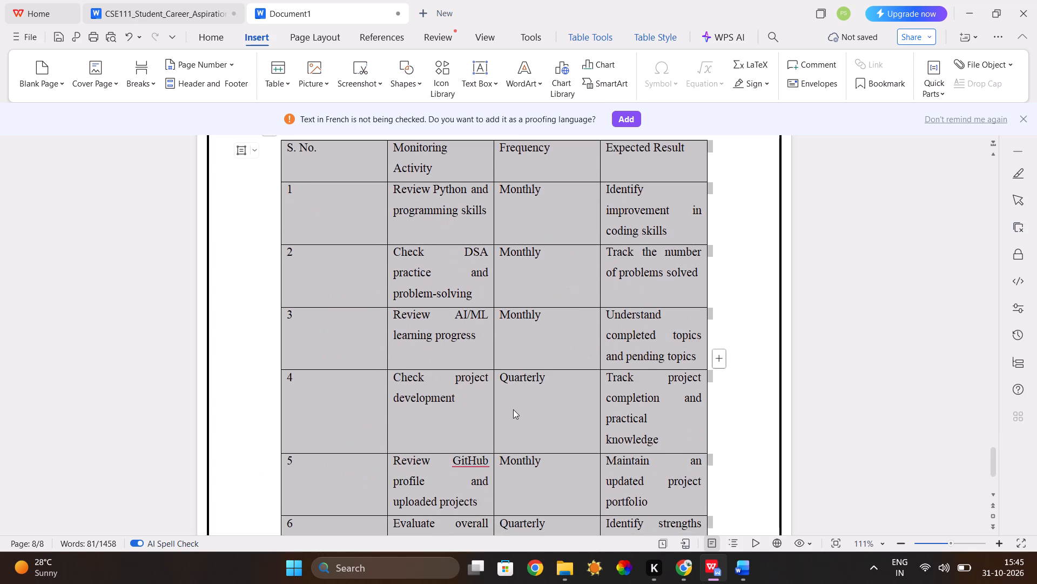
pyautogui.scroll(-2, 513, 409)
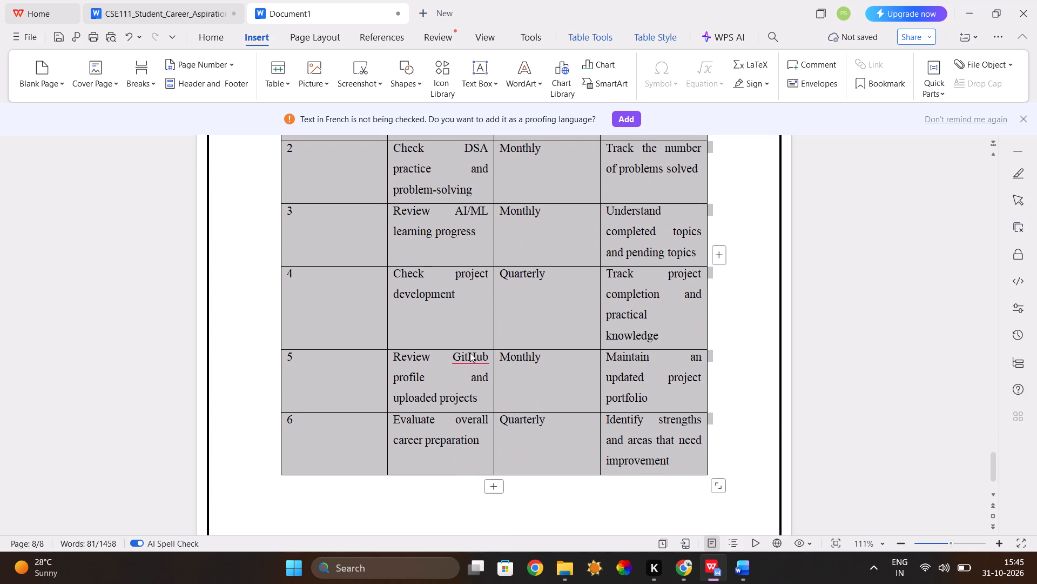
pyautogui.click(470, 353)
pyautogui.click(470, 353)
pyautogui.press('-')
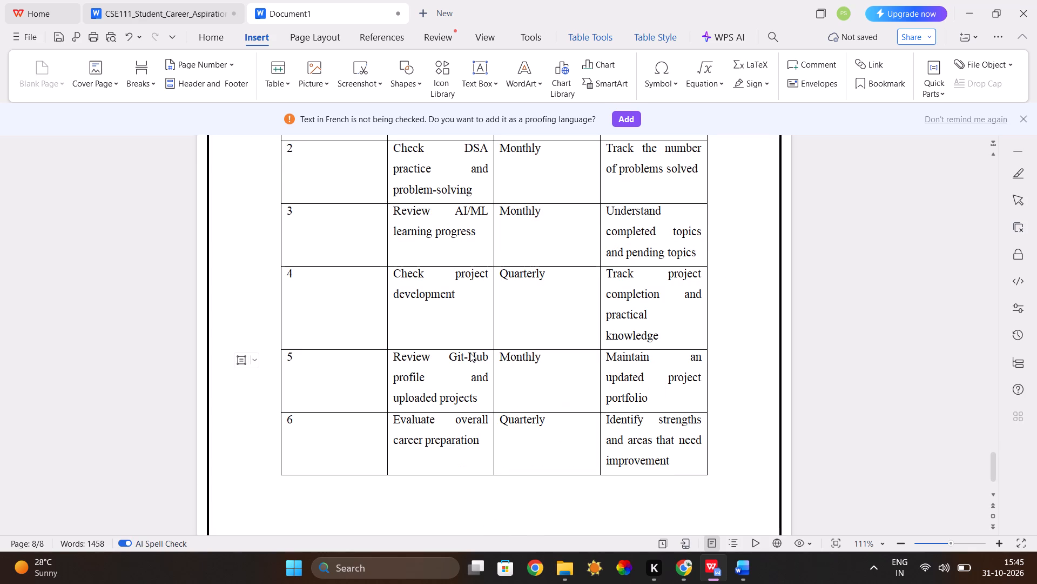
# Set the font size of the monitoring table's header row to 12.
pyautogui.scroll(3, 470, 353)
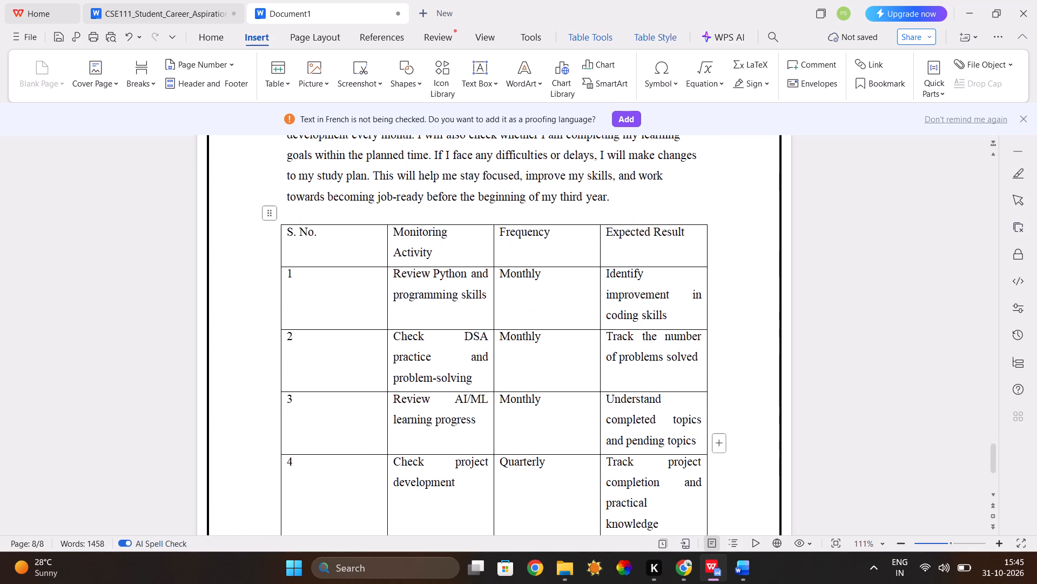
pyautogui.tripleClick(284, 235)
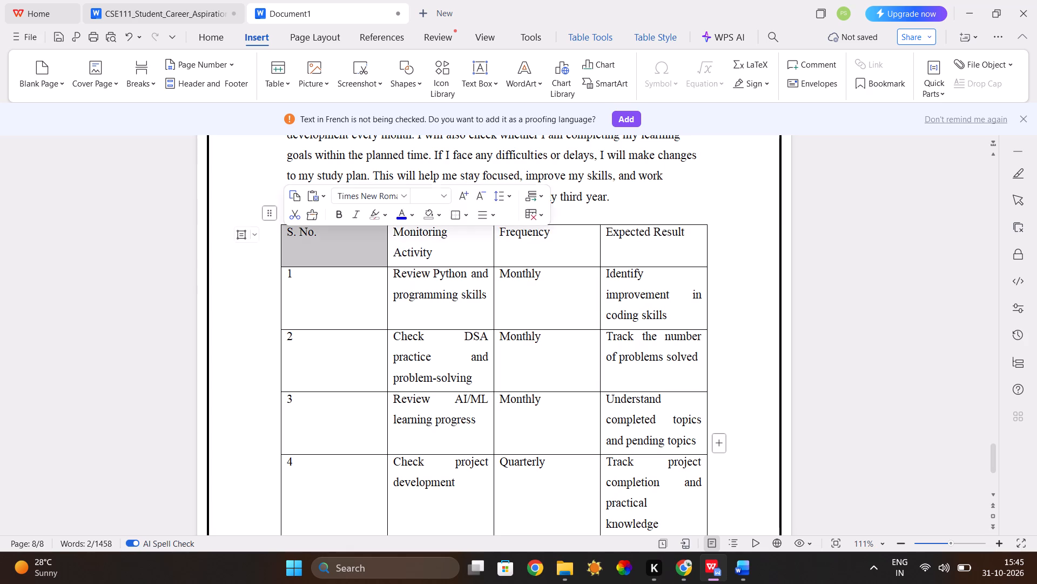
pyautogui.doubleClick(284, 235)
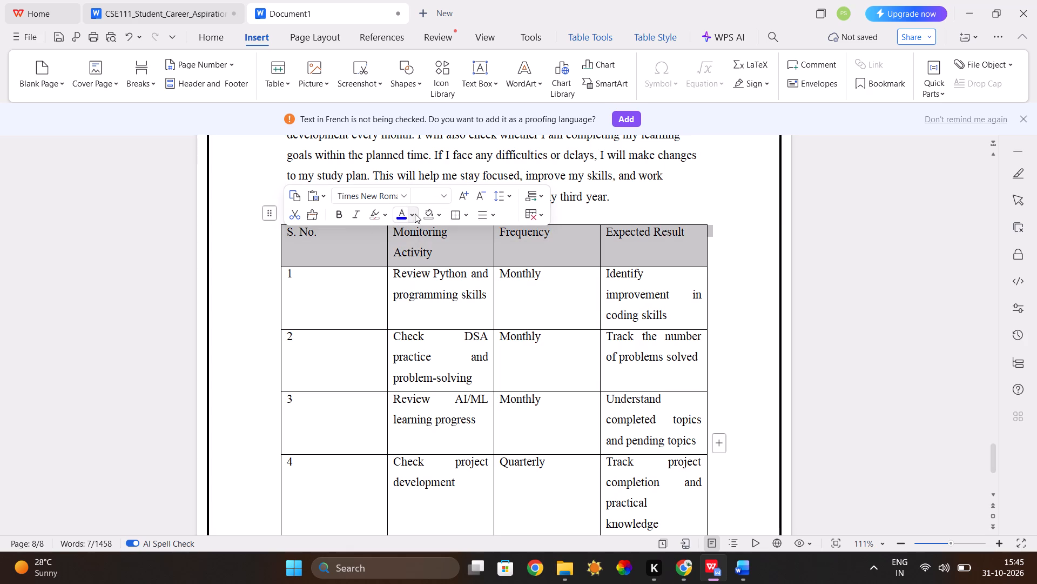
pyautogui.click(443, 196)
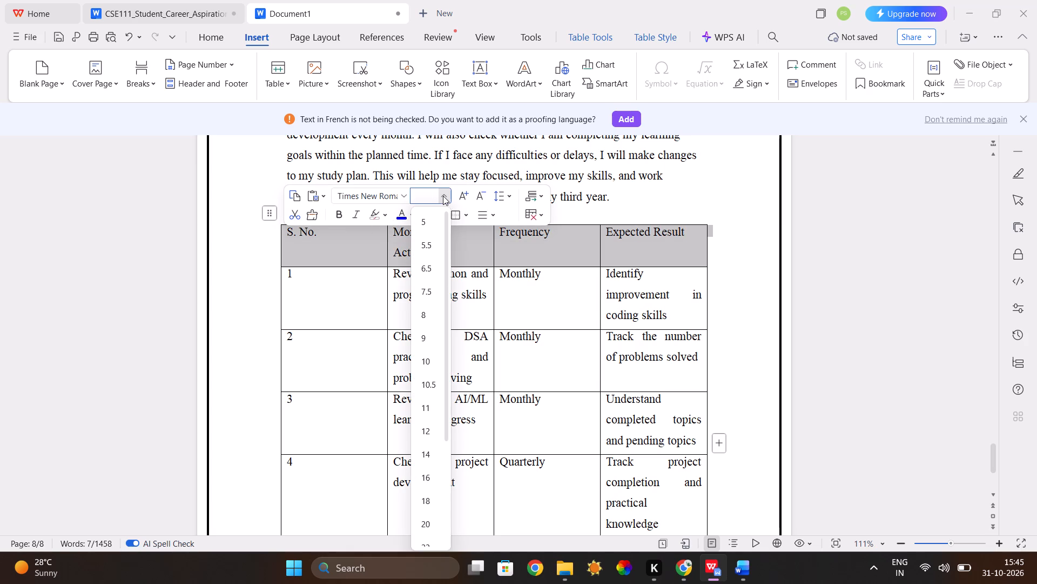
pyautogui.click(431, 438)
# Check the text formatting in the body cells of the preceding section's table on page 7, using the "Time management" entry.
pyautogui.scroll(5, 353, 347)
pyautogui.scroll(2, 368, 237)
pyautogui.scroll(-1, 383, 276)
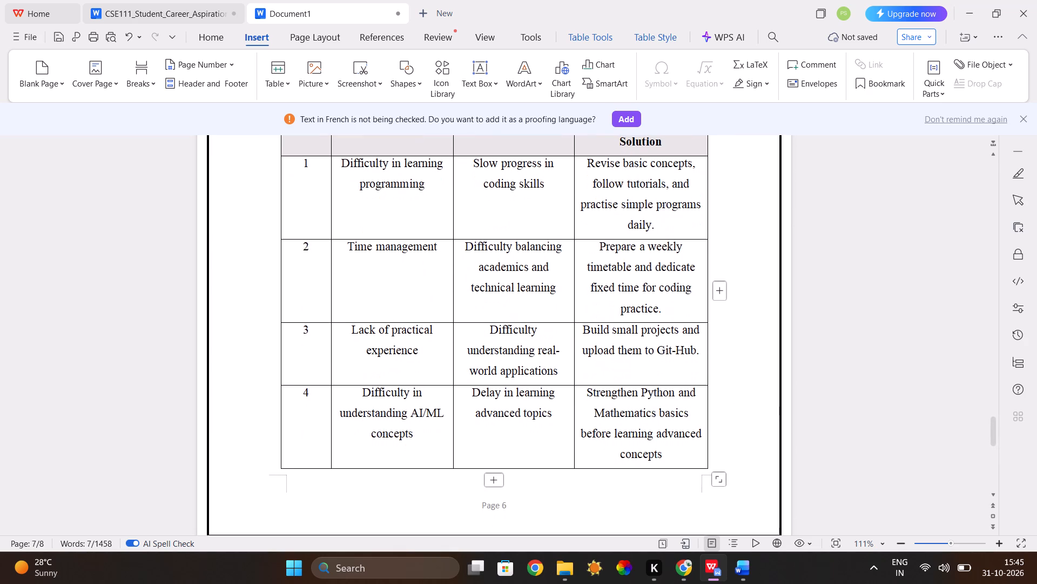
pyautogui.scroll(-1, 383, 276)
pyautogui.moveTo(359, 274); pyautogui.dragTo(430, 273)
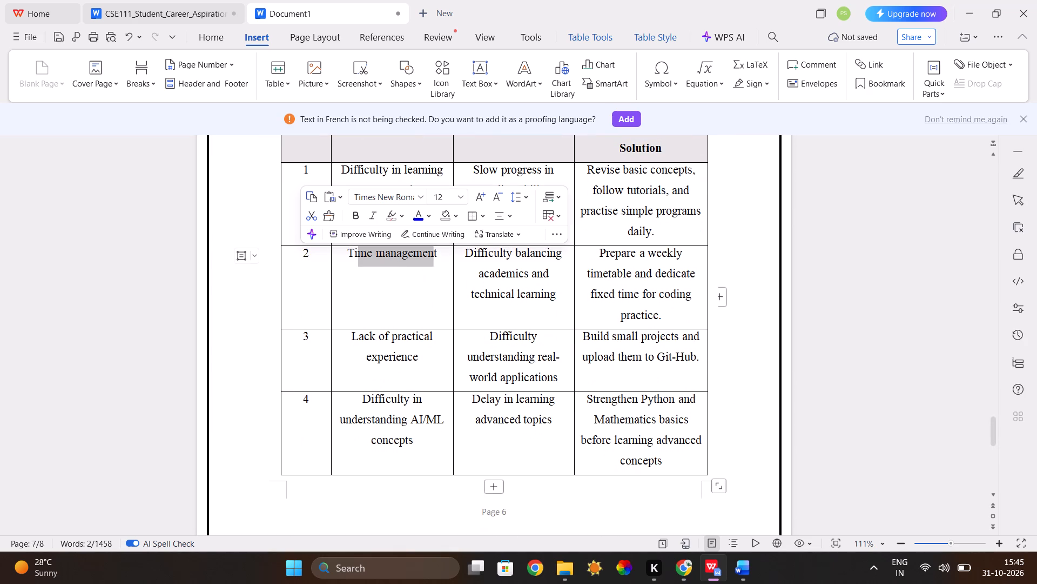
# Set the font size of the monitoring table's body rows 1 to 6 to 12.
pyautogui.click(371, 284)
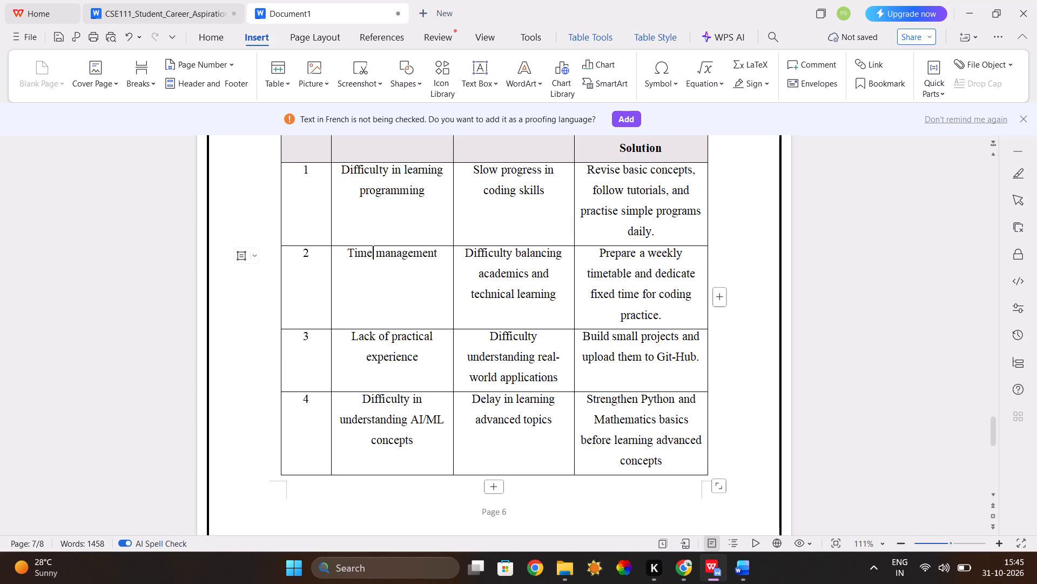
pyautogui.click(345, 256)
pyautogui.moveTo(347, 254); pyautogui.dragTo(550, 283)
pyautogui.scroll(-5, 562, 341)
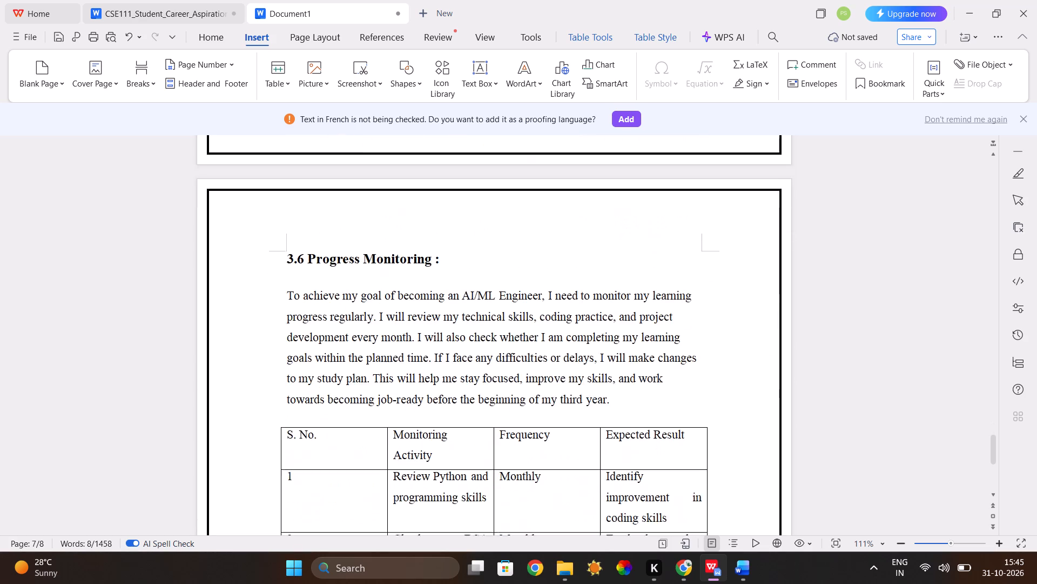
pyautogui.scroll(-1, 562, 341)
pyautogui.scroll(2, 562, 341)
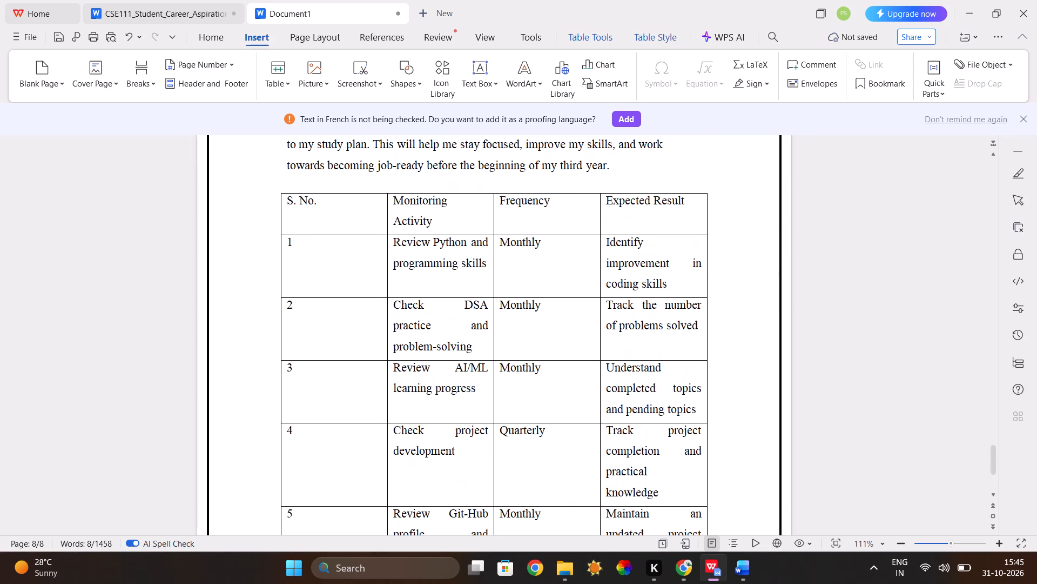
pyautogui.doubleClick(283, 203)
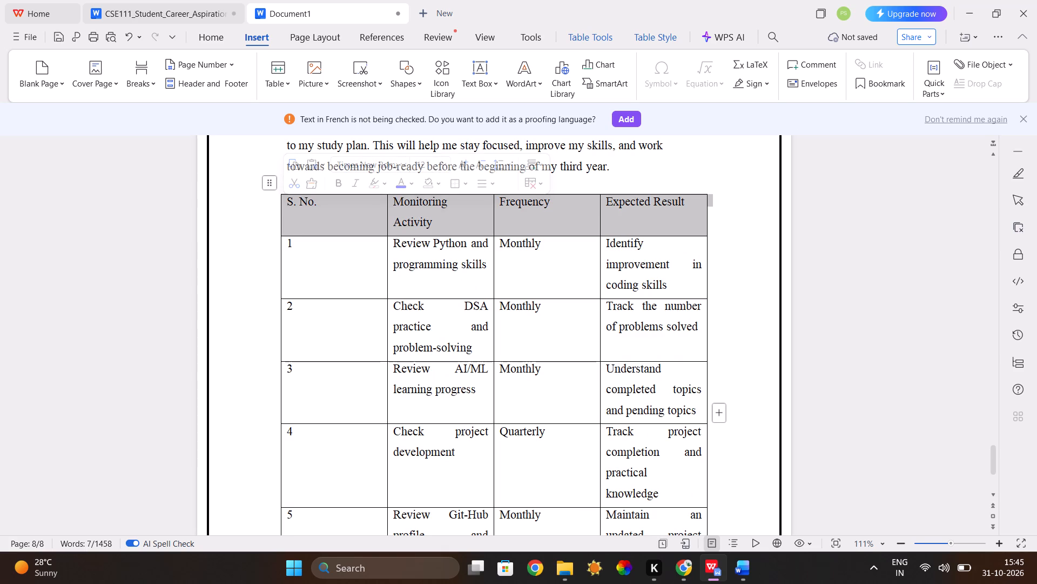
pyautogui.moveTo(286, 245); pyautogui.dragTo(611, 542)
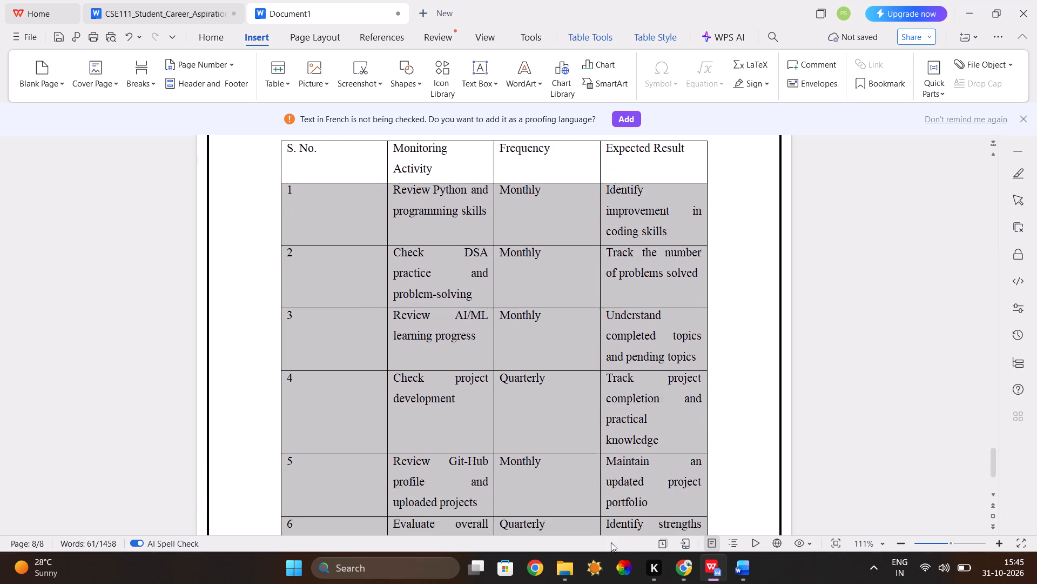
pyautogui.moveTo(611, 542); pyautogui.dragTo(611, 550)
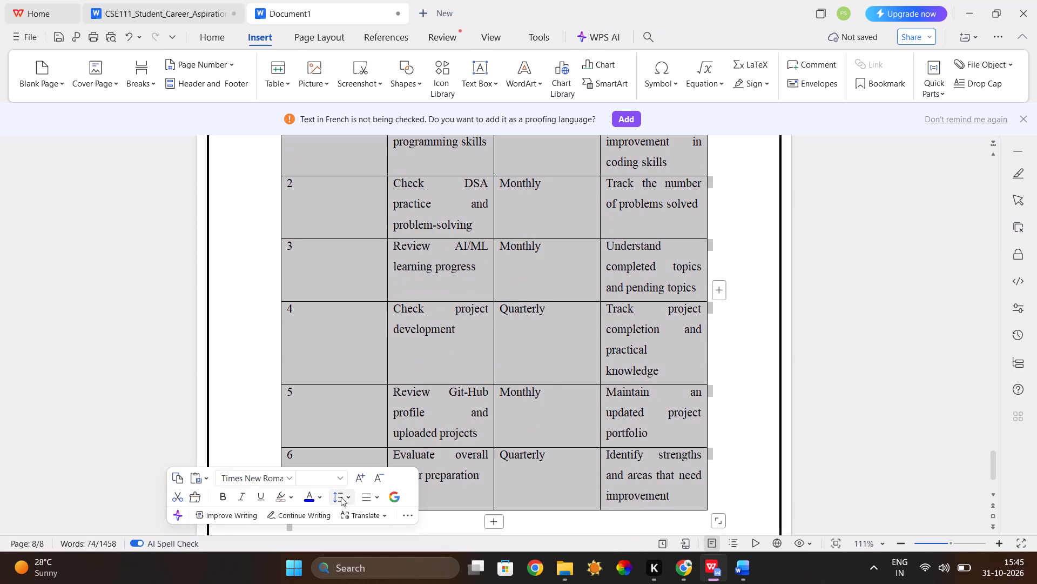
pyautogui.click(344, 477)
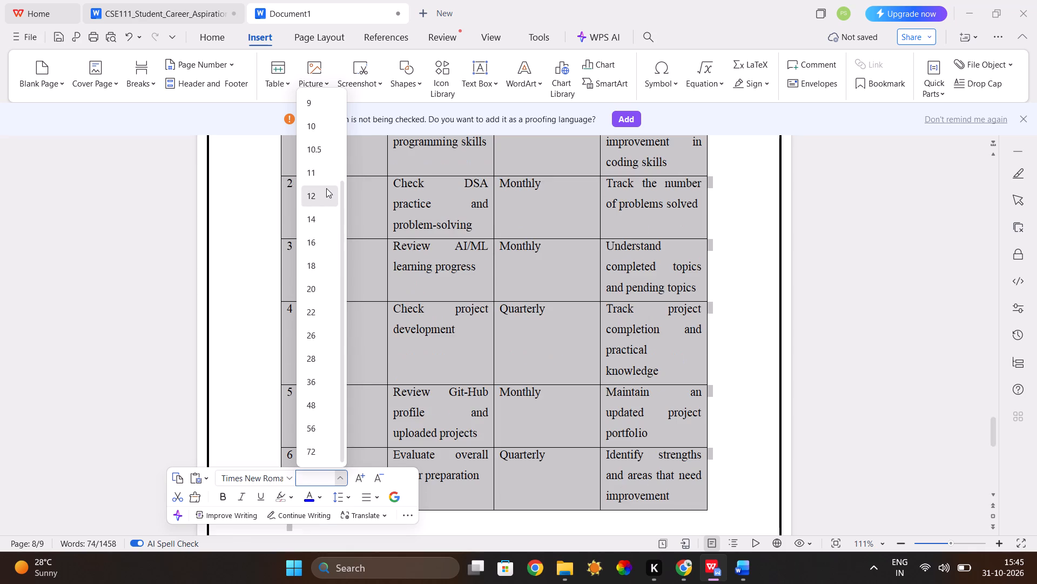
pyautogui.click(326, 188)
# Shade the monitoring table's header row with the same light tint as the preceding table's header.
pyautogui.scroll(3, 421, 257)
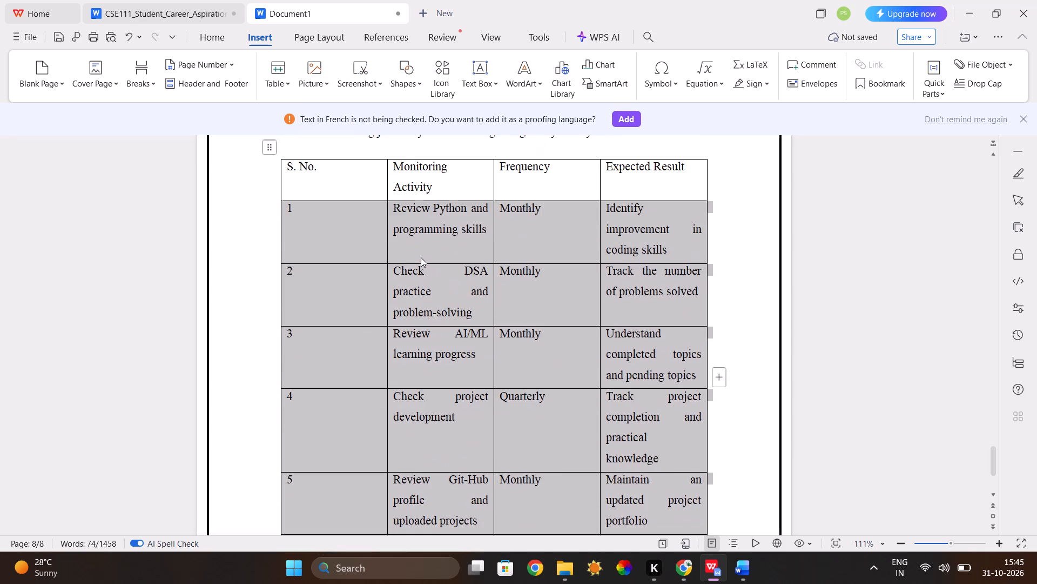
pyautogui.scroll(1, 421, 257)
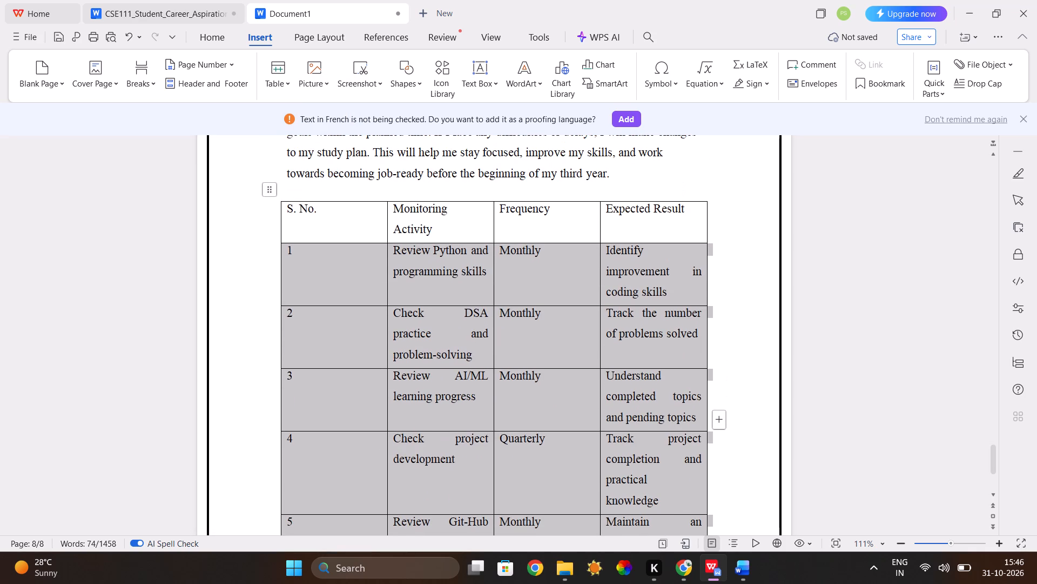
pyautogui.moveTo(297, 215); pyautogui.dragTo(602, 224)
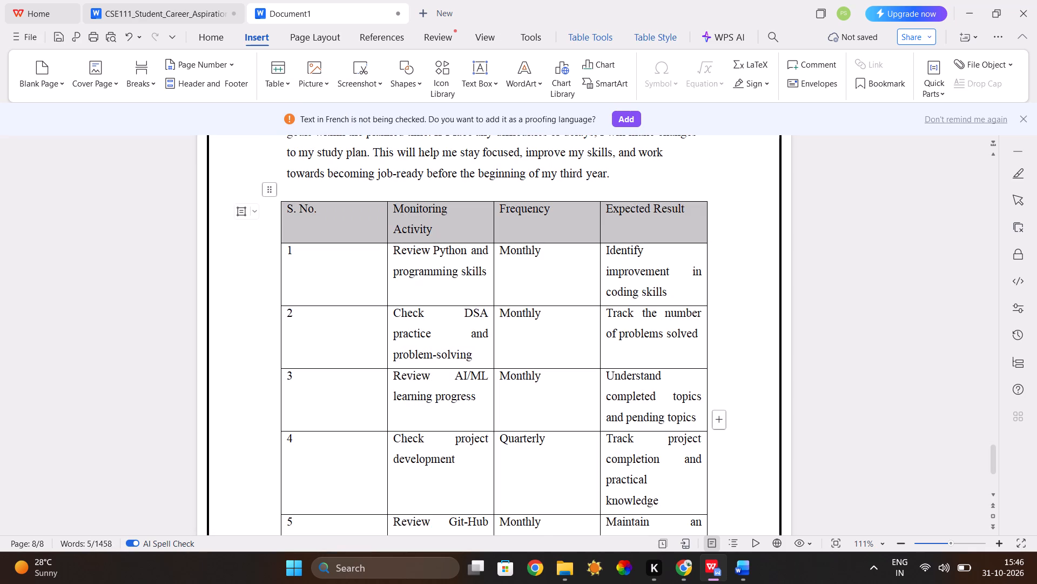
pyautogui.moveTo(602, 224); pyautogui.dragTo(608, 224)
pyautogui.click(762, 207)
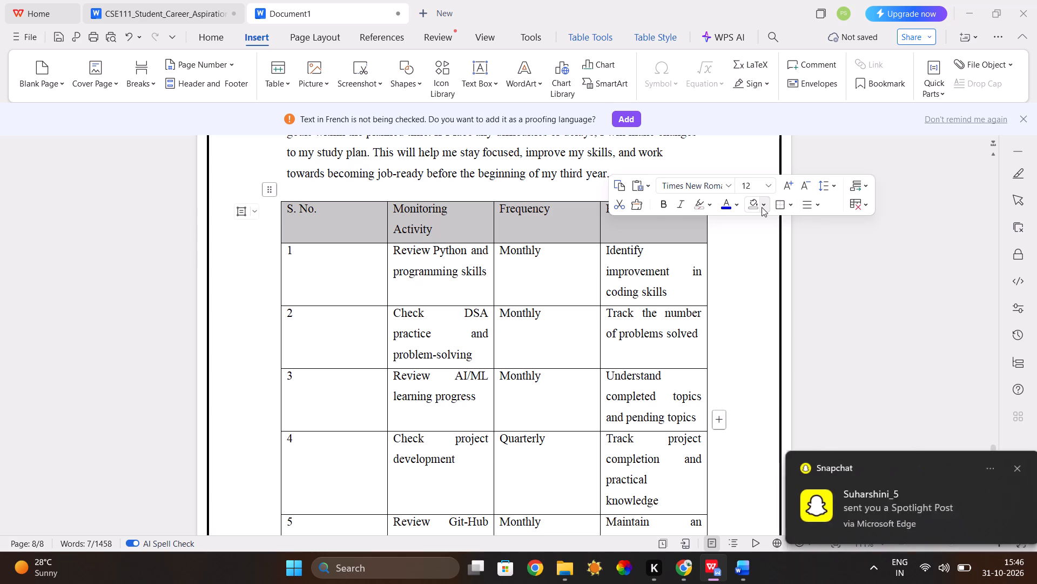
pyautogui.click(782, 251)
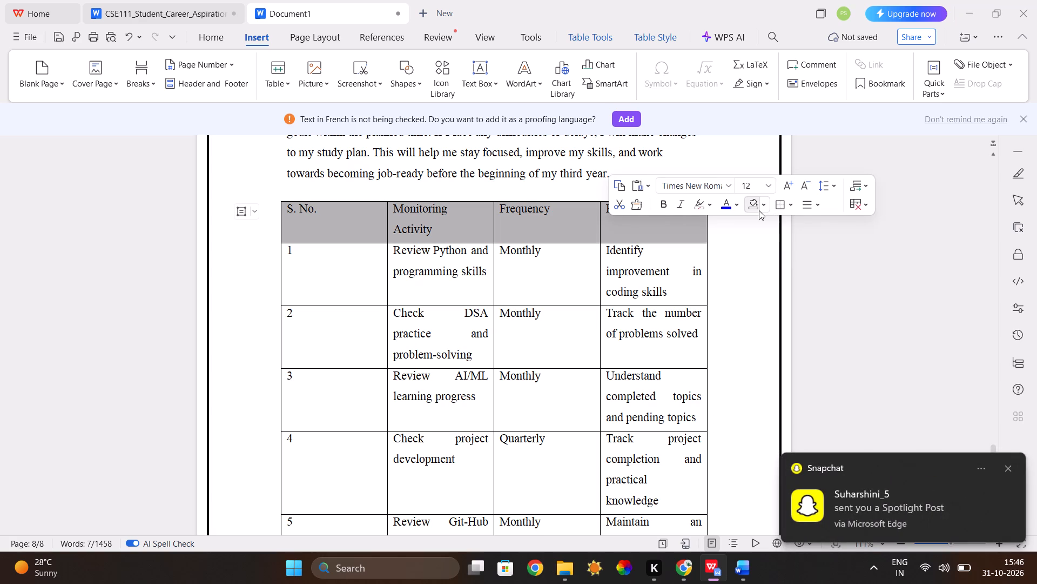
# Make the monitoring table's header text bold and centre it horizontally.
pyautogui.click(669, 203)
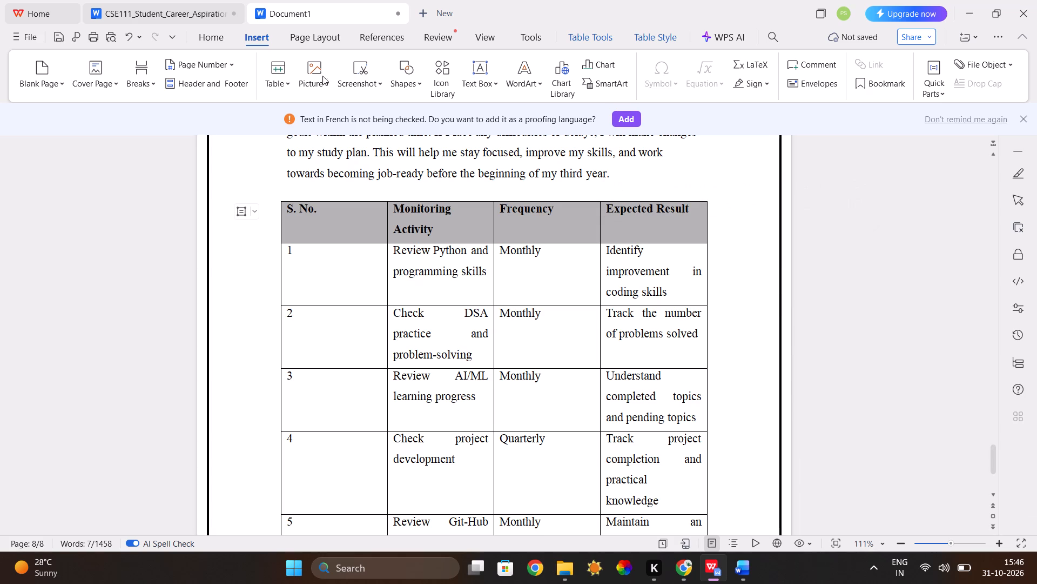
pyautogui.click(213, 36)
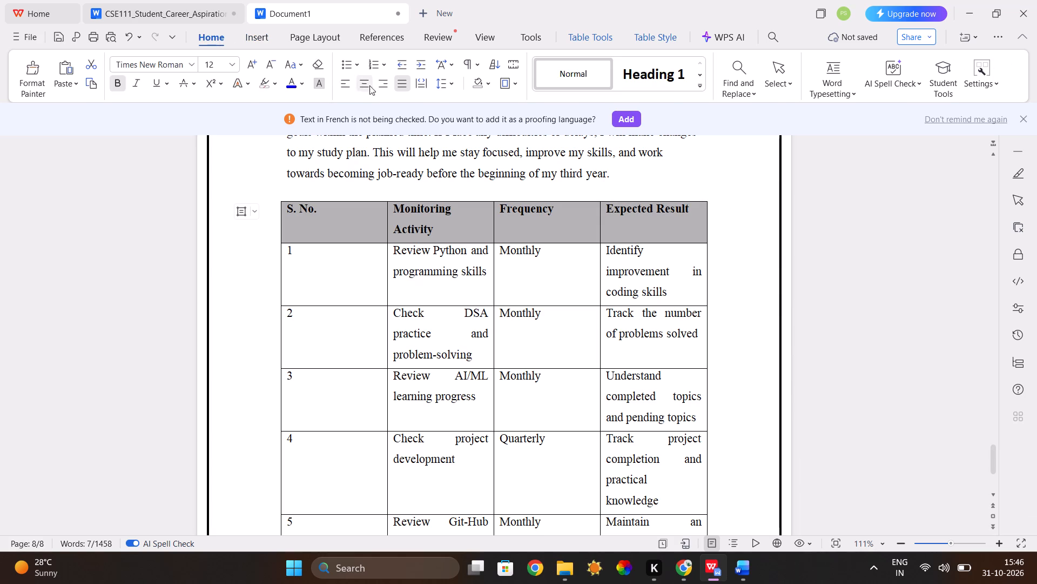
pyautogui.click(362, 87)
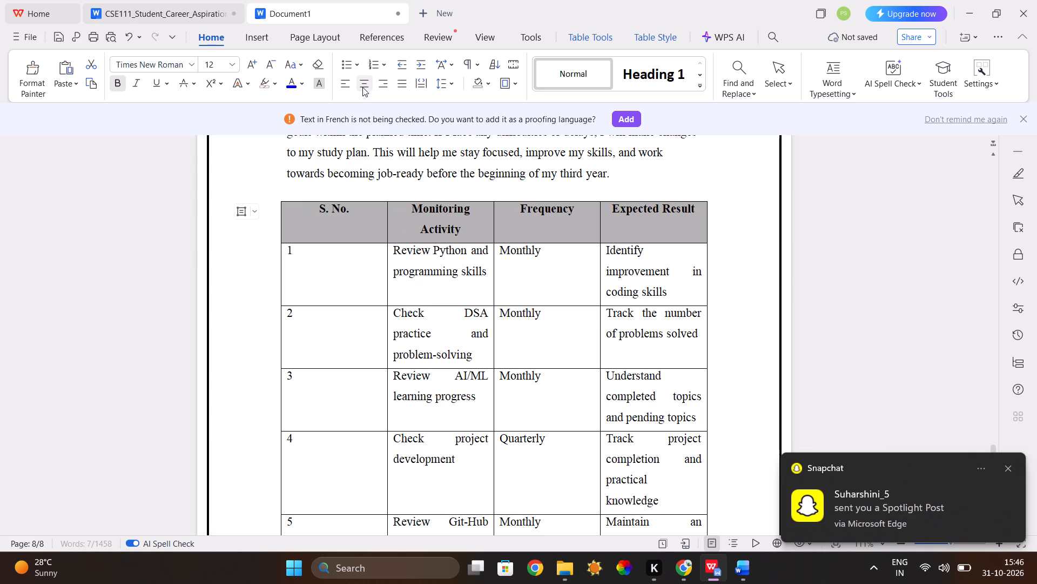
# Centre the text of body rows 1 to 6 horizontally in the monitoring table.
pyautogui.click(295, 251)
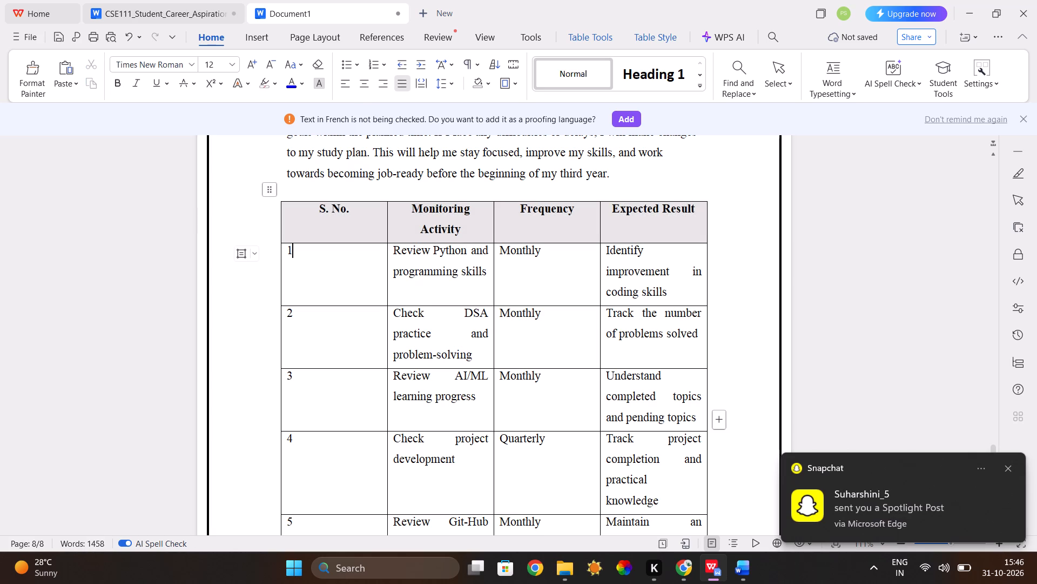
pyautogui.moveTo(288, 251); pyautogui.dragTo(612, 546)
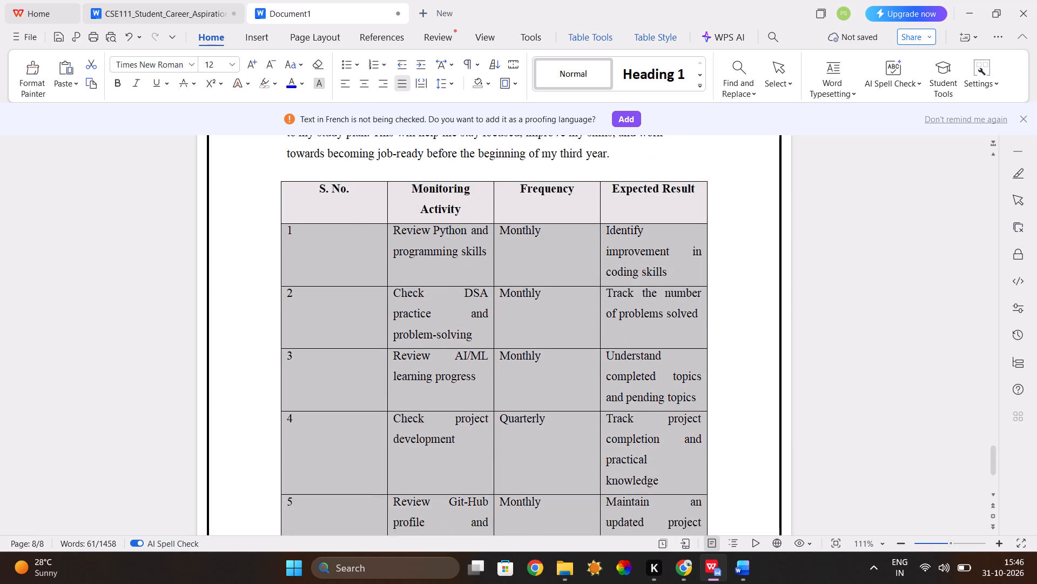
pyautogui.moveTo(612, 546); pyautogui.dragTo(612, 382)
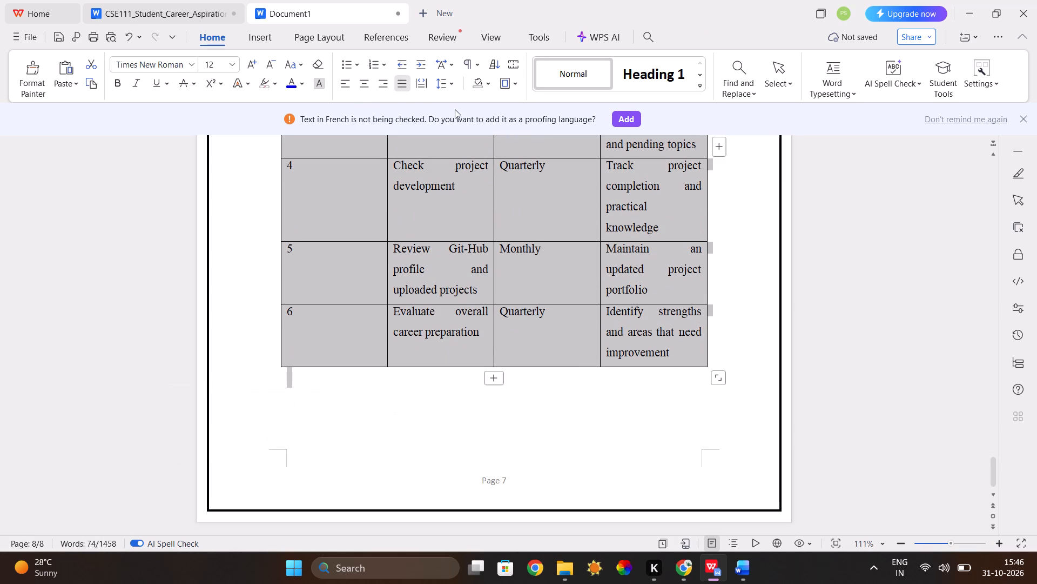
pyautogui.click(368, 86)
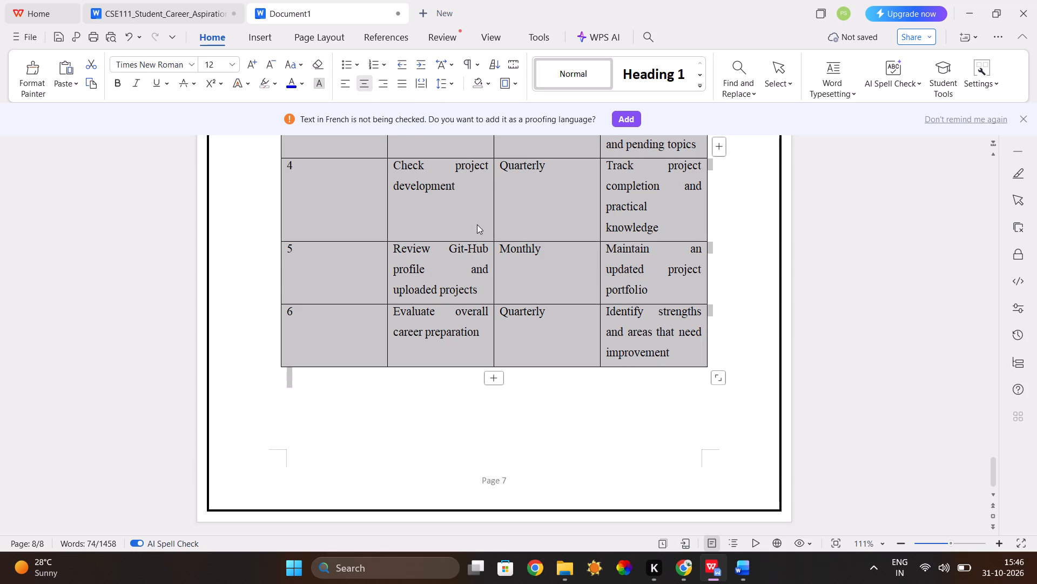
# Narrow the S. No. column to widen Monitoring Activity until its heading fits on one line.
pyautogui.scroll(4, 537, 267)
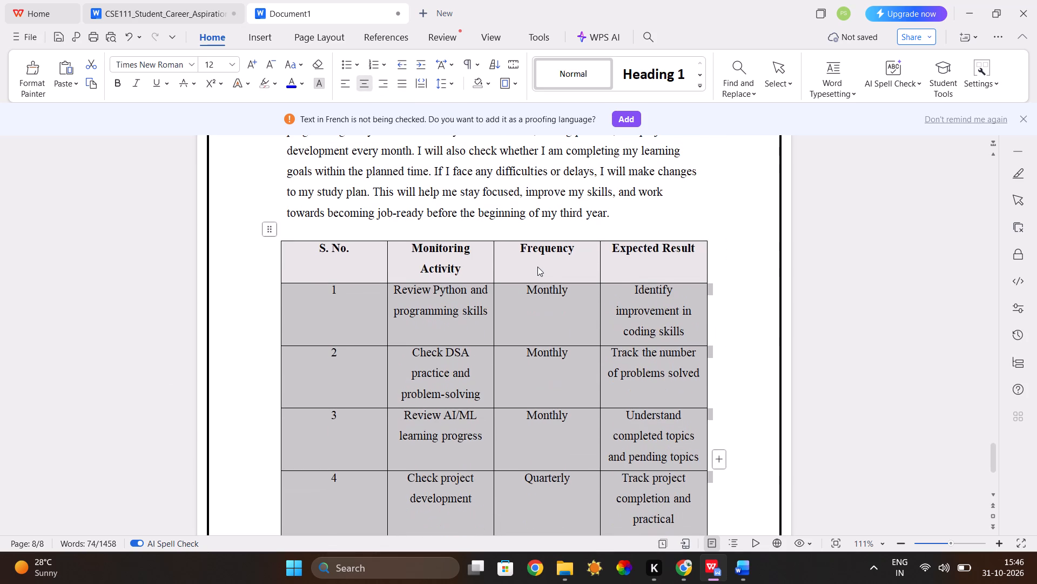
pyautogui.moveTo(387, 314); pyautogui.dragTo(380, 316)
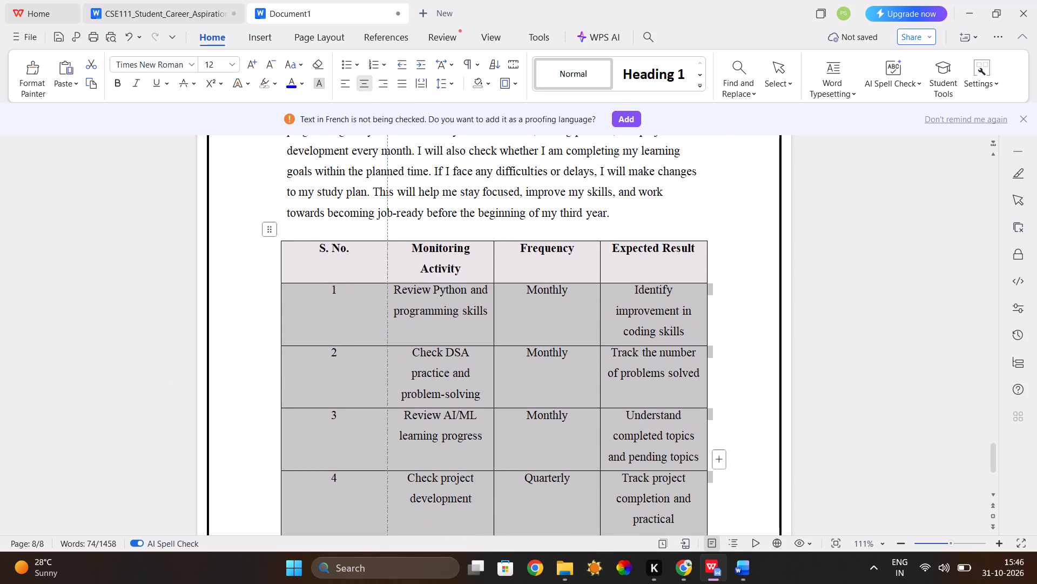
pyautogui.moveTo(380, 316); pyautogui.dragTo(346, 320)
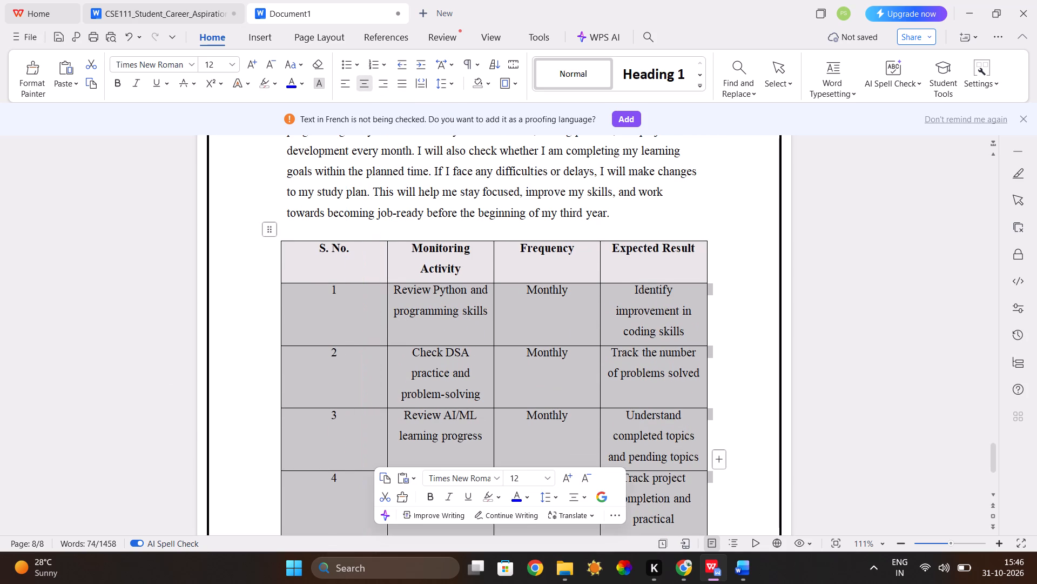
pyautogui.click(260, 345)
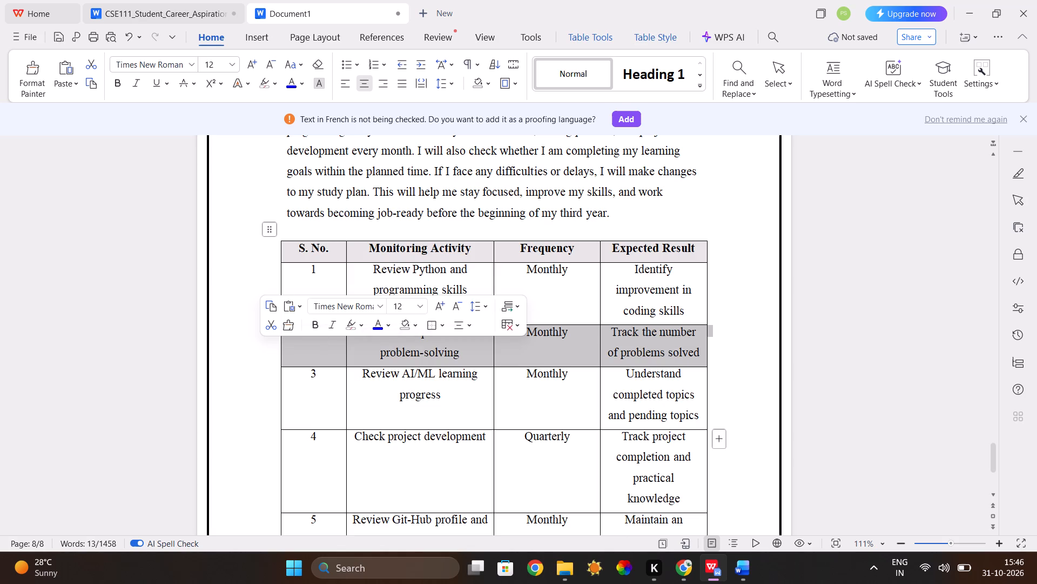
# Shift the border between Monitoring Activity and Frequency to narrow Monitoring Activity slightly and widen Frequency.
pyautogui.moveTo(495, 280); pyautogui.dragTo(488, 280)
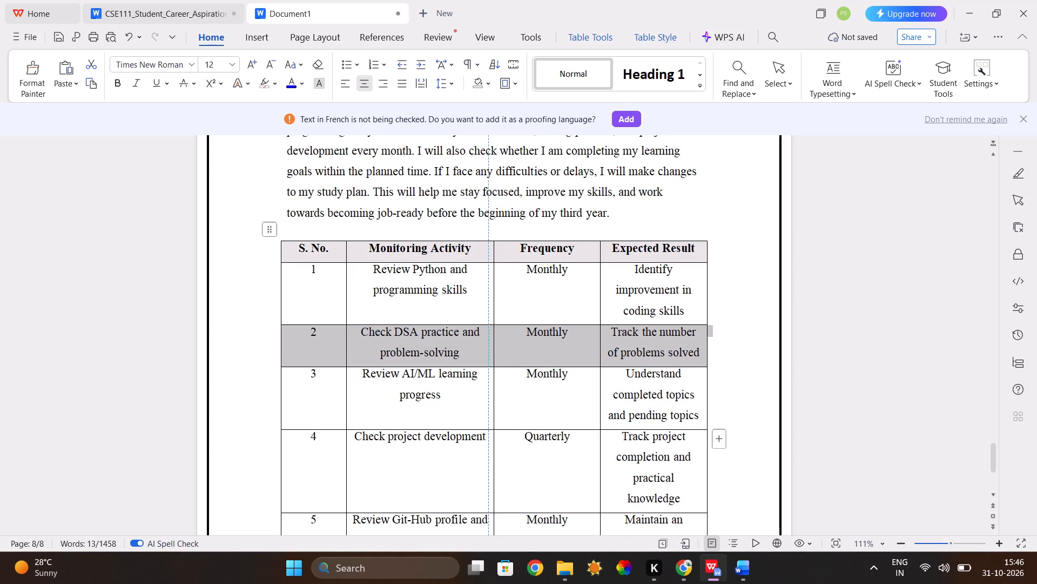
pyautogui.moveTo(488, 280); pyautogui.dragTo(484, 280)
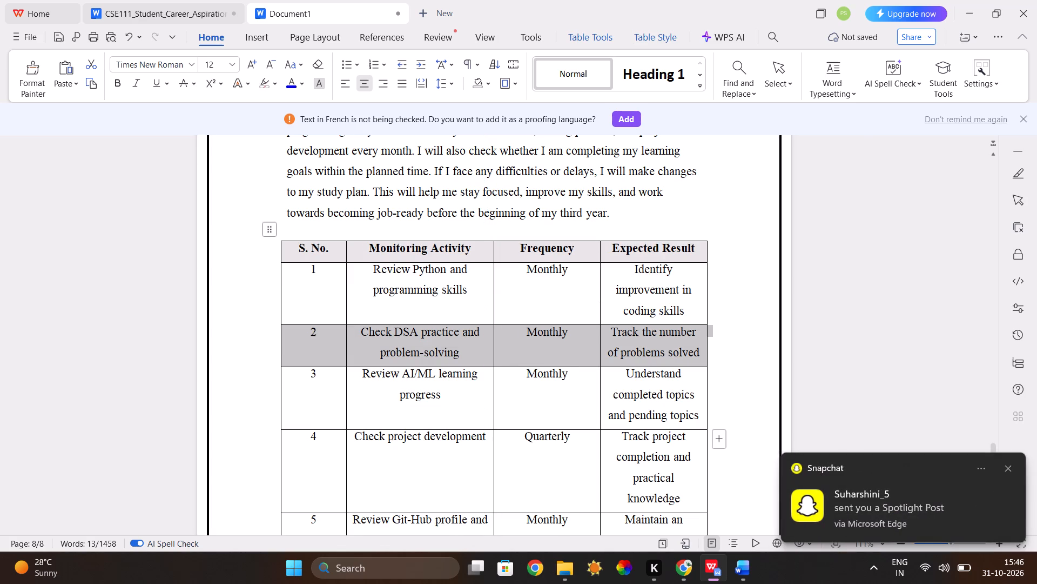
pyautogui.click(264, 311)
pyautogui.click(251, 392)
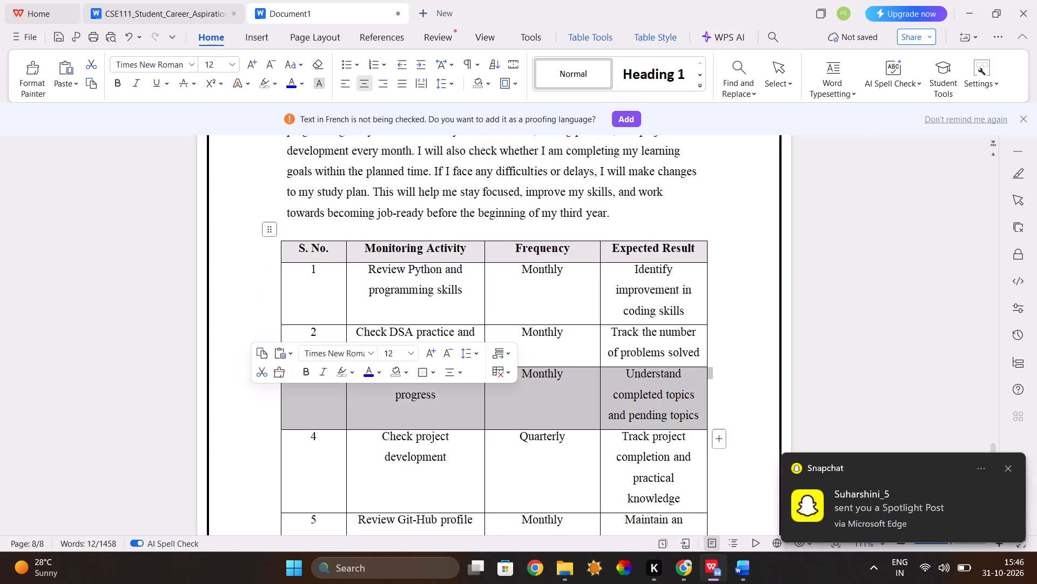
pyautogui.click(239, 200)
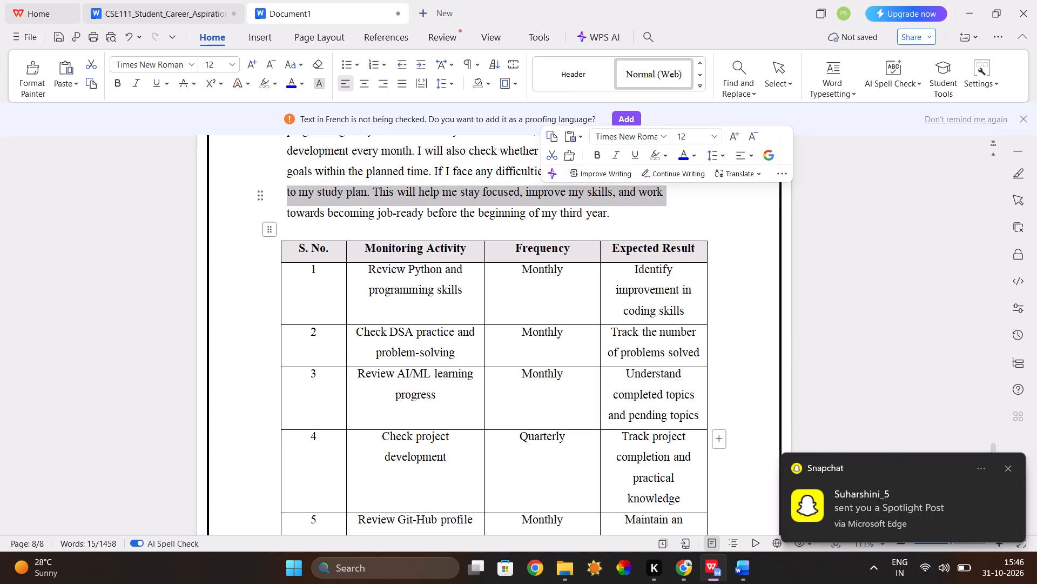
# Try to reduce the overall height of the monitoring table by resizing the whole table from its lower corner.
pyautogui.scroll(-3, 562, 339)
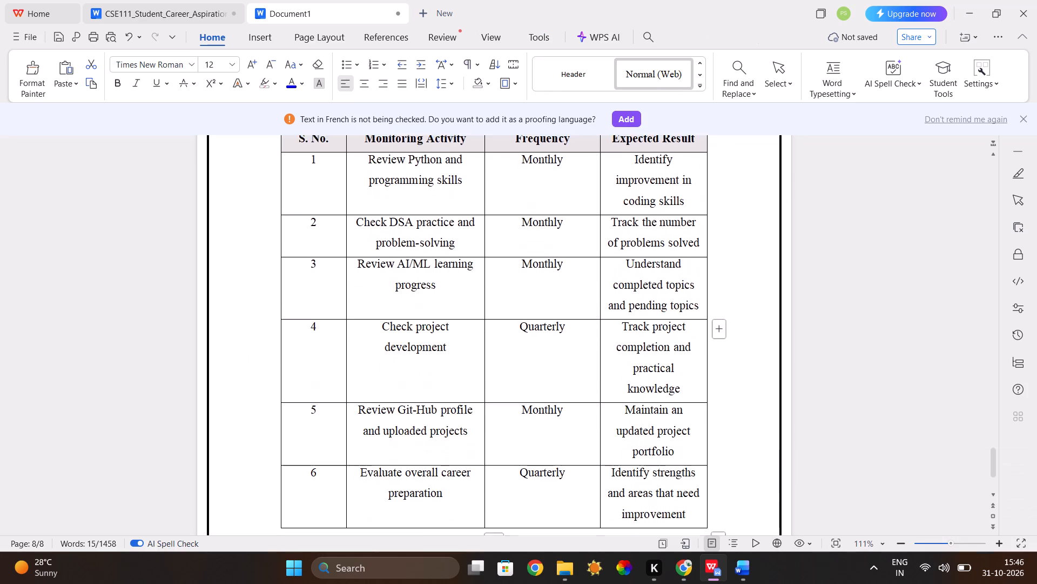
pyautogui.scroll(-1, 562, 339)
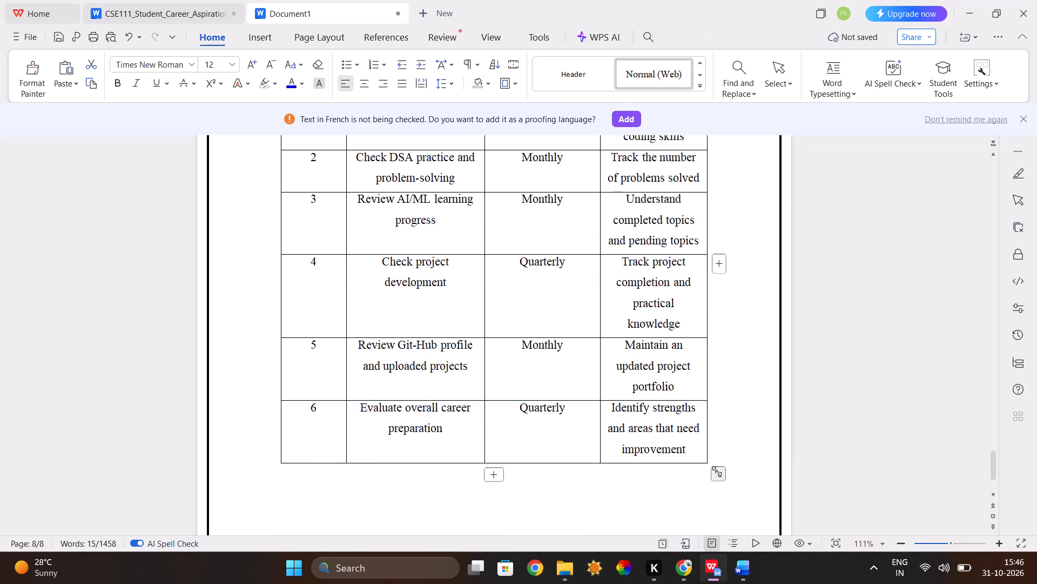
pyautogui.moveTo(719, 472); pyautogui.dragTo(711, 429)
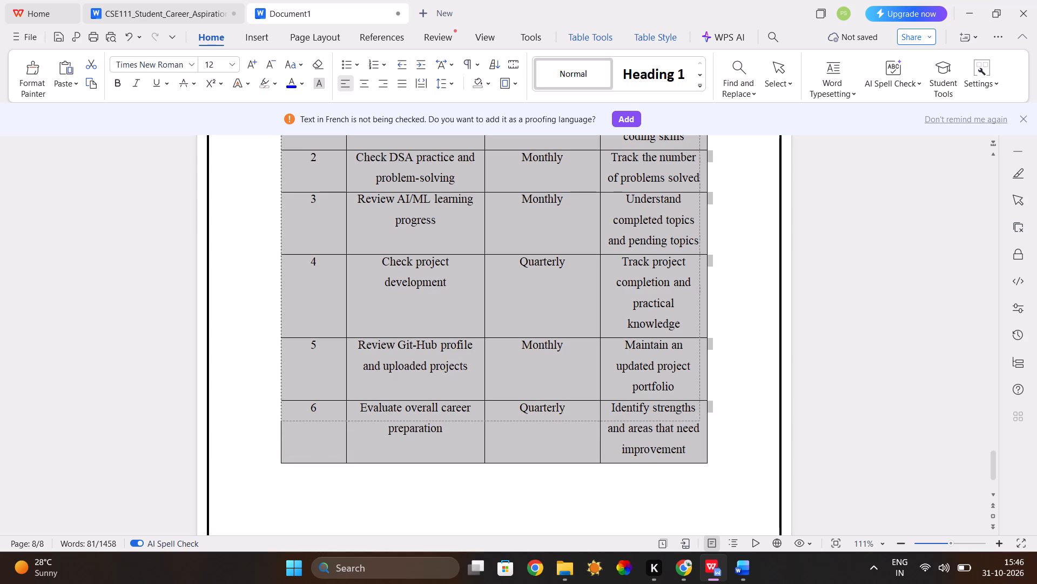
pyautogui.moveTo(711, 429); pyautogui.dragTo(719, 414)
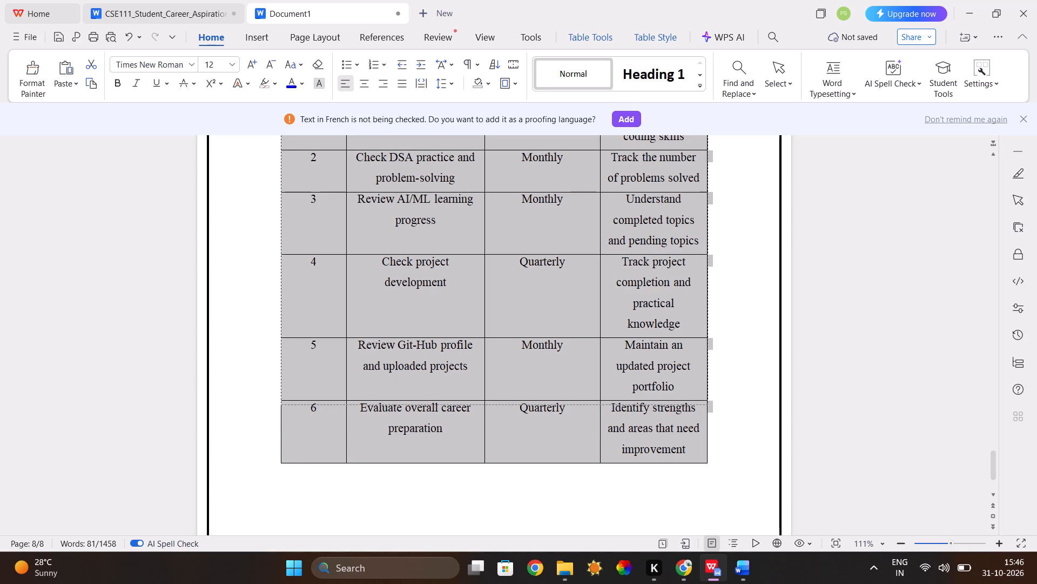
pyautogui.moveTo(719, 414); pyautogui.dragTo(719, 412)
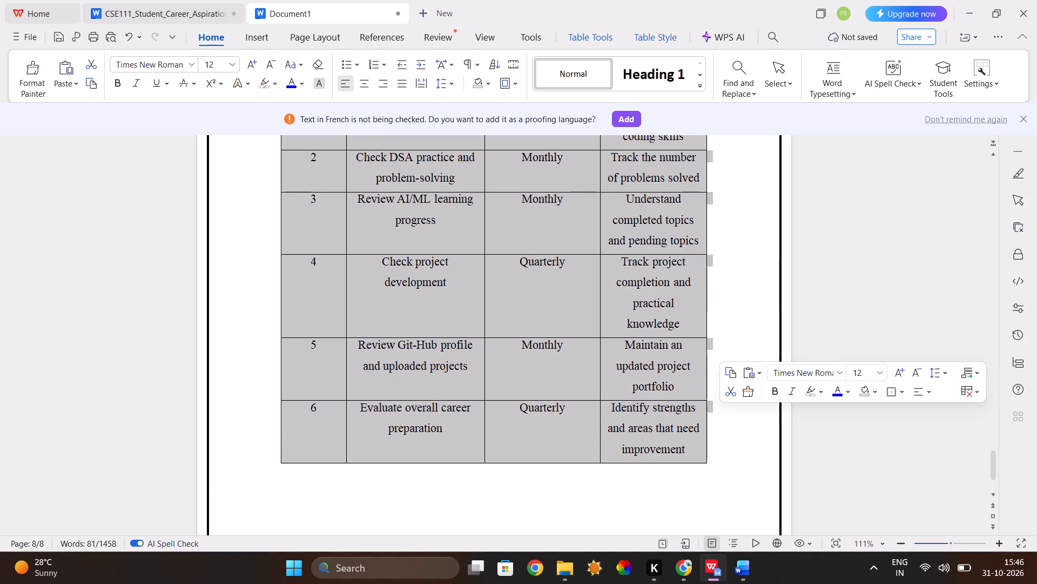
pyautogui.click(729, 469)
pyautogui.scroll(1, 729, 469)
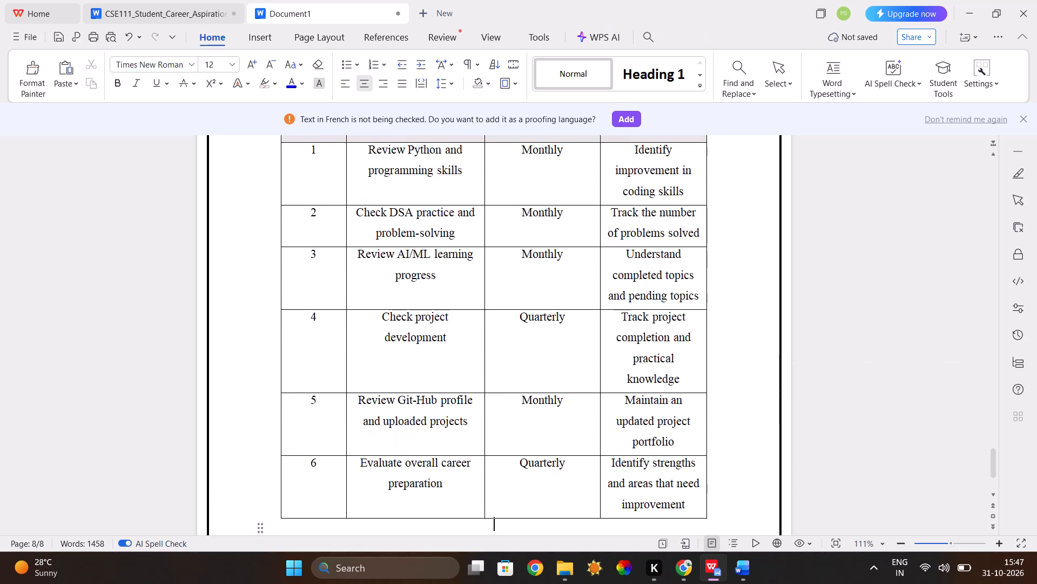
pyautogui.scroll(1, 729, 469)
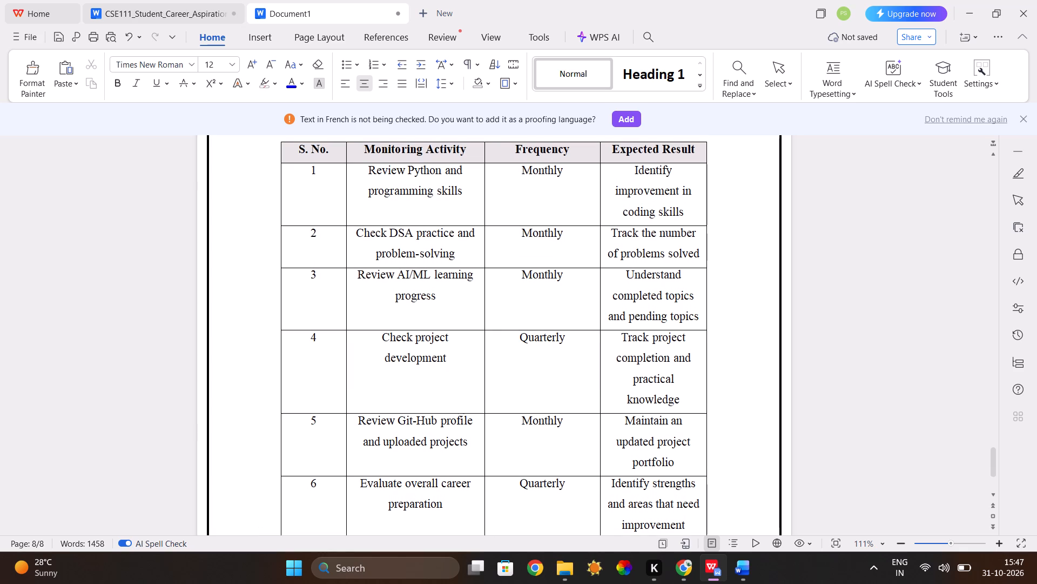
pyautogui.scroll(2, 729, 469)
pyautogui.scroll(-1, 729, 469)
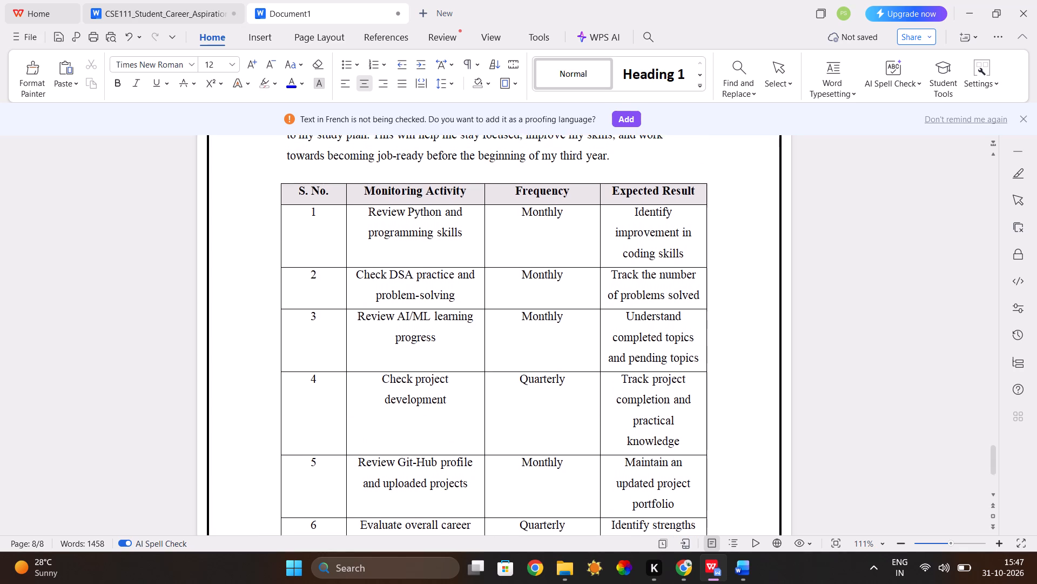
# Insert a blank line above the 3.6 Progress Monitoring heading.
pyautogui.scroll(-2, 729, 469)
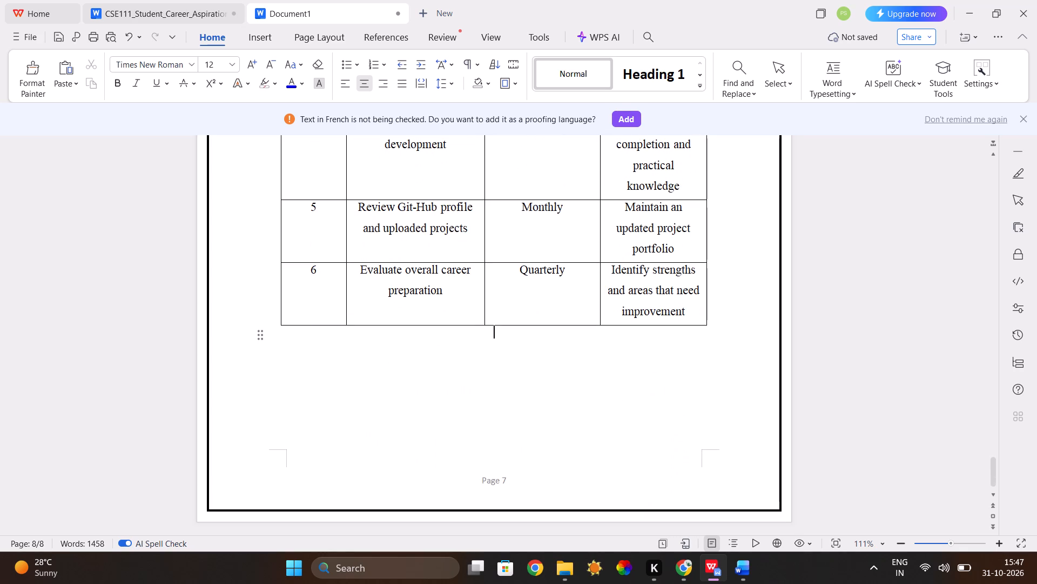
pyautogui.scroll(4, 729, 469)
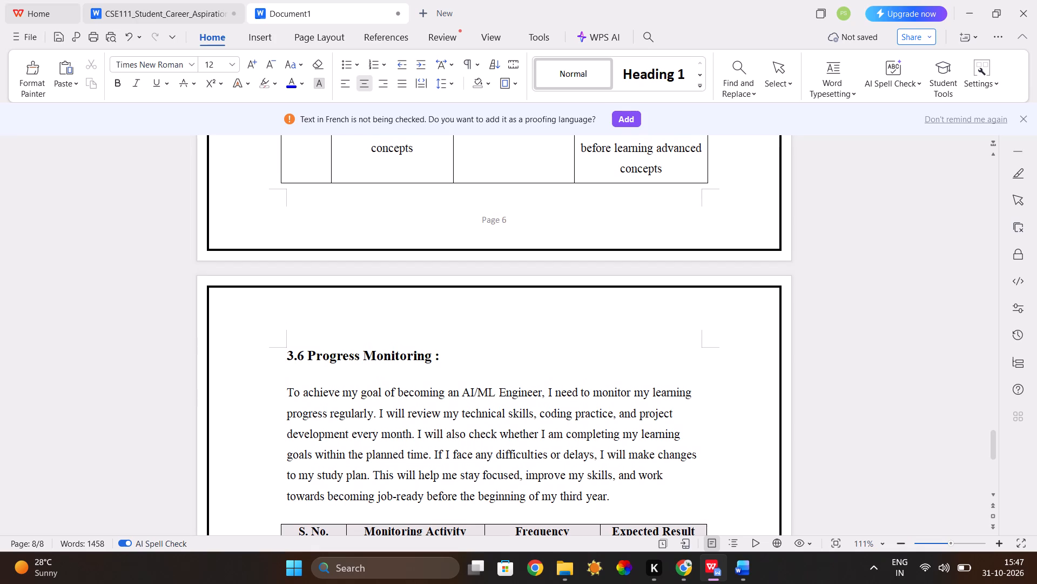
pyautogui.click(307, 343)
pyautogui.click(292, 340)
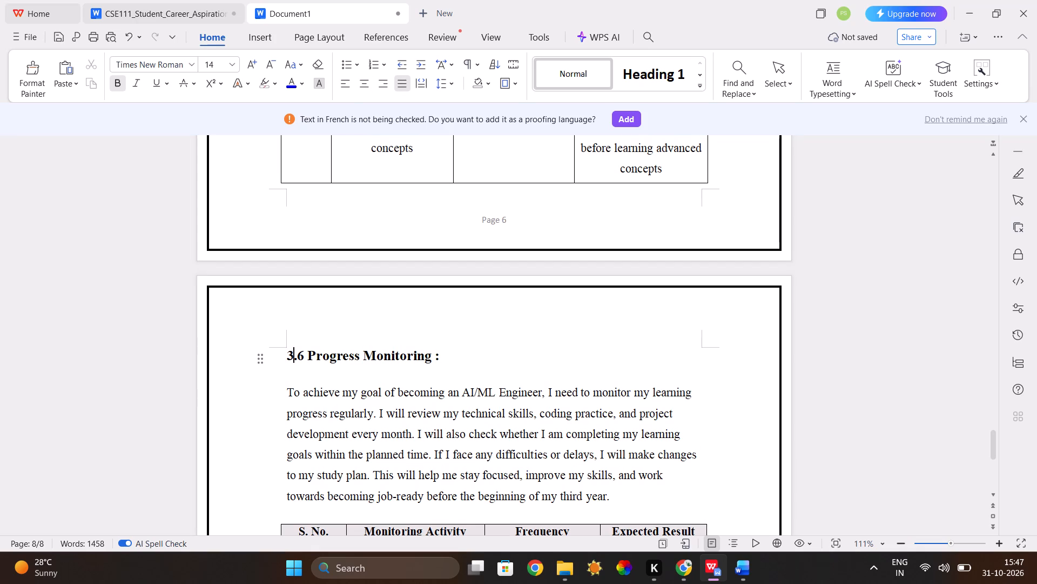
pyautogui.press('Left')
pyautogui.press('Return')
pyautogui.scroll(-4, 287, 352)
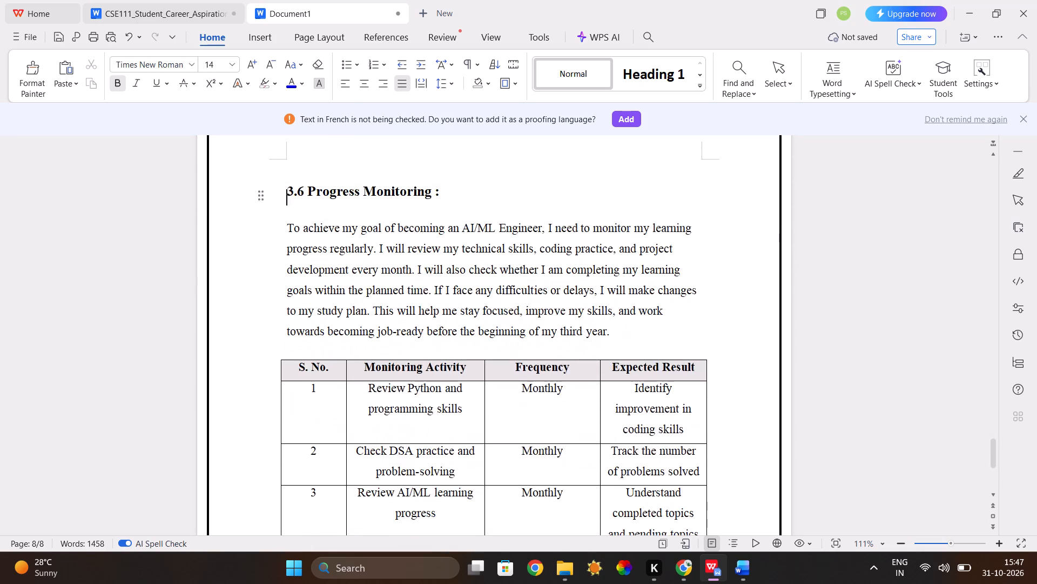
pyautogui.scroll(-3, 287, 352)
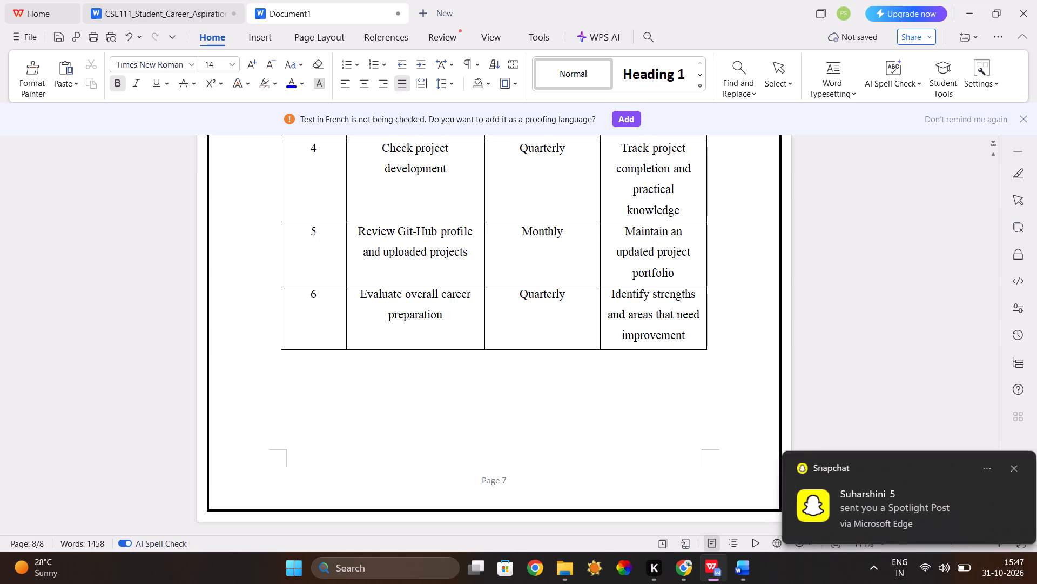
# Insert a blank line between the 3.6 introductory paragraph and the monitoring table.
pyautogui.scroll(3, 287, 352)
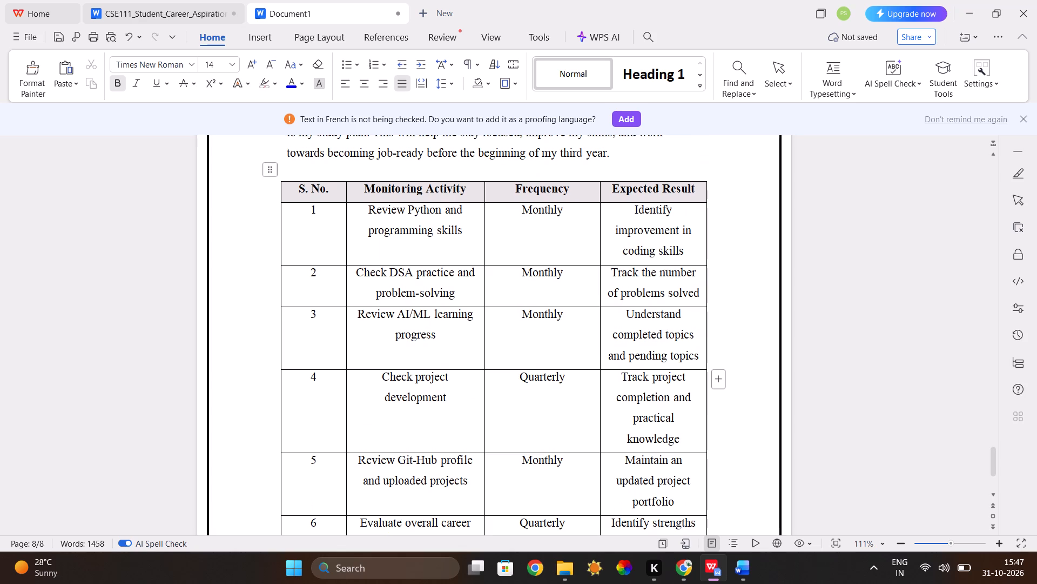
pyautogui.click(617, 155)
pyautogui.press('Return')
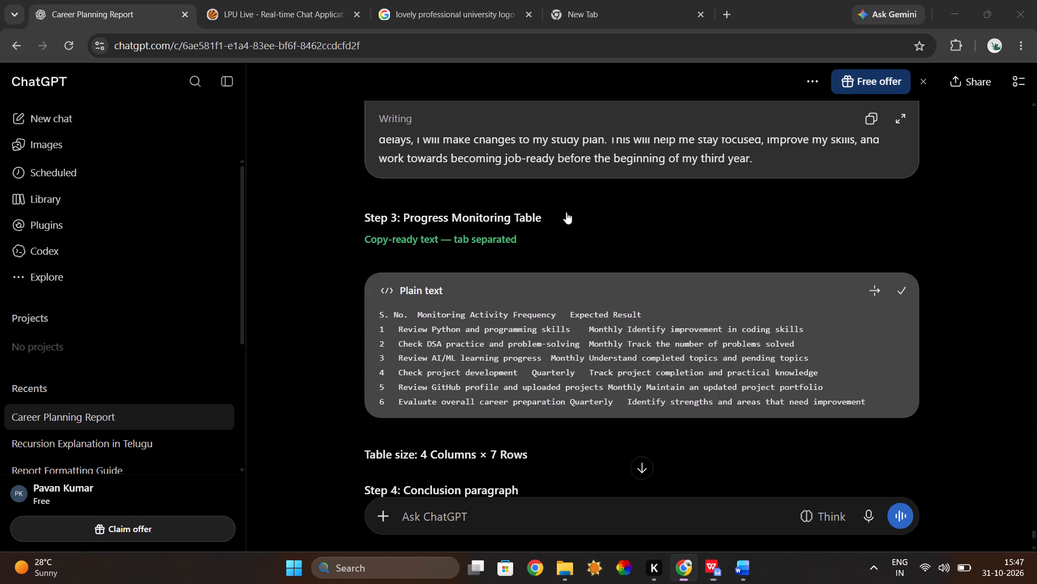
# Switch to ChatGPT and copy the Step 4 conclusion paragraph about recording monthly and quarterly progress.
pyautogui.scroll(-4, 556, 295)
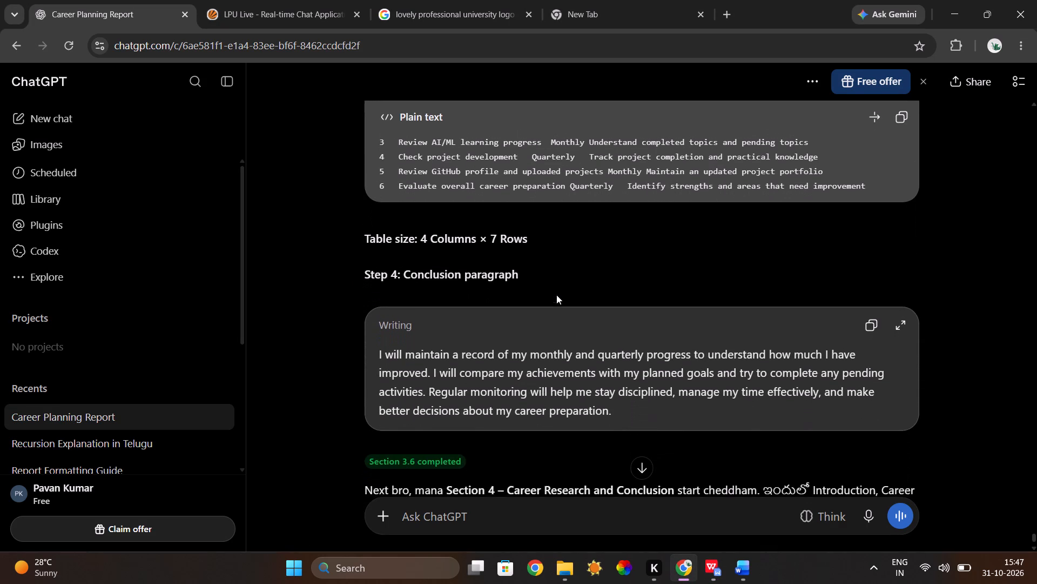
pyautogui.scroll(-1, 556, 295)
pyautogui.scroll(-1, 725, 300)
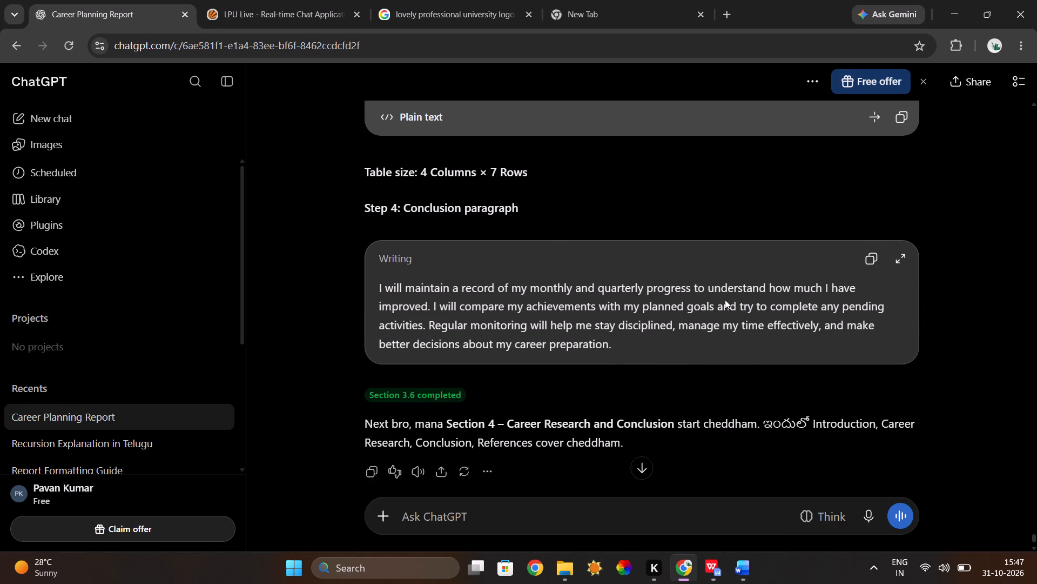
pyautogui.scroll(-1, 725, 300)
pyautogui.click(865, 219)
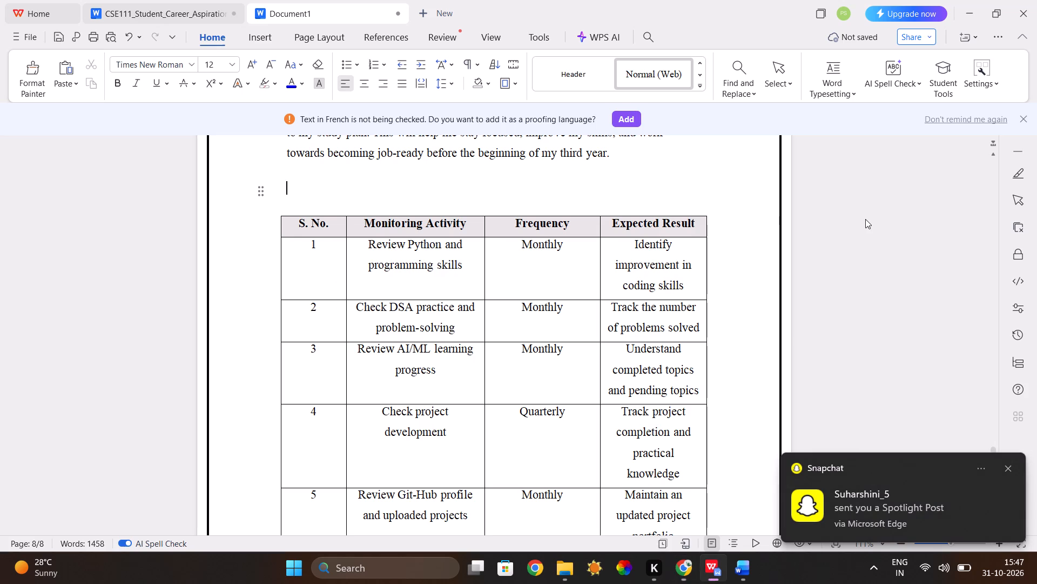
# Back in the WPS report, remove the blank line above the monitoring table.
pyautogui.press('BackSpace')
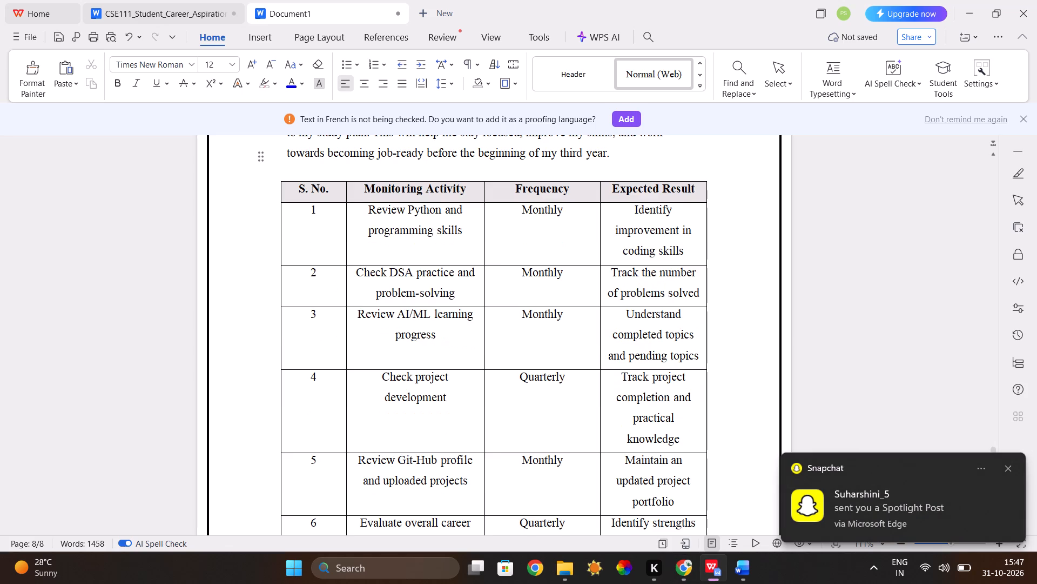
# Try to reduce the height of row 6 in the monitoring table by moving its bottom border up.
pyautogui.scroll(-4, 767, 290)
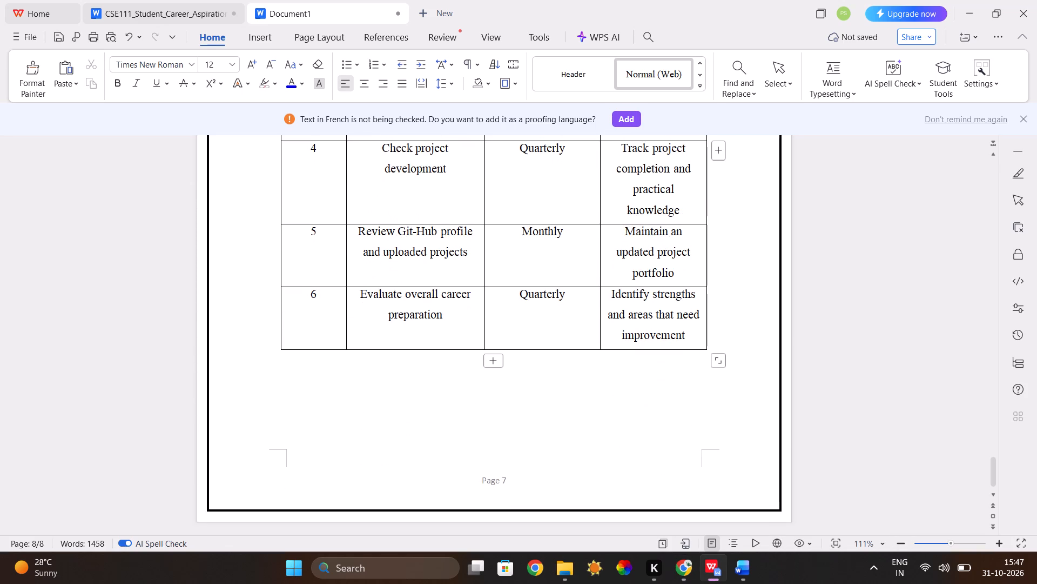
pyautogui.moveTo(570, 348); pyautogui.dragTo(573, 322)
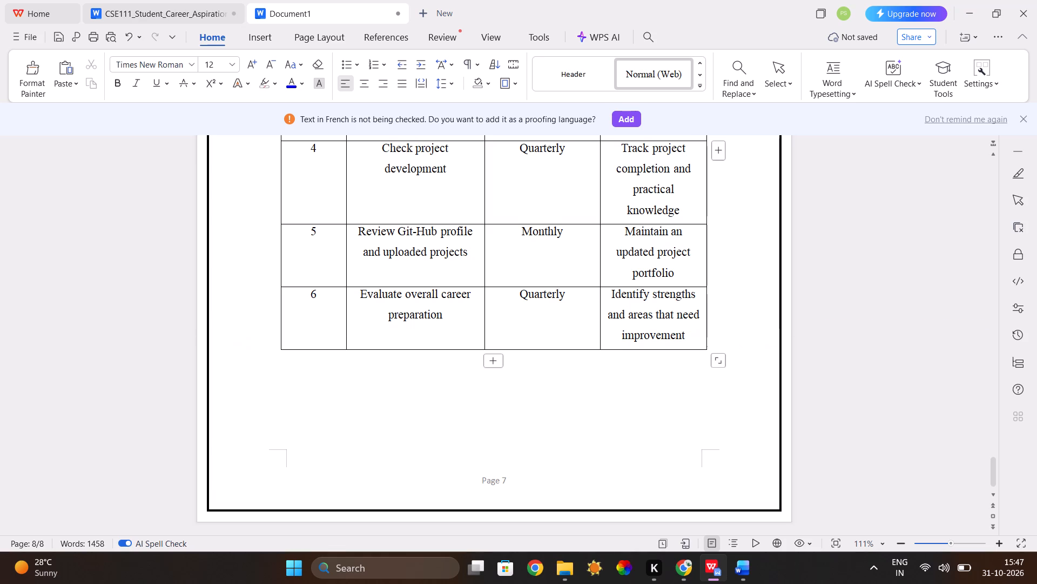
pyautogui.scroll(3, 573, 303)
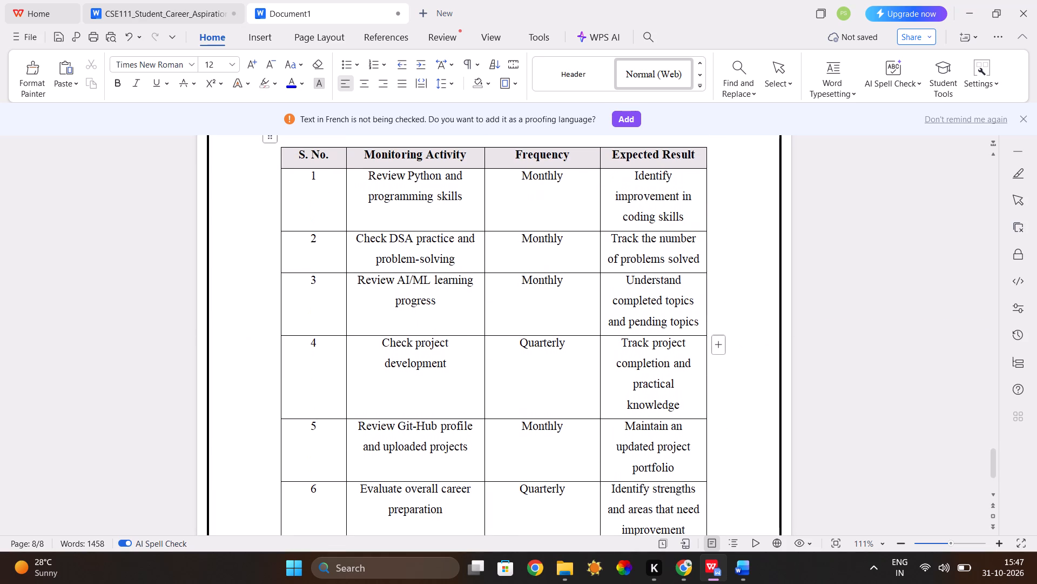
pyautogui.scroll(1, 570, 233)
# Paste the copied conclusion paragraph directly below the monitoring table.
pyautogui.scroll(-4, 570, 233)
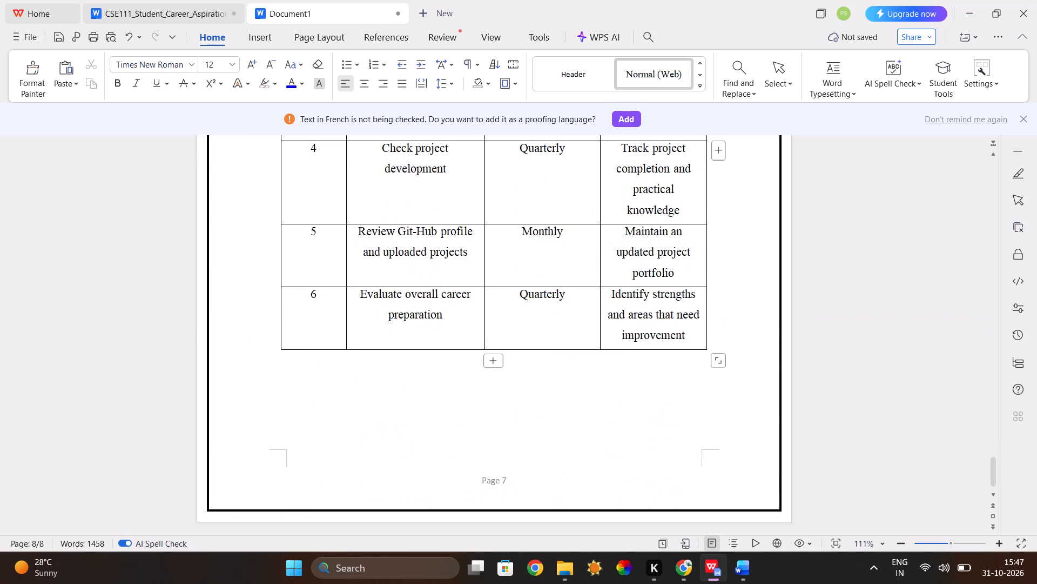
pyautogui.click(294, 373)
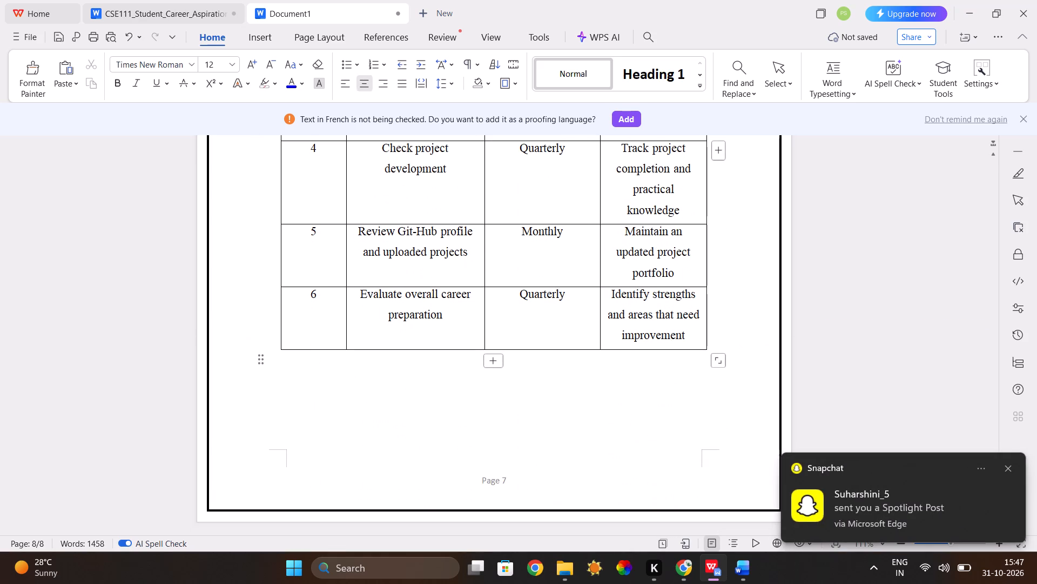
pyautogui.click(279, 364)
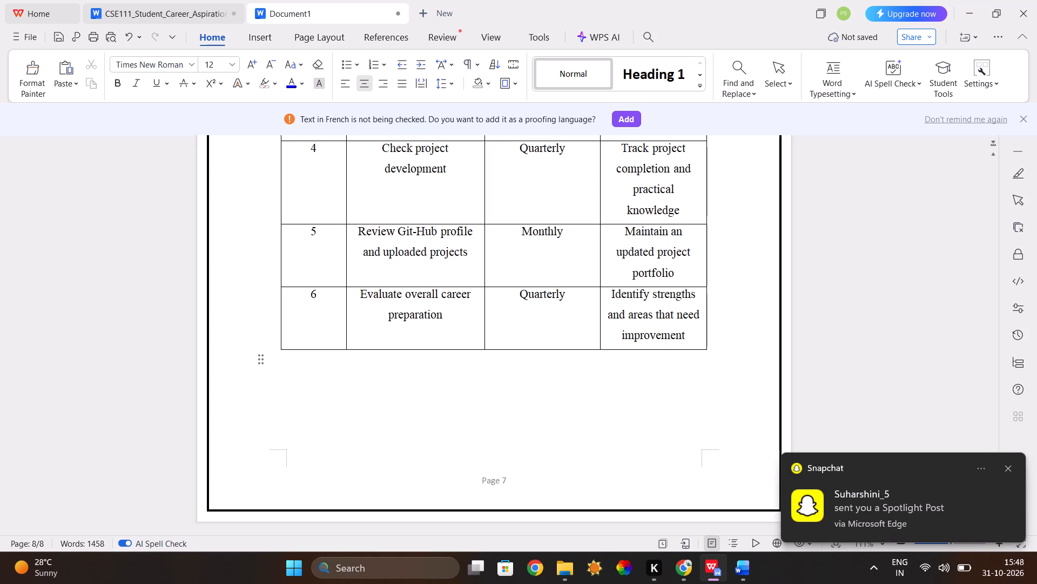
pyautogui.press('BackSpace')
pyautogui.hotkey('ctrl', 'v')
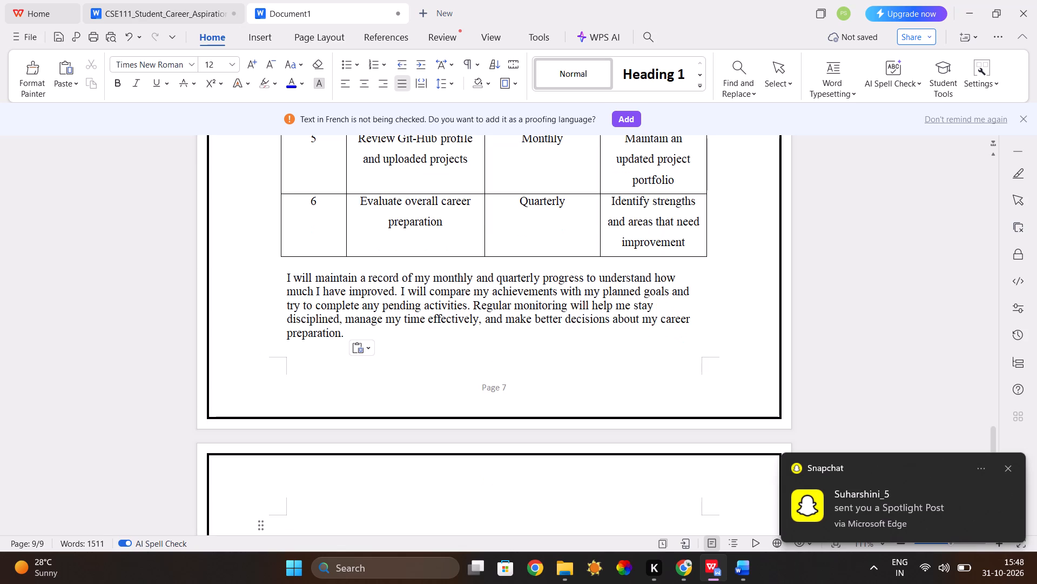
# Set the line spacing of the pasted conclusion paragraph below the table to 1.5.
pyautogui.hscroll(1, 377, 420)
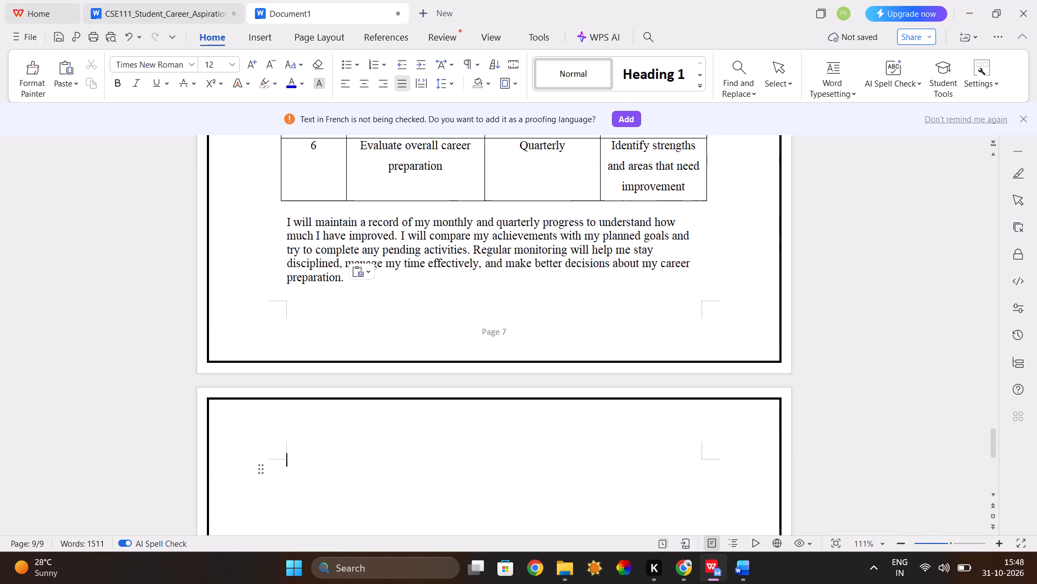
pyautogui.hscroll(1, 377, 420)
pyautogui.scroll(1, 377, 420)
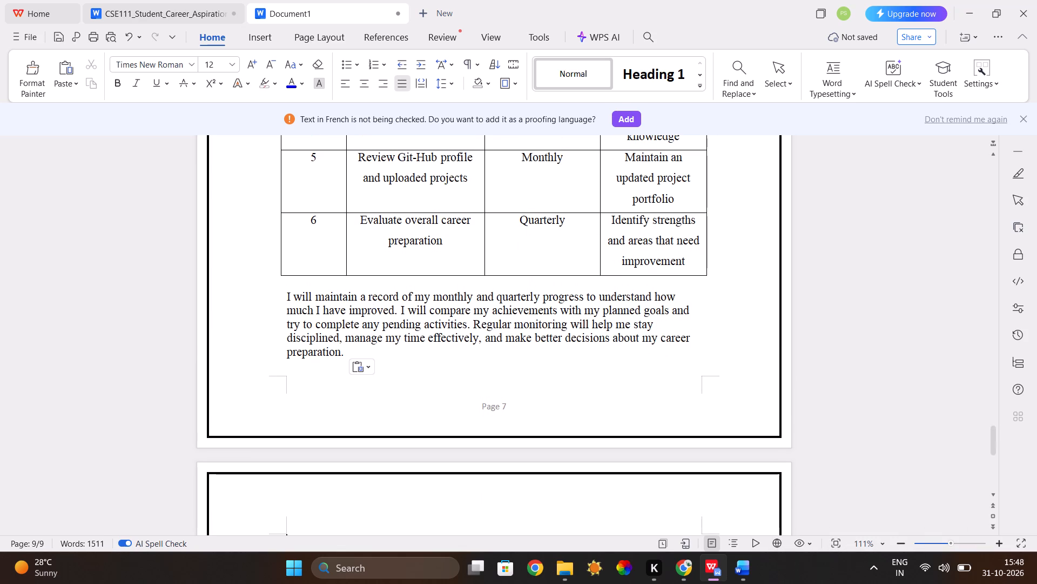
pyautogui.moveTo(283, 299); pyautogui.dragTo(344, 353)
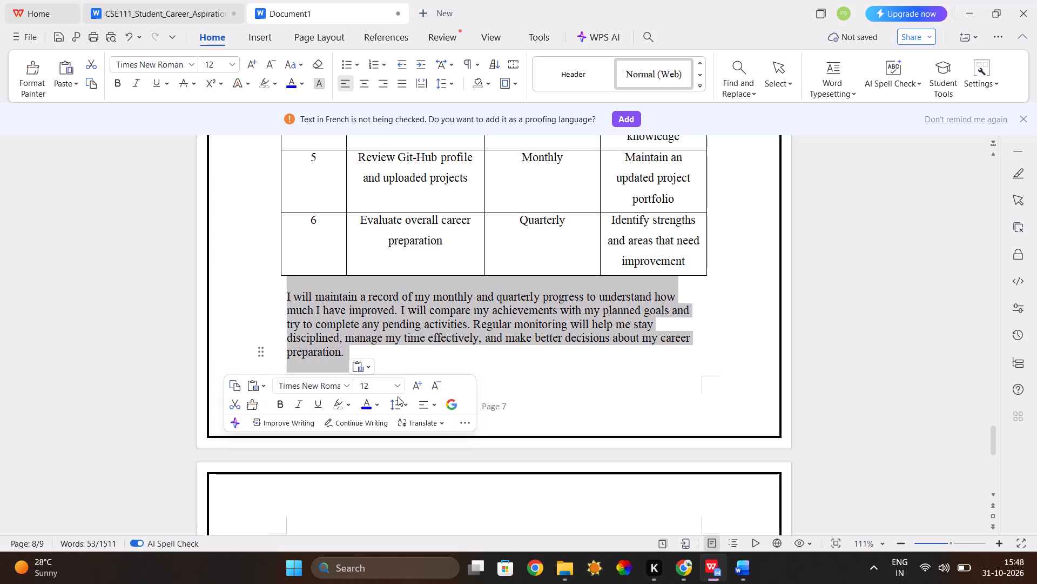
pyautogui.click(398, 402)
pyautogui.click(420, 283)
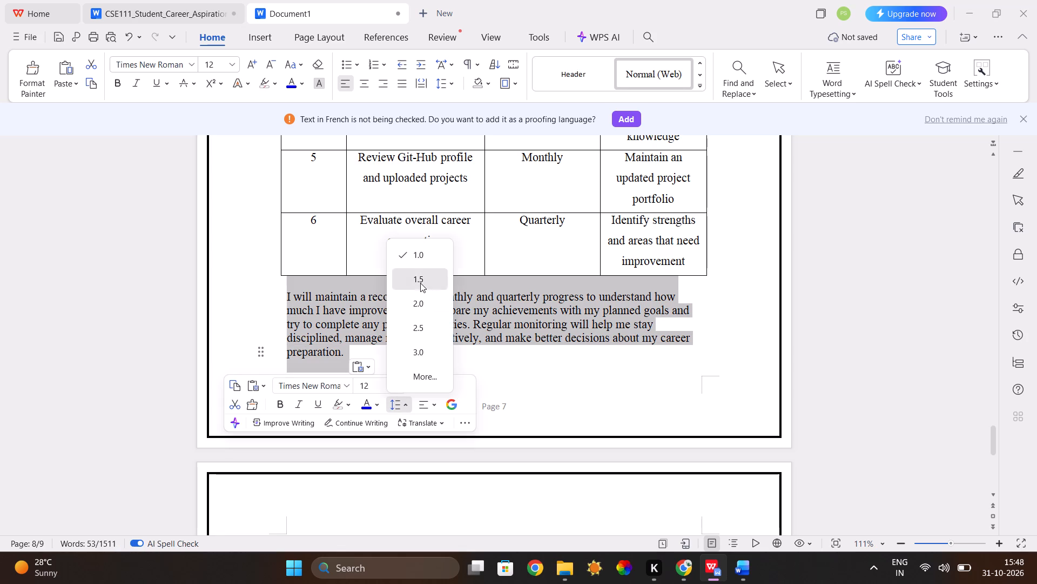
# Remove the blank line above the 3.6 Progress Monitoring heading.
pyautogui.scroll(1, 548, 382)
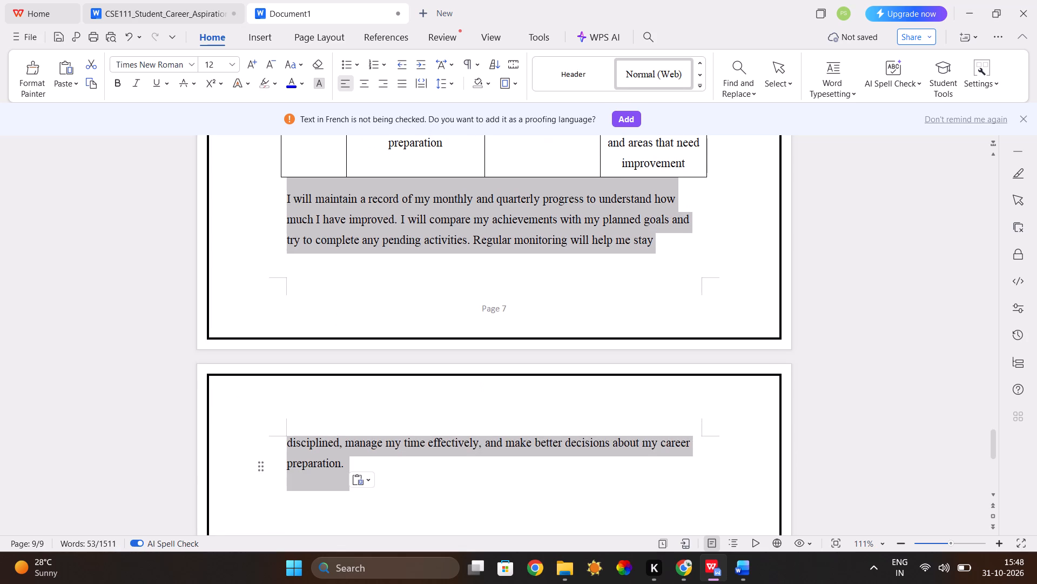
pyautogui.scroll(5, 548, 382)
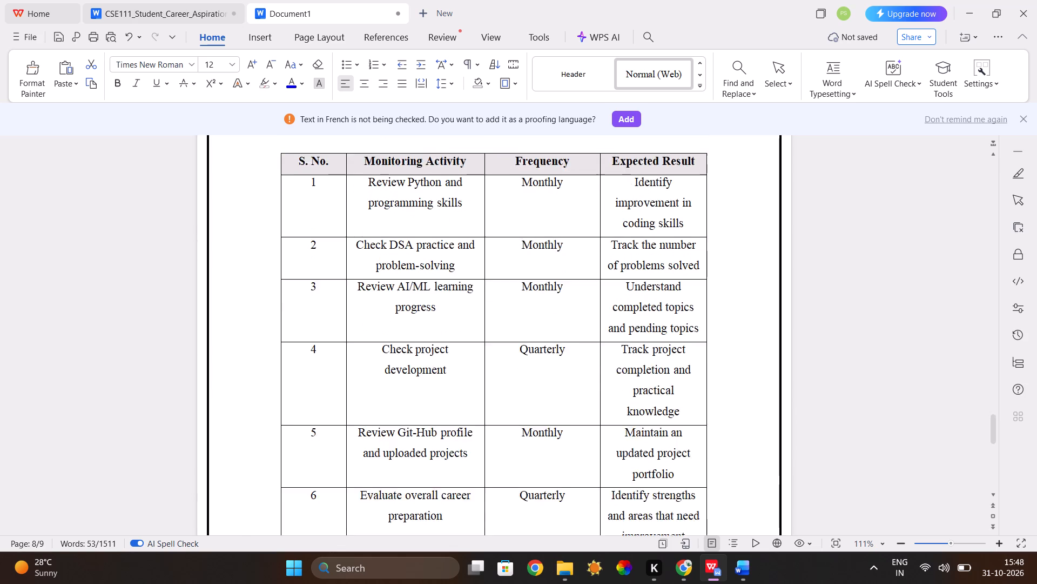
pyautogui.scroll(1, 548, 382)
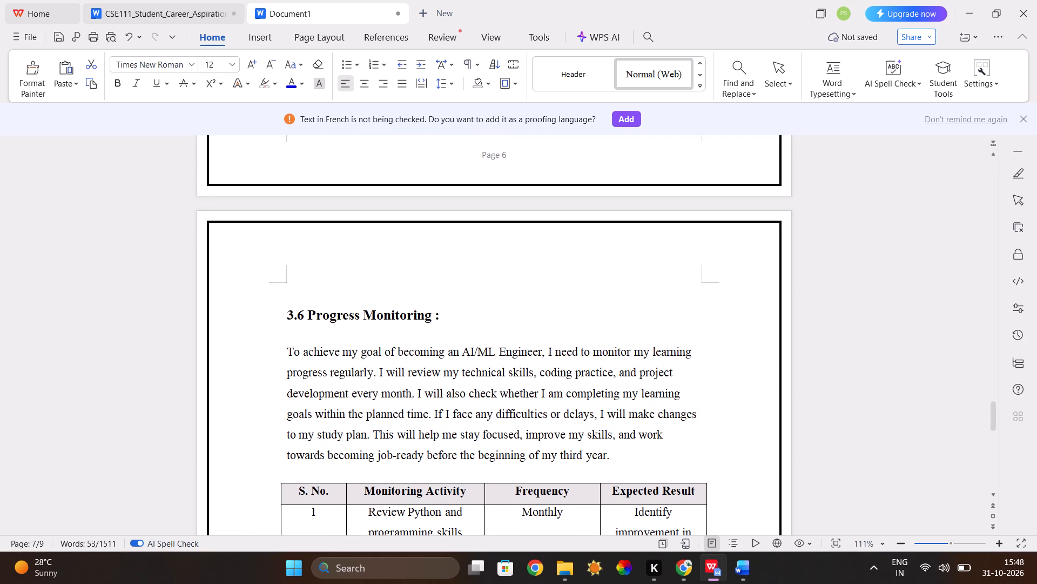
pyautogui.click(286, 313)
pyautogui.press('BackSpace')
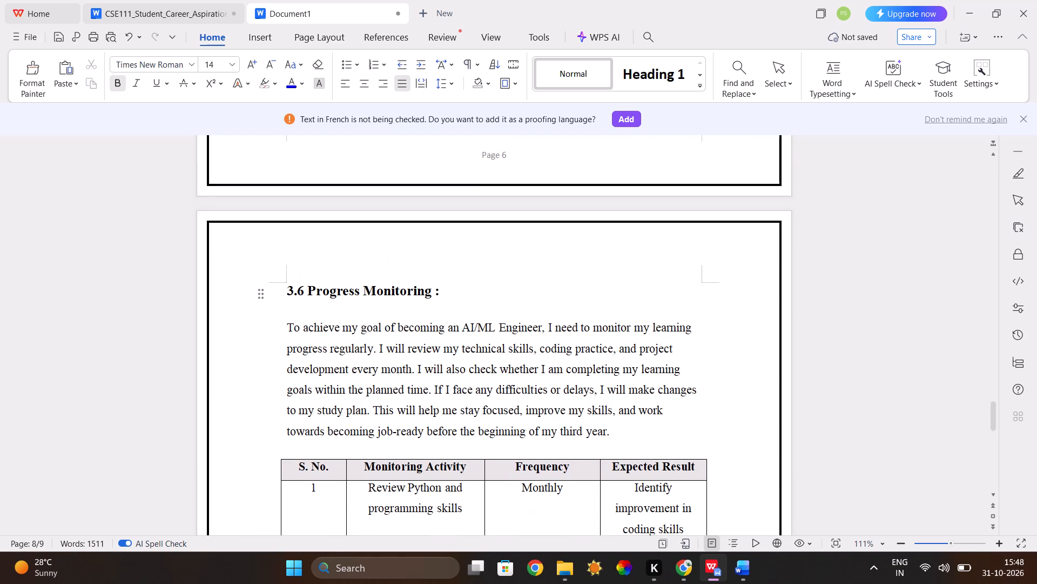
# Check how section 3.6, its table and its closing paragraph fit on the page, ending on the blank page that follows.
pyautogui.scroll(-7, 308, 363)
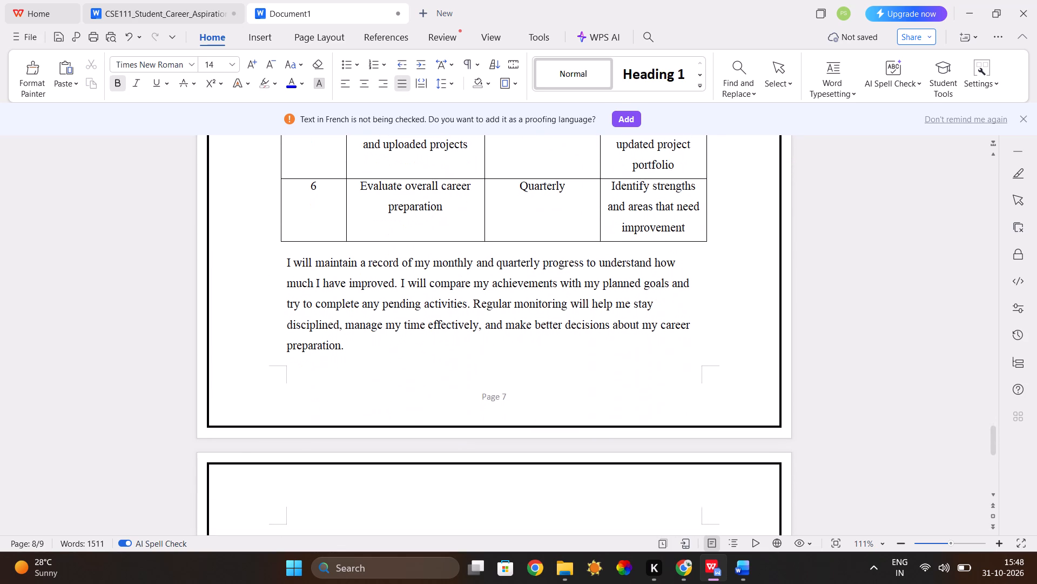
pyautogui.scroll(5, 366, 369)
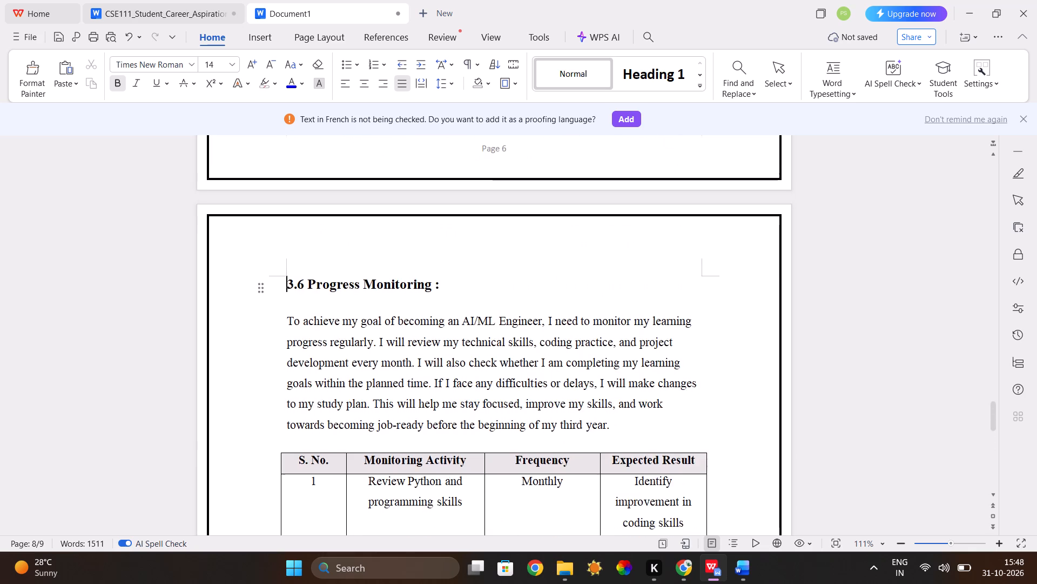
pyautogui.scroll(-8, 366, 369)
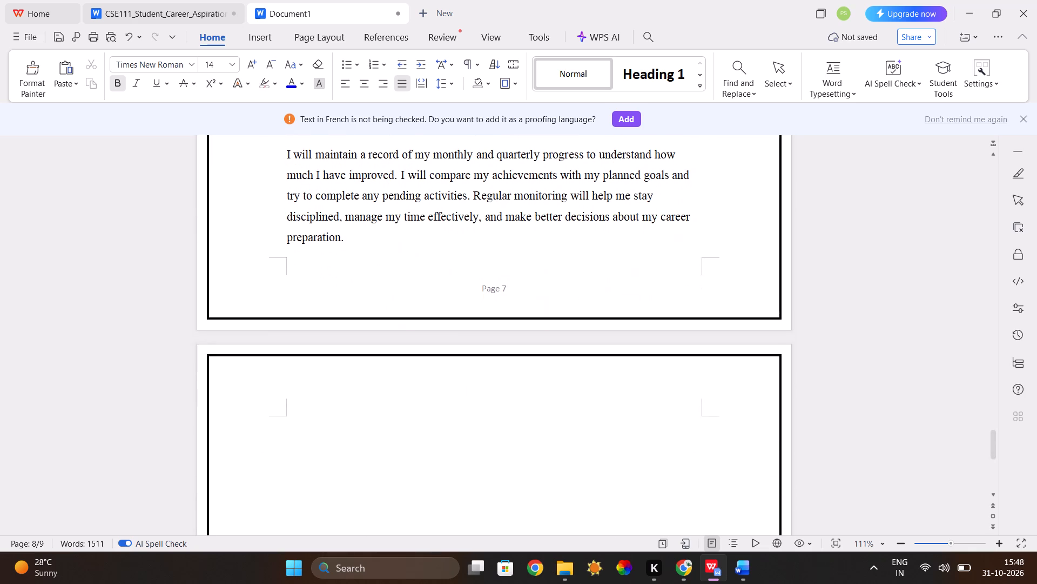
pyautogui.scroll(-1, 366, 369)
pyautogui.click(312, 428)
pyautogui.scroll(-1, 312, 428)
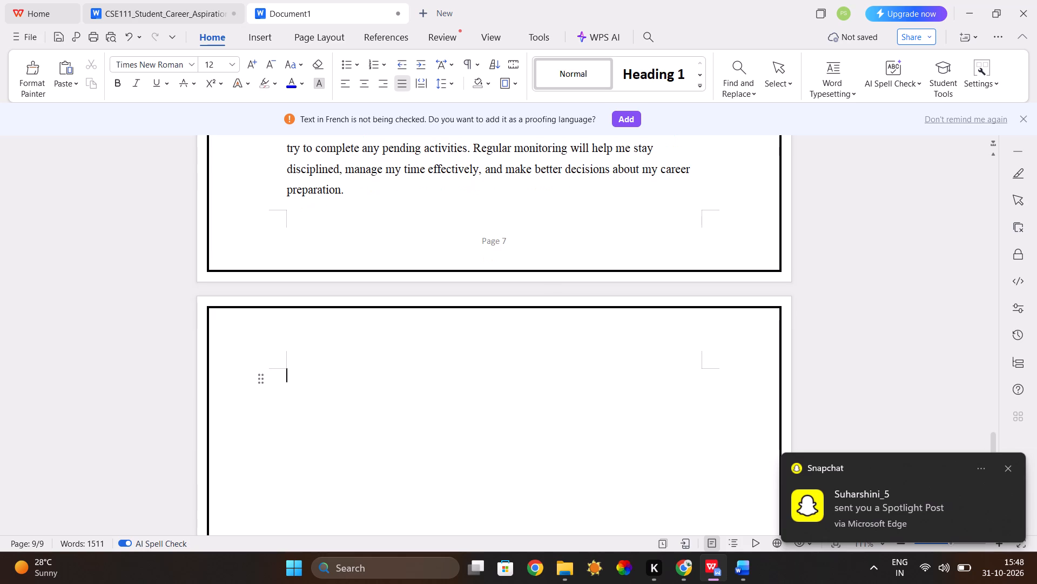
pyautogui.scroll(-1, 312, 428)
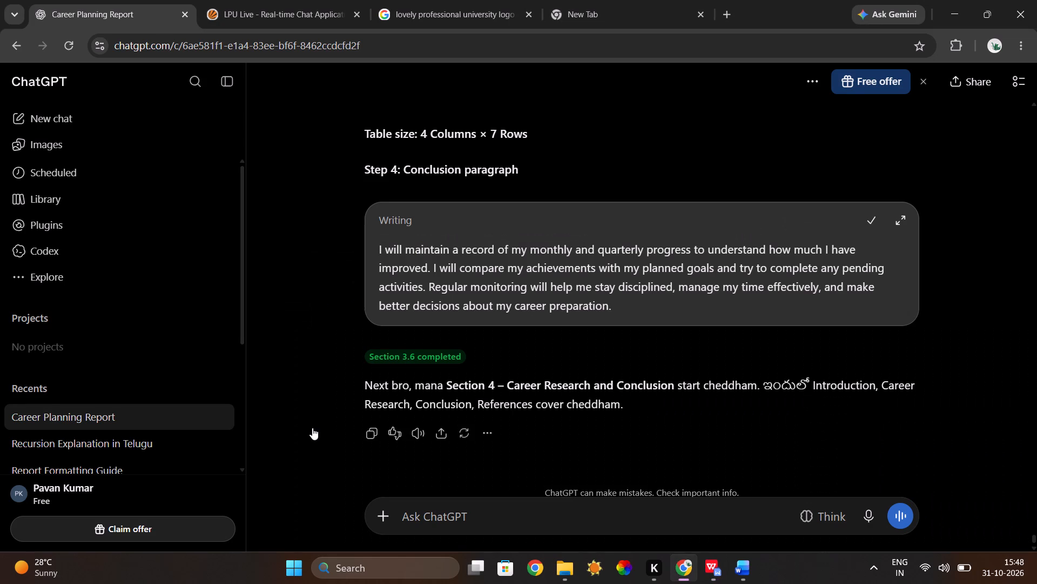
# Switch to ChatGPT and request Section 4, Career Research and Conclusion, with the message "next".
pyautogui.hscroll(1, 312, 428)
pyautogui.scroll(-2, 463, 472)
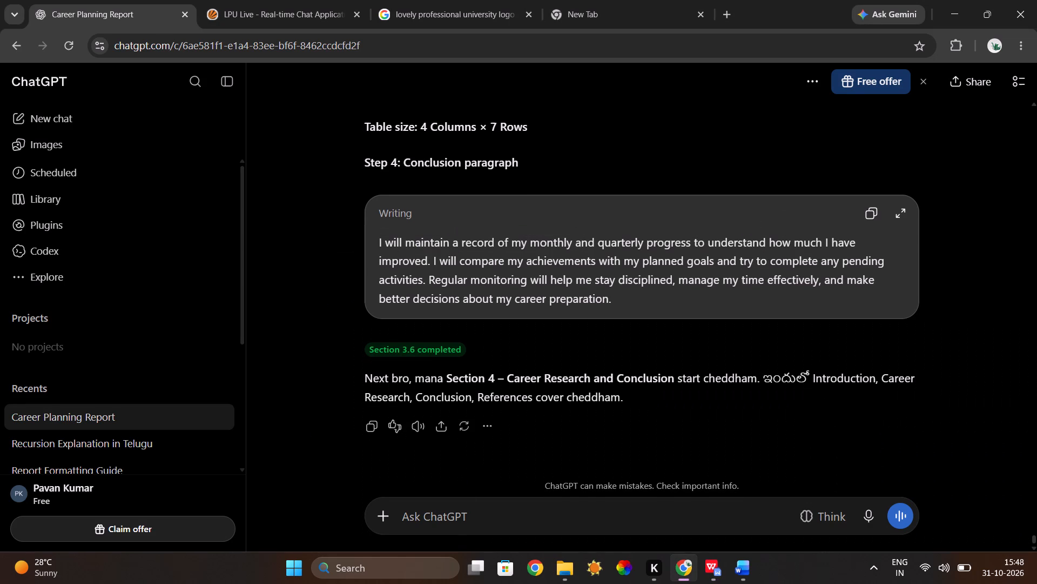
pyautogui.click(458, 521)
pyautogui.write('next')
pyautogui.press('Return')
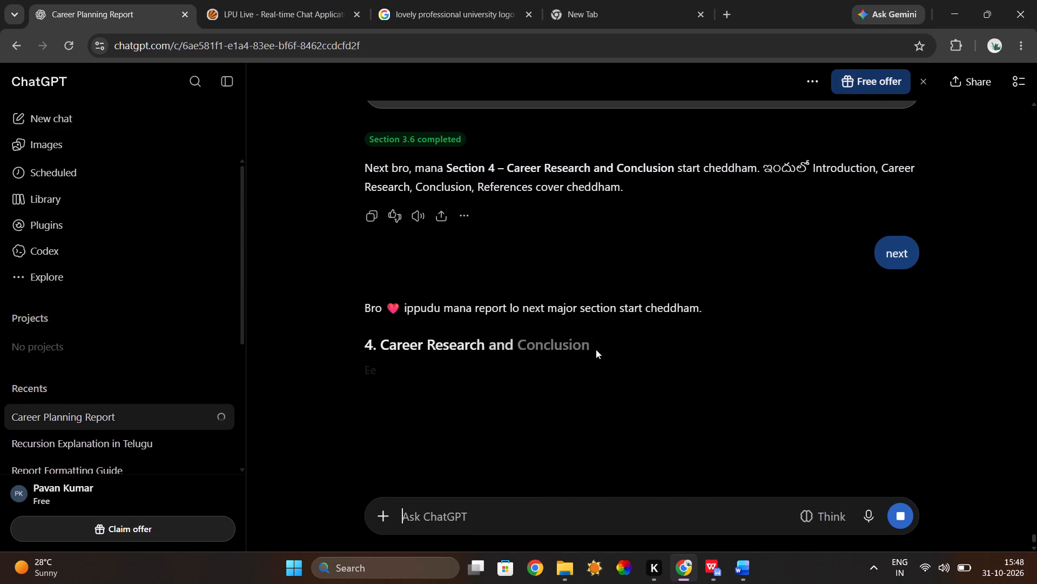
pyautogui.scroll(-2, 596, 349)
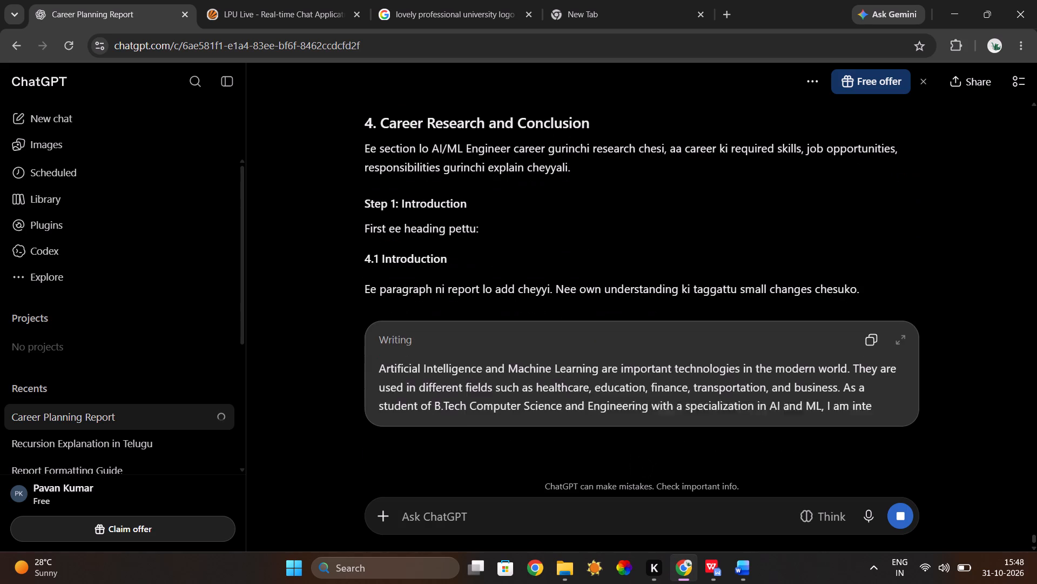
pyautogui.scroll(2, 596, 349)
pyautogui.scroll(-1, 596, 349)
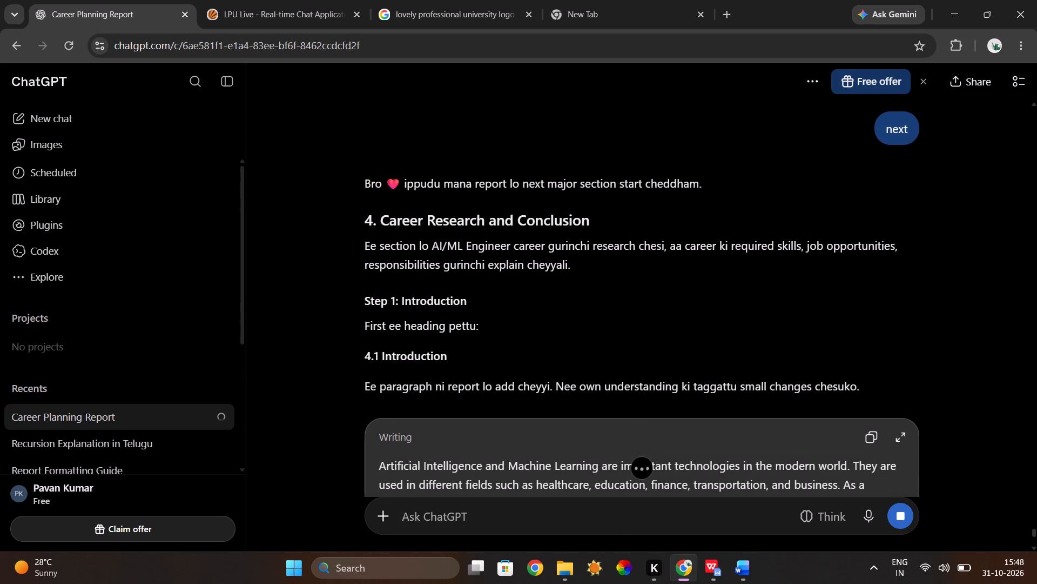
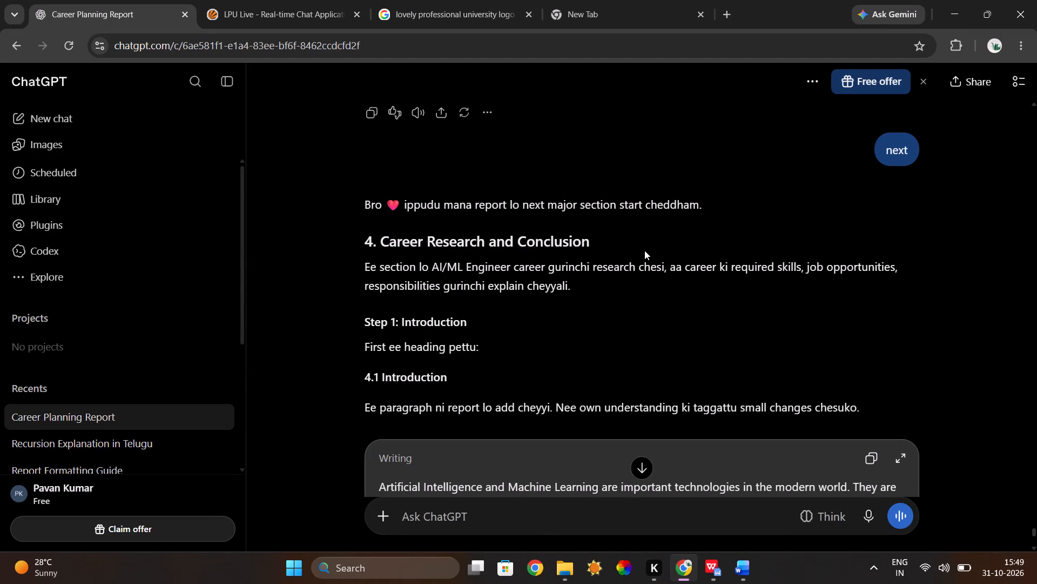
# Read the suggested heading and introduction for section 4, Career Research and Conclusion, in the ChatGPT reply.
pyautogui.scroll(-2, 644, 250)
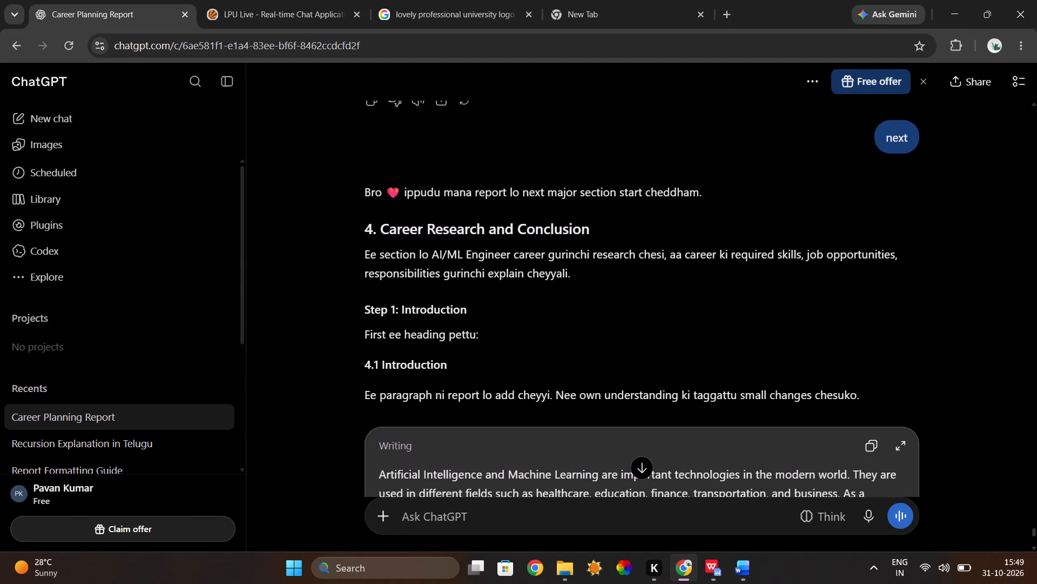
pyautogui.scroll(-1, 644, 250)
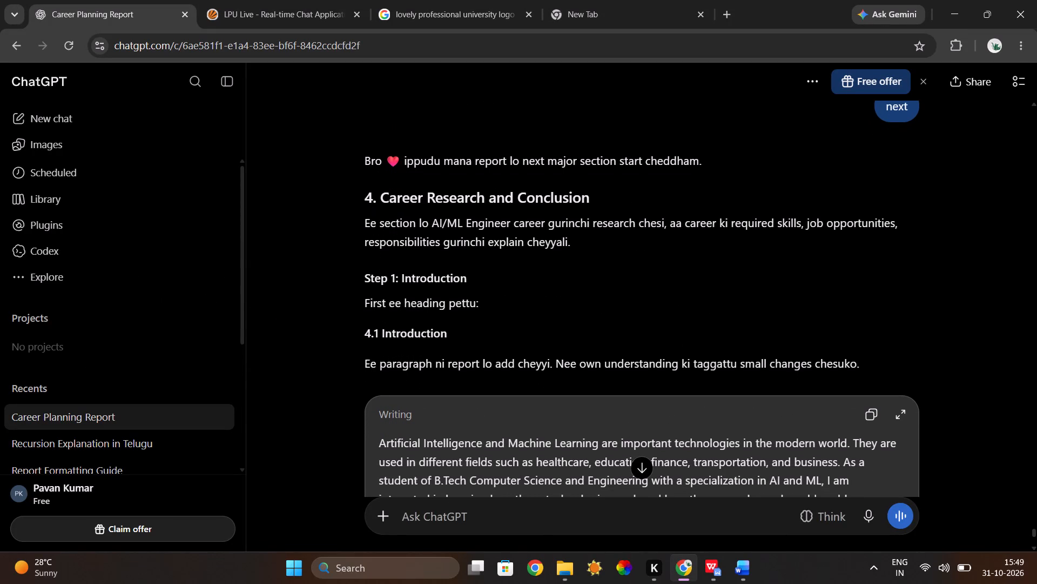
pyautogui.moveTo(362, 196); pyautogui.dragTo(596, 204)
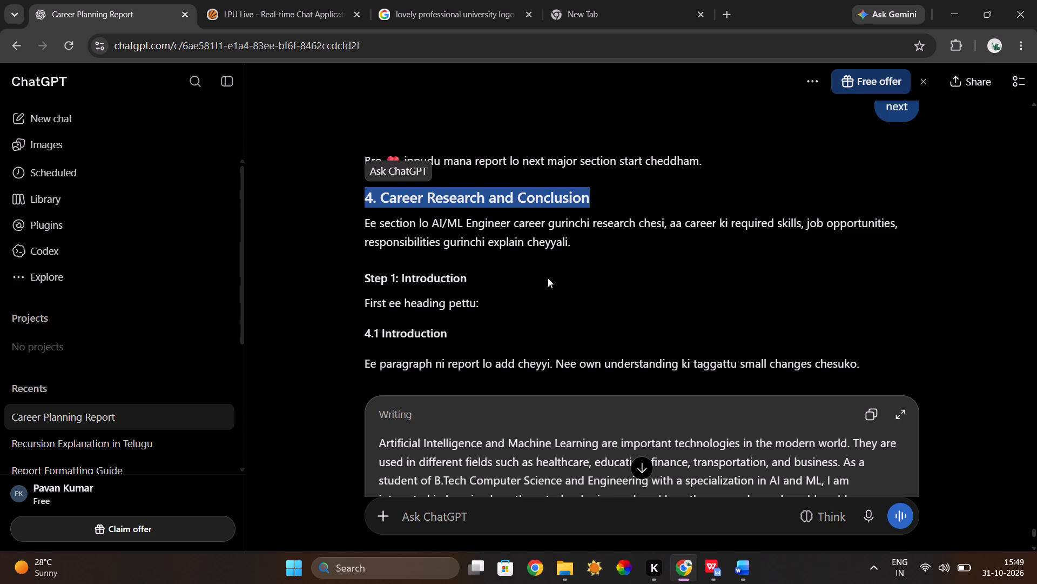
pyautogui.click(536, 301)
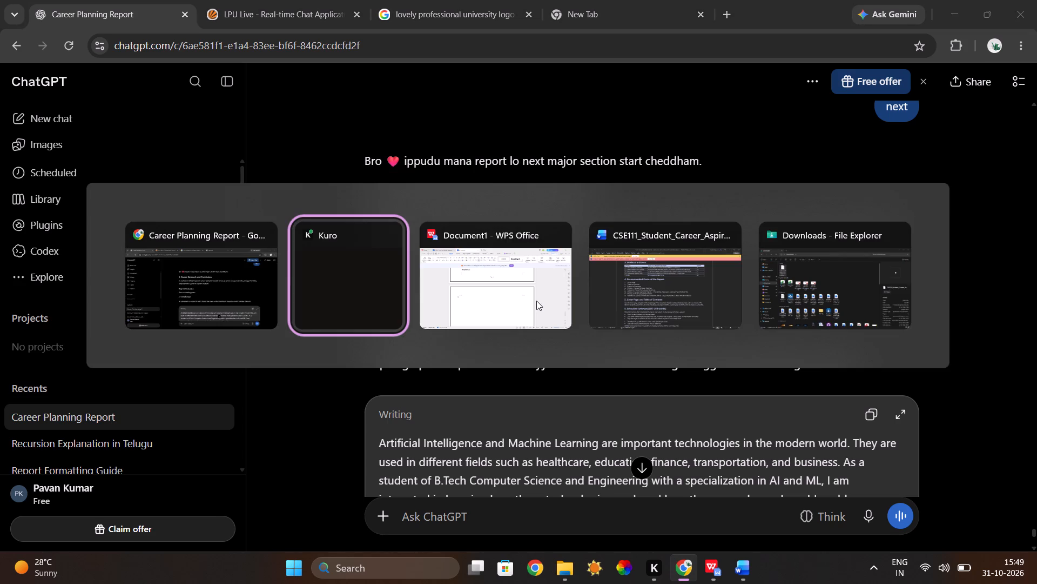
# Switch to Document1 in WPS Office and look through the report's existing pages, including sections 3.5 and 3.6 and the last page.
pyautogui.scroll(3, 536, 301)
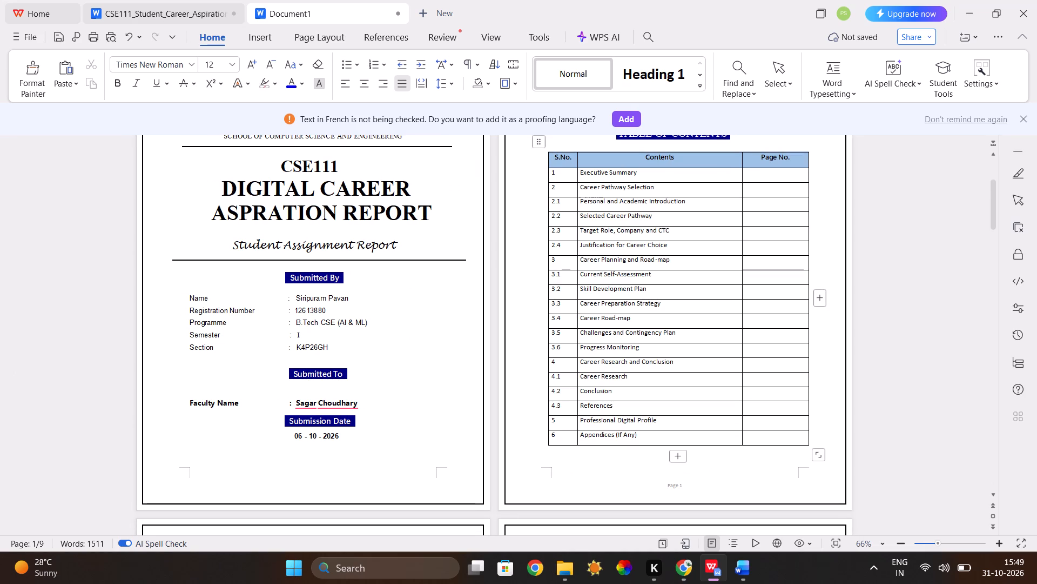
pyautogui.scroll(-14, 598, 374)
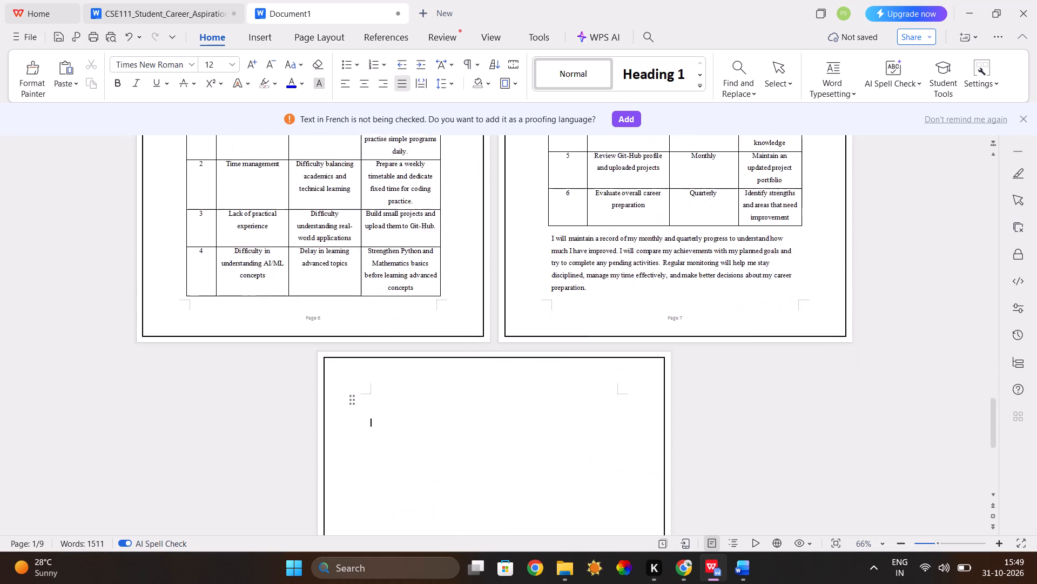
pyautogui.scroll(6, 598, 374)
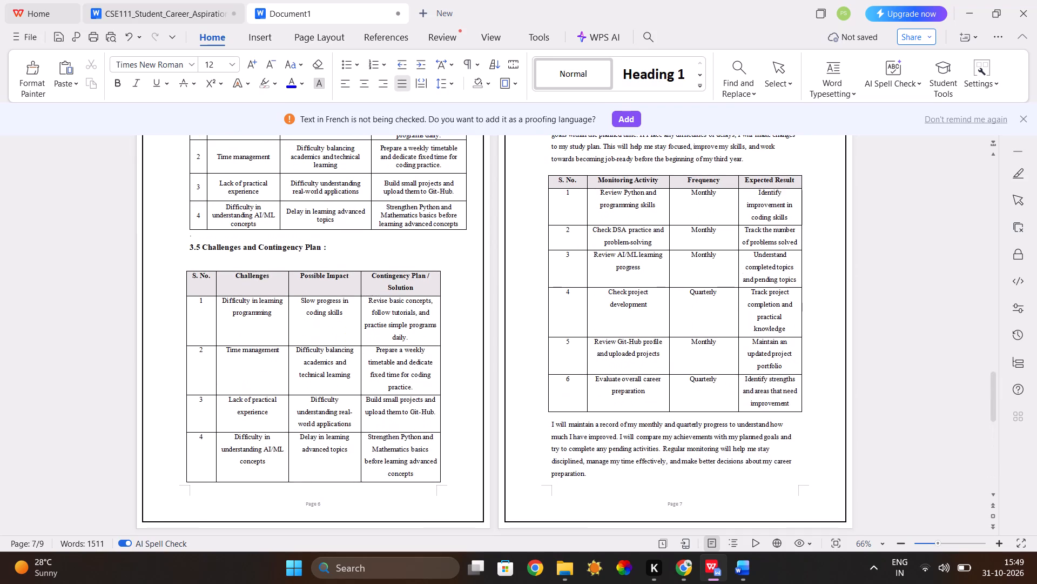
pyautogui.scroll(4, 598, 374)
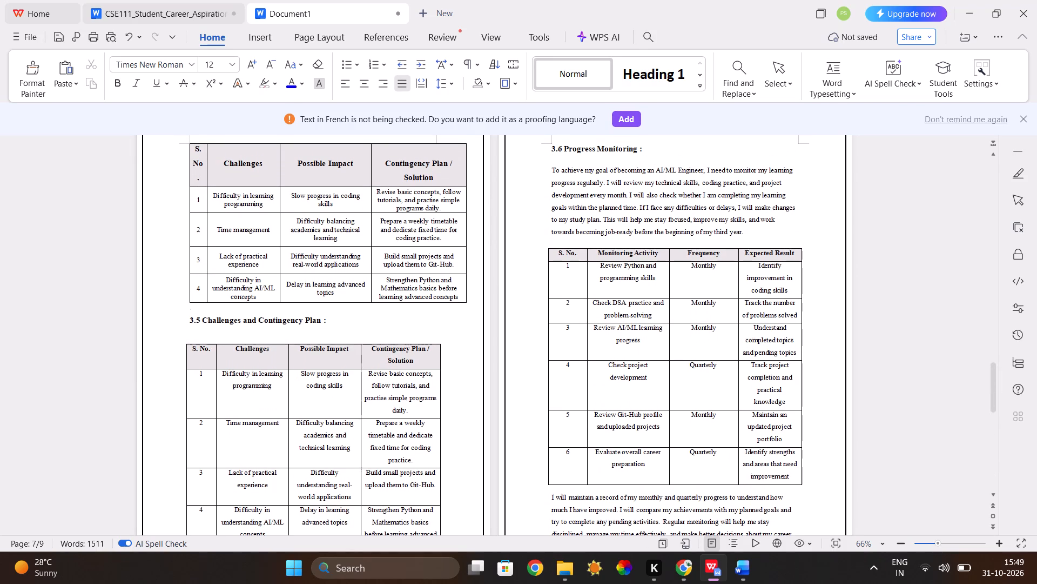
pyautogui.scroll(10, 598, 374)
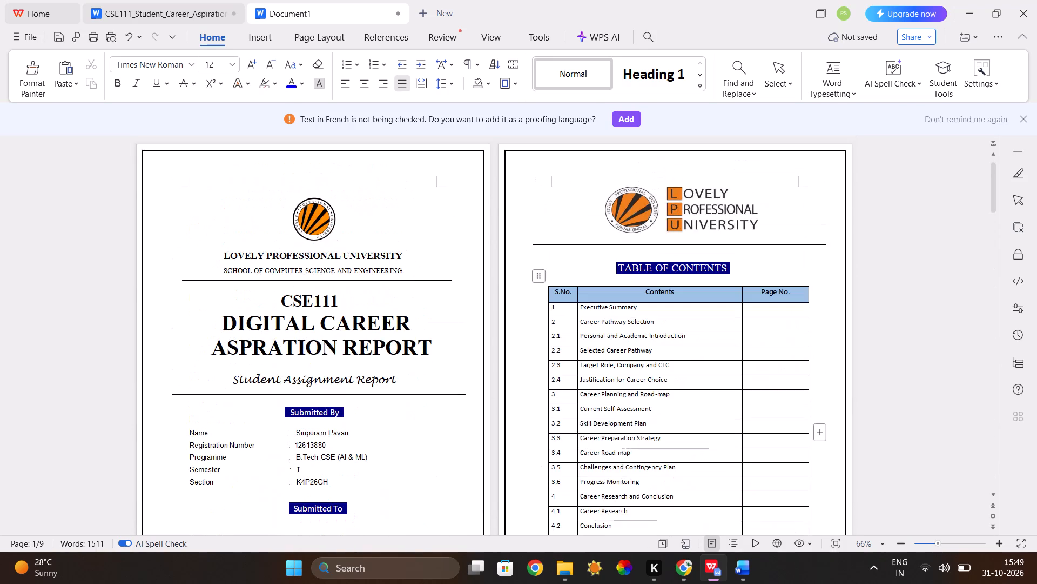
# Center-align the text in all rows and columns of the table of contents on the second page.
pyautogui.scroll(-3, 617, 375)
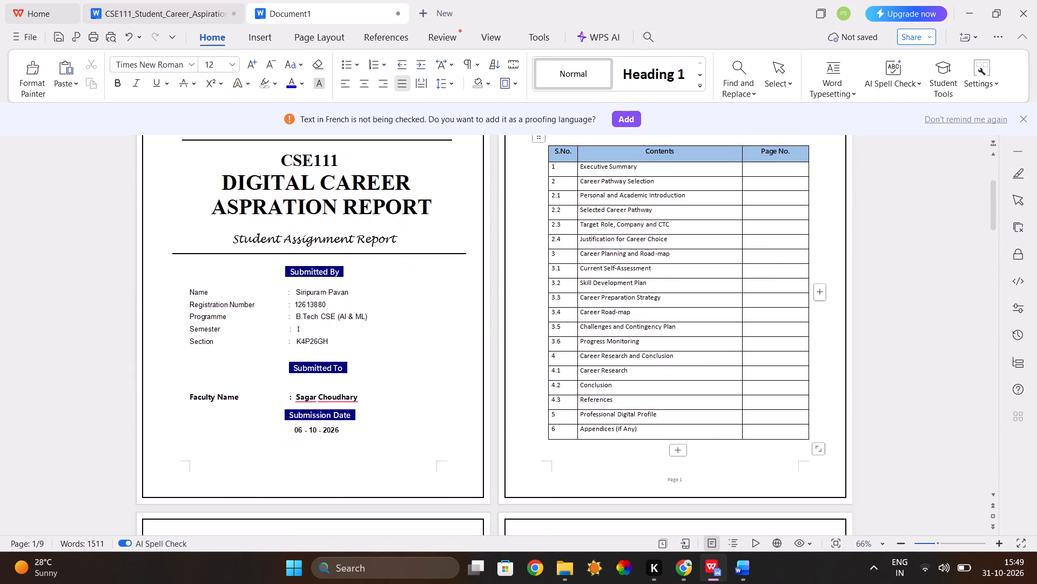
pyautogui.scroll(-2, 617, 375)
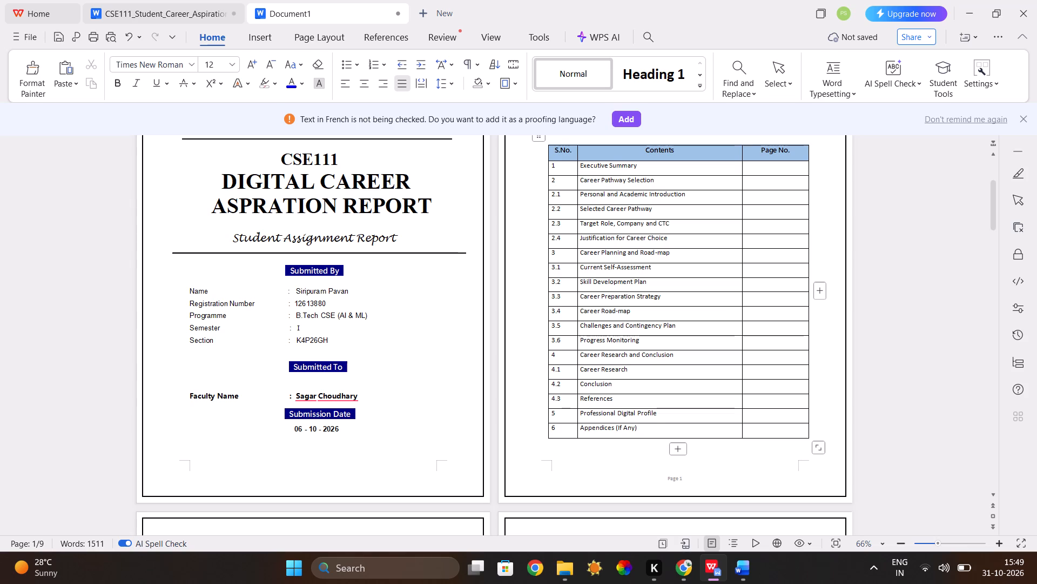
pyautogui.scroll(-1, 617, 375)
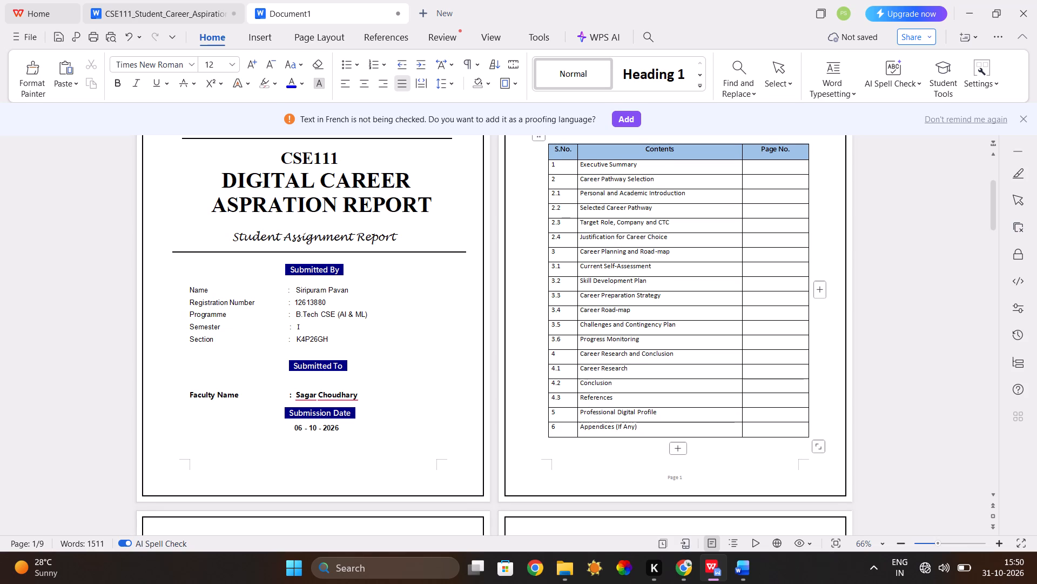
pyautogui.scroll(-1, 617, 375)
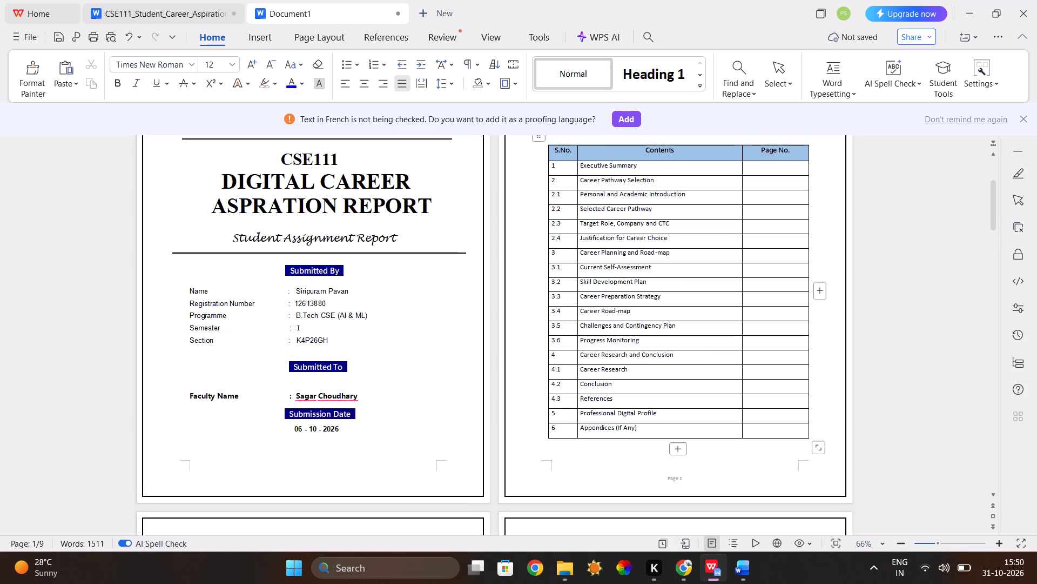
pyautogui.moveTo(554, 151); pyautogui.dragTo(775, 363)
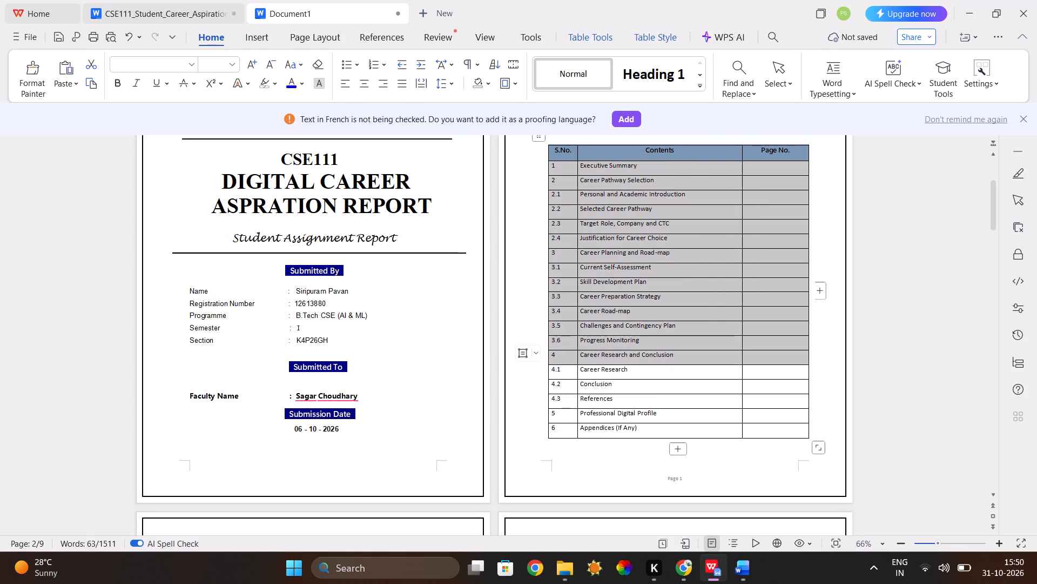
pyautogui.moveTo(775, 363); pyautogui.dragTo(796, 428)
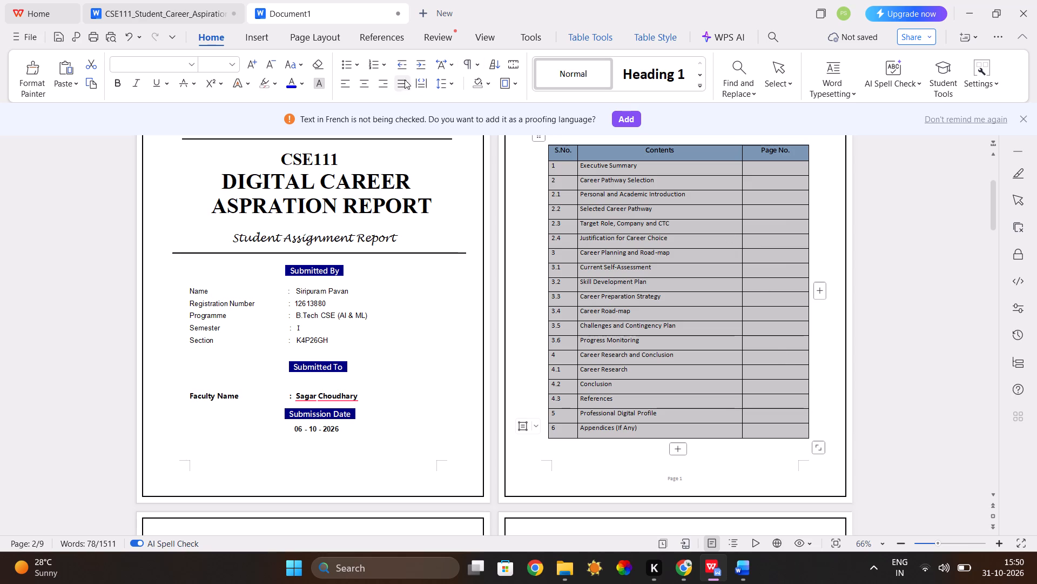
pyautogui.click(366, 86)
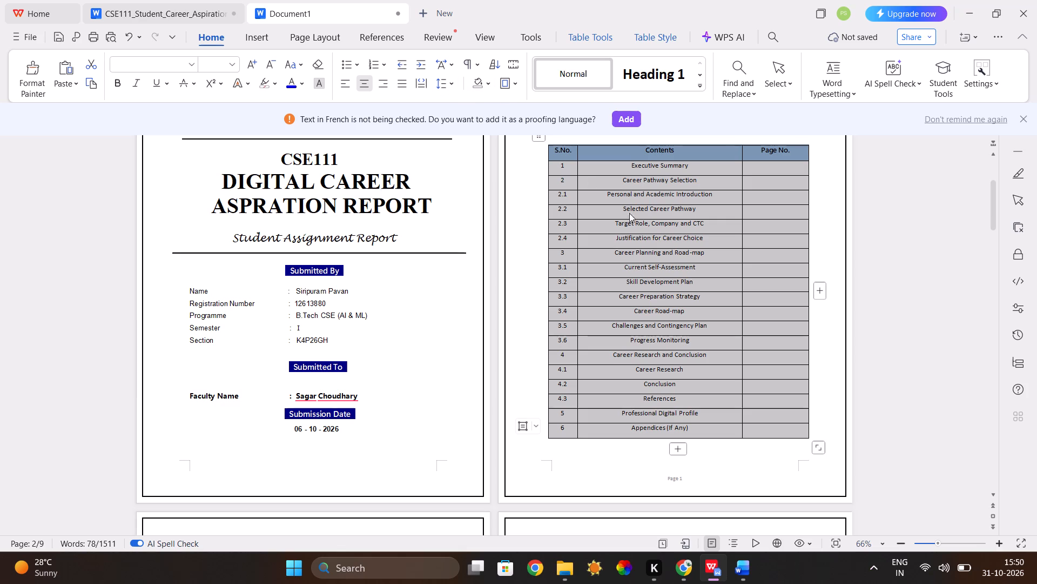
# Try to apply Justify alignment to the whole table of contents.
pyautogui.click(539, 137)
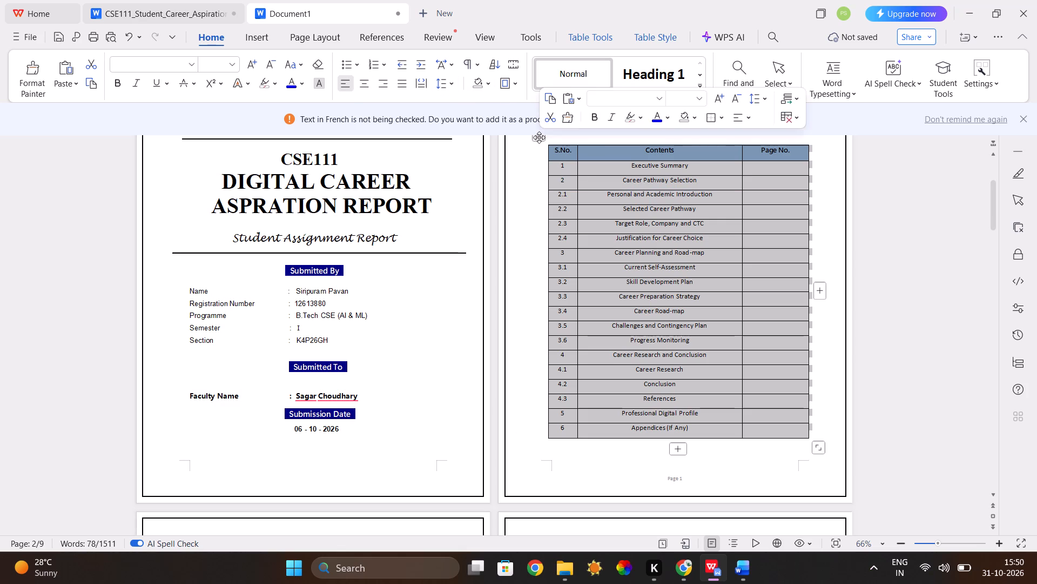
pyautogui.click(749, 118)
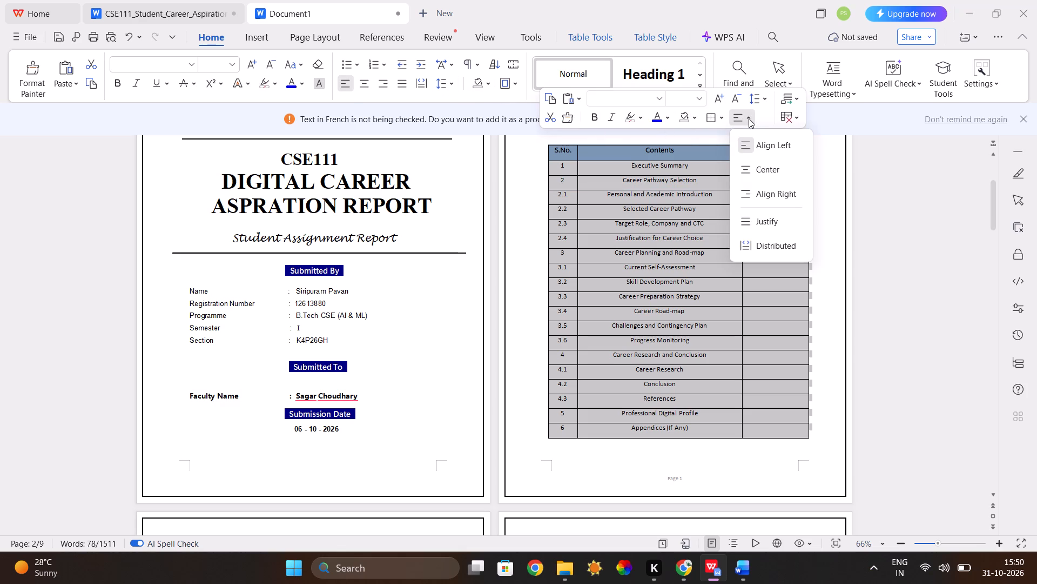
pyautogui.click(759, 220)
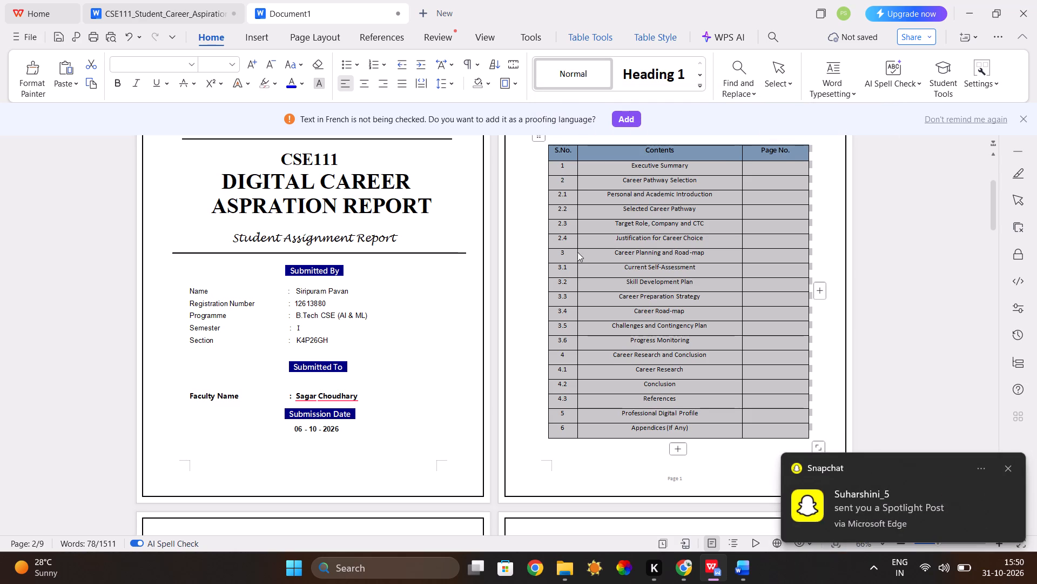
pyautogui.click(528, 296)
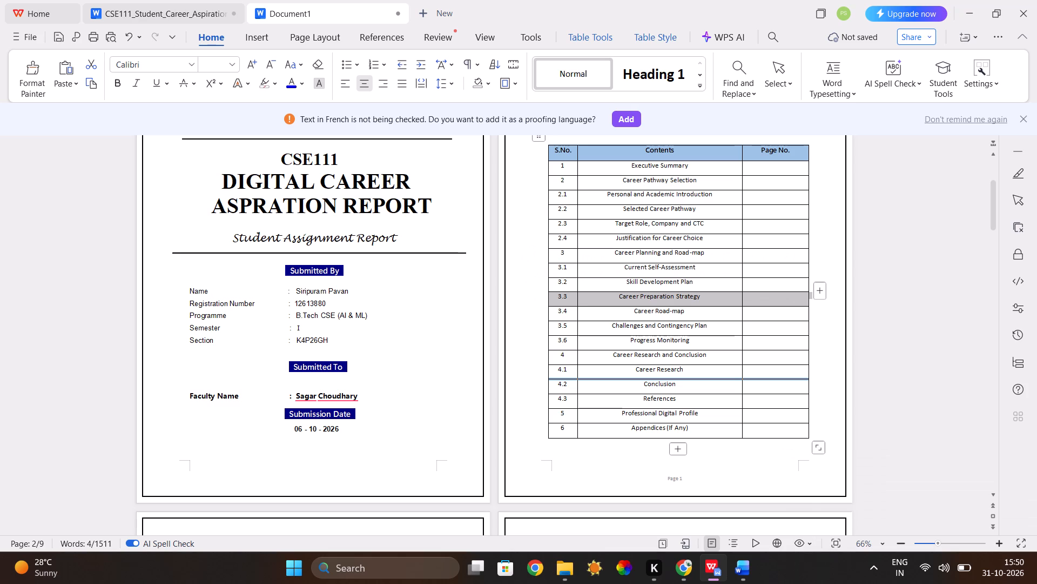
# Left-align the Contents column entries from Executive Summary to Appendices (If Any), leaving out the header row.
pyautogui.scroll(-1, 558, 379)
pyautogui.click(607, 443)
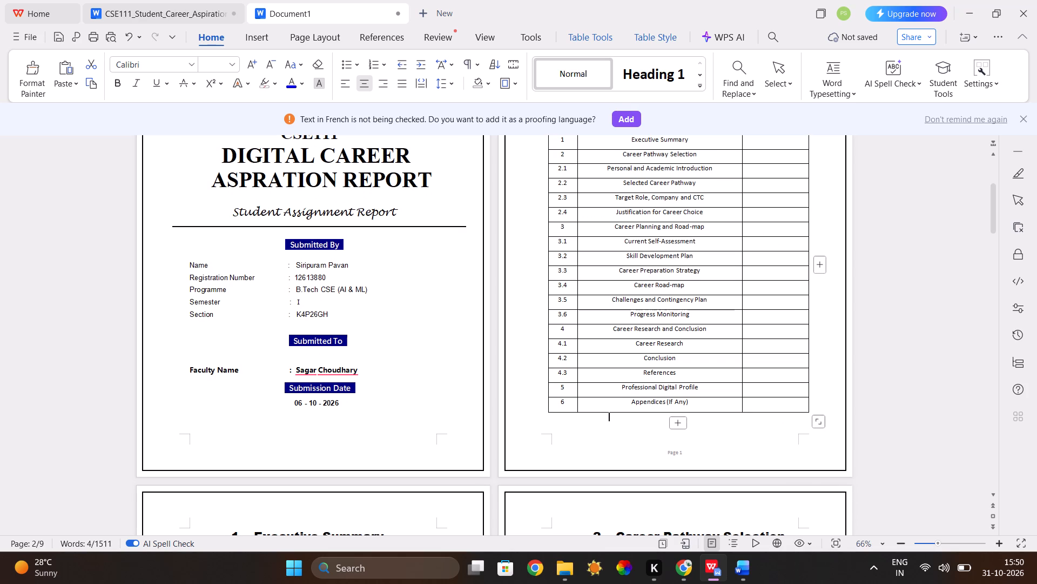
pyautogui.scroll(1, 607, 443)
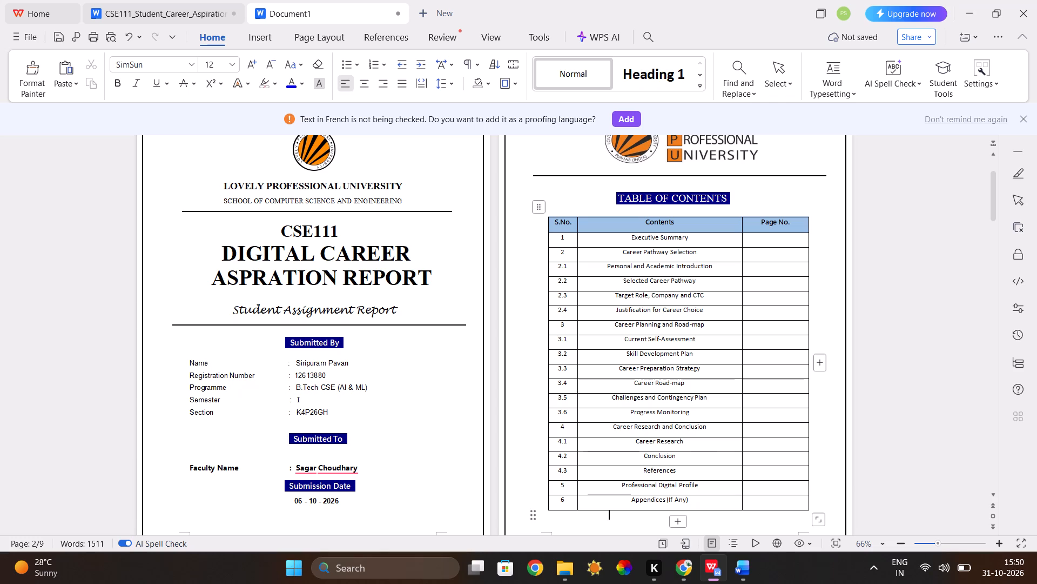
pyautogui.moveTo(582, 240); pyautogui.dragTo(659, 376)
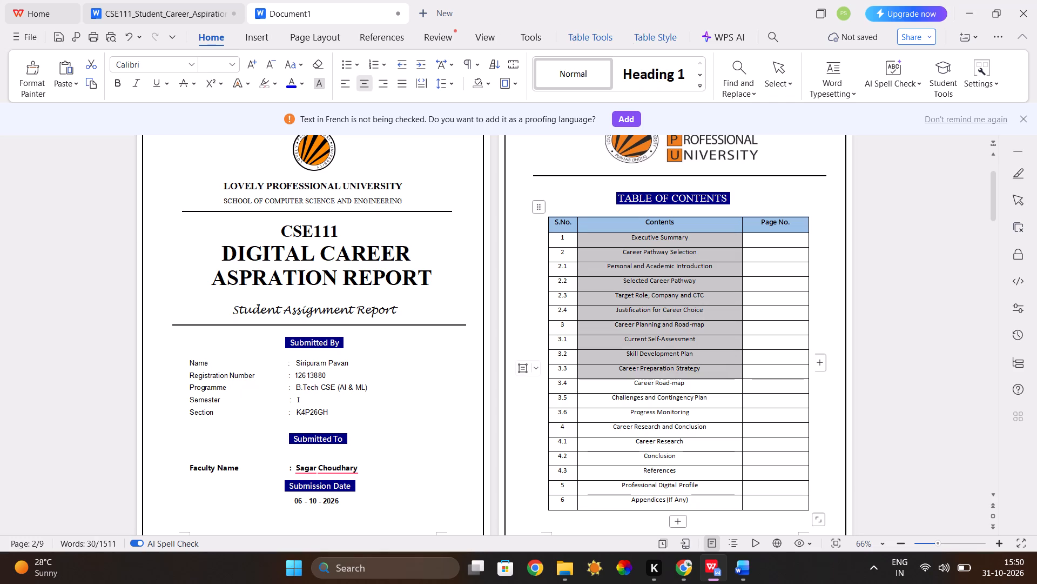
pyautogui.moveTo(659, 376); pyautogui.dragTo(706, 521)
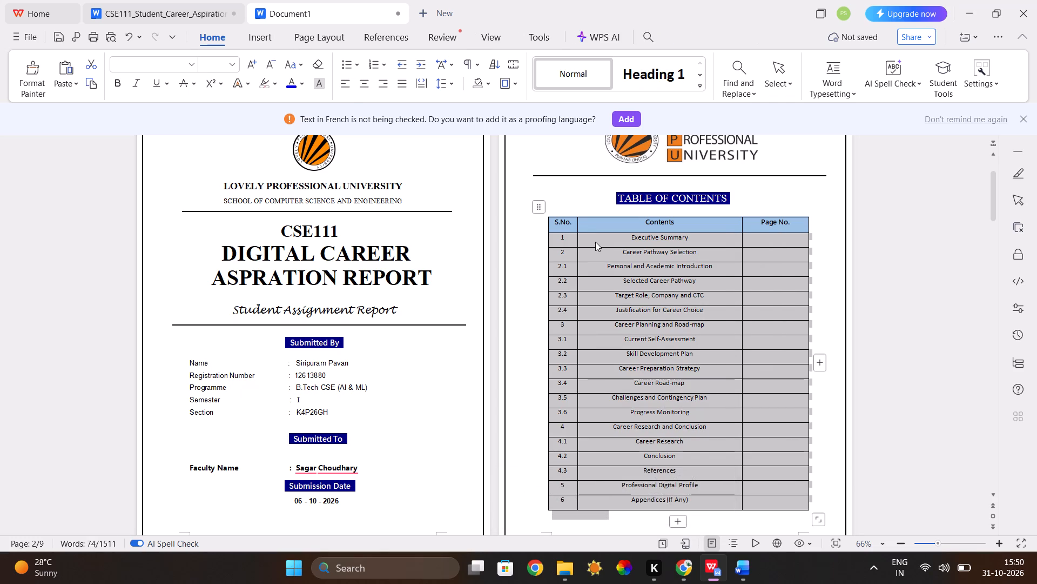
pyautogui.click(591, 236)
pyautogui.moveTo(585, 236); pyautogui.dragTo(699, 376)
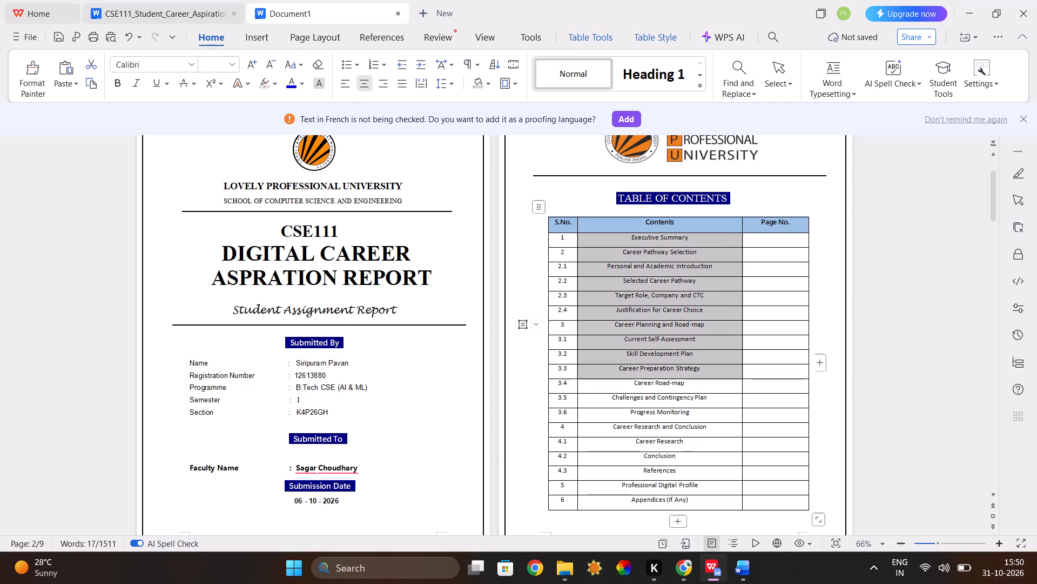
pyautogui.moveTo(699, 376); pyautogui.dragTo(720, 449)
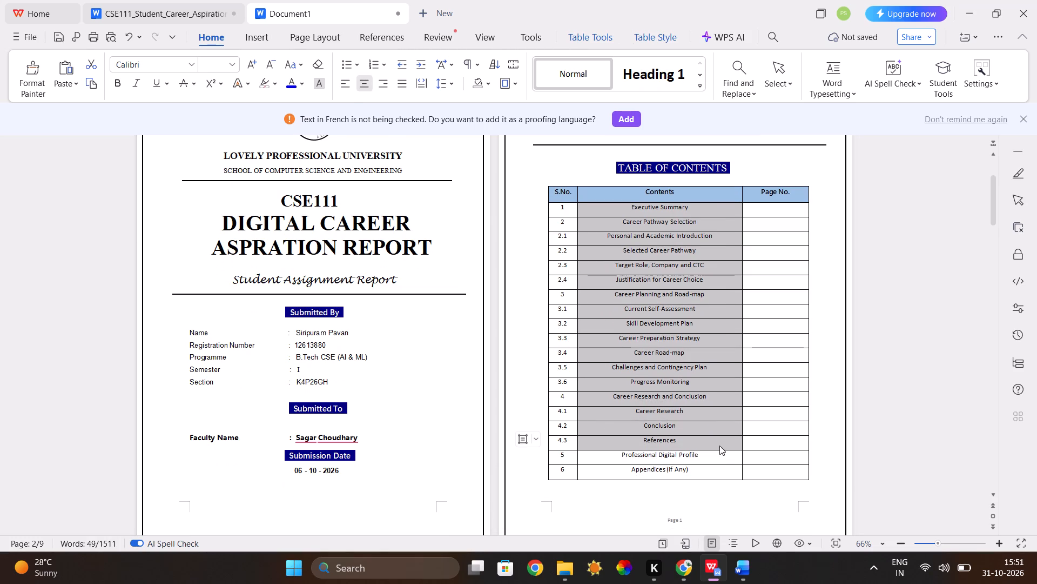
pyautogui.moveTo(720, 449); pyautogui.dragTo(726, 464)
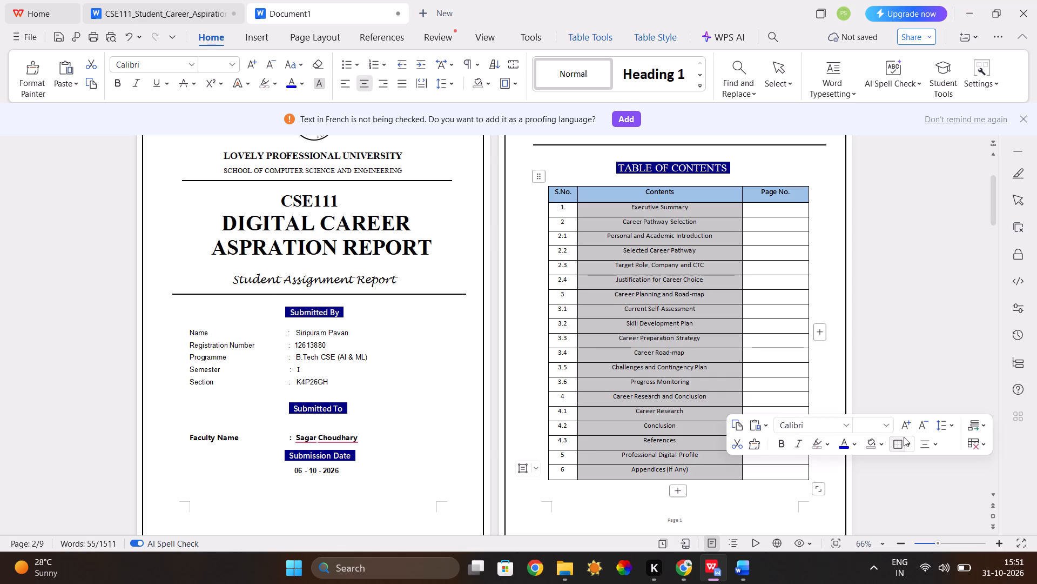
pyautogui.click(924, 442)
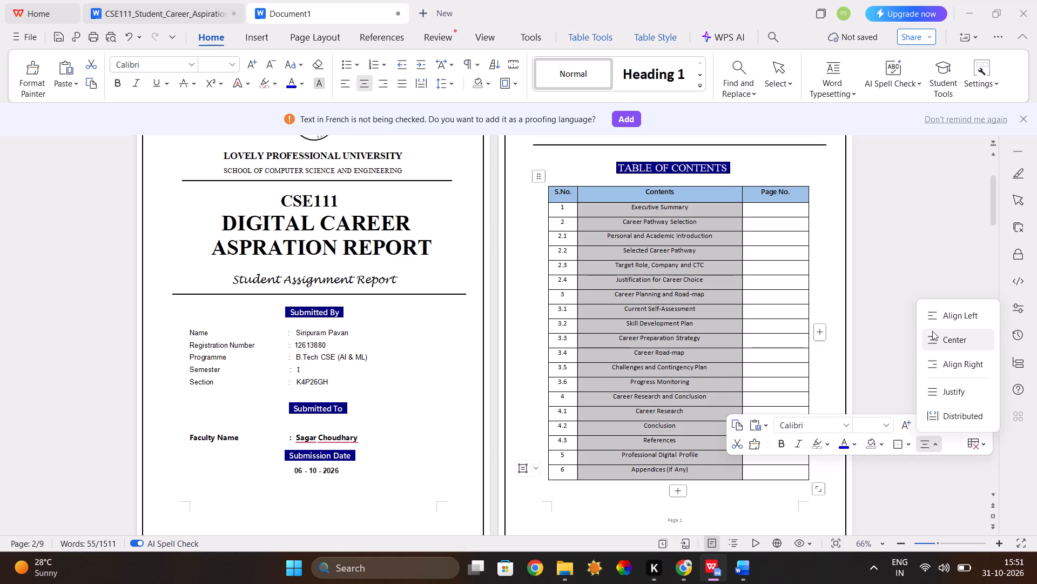
pyautogui.click(931, 320)
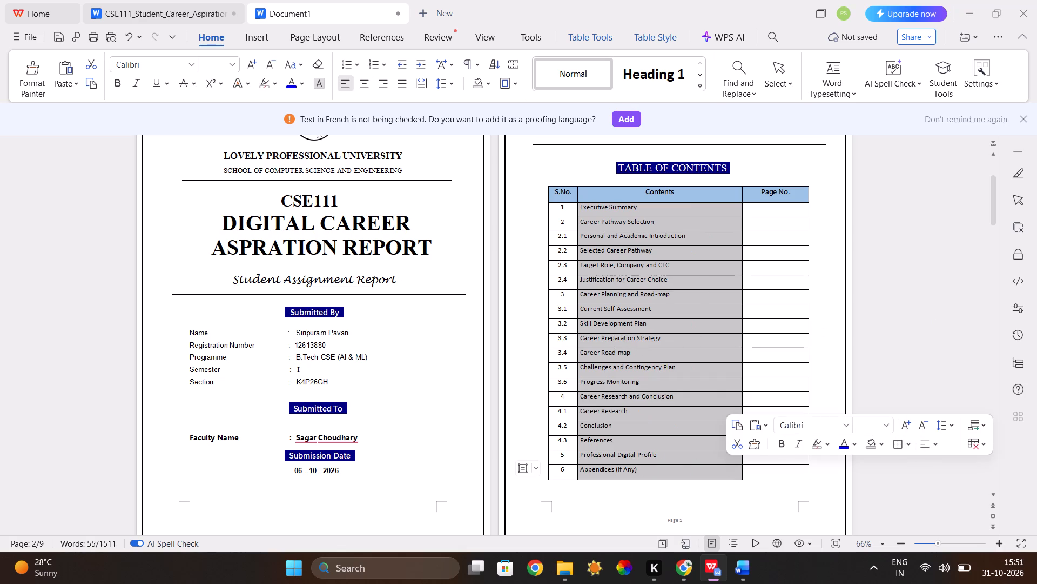
pyautogui.click(755, 493)
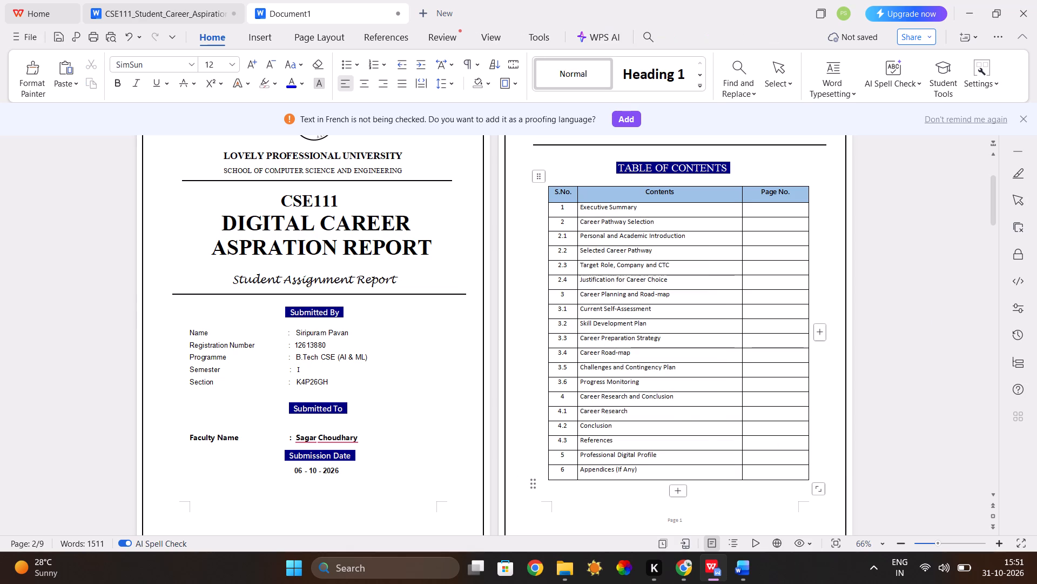
# Review the report's section headings and table of contents alongside the section 4 outline in the ChatGPT reply.
pyautogui.scroll(-2, 755, 493)
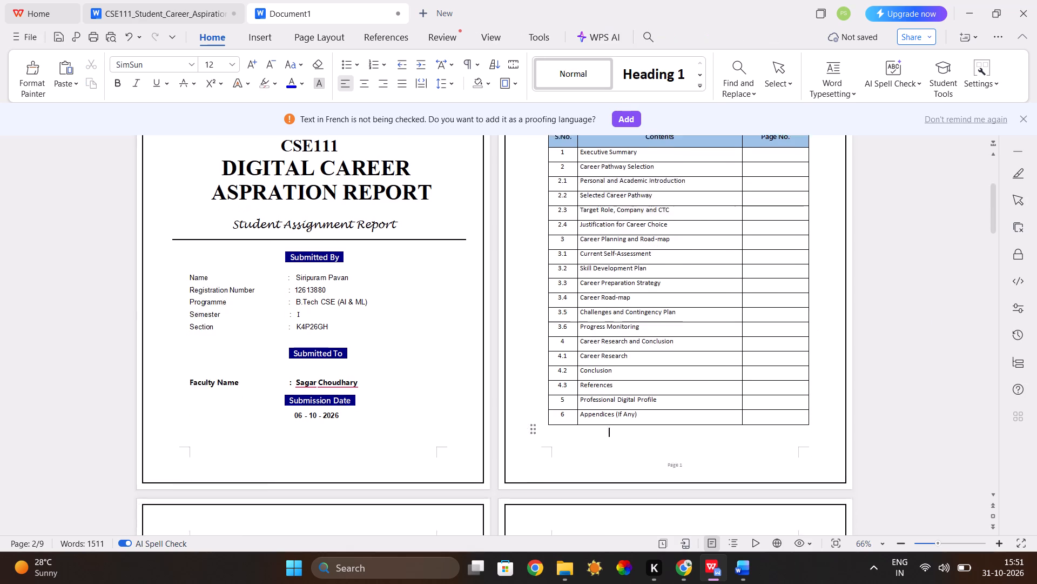
pyautogui.scroll(-4, 755, 493)
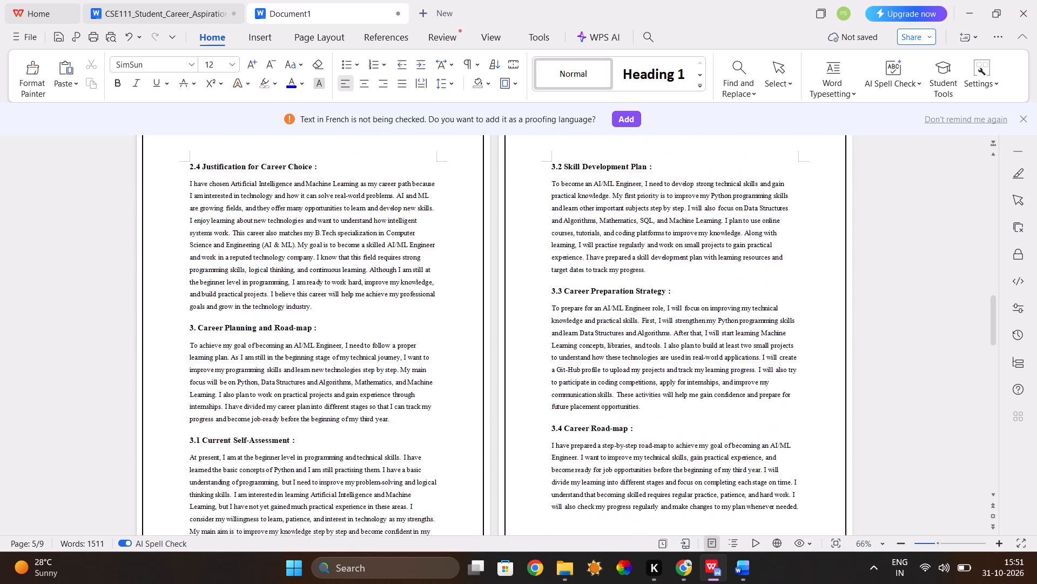
pyautogui.scroll(-6, 755, 493)
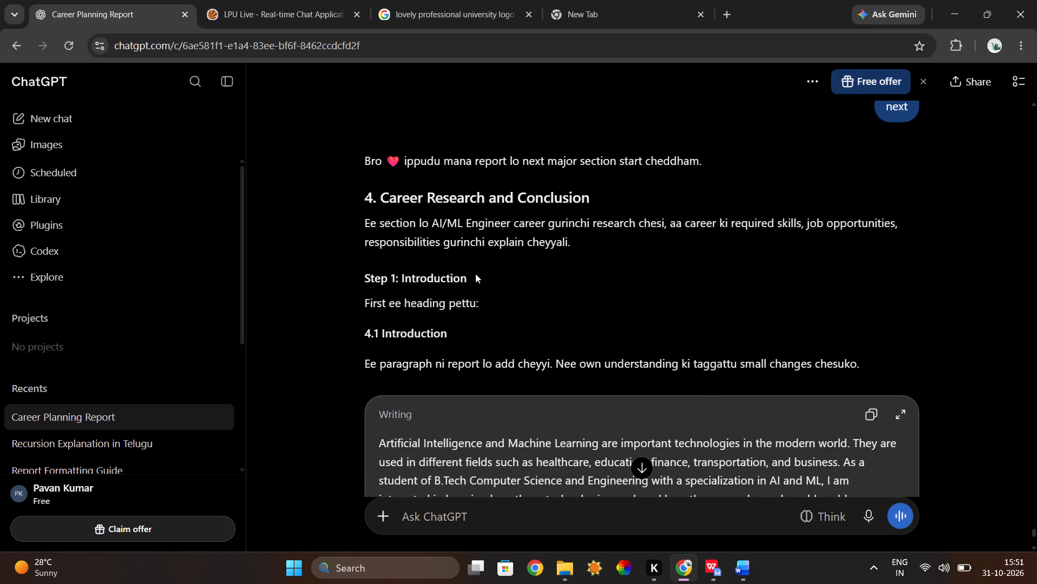
pyautogui.scroll(15, 475, 274)
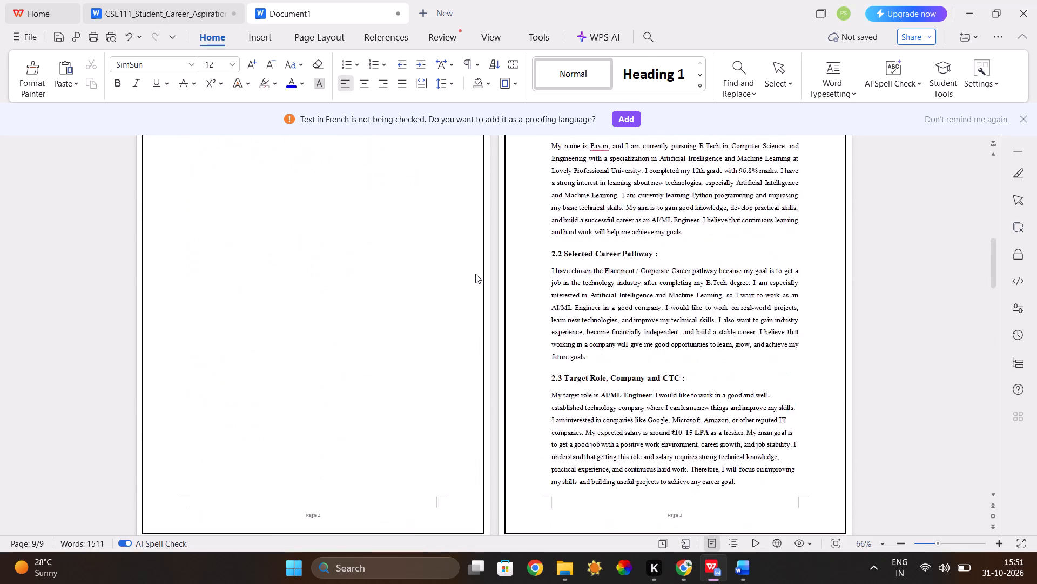
pyautogui.scroll(5, 475, 274)
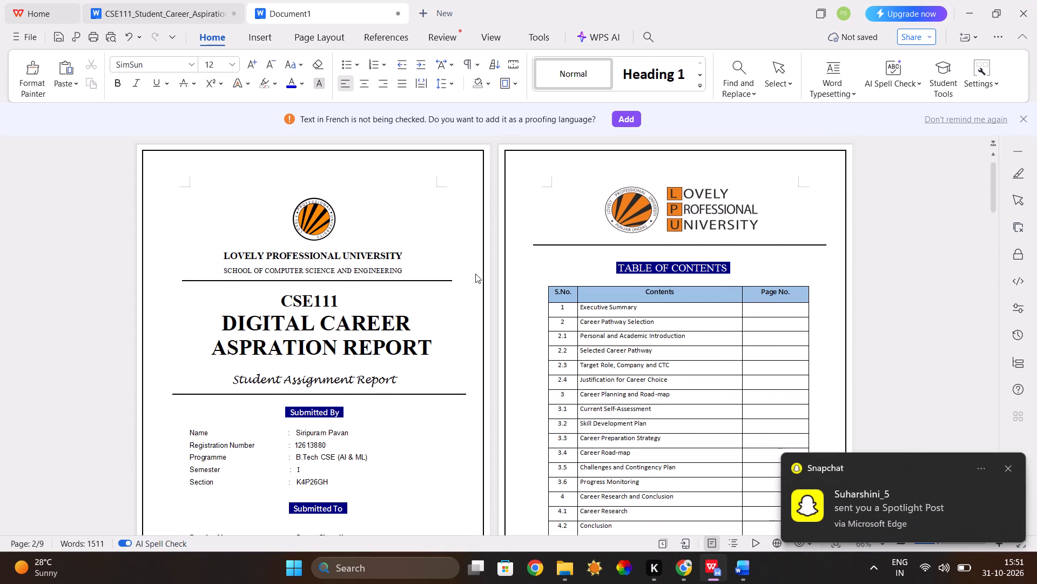
# Copy the heading "4. Career Research and Conclusion" from the ChatGPT reply and paste it at the top of the report's blank last page in WPS Office.
pyautogui.scroll(-2, 475, 274)
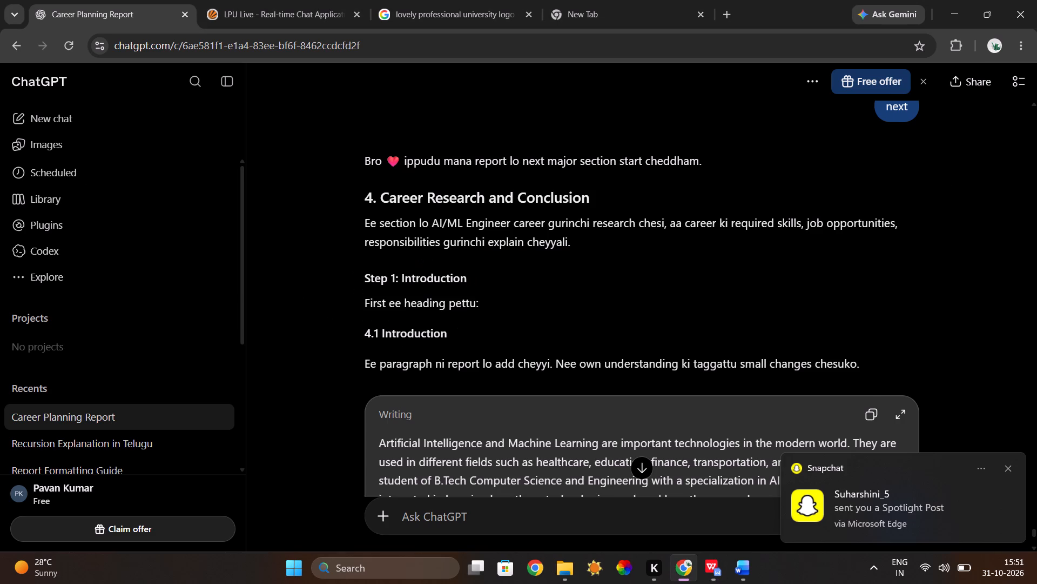
pyautogui.moveTo(366, 198); pyautogui.dragTo(599, 194)
pyautogui.hotkey('ctrl', 'c')
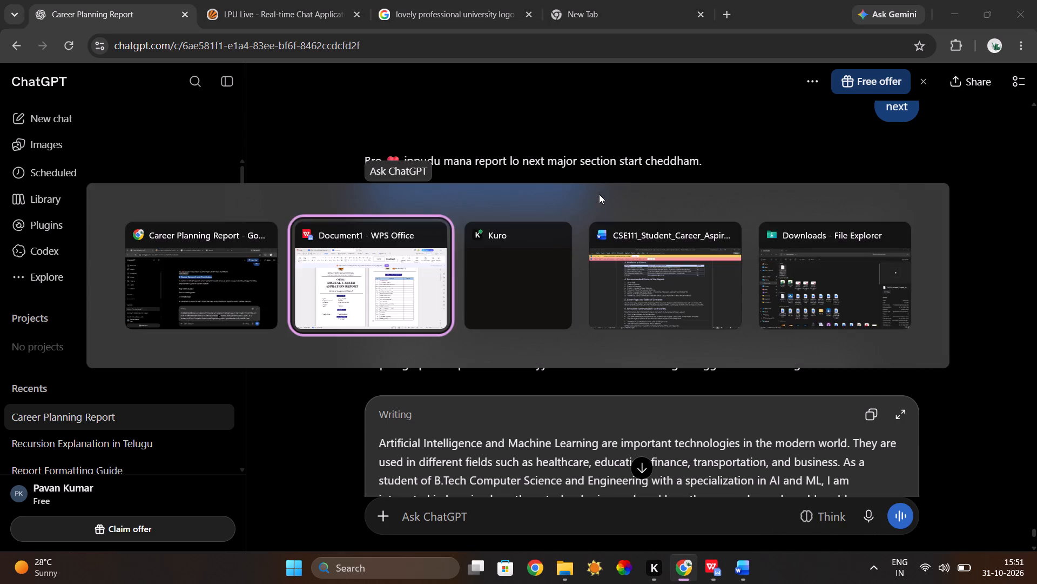
pyautogui.scroll(-17, 533, 336)
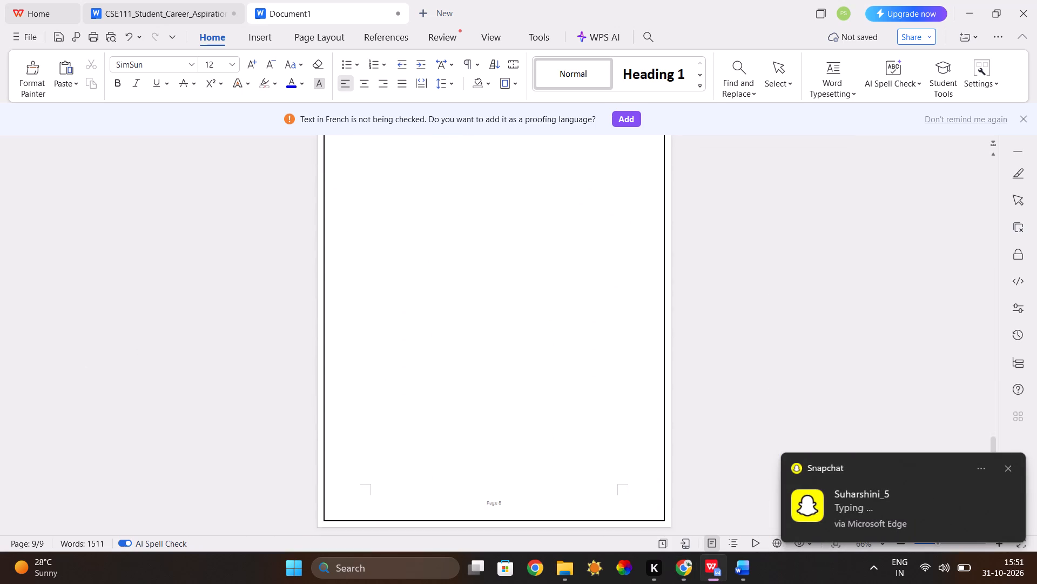
pyautogui.scroll(3, 457, 322)
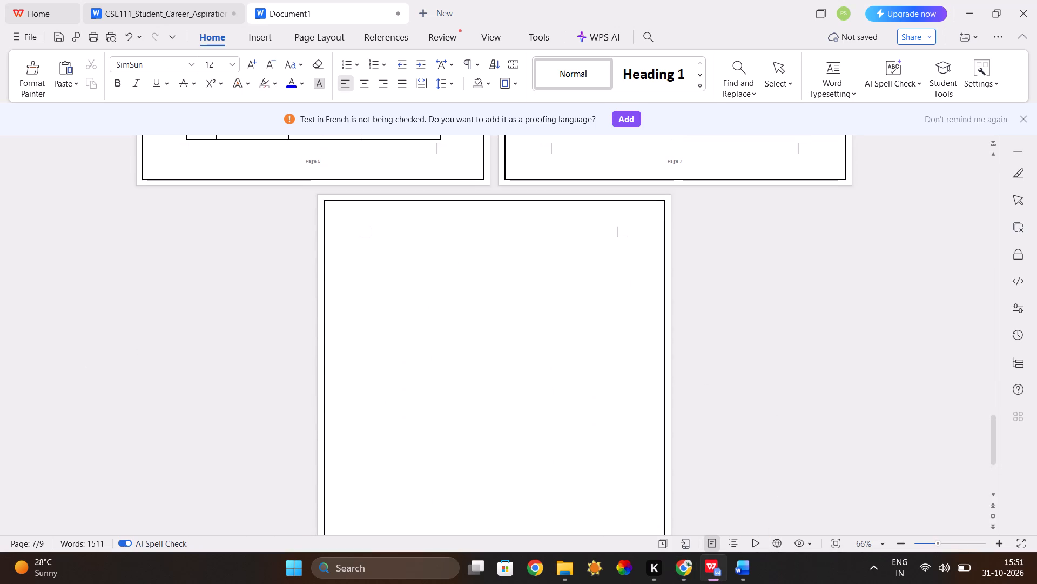
pyautogui.click(420, 261)
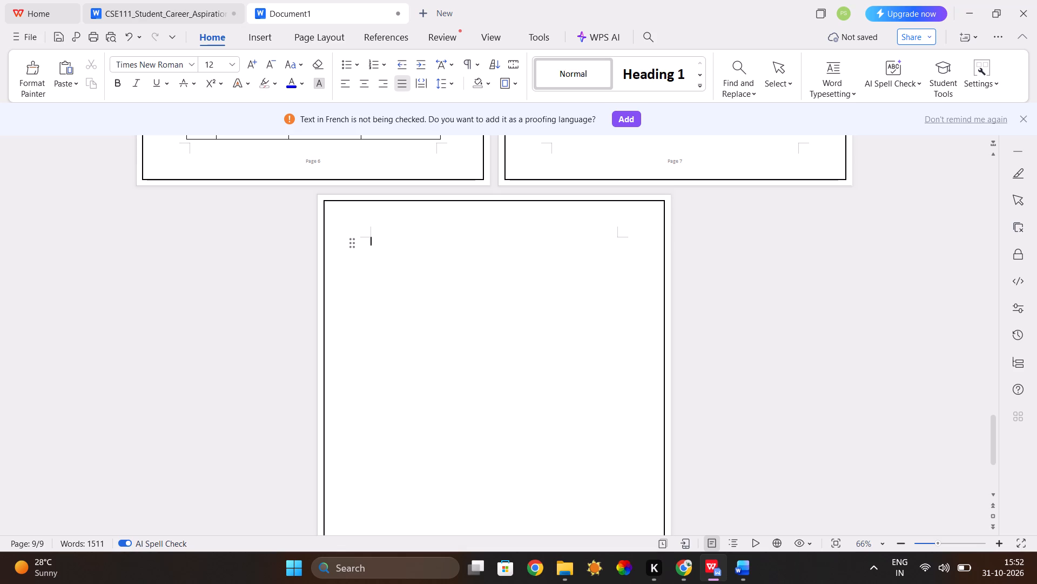
pyautogui.hotkey('ctrl', 'v')
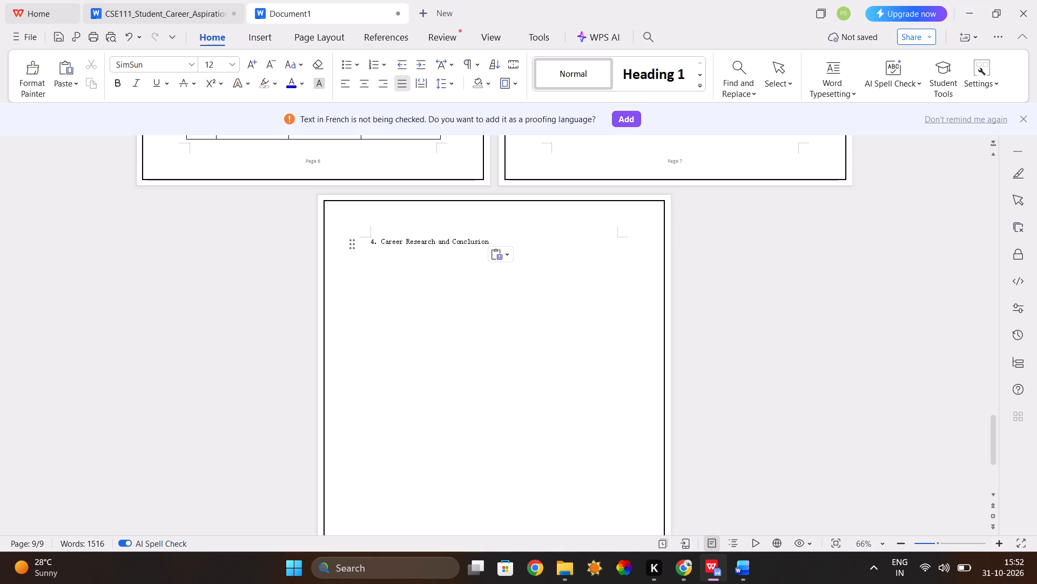
# Change the font of the pasted section 4 heading to Times New Roman.
pyautogui.moveTo(368, 242); pyautogui.dragTo(497, 241)
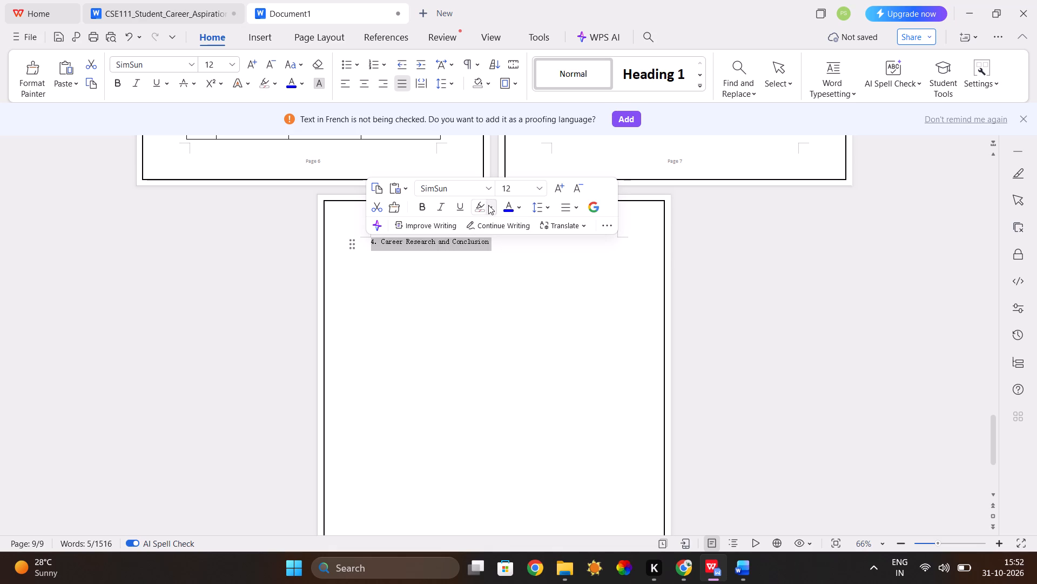
pyautogui.click(488, 193)
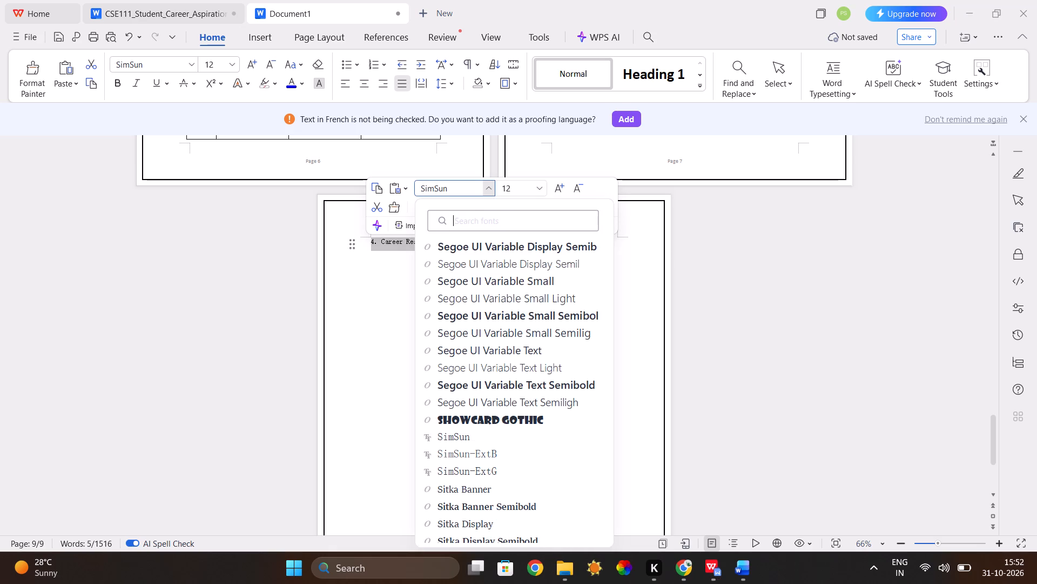
pyautogui.write('tim')
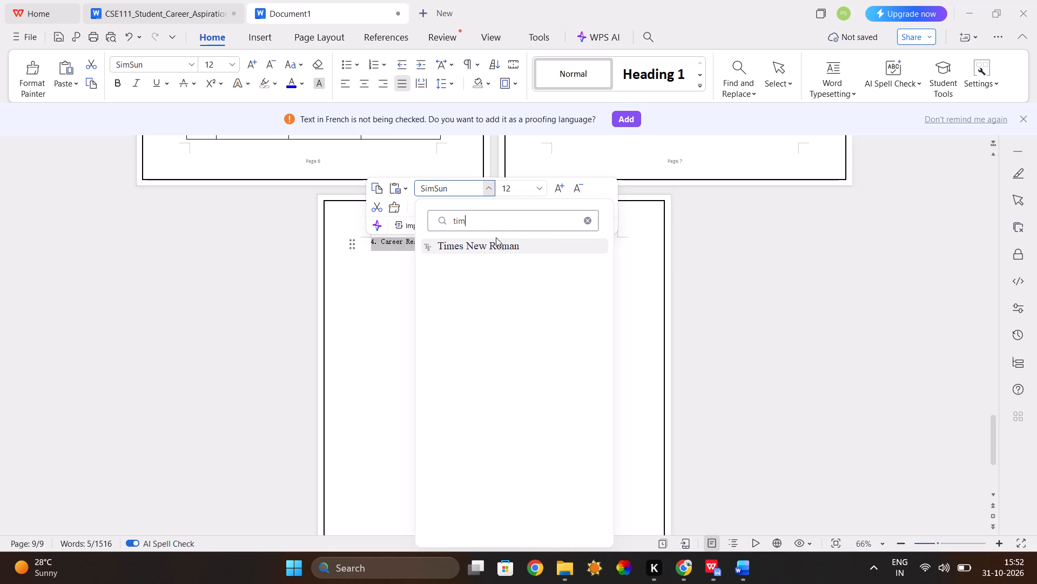
pyautogui.click(495, 242)
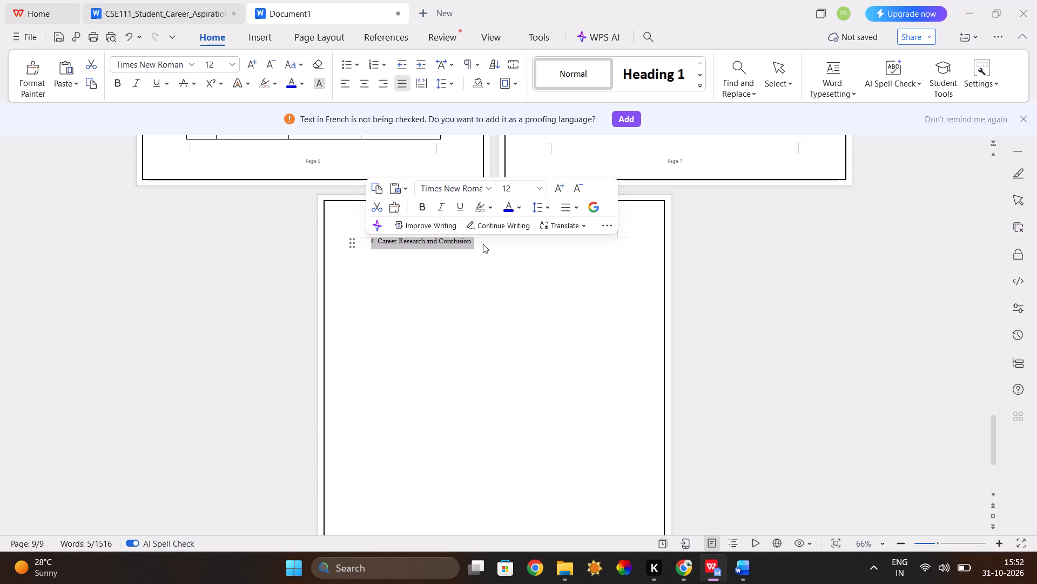
# Add a space and a colon at the end of the "4. Career Research and Conclusion" heading.
pyautogui.click(483, 244)
pyautogui.press('space')
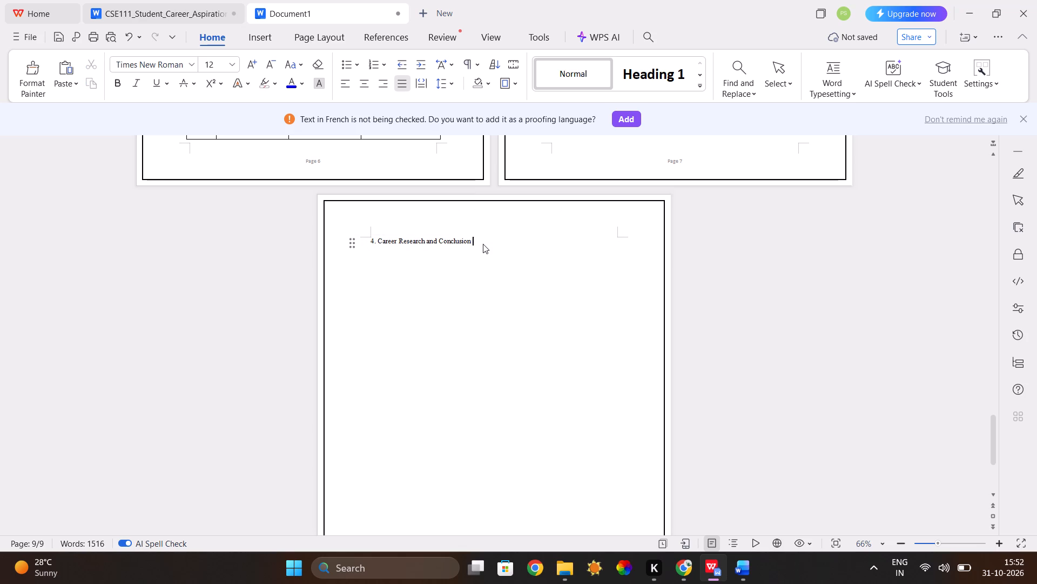
pyautogui.write(':')
# Set the whole section 4 heading, including the colon, to size 14, adjust its line spacing and make it bold.
pyautogui.moveTo(475, 244); pyautogui.dragTo(372, 258)
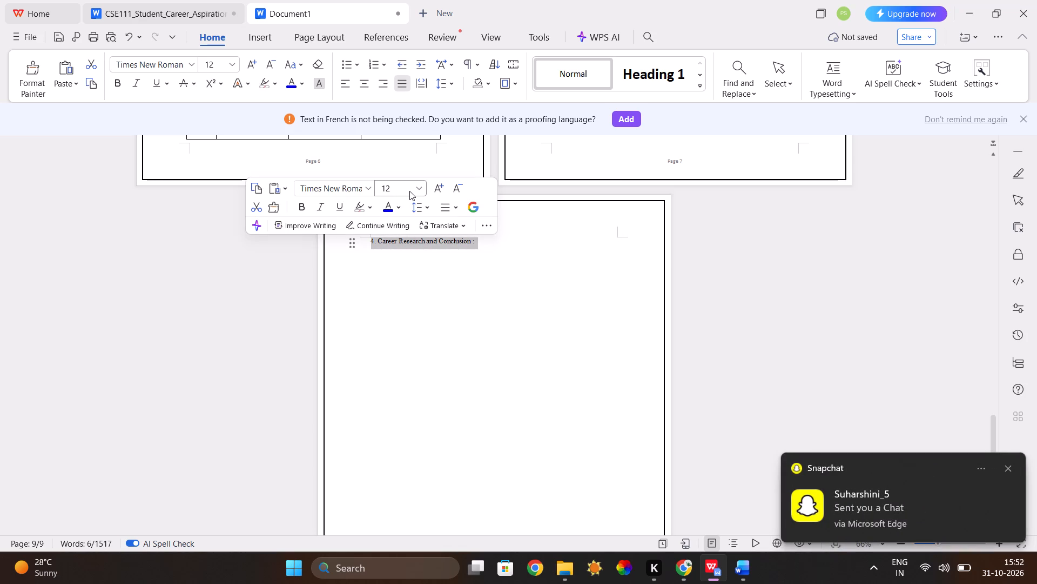
pyautogui.click(422, 187)
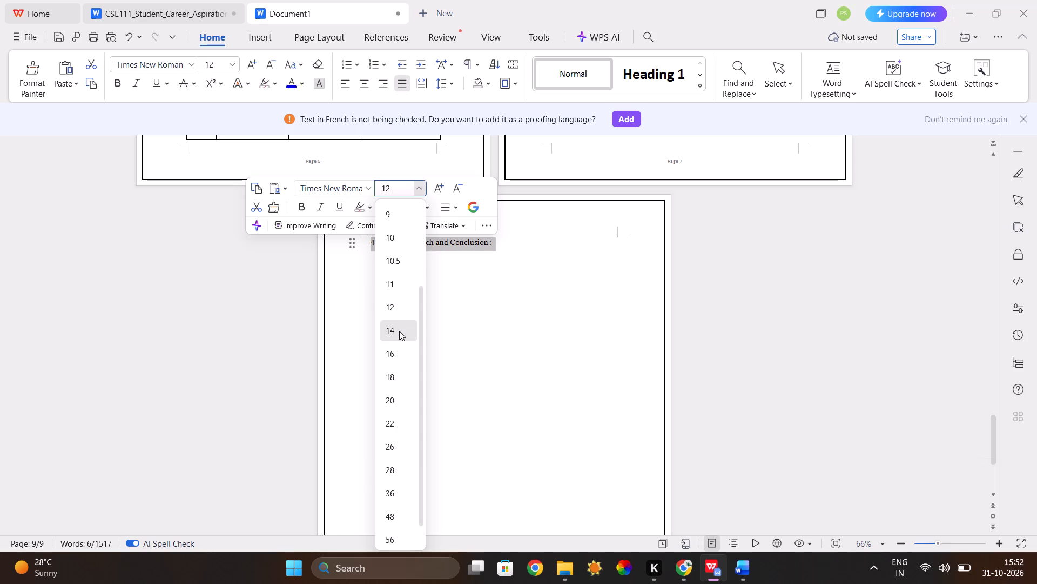
pyautogui.click(399, 331)
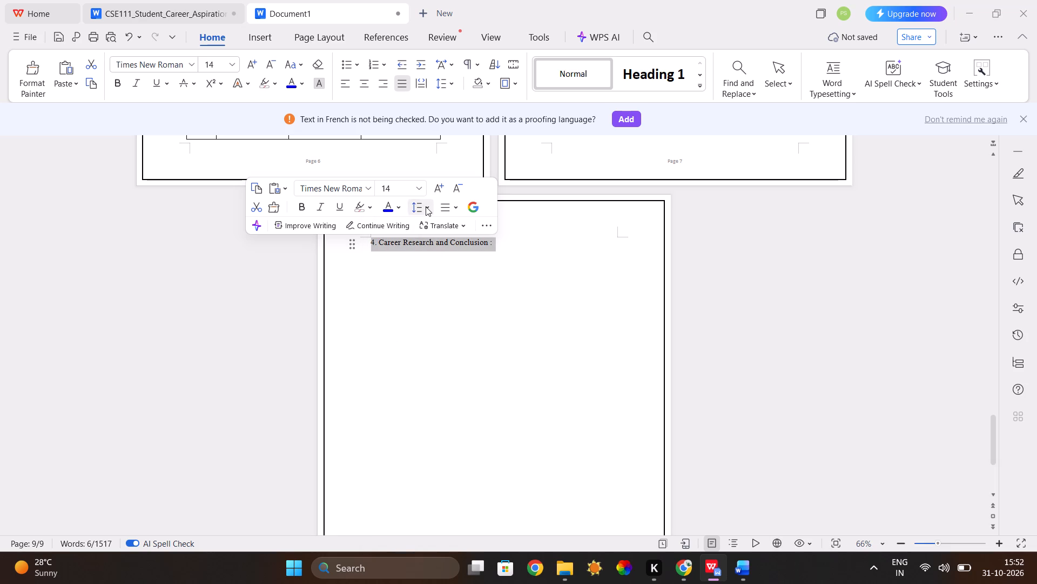
pyautogui.click(426, 207)
pyautogui.click(451, 256)
pyautogui.click(301, 205)
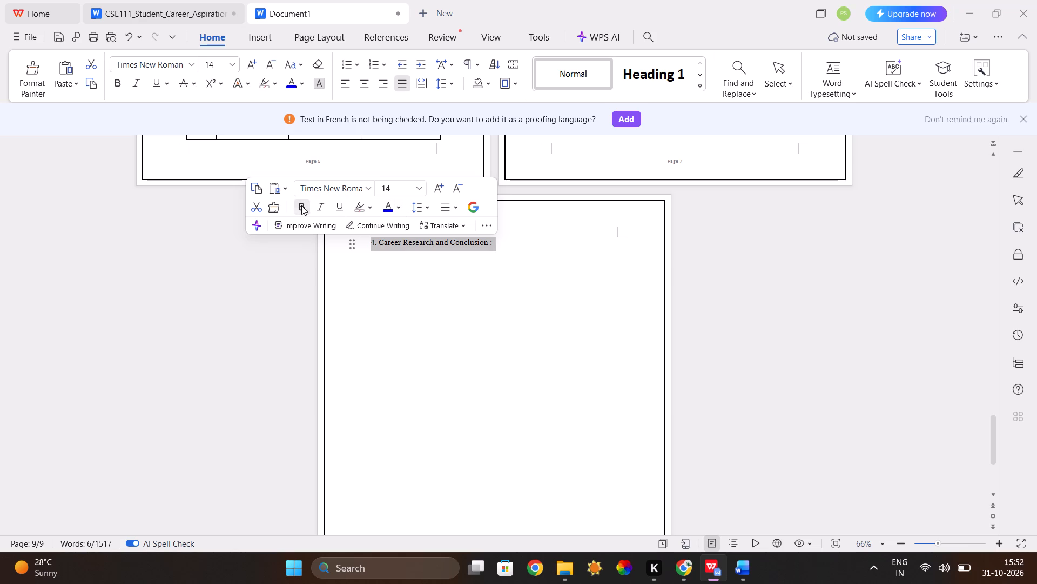
pyautogui.click(301, 205)
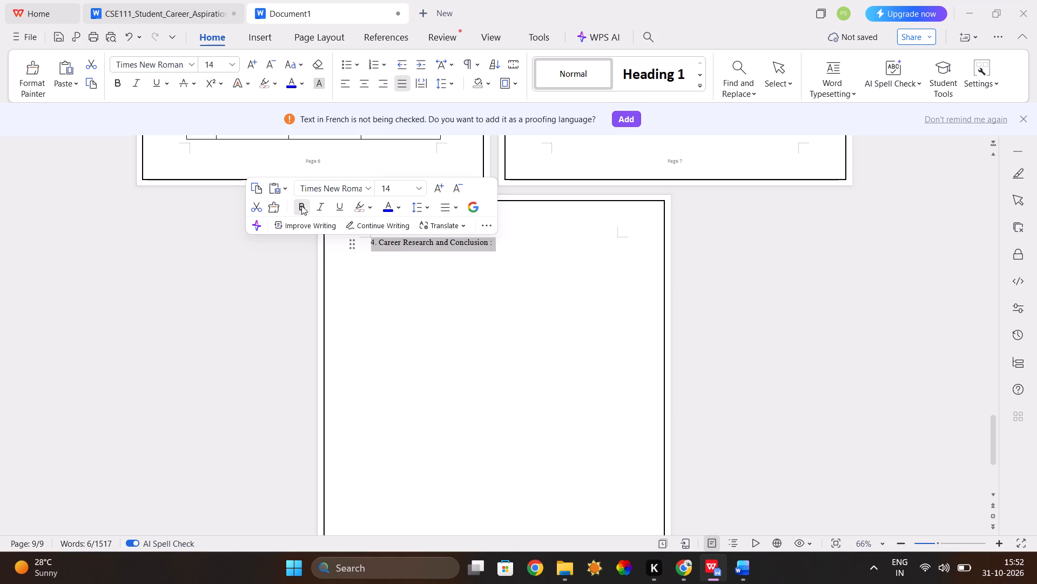
pyautogui.click(301, 205)
pyautogui.click(301, 205)
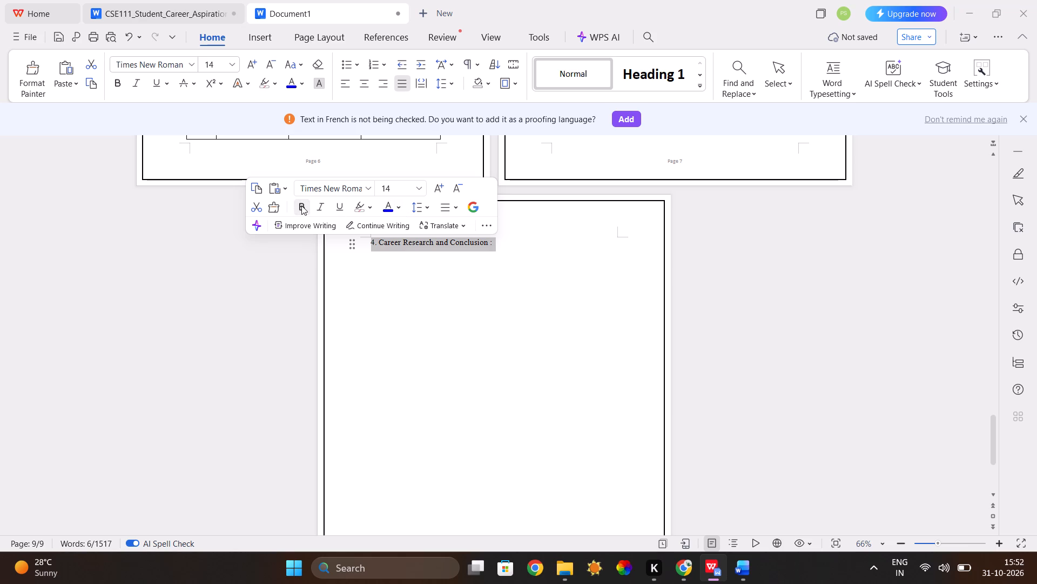
pyautogui.click(301, 205)
pyautogui.click(403, 273)
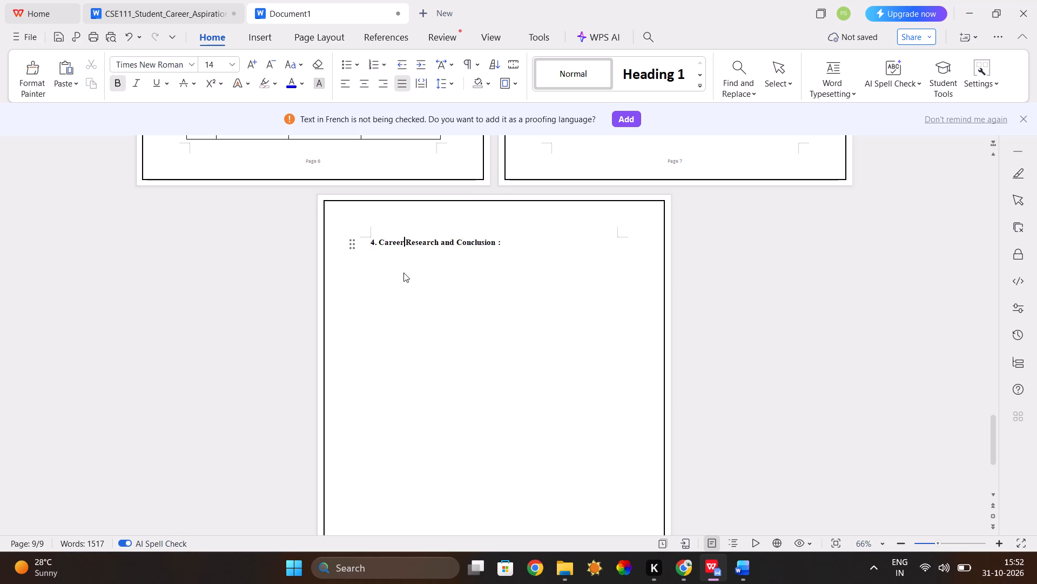
# Start an empty line below the section 4 heading, undoing the automatic list numbering so the heading keeps its plain number 4.
pyautogui.click(514, 241)
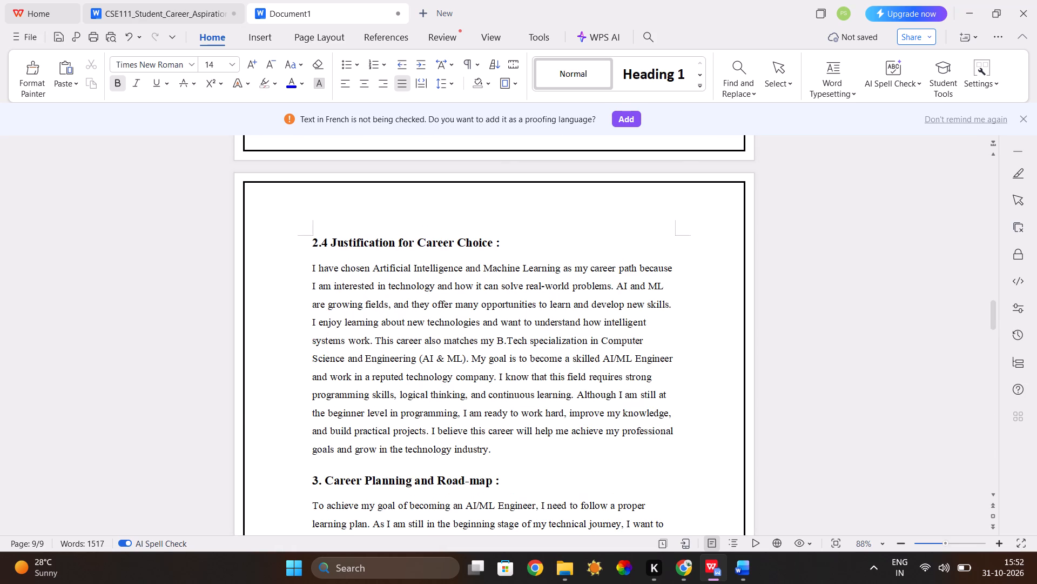
pyautogui.scroll(-19, 514, 241)
pyautogui.scroll(-6, 514, 241)
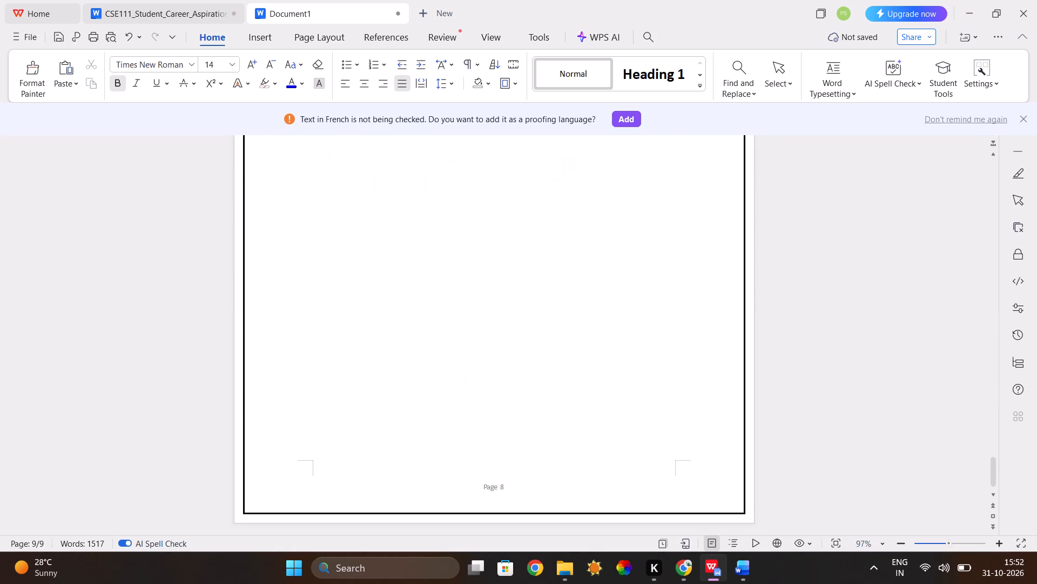
pyautogui.scroll(-10, 514, 241)
pyautogui.scroll(3, 514, 241)
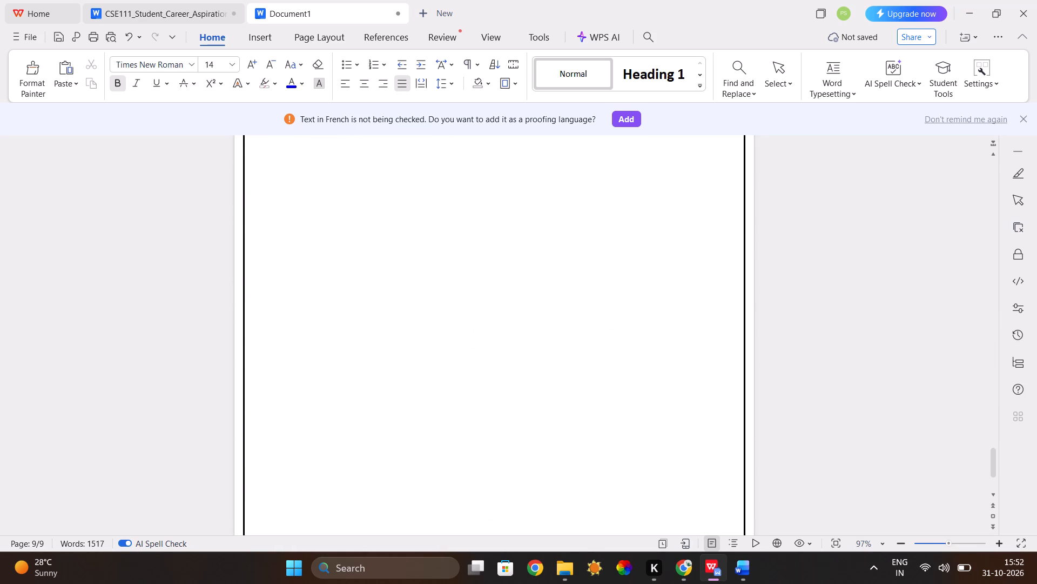
pyautogui.scroll(2, 514, 241)
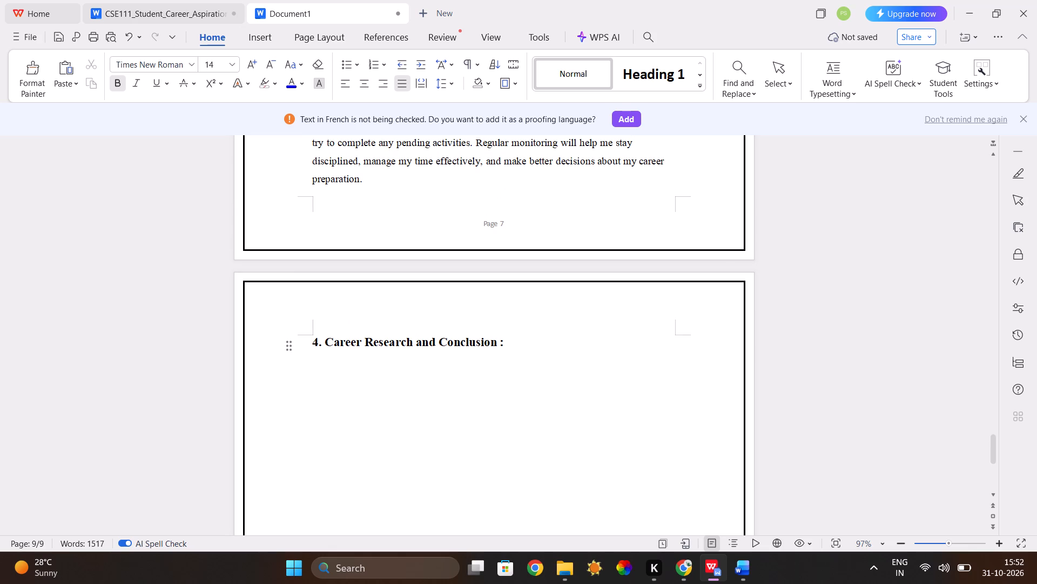
pyautogui.press('Return')
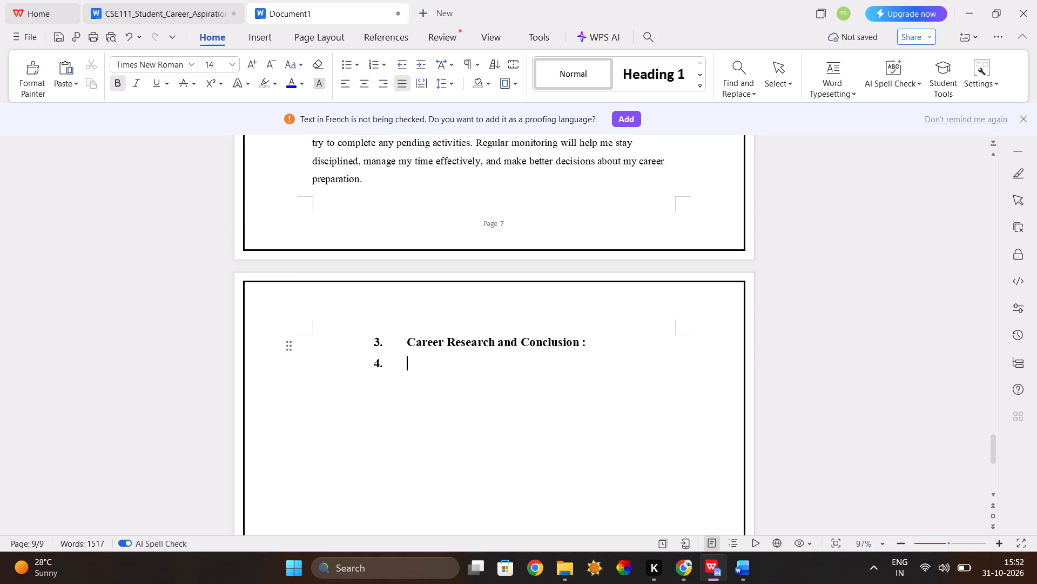
pyautogui.press('BackSpace')
pyautogui.hotkey('ctrl', 'z')
pyautogui.hotkey('ctrl', 'z')
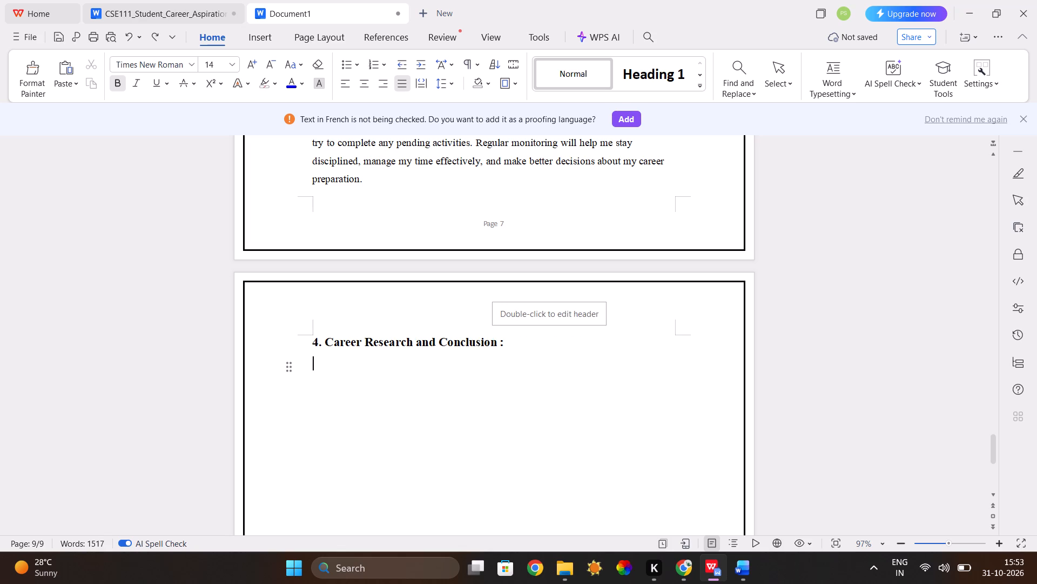
pyautogui.click(515, 349)
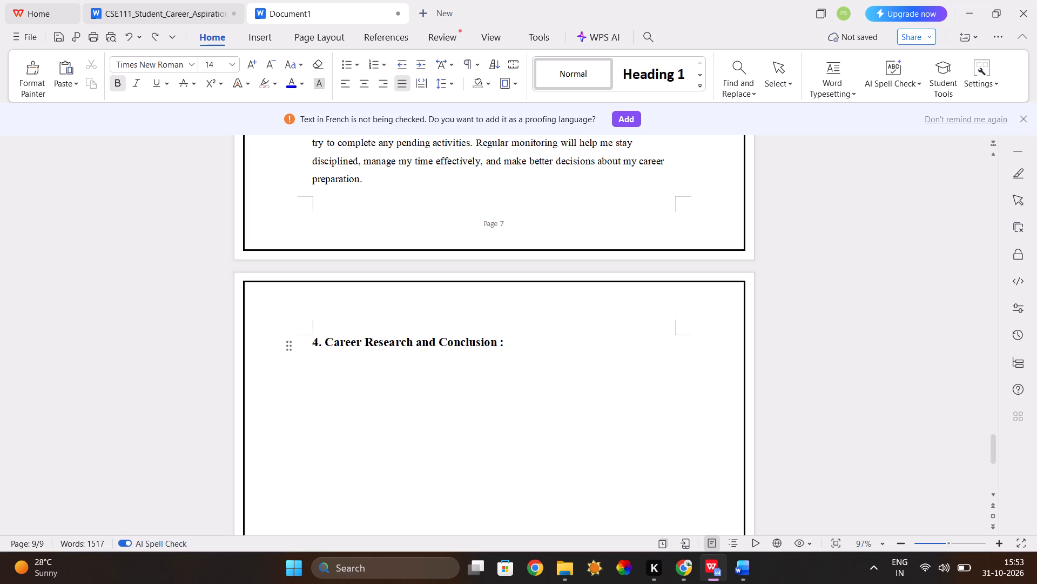
pyautogui.click(324, 357)
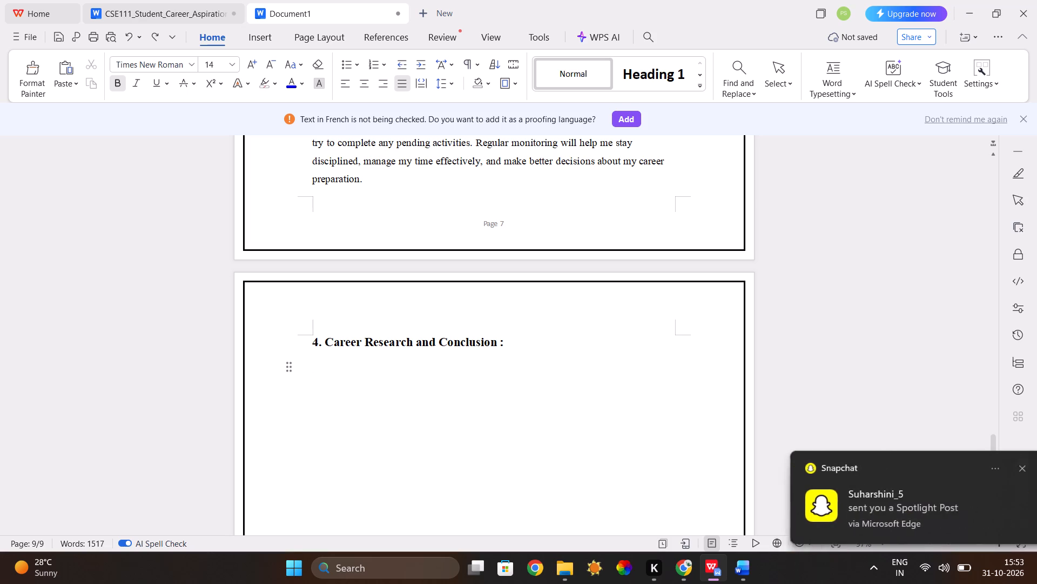
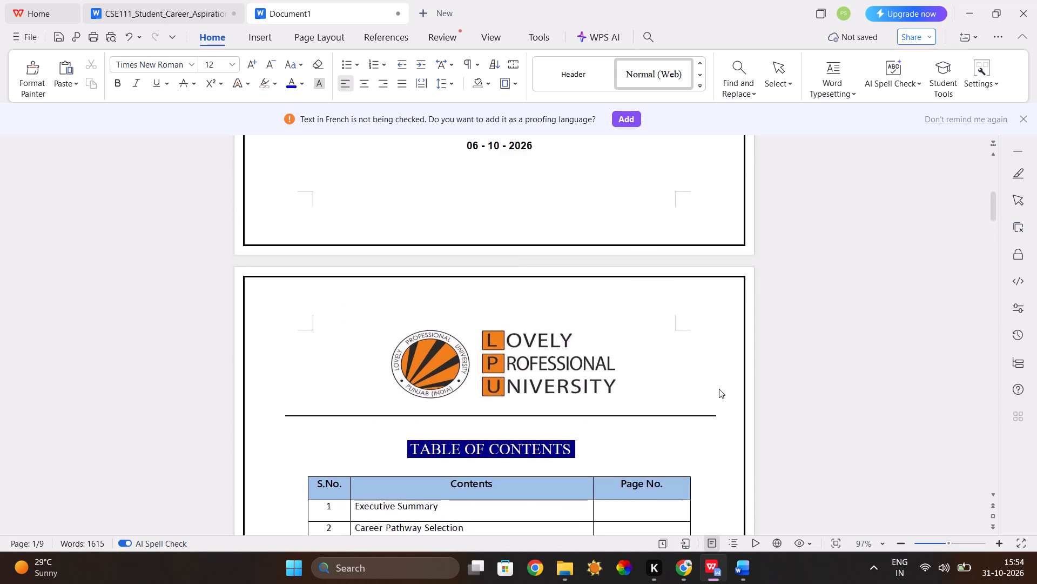
pyautogui.scroll(-3, 719, 389)
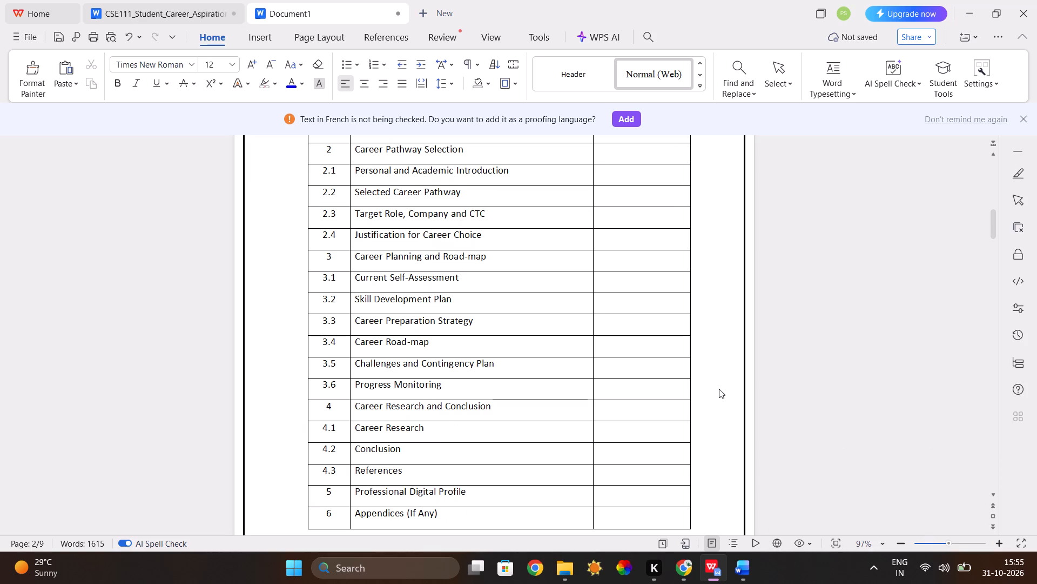
# Copy the "4.1 Introduction" heading from ChatGPT's section 4 reply.
pyautogui.scroll(1, 666, 380)
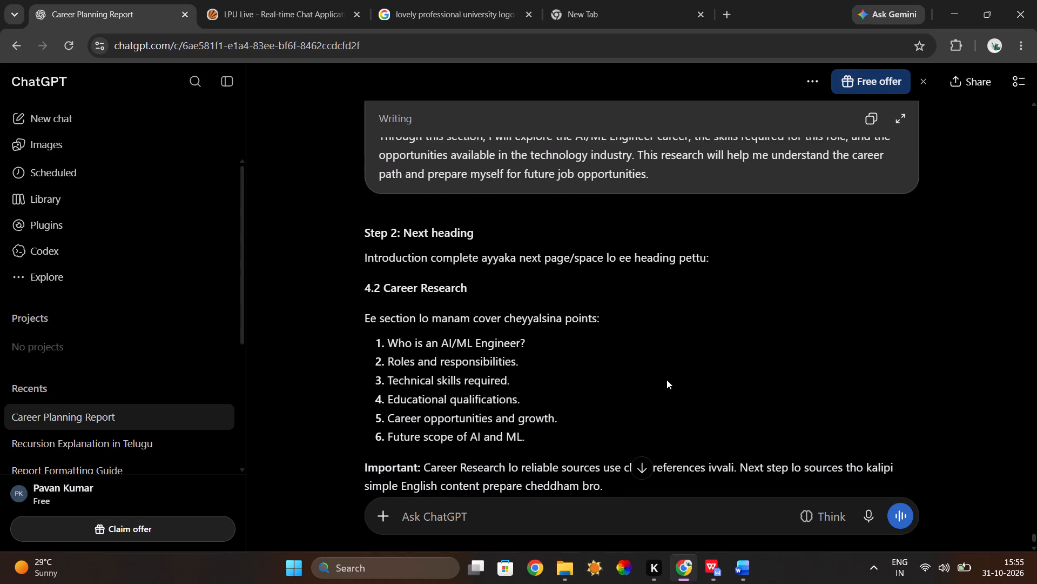
pyautogui.scroll(3, 666, 380)
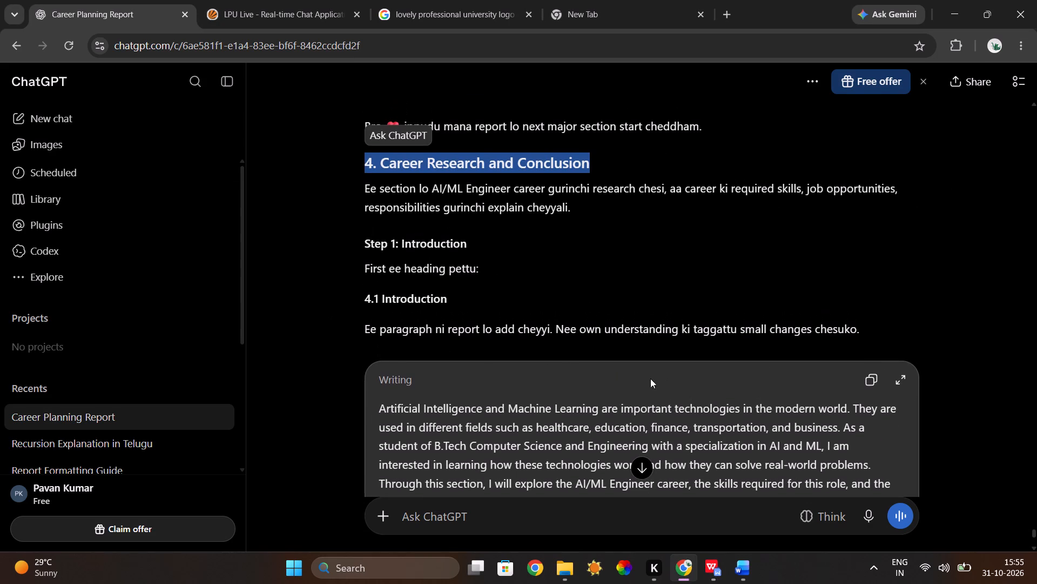
pyautogui.click(363, 301)
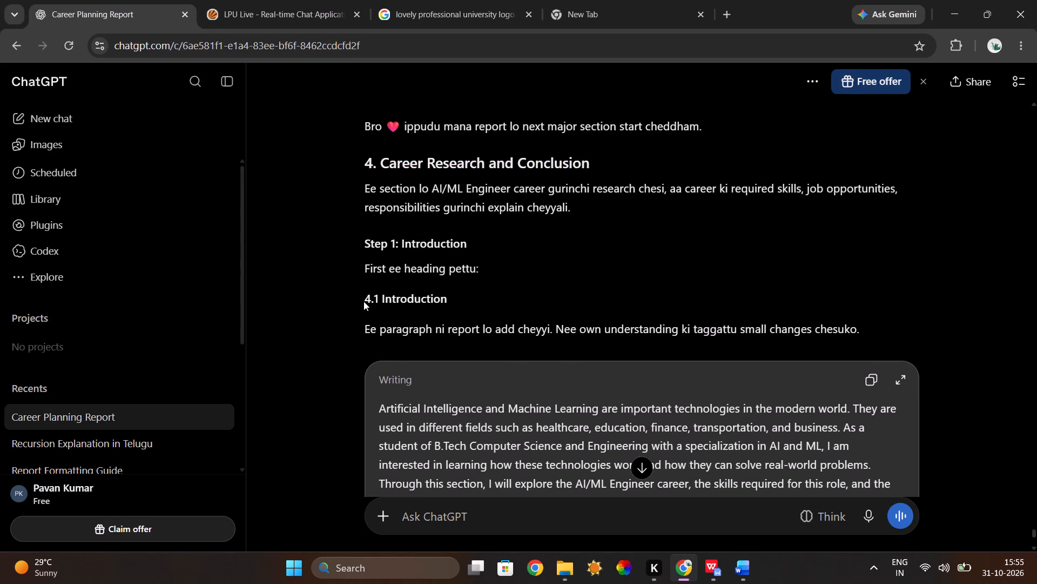
pyautogui.moveTo(365, 299); pyautogui.dragTo(459, 301)
pyautogui.hotkey('ctrl', 'c')
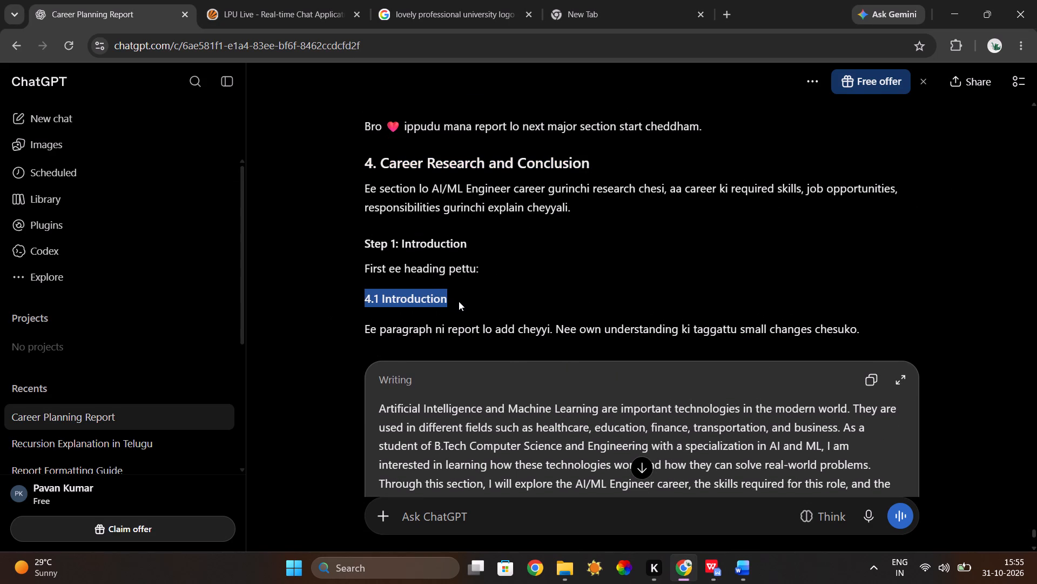
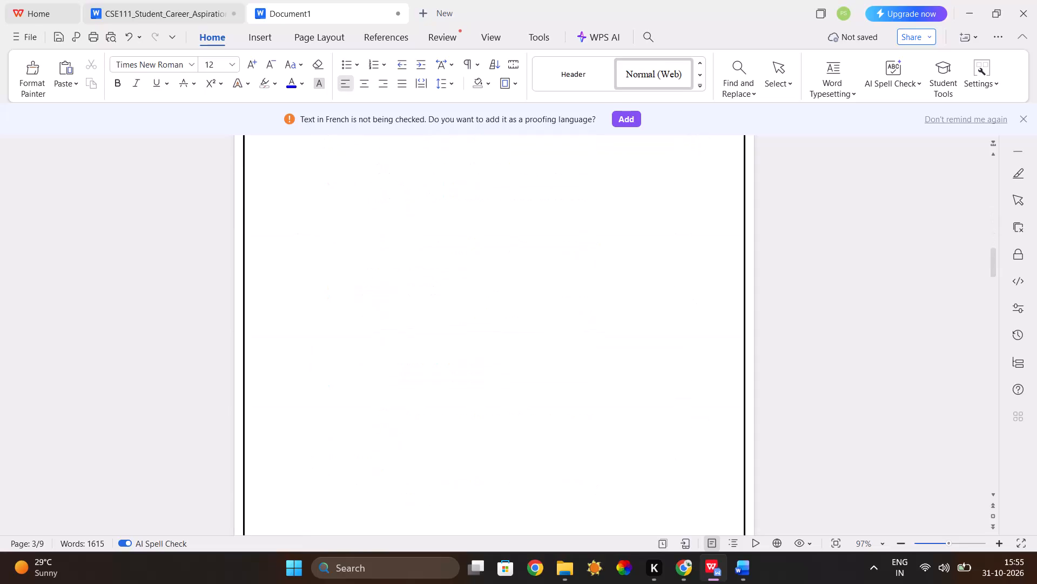
# Paste the copied "4.1 Introduction" heading on a new line directly below the "4. Career Research and Conclusion :" heading.
pyautogui.scroll(-4, 422, 349)
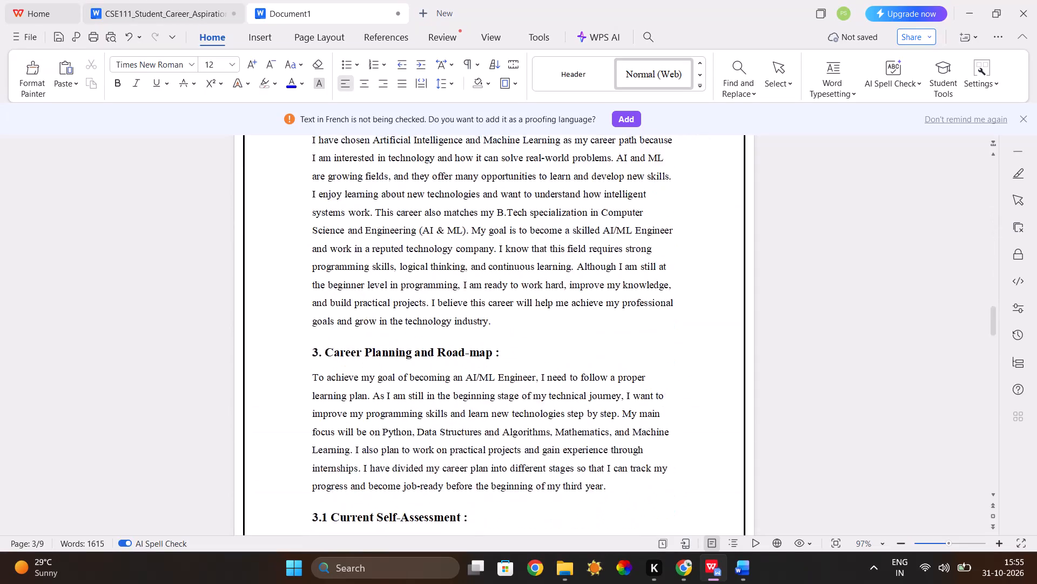
pyautogui.scroll(-18, 422, 349)
pyautogui.scroll(4, 422, 349)
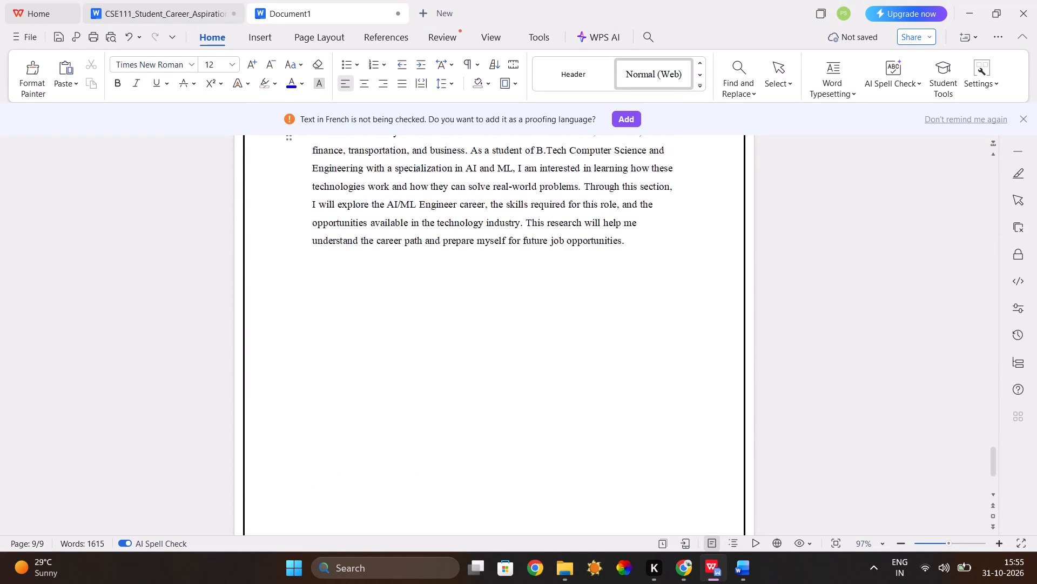
pyautogui.scroll(1, 422, 349)
pyautogui.click(511, 316)
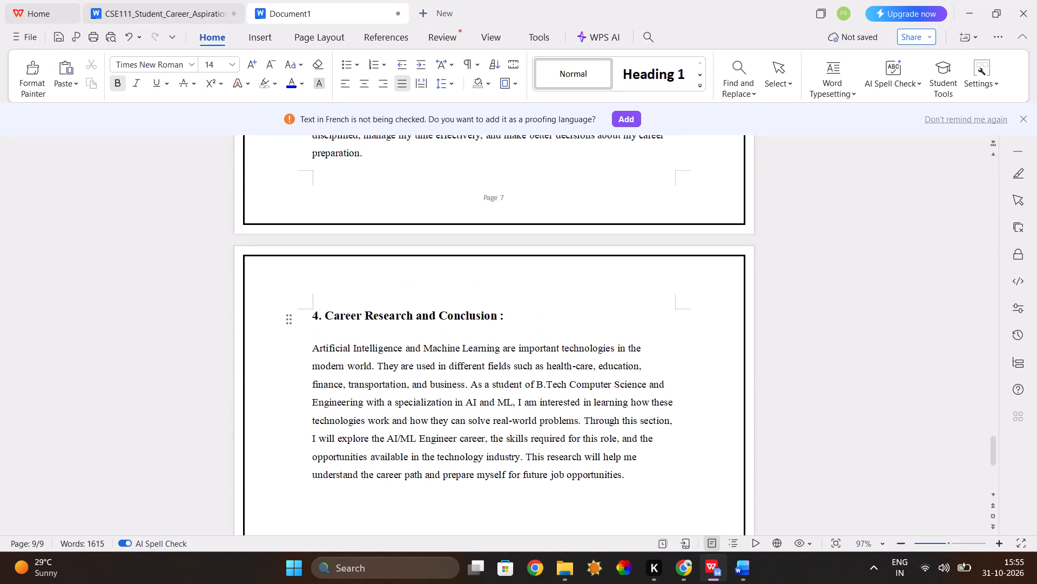
pyautogui.press('Return')
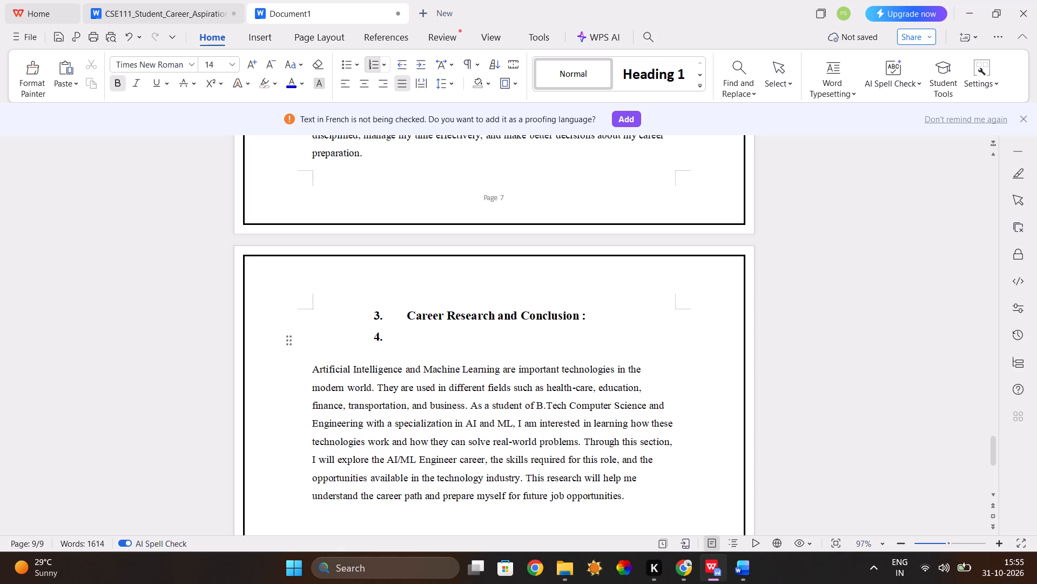
pyautogui.press('BackSpace')
pyautogui.hotkey('ctrl', 'z')
pyautogui.hotkey('ctrl', 'z')
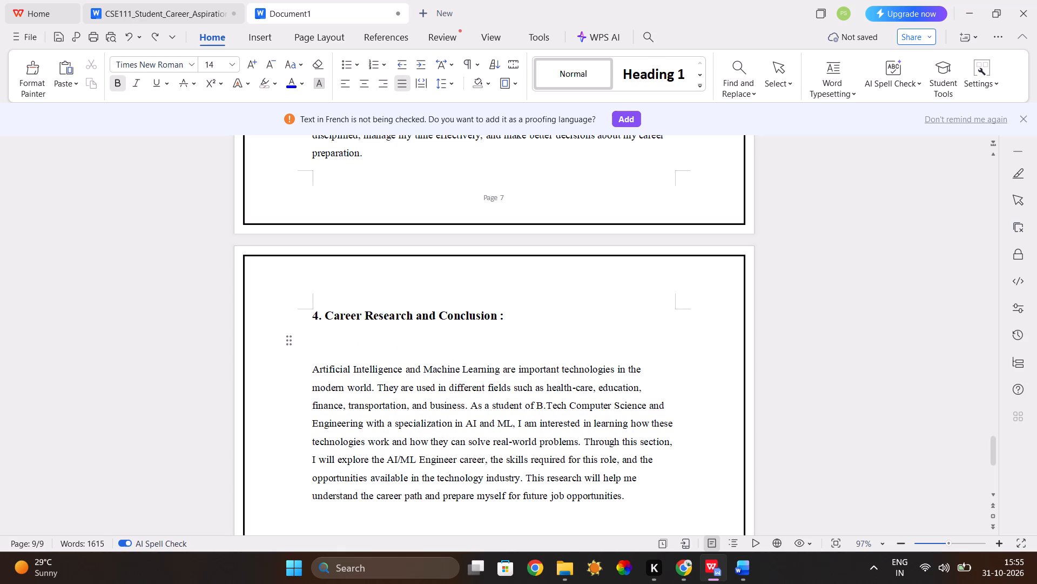
pyautogui.hotkey('ctrl', 'v')
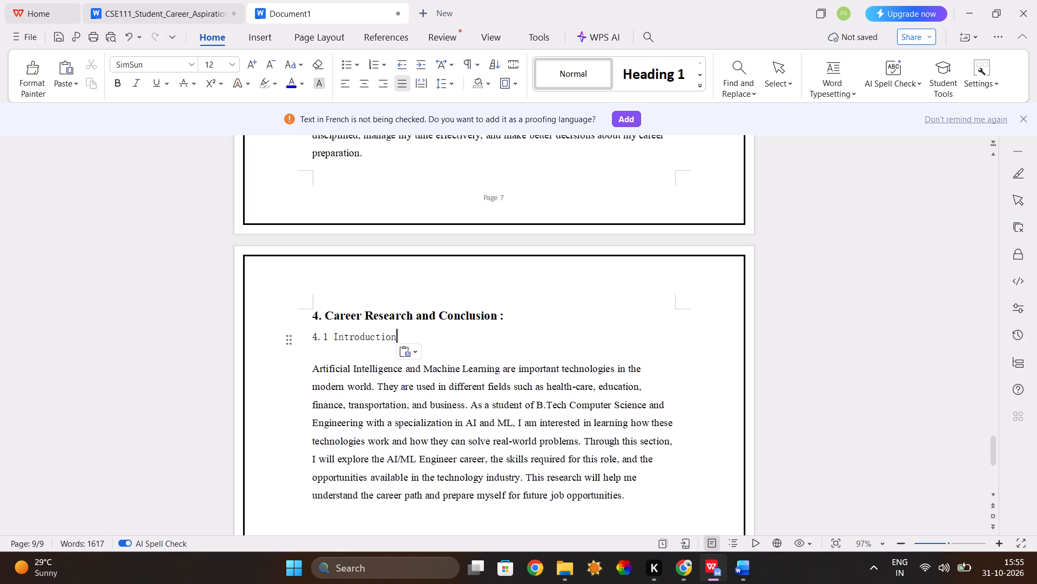
# Format the "4.1 Introduction" heading in Times New Roman, bold, size 14.
pyautogui.moveTo(309, 337); pyautogui.dragTo(385, 349)
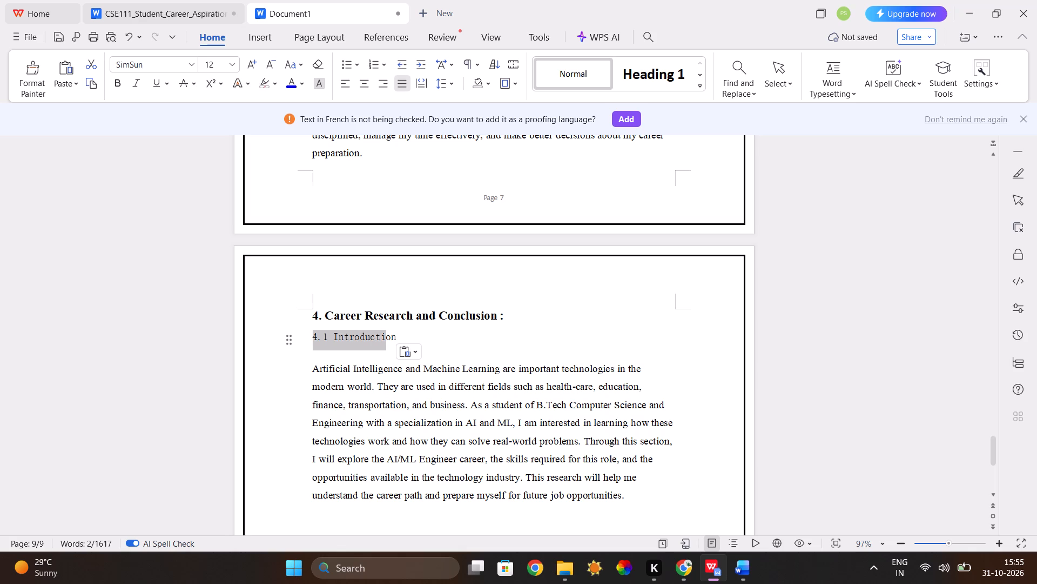
pyautogui.moveTo(385, 349); pyautogui.dragTo(396, 349)
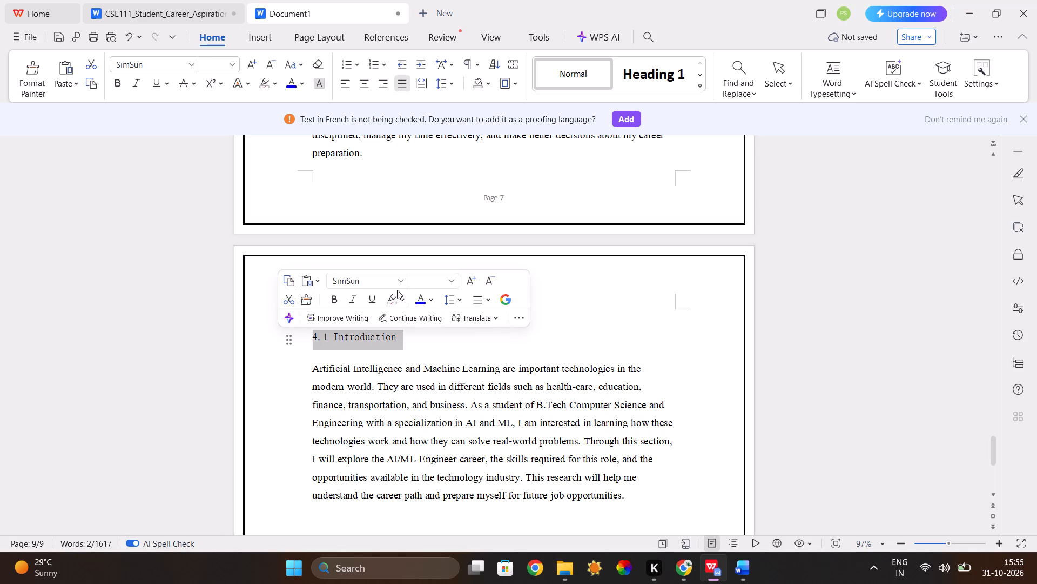
pyautogui.click(400, 283)
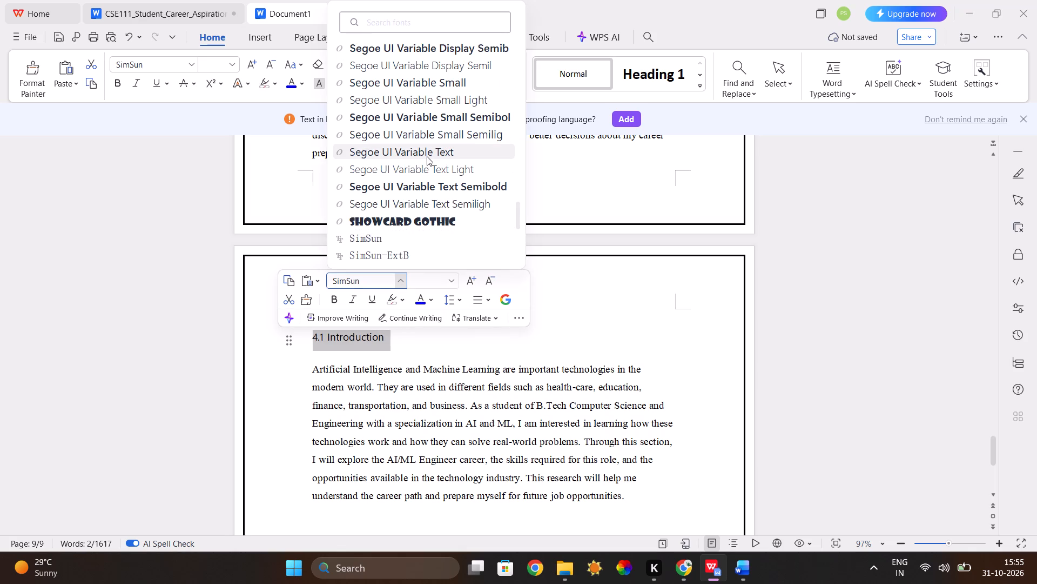
pyautogui.write('tim')
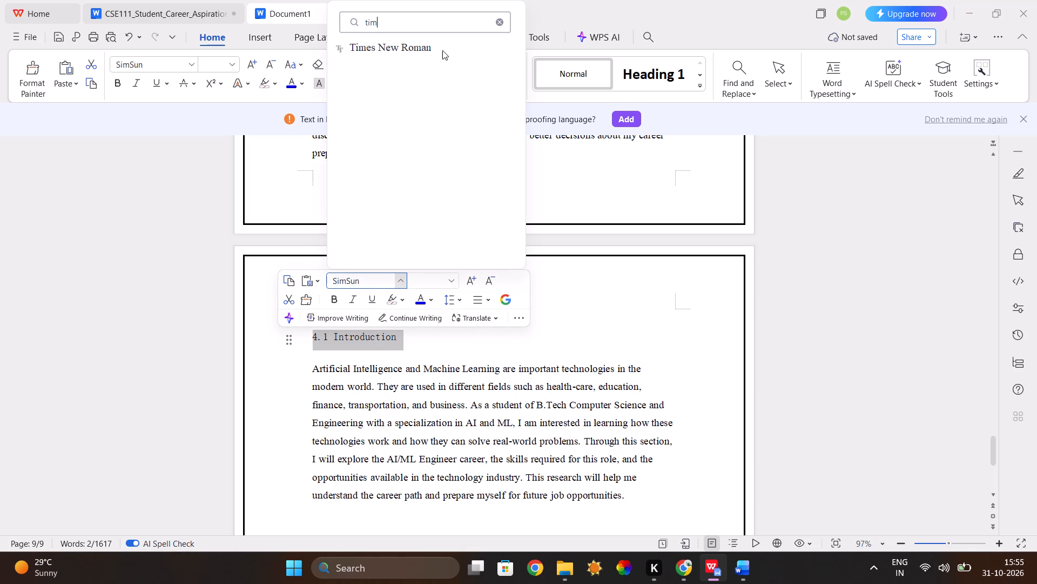
pyautogui.click(442, 50)
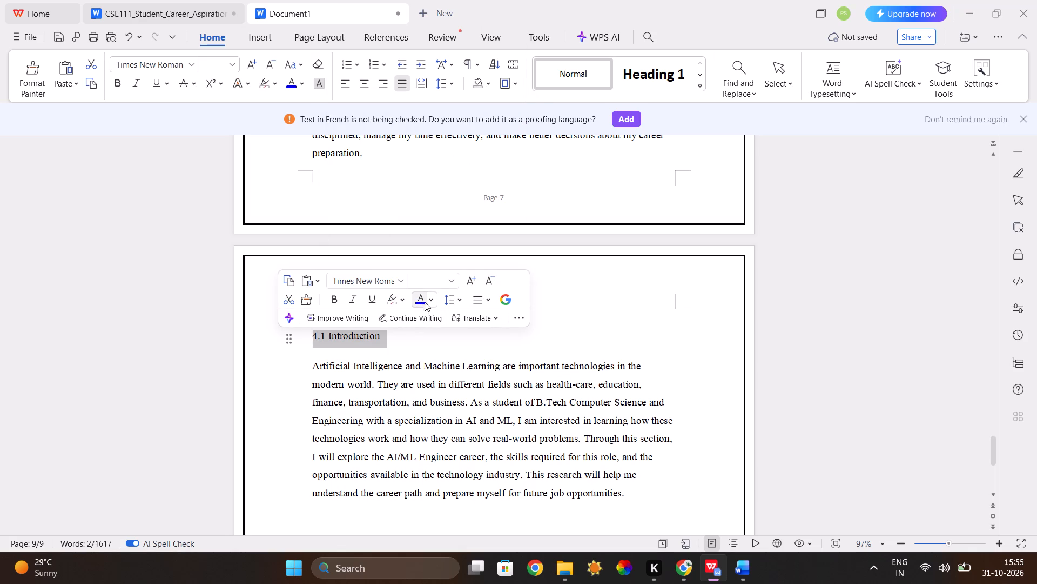
pyautogui.click(335, 303)
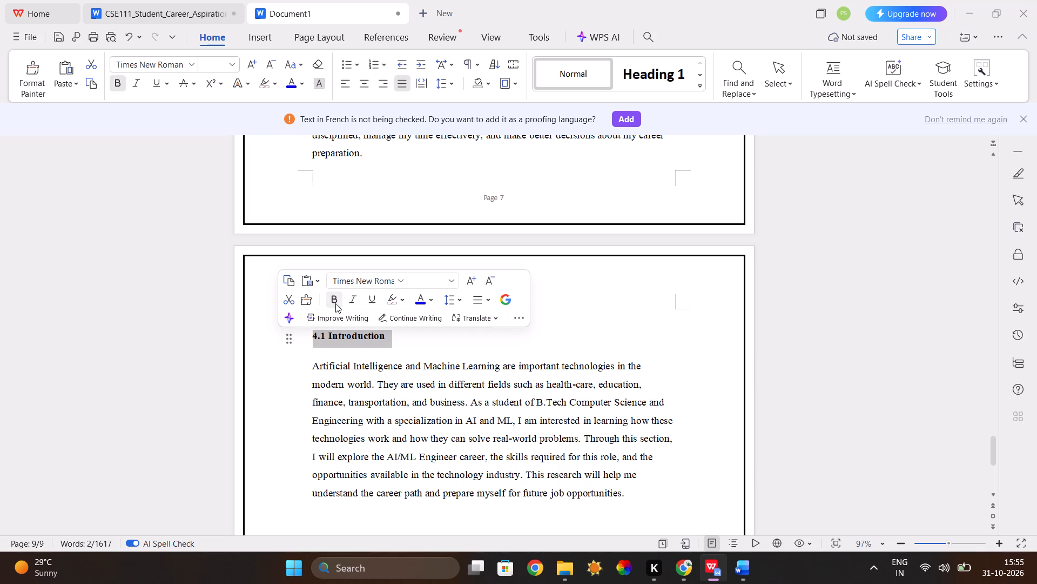
pyautogui.click(449, 282)
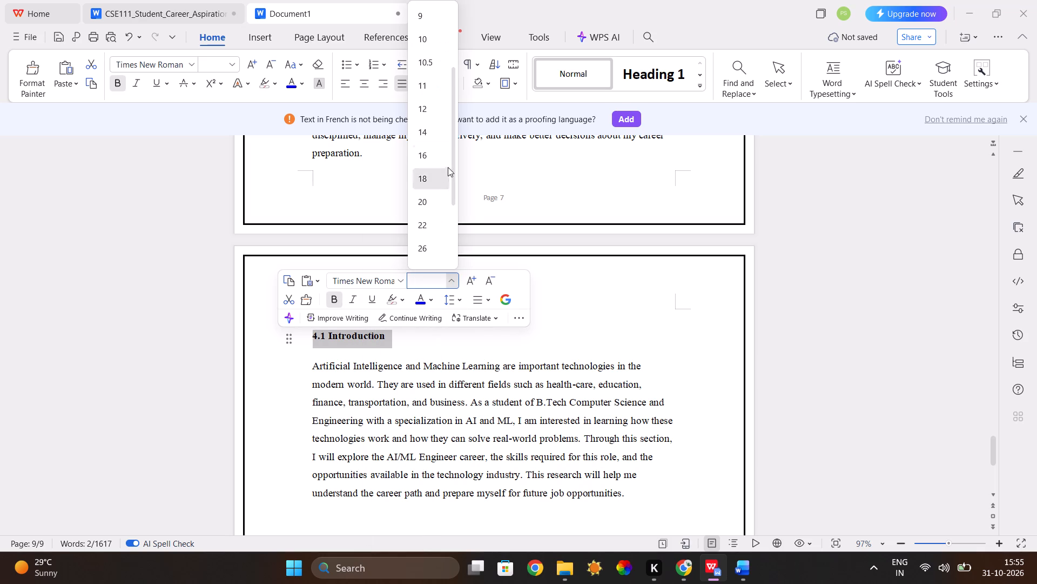
pyautogui.click(434, 135)
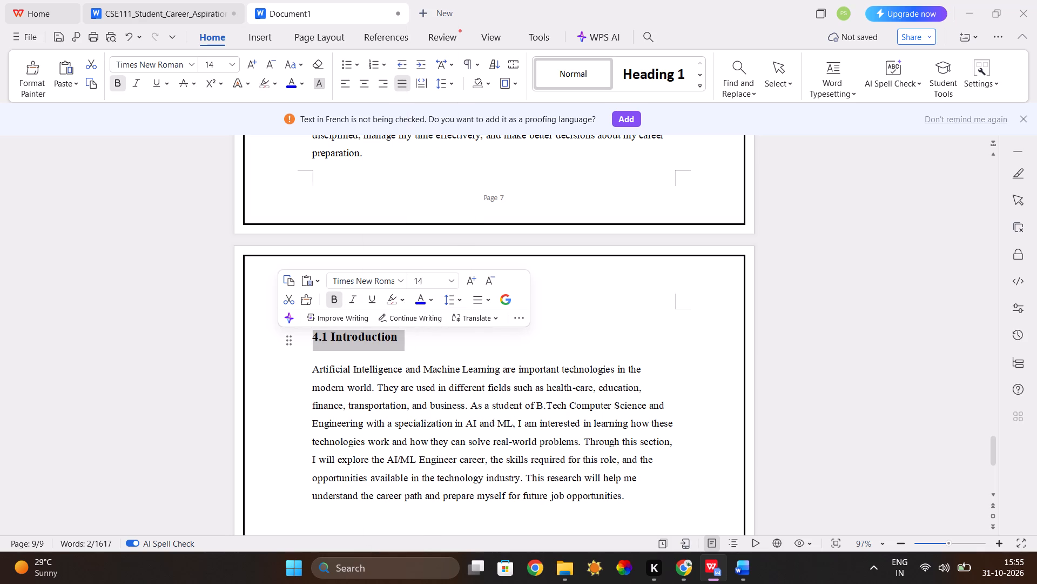
# Add a space and a colon at the end of the "4.1 Introduction" heading.
pyautogui.click(420, 335)
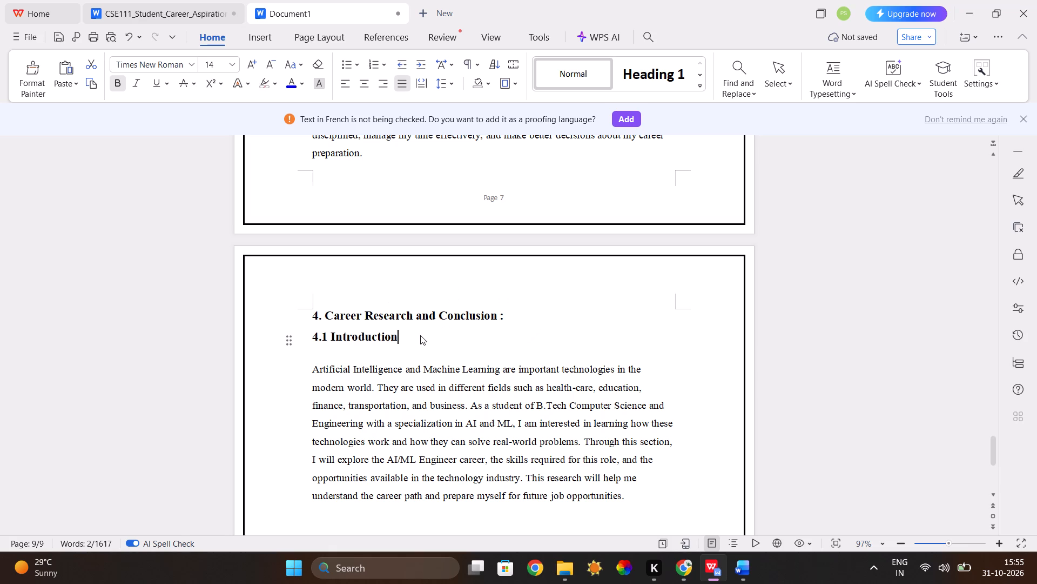
pyautogui.press('space')
pyautogui.hotkey('shift', ':')
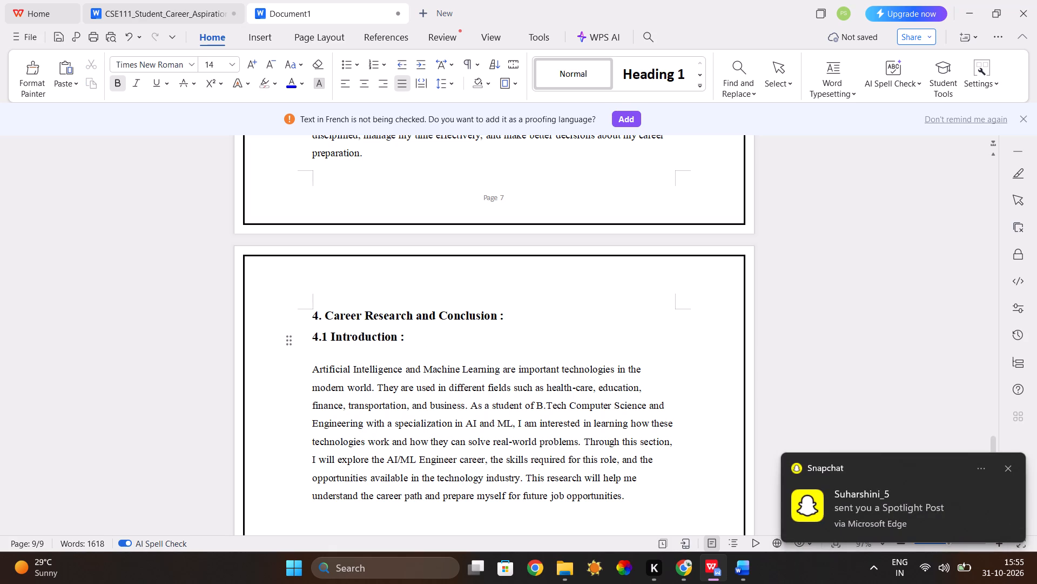
# Examine the heading layout and spacing in section 3 for comparison with the new section 4 headings.
pyautogui.moveTo(312, 320); pyautogui.dragTo(503, 315)
pyautogui.click(454, 340)
pyautogui.scroll(2, 482, 223)
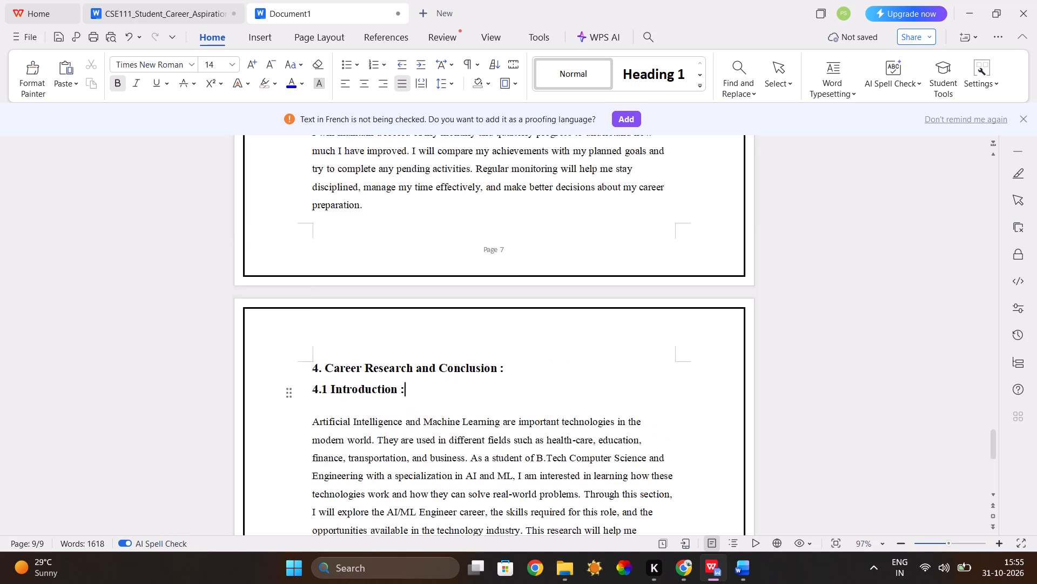
pyautogui.scroll(7, 482, 223)
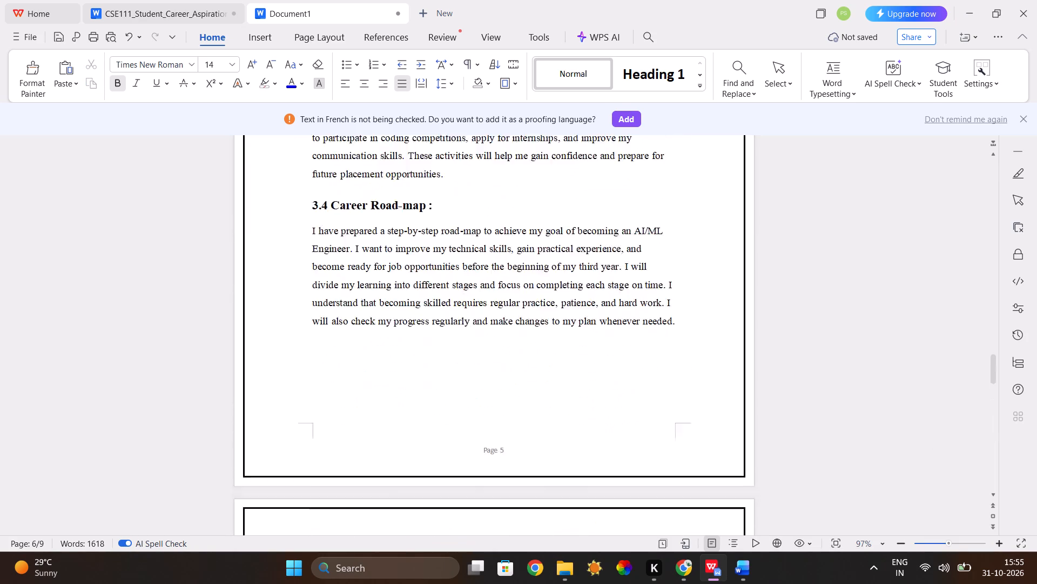
pyautogui.scroll(5, 482, 223)
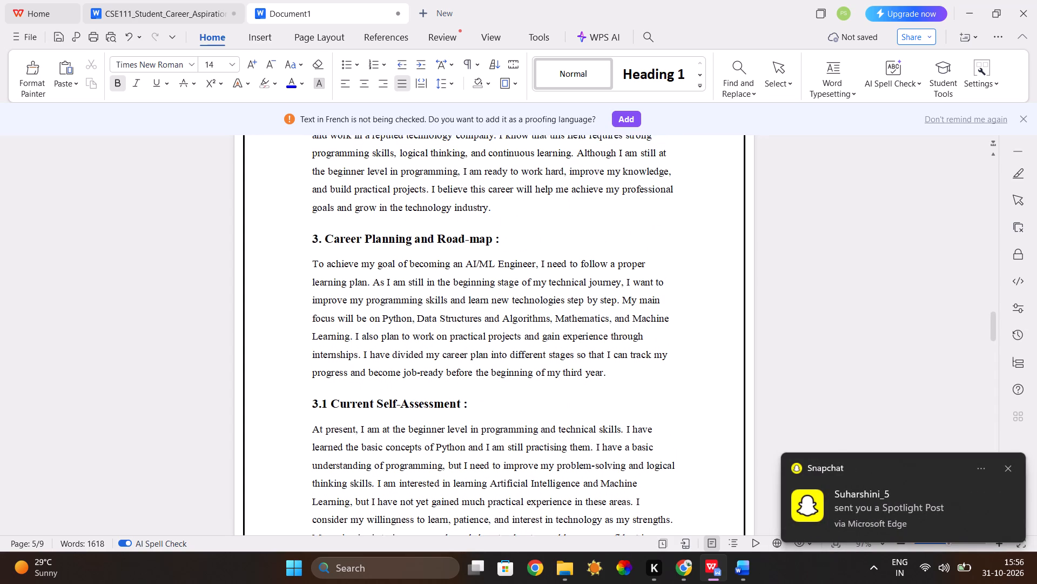
pyautogui.scroll(1, 482, 223)
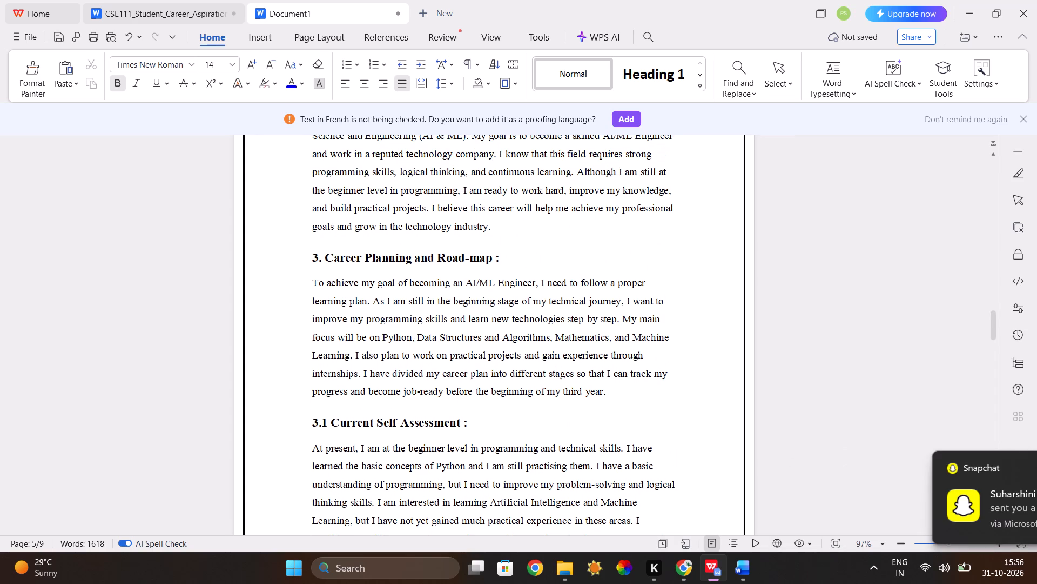
pyautogui.scroll(-15, 482, 223)
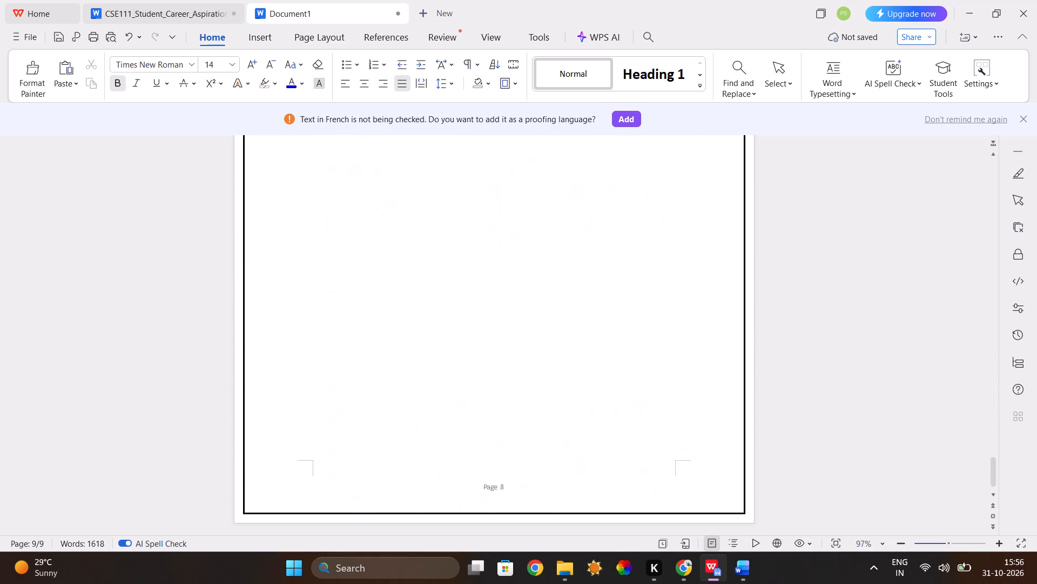
pyautogui.scroll(1, 482, 223)
pyautogui.scroll(-3, 482, 223)
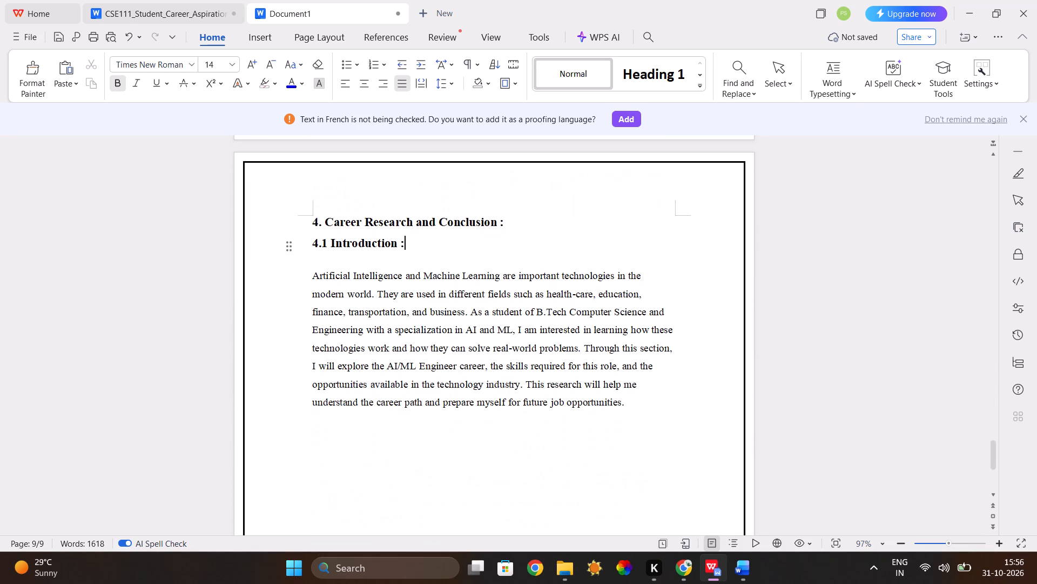
# Close the gap between the "4.1 Introduction :" heading and its paragraph by joining them and splitting them again.
pyautogui.press('Delete')
pyautogui.press('Return')
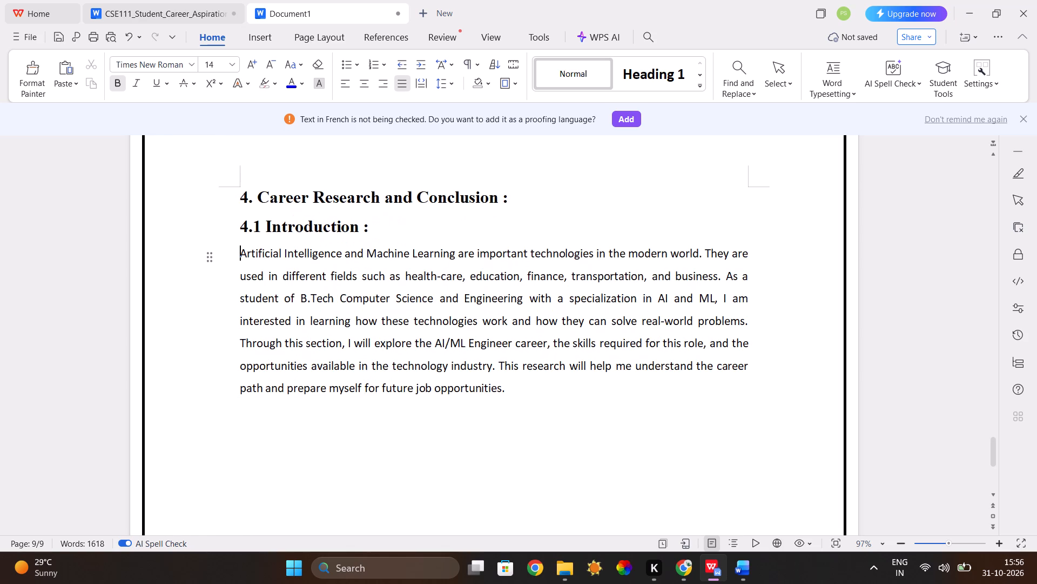
# Insert a blank line between the "4. Career Research and Conclusion :" and "4.1 Introduction :" headings, undoing the automatic list numbering.
pyautogui.scroll(4, 394, 285)
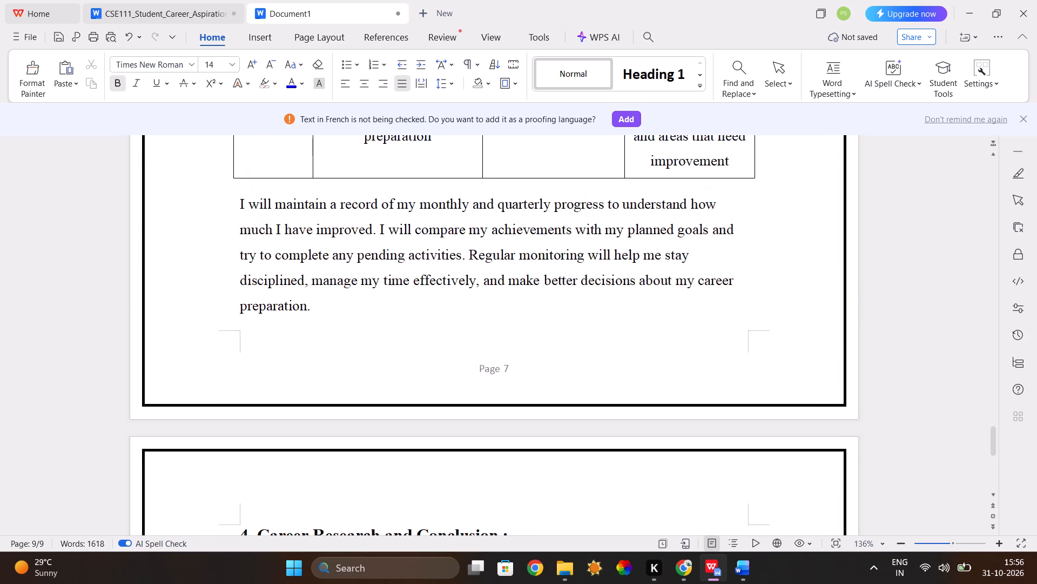
pyautogui.scroll(-3, 394, 285)
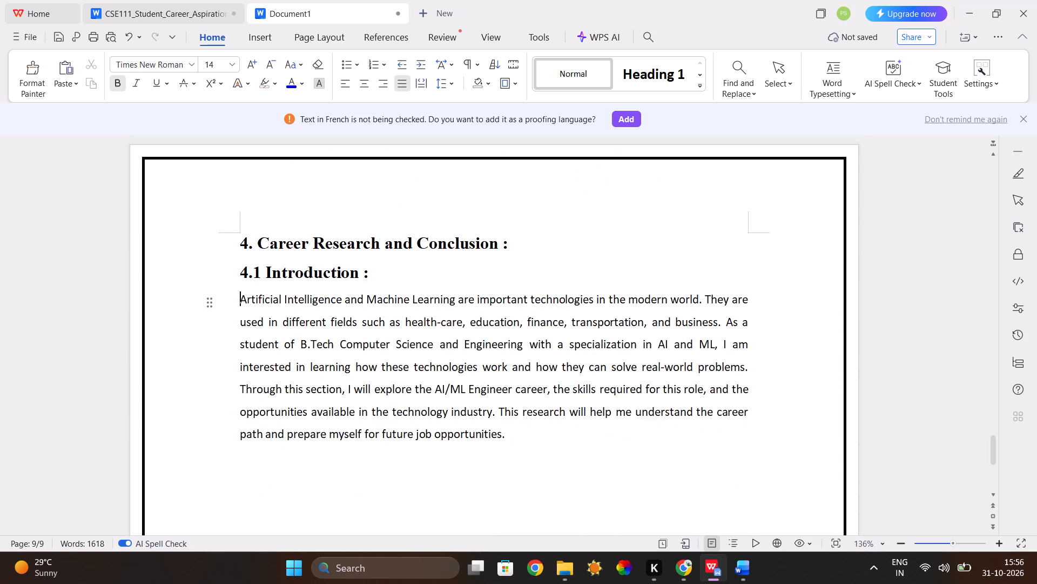
pyautogui.click(510, 245)
pyautogui.press('Return')
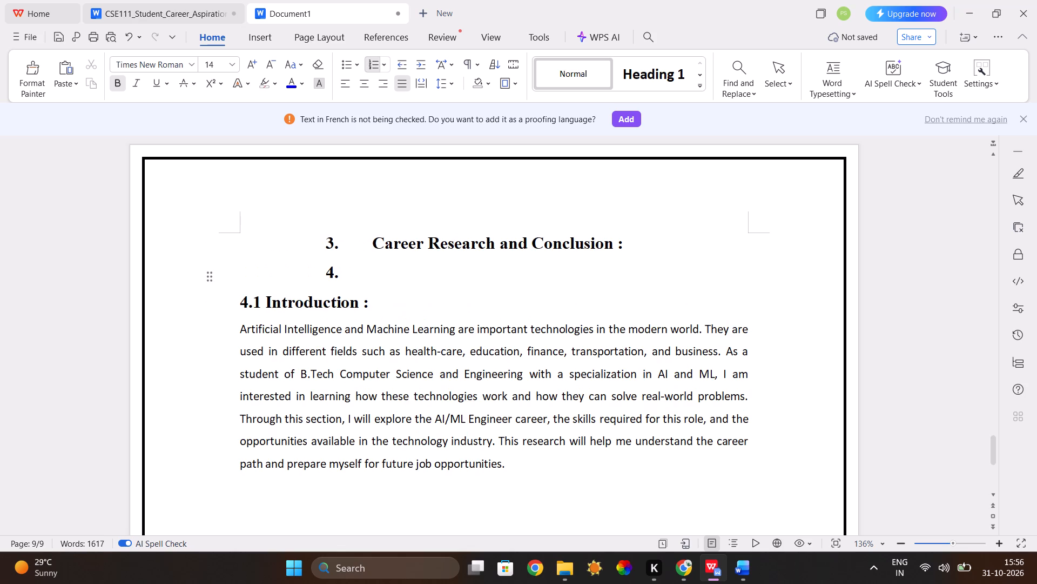
pyautogui.hotkey('ctrl', 'z')
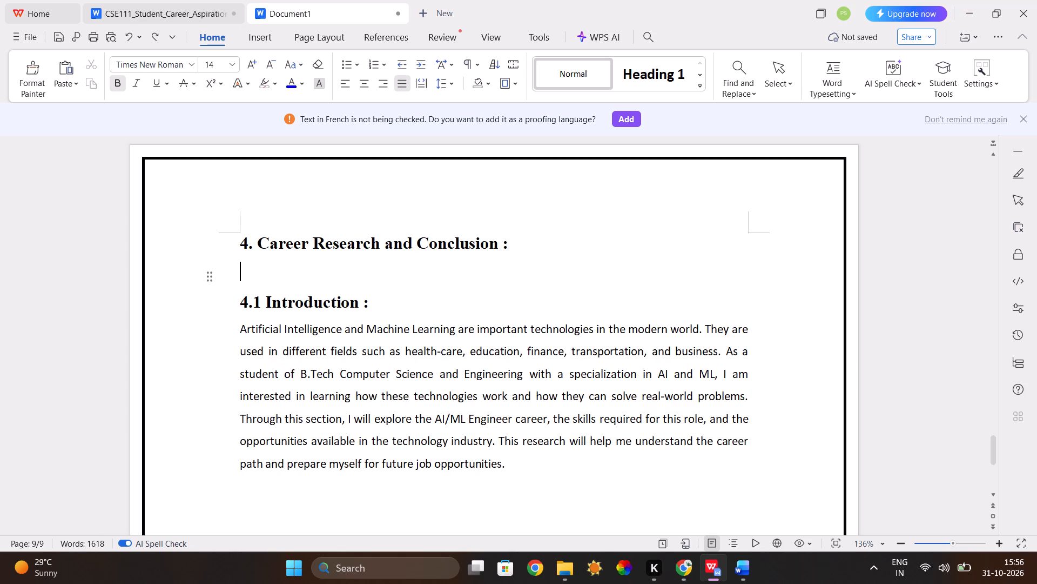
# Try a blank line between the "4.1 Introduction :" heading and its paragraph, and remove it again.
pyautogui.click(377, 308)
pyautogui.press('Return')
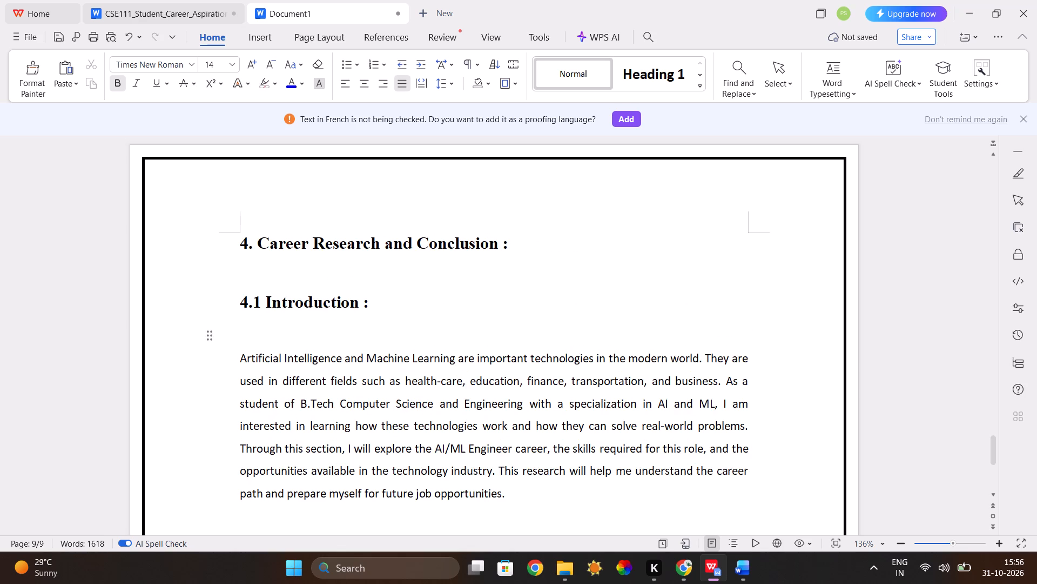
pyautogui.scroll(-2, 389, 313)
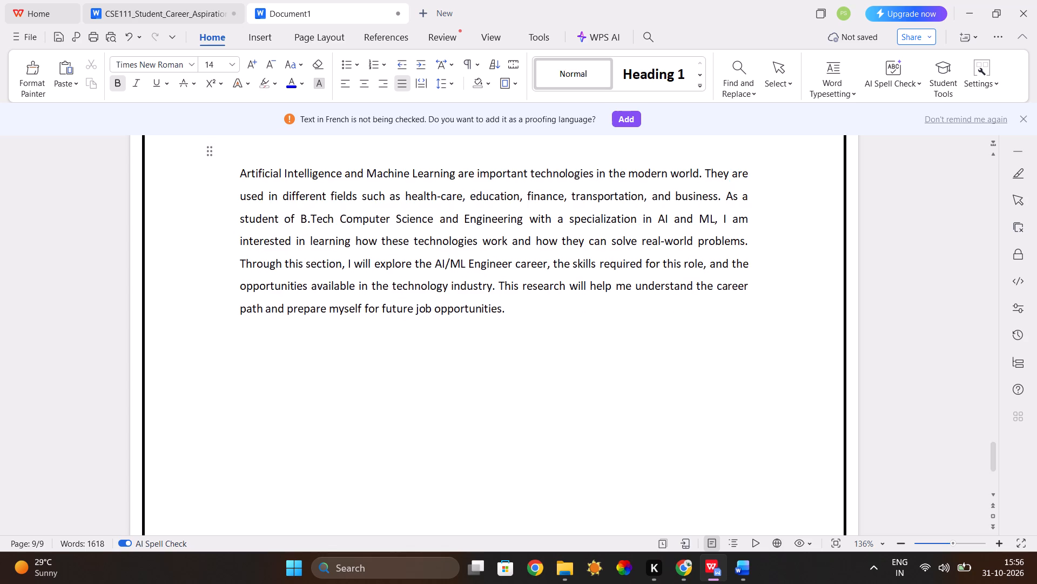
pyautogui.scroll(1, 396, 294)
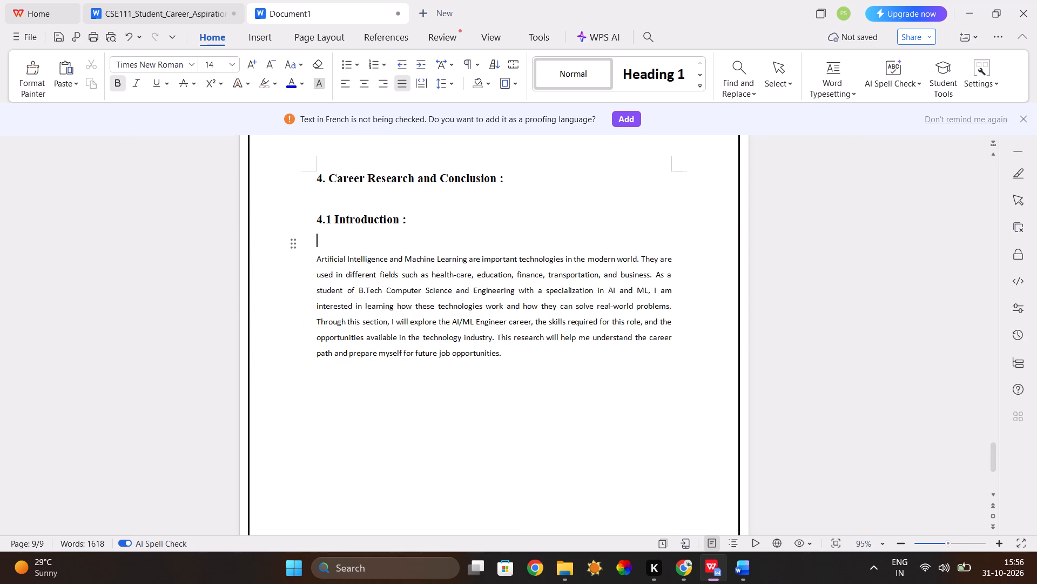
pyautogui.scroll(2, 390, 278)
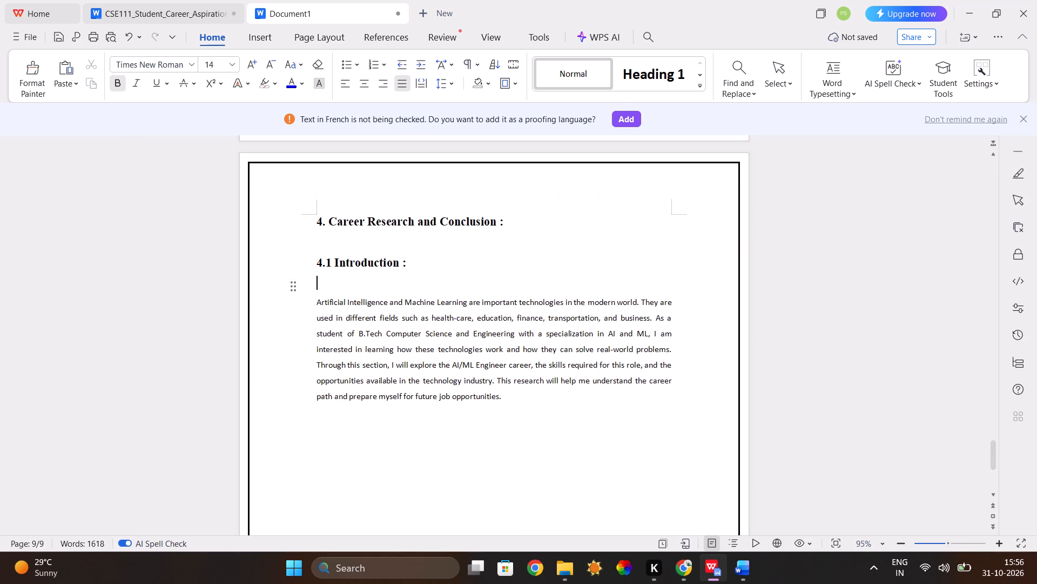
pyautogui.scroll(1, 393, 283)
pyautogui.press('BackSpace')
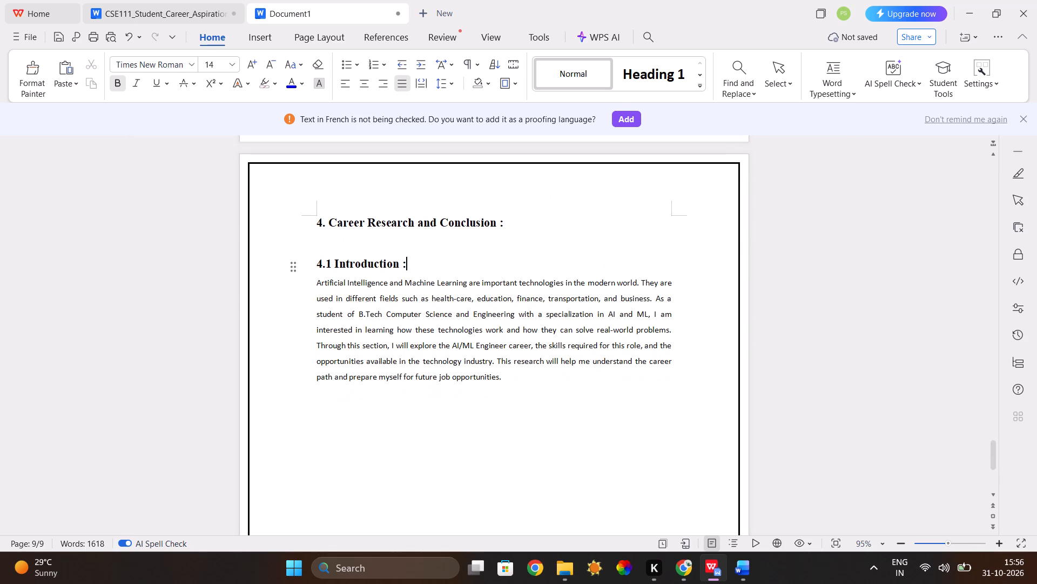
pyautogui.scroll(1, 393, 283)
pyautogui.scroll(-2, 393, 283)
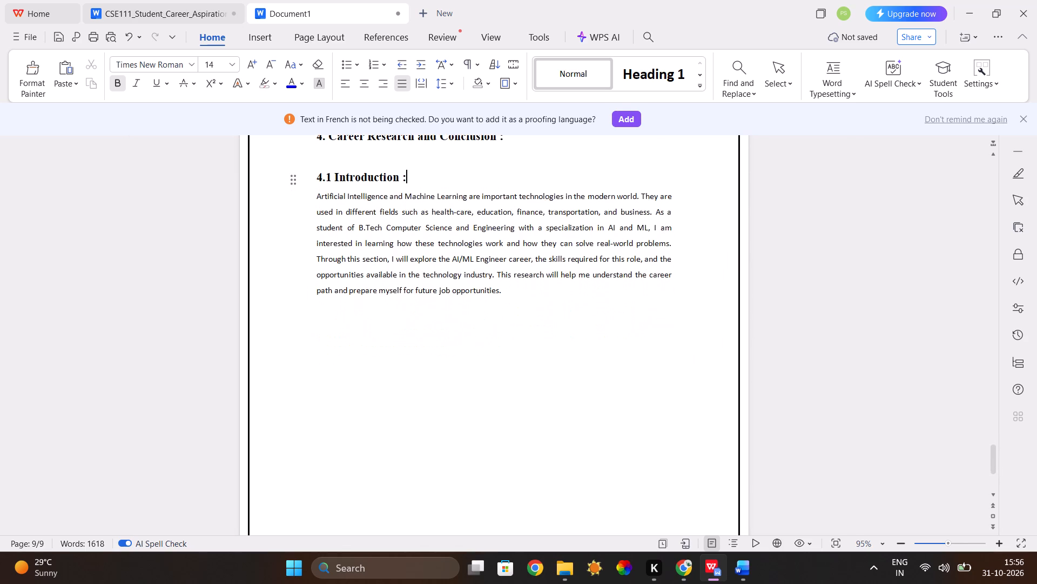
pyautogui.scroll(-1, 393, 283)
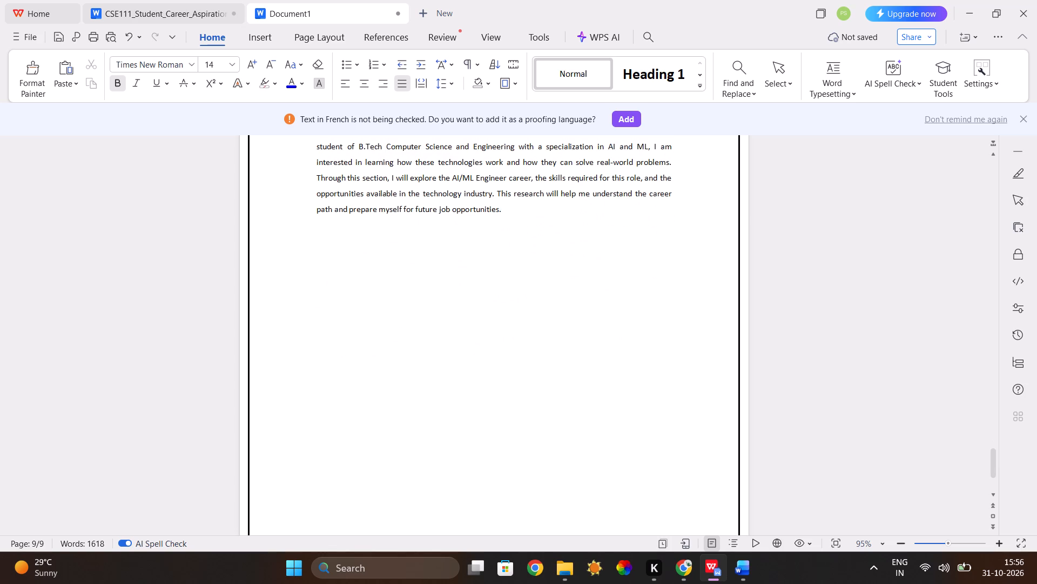
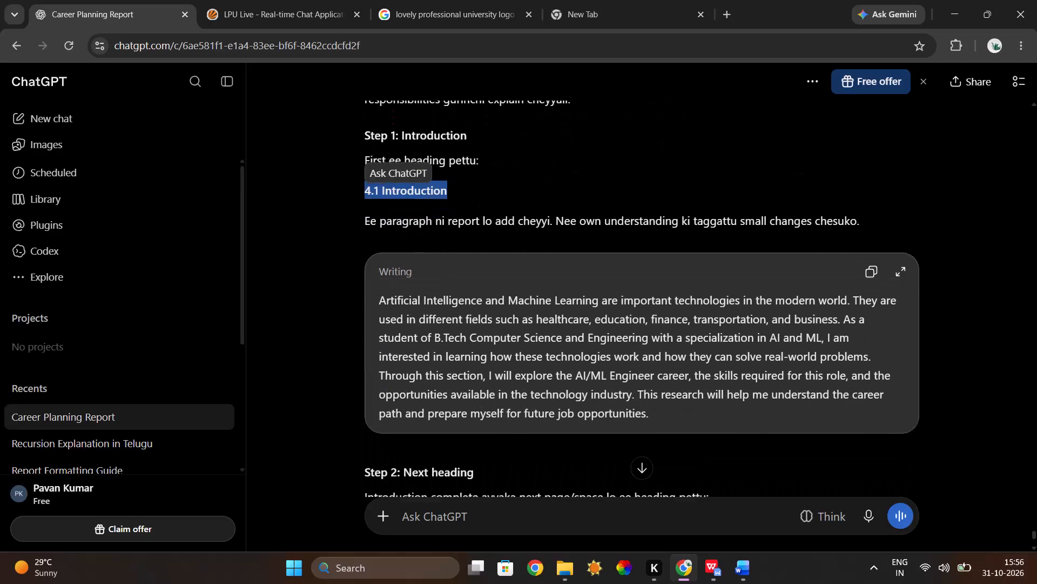
# Send "next" in the ChatGPT chat to generate the 4.2 Career Research content.
pyautogui.scroll(-1, 473, 354)
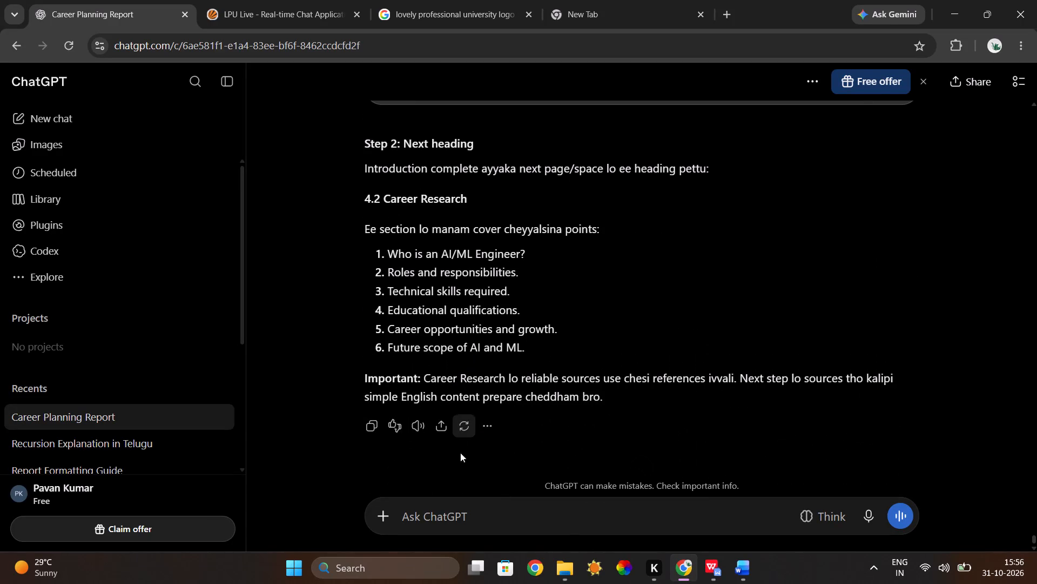
pyautogui.click(481, 507)
pyautogui.write('next')
pyautogui.press('Return')
pyautogui.scroll(-1, 614, 422)
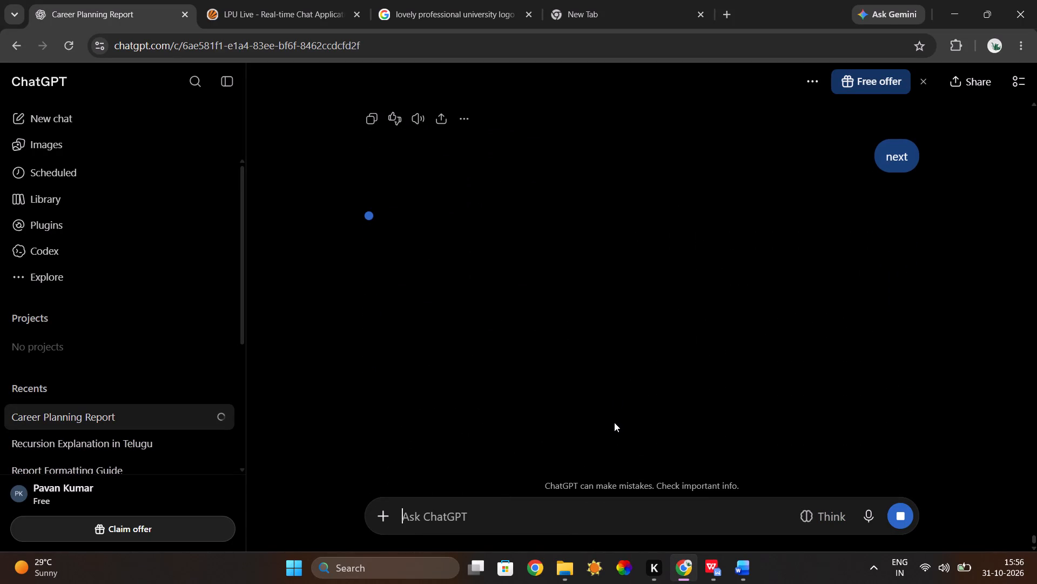
pyautogui.scroll(-1, 614, 422)
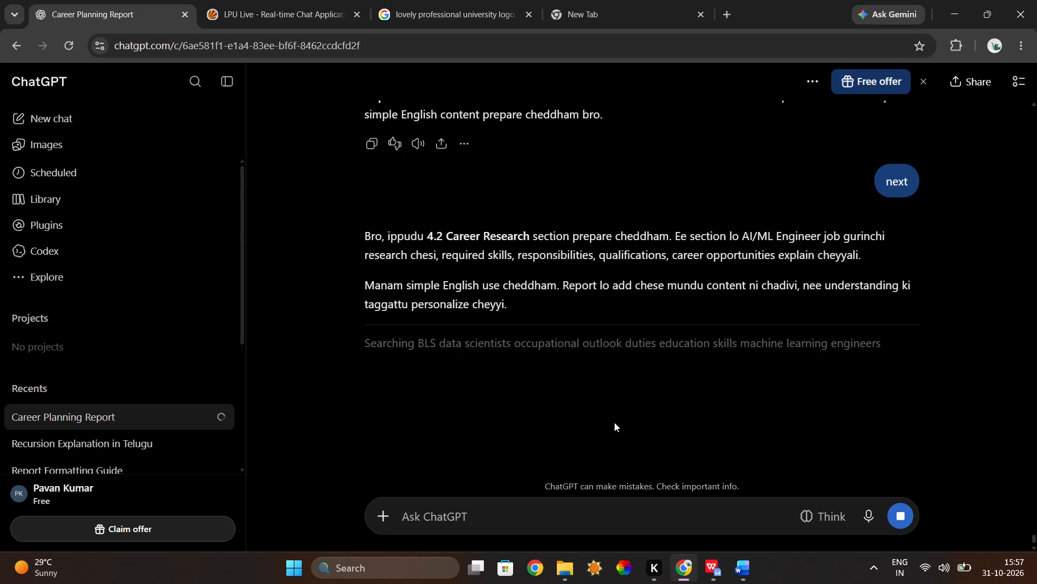
pyautogui.scroll(-1, 614, 422)
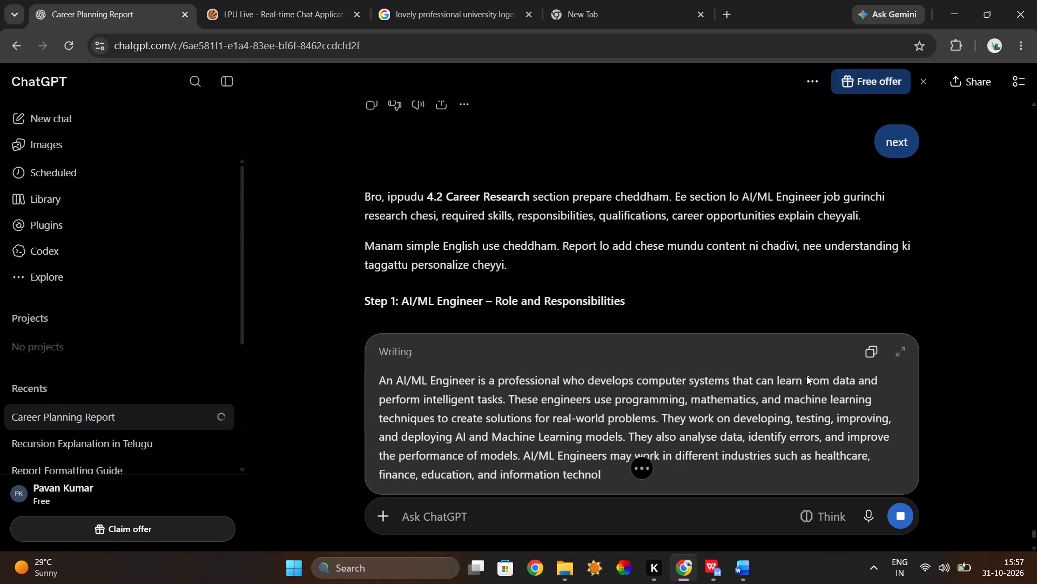
# Copy the generated paragraph on the AI/ML Engineer role and paste it below the 4.1 Introduction paragraph in the WPS Office document.
pyautogui.click(868, 351)
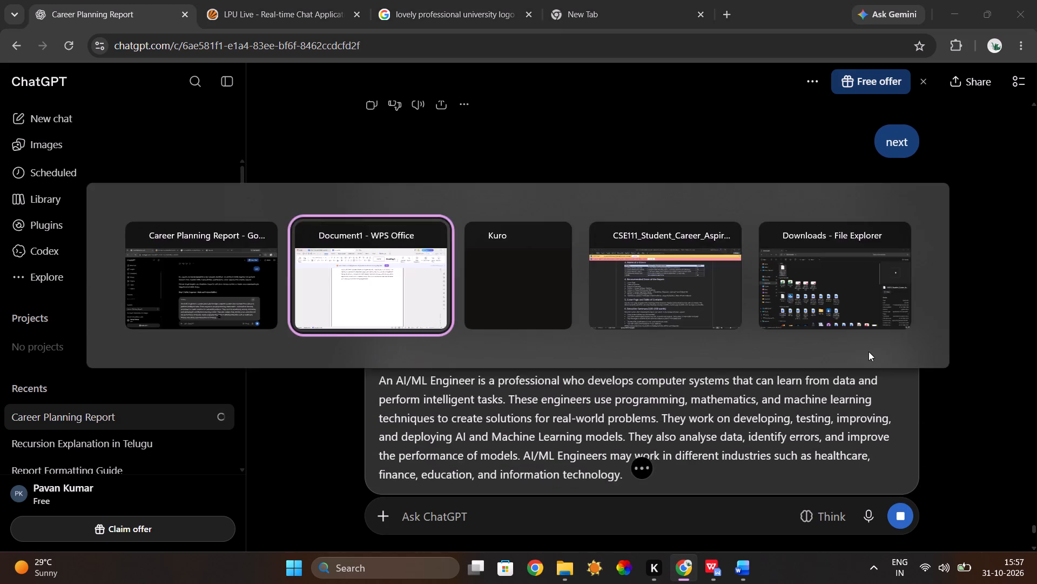
pyautogui.click(584, 273)
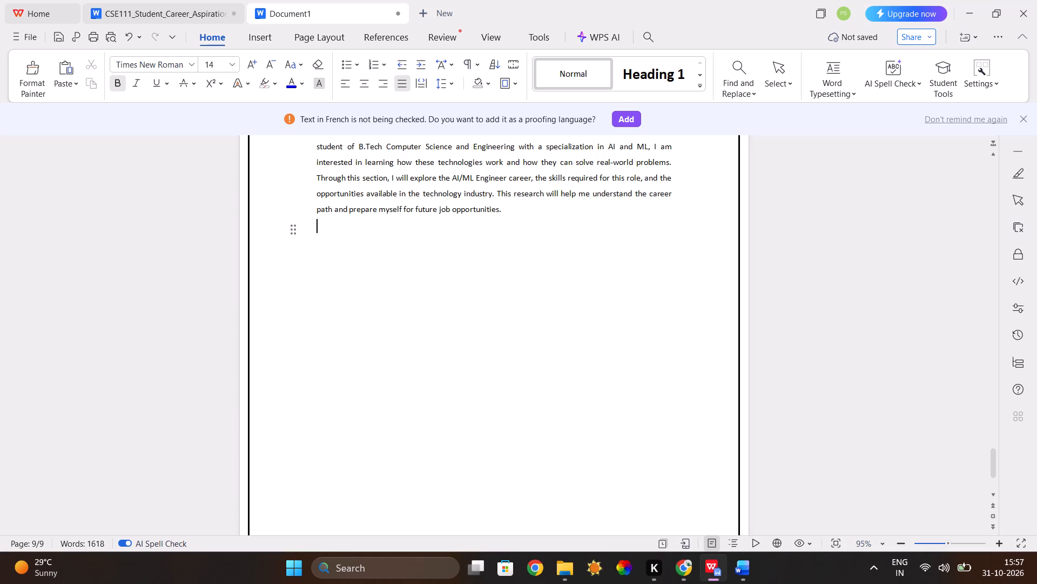
pyautogui.hotkey('ctrl', 'v')
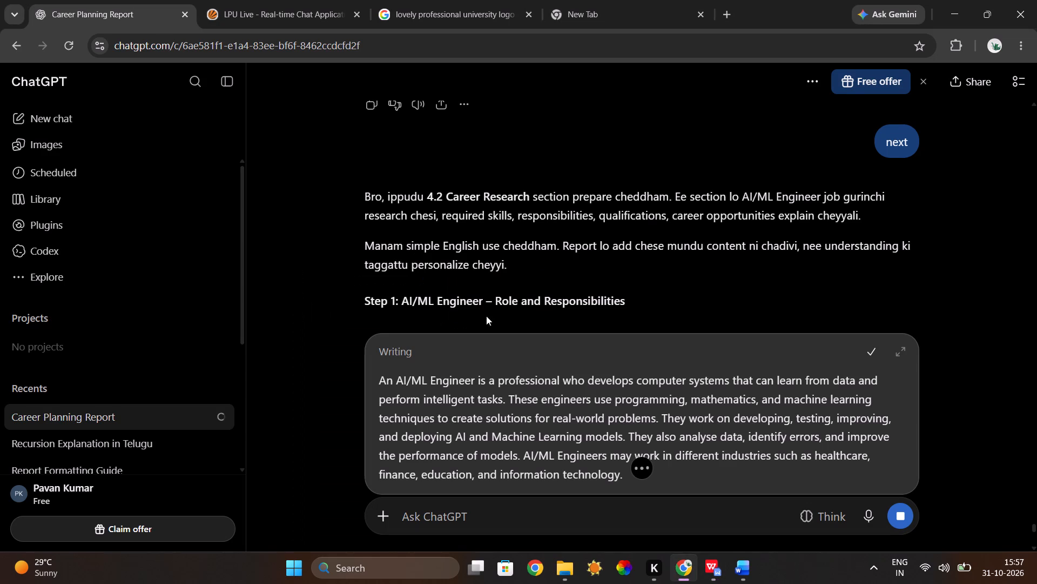
# Copy the heading "4.2 Career Research" from ChatGPT and insert it on its own line above the AI/ML Engineer paragraph in WPS Office.
pyautogui.scroll(1, 419, 296)
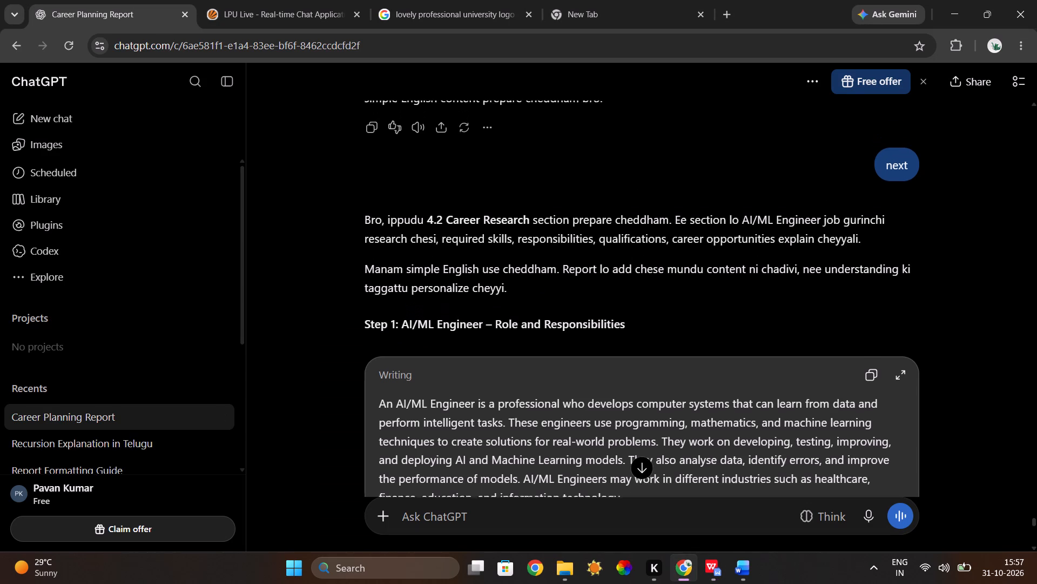
pyautogui.scroll(3, 419, 296)
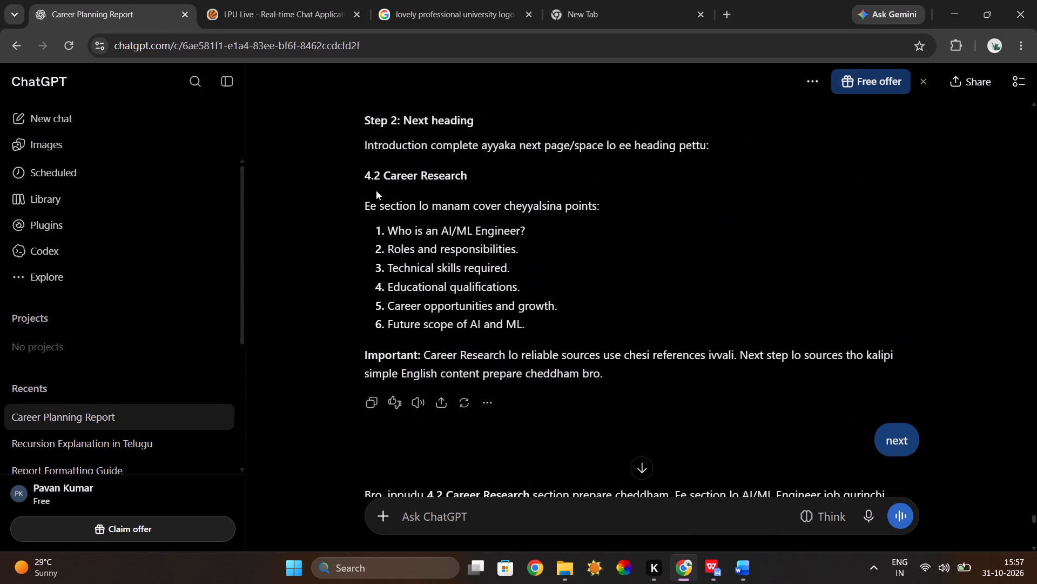
pyautogui.moveTo(363, 172); pyautogui.dragTo(474, 171)
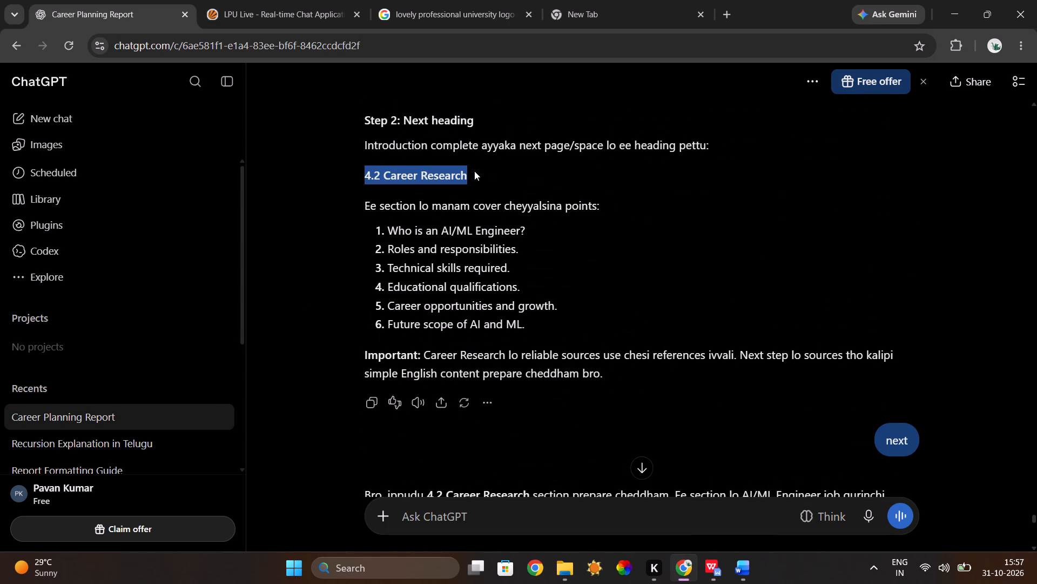
pyautogui.hotkey('ctrl', 'c')
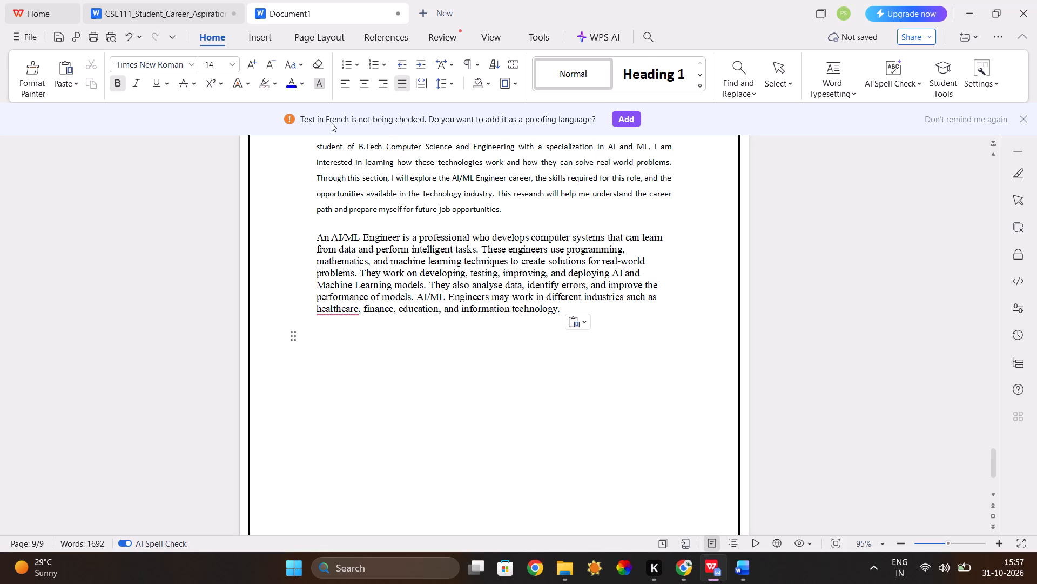
pyautogui.click(321, 227)
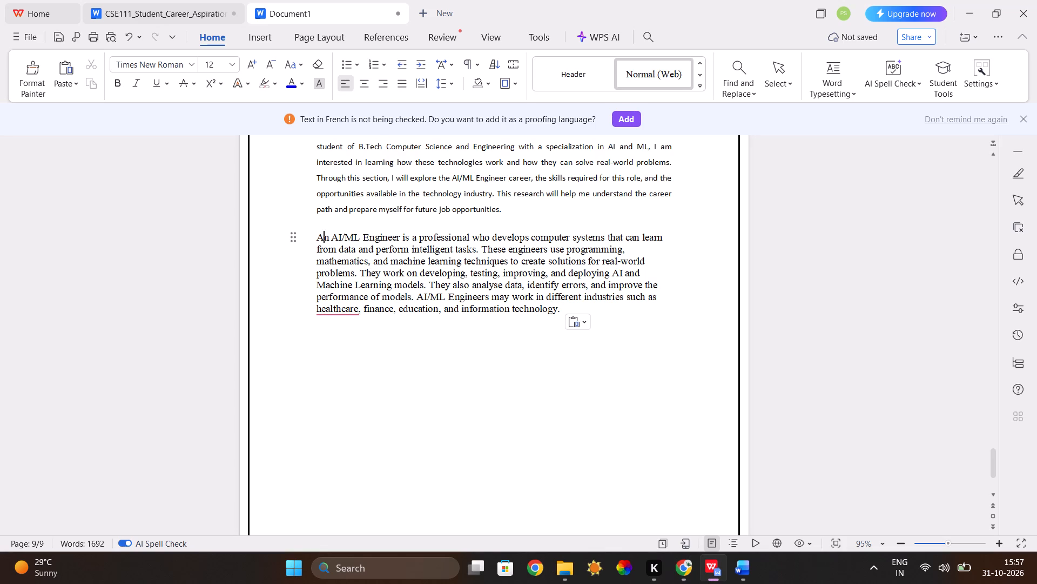
pyautogui.press('Up')
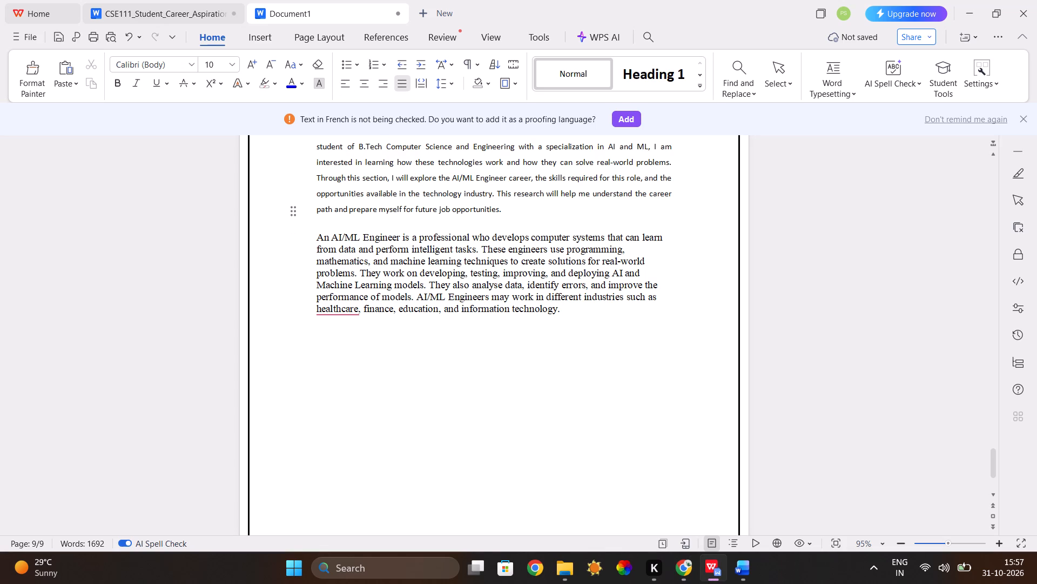
pyautogui.press('Down')
pyautogui.press('Left')
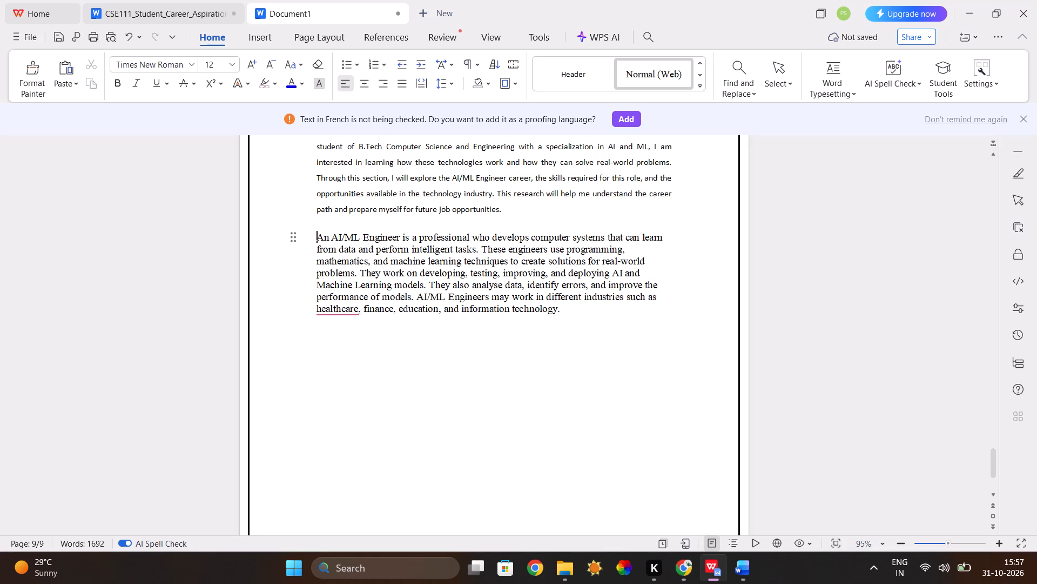
pyautogui.hotkey('ctrl', 'v')
pyautogui.press('Return')
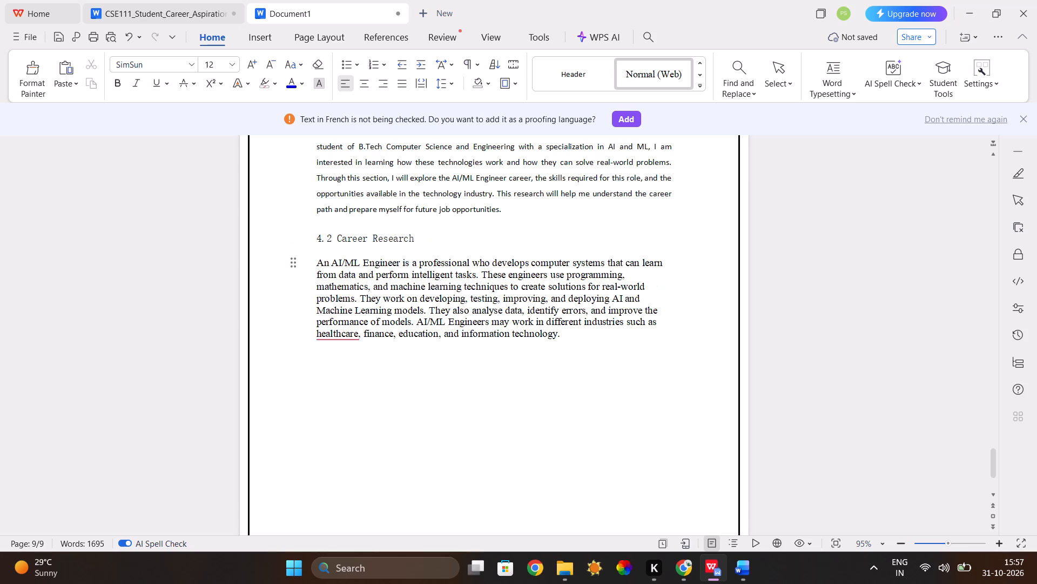
# Format the "4.2 Career Research" heading as bold Times New Roman, size 14, and add " :" at its end.
pyautogui.moveTo(315, 241); pyautogui.dragTo(417, 245)
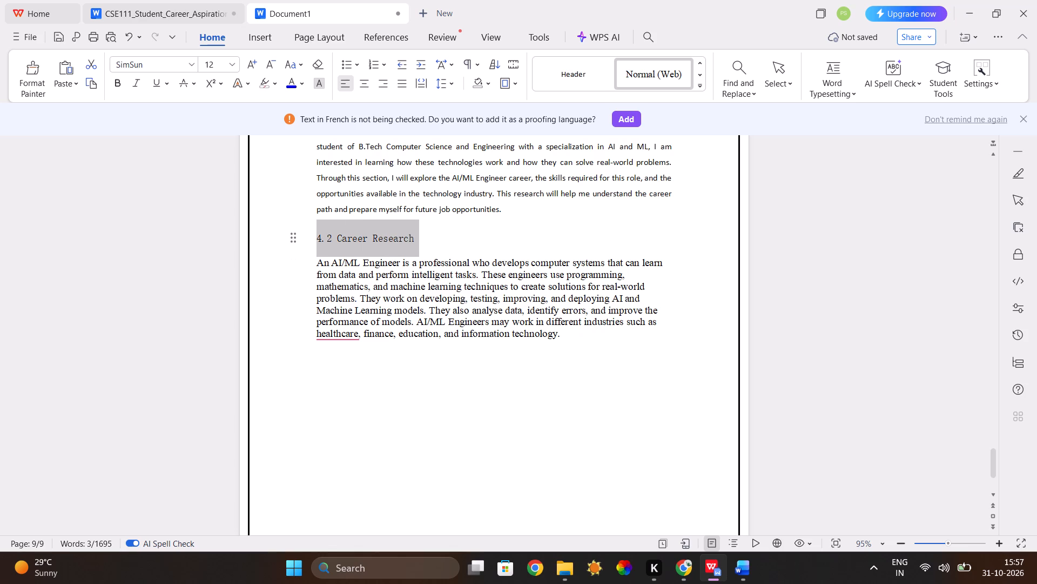
pyautogui.click(418, 171)
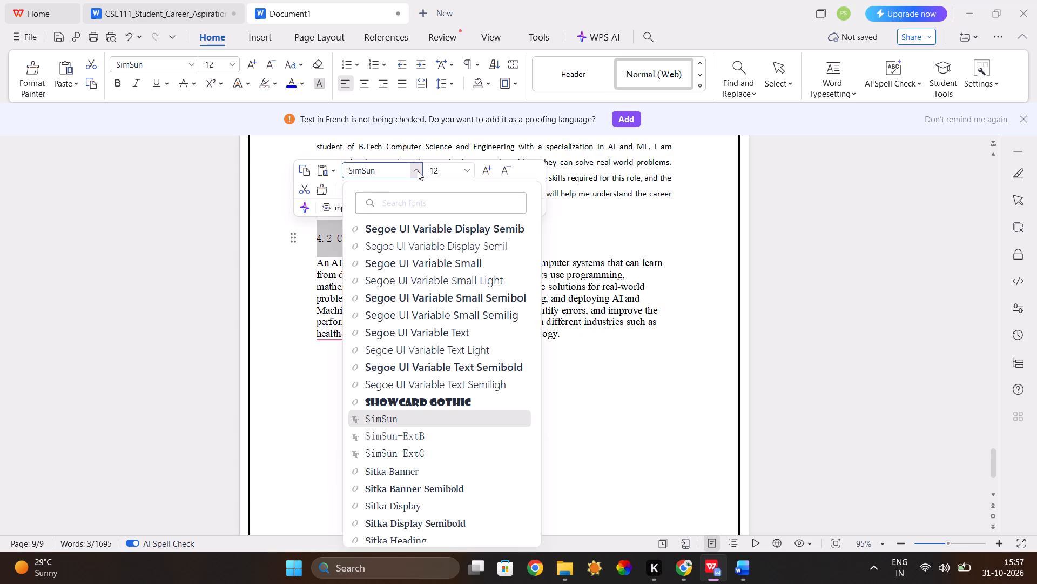
pyautogui.write('tim')
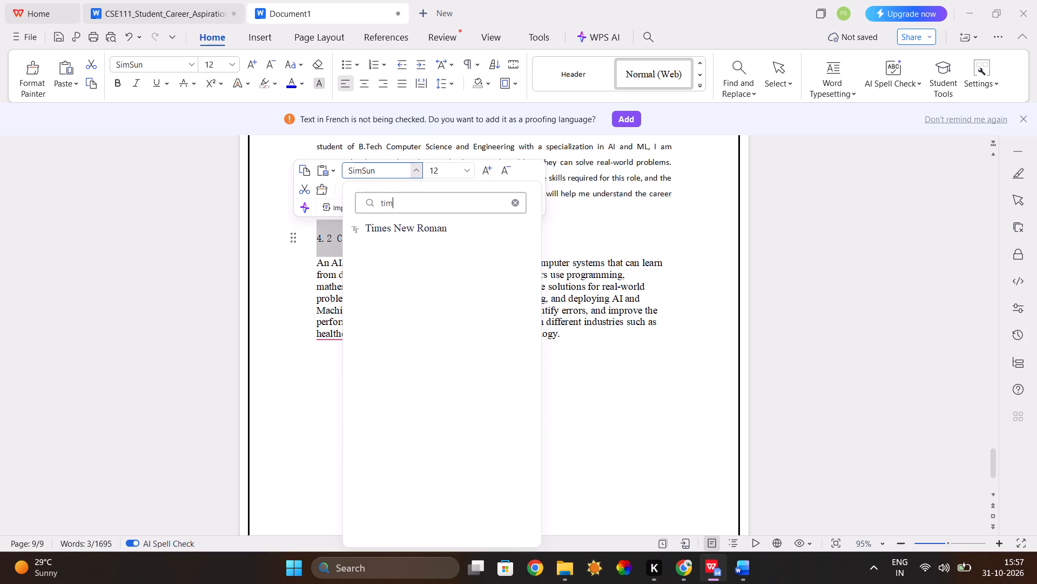
pyautogui.click(418, 223)
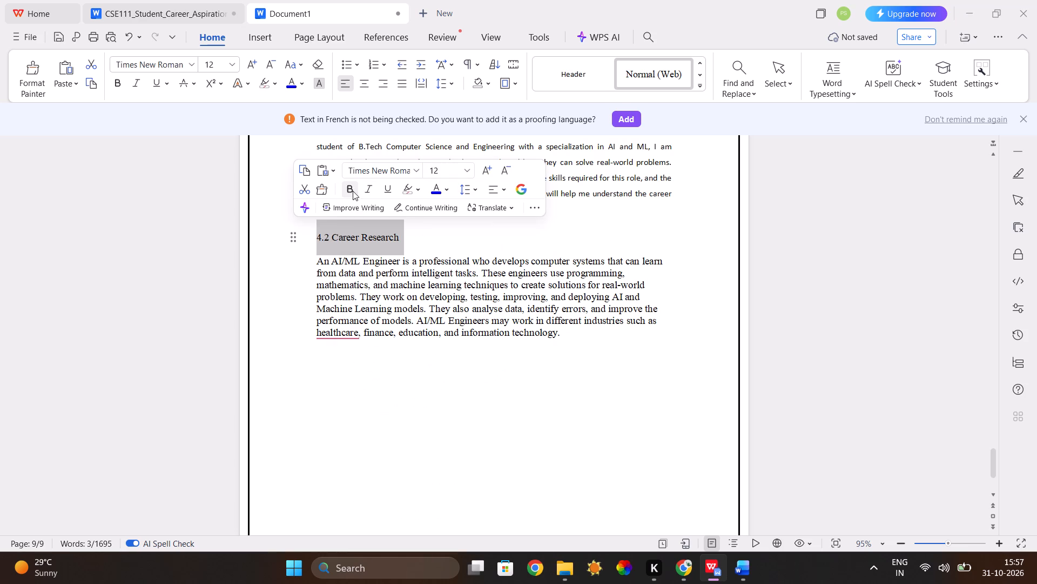
pyautogui.click(351, 191)
pyautogui.click(466, 172)
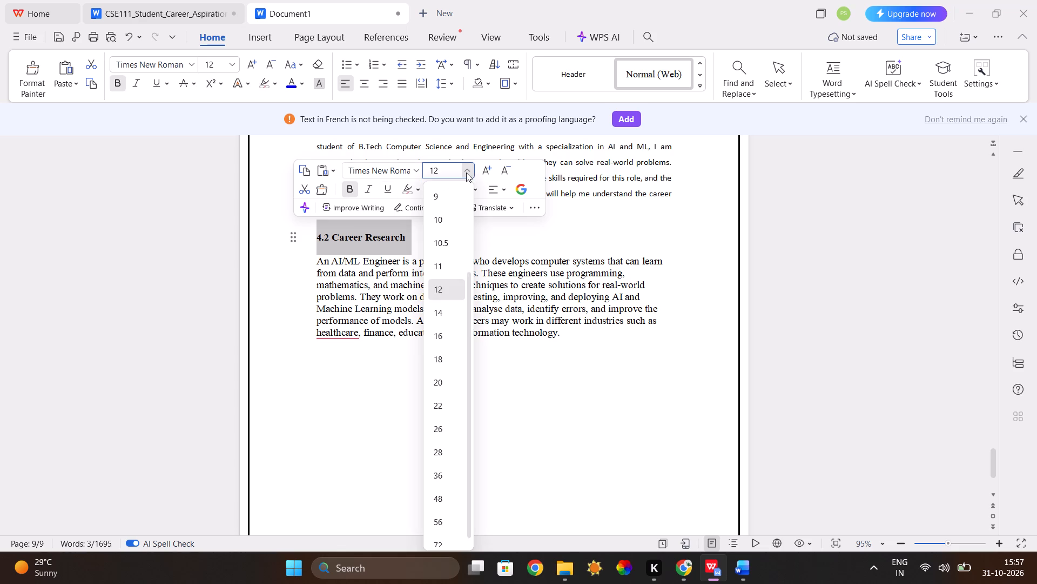
pyautogui.click(454, 317)
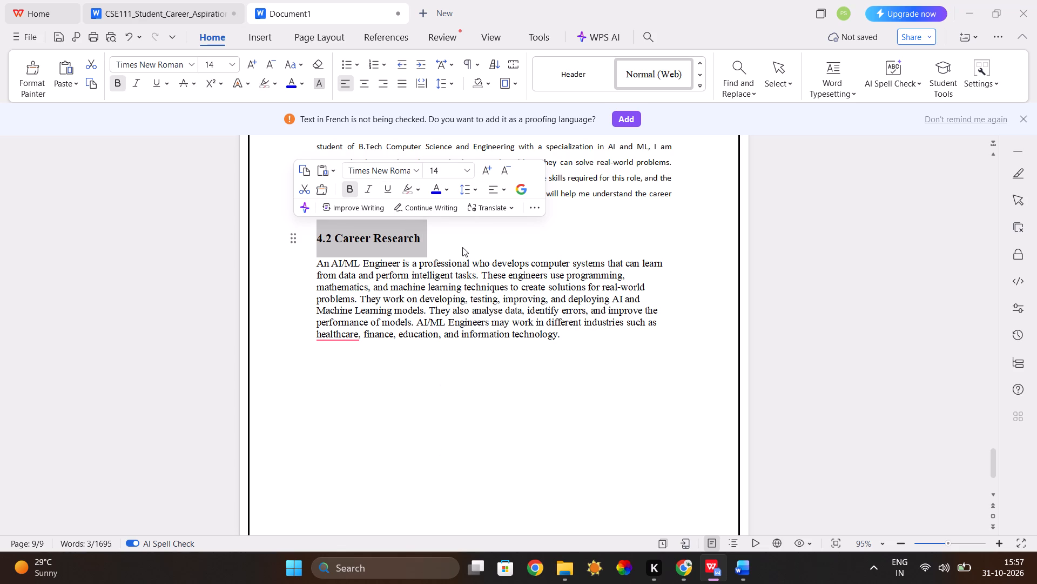
pyautogui.click(440, 237)
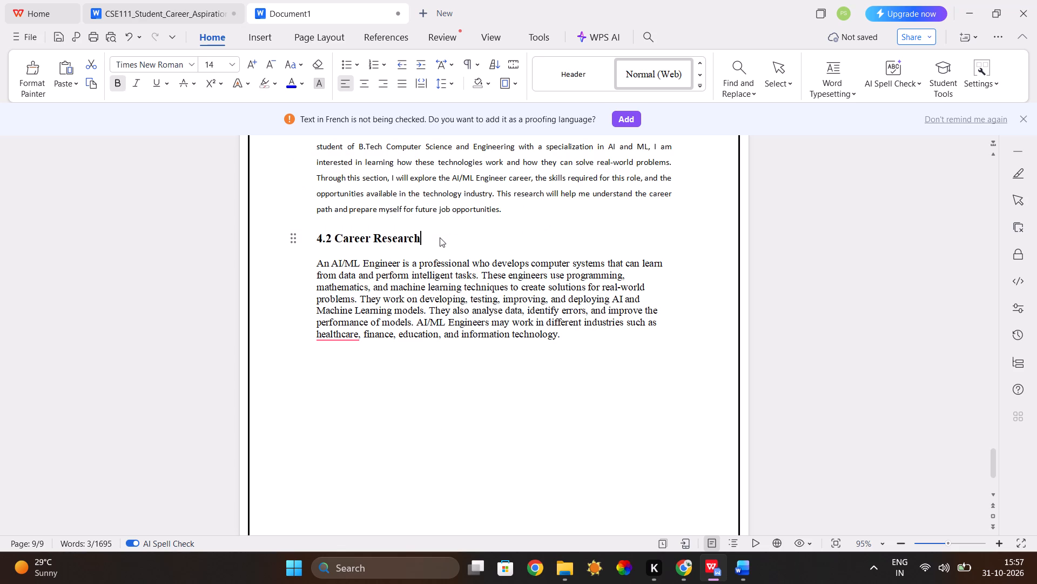
pyautogui.click(440, 237)
pyautogui.press('space')
pyautogui.write(':')
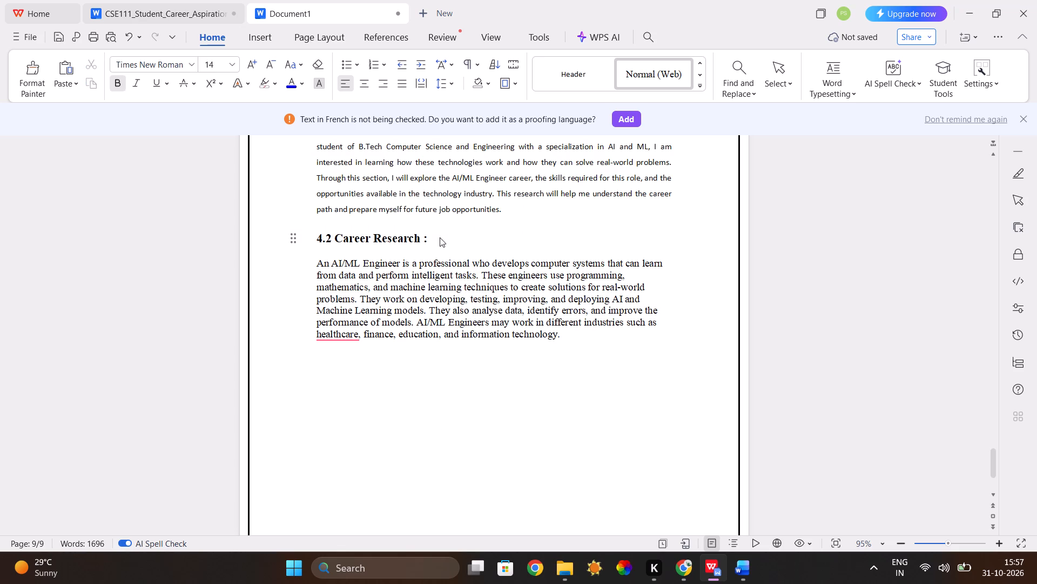
# Set the line spacing of the AI/ML Engineer paragraph under 4.2 to 1.5.
pyautogui.moveTo(317, 262); pyautogui.dragTo(407, 298)
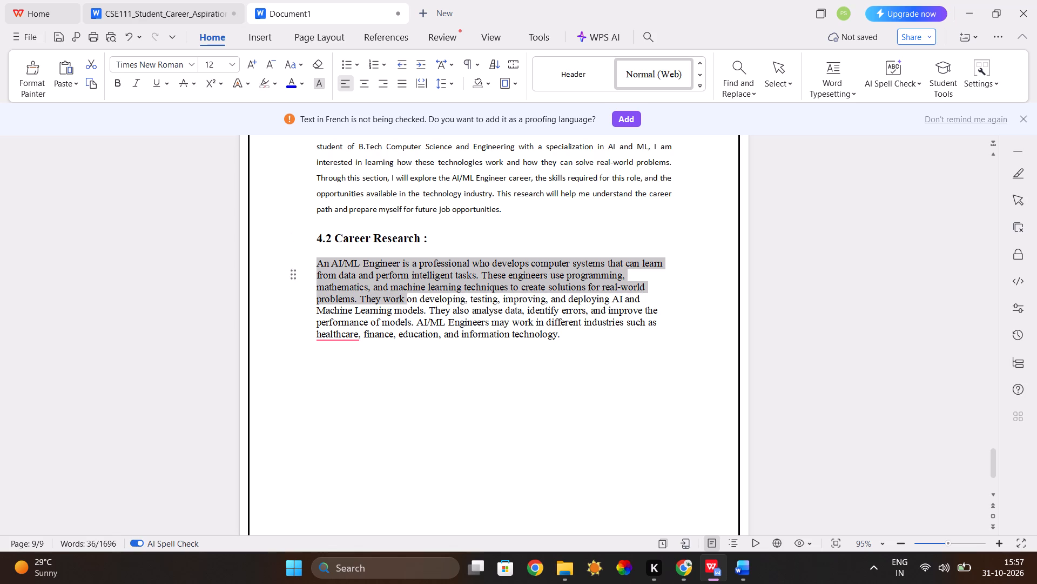
pyautogui.moveTo(407, 298); pyautogui.dragTo(568, 339)
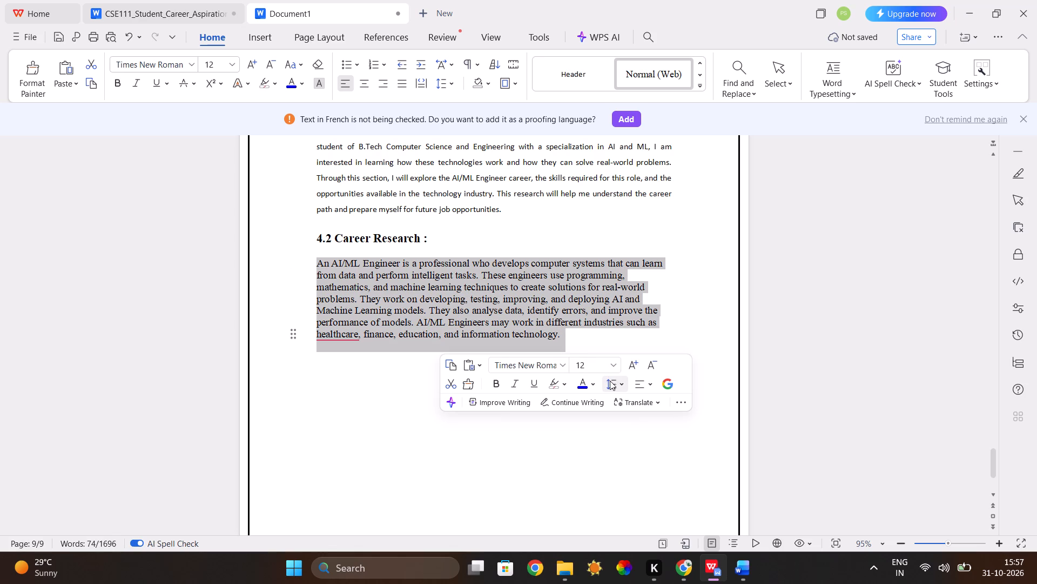
pyautogui.click(610, 381)
pyautogui.click(623, 429)
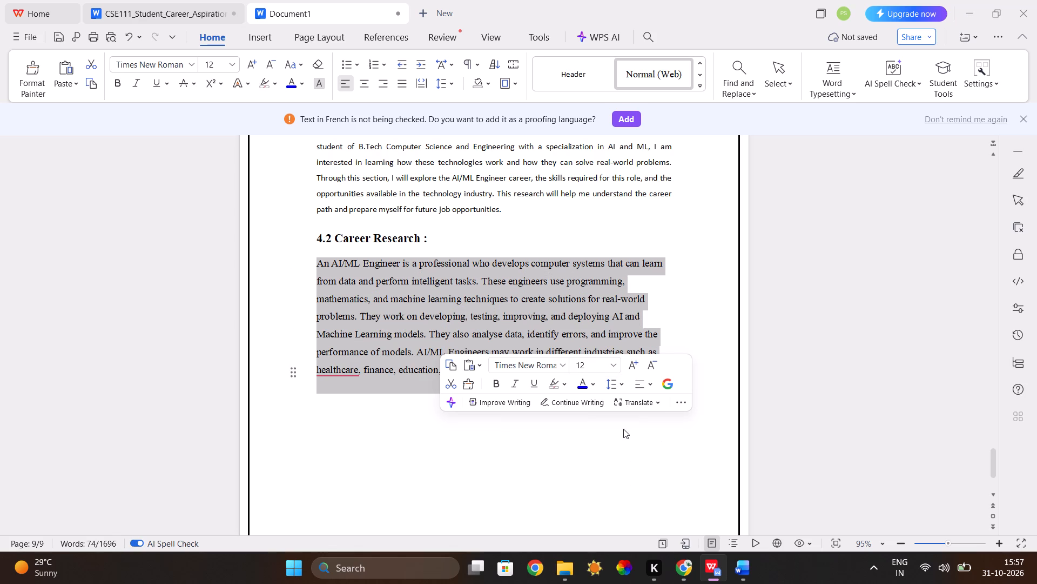
# Set the 4.1 Introduction paragraph in Times New Roman with 1.5 line spacing.
pyautogui.scroll(2, 490, 310)
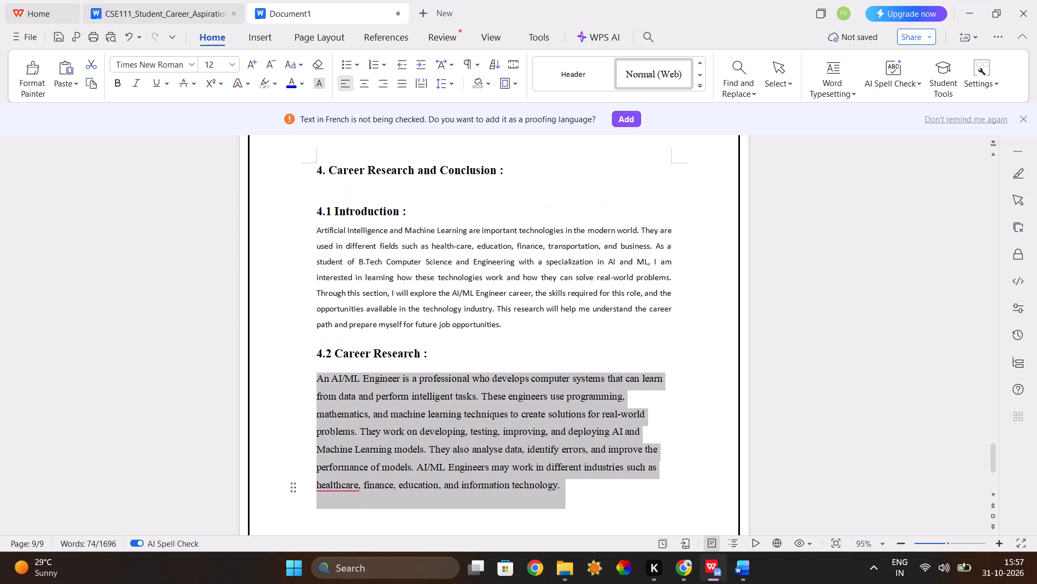
pyautogui.click(317, 233)
pyautogui.moveTo(317, 233); pyautogui.dragTo(500, 324)
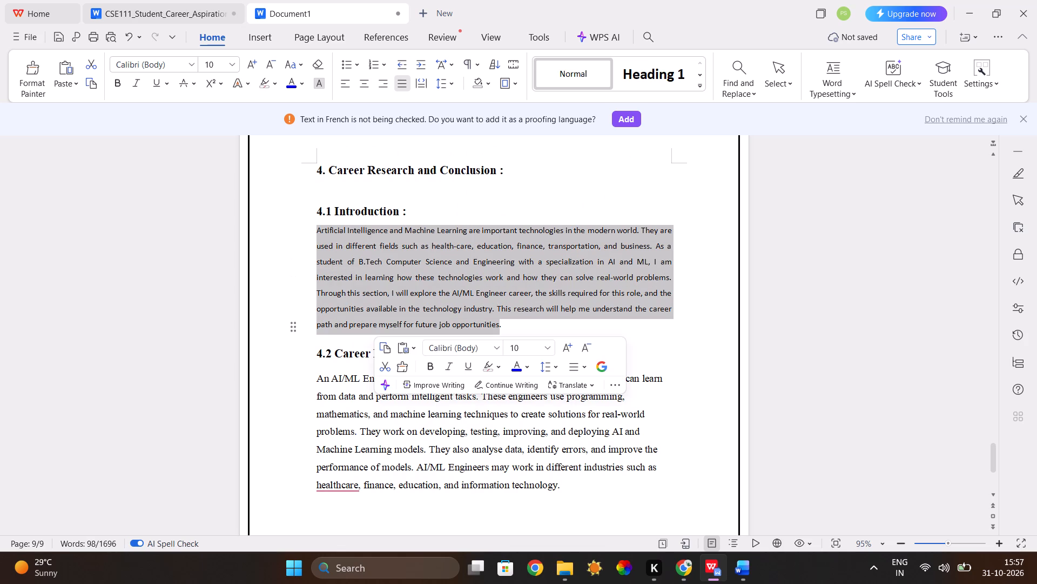
pyautogui.click(497, 345)
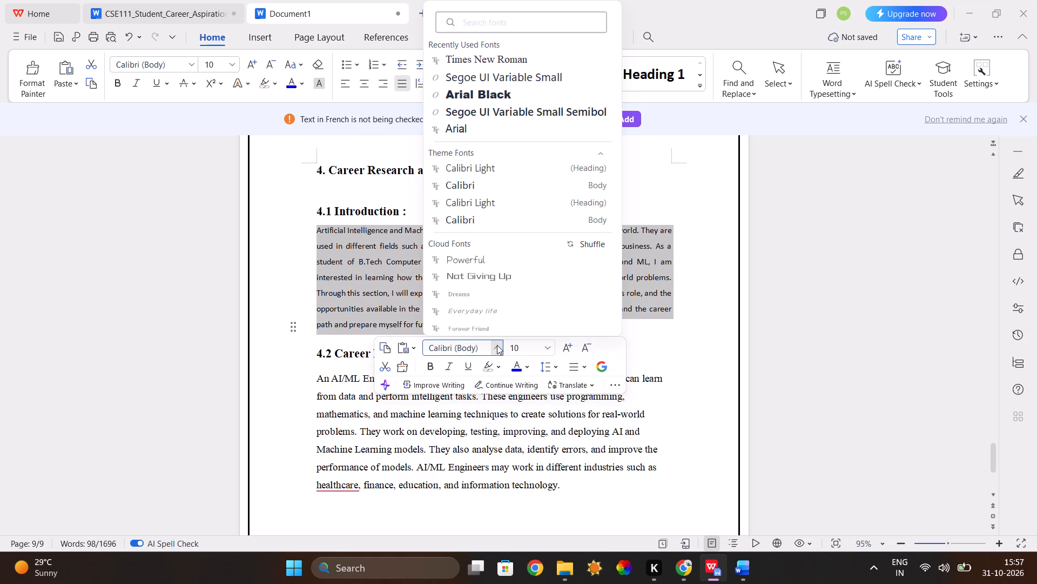
pyautogui.click(524, 59)
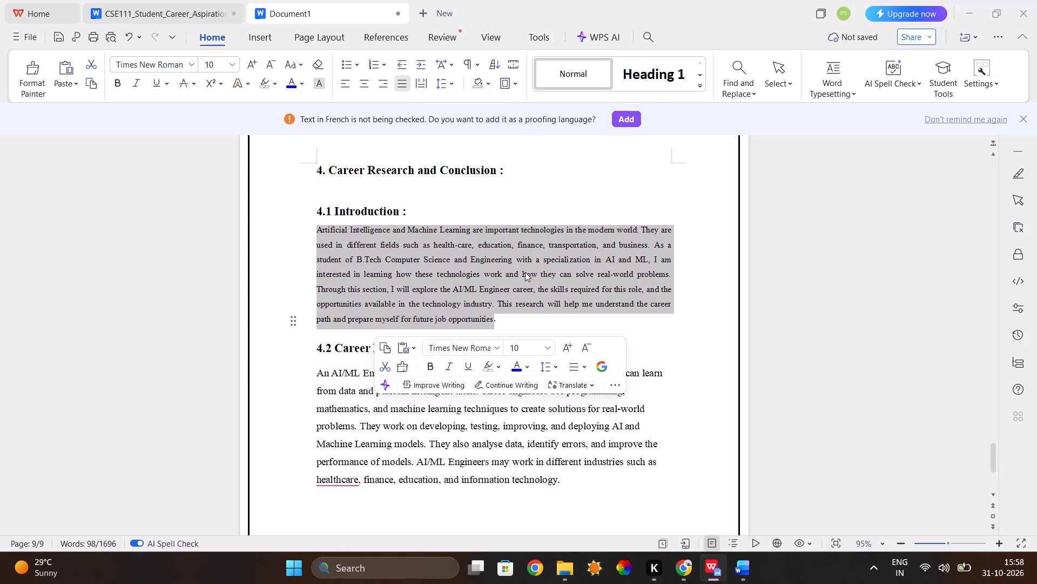
pyautogui.click(548, 369)
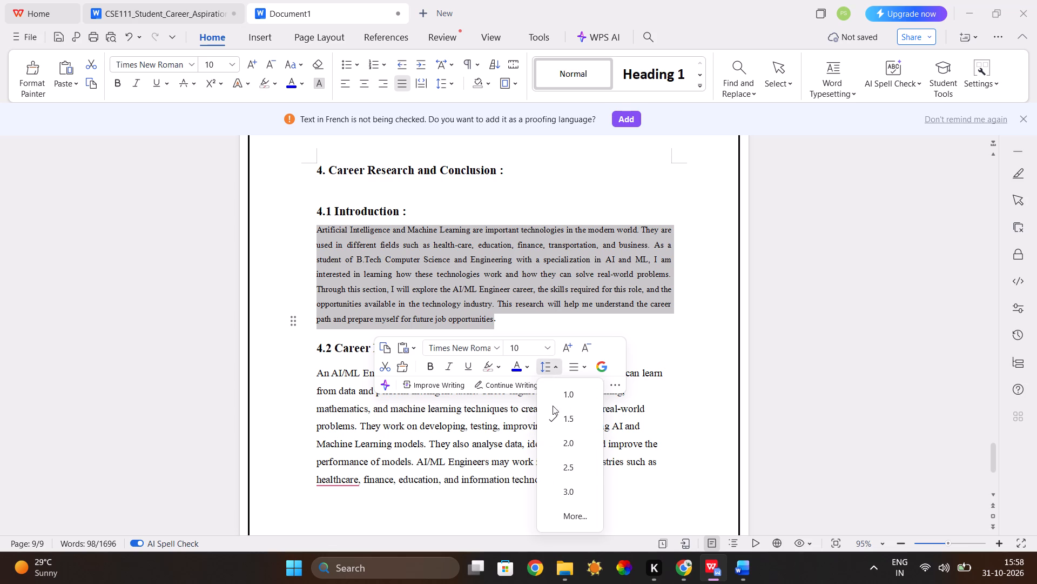
pyautogui.click(559, 423)
pyautogui.click(599, 521)
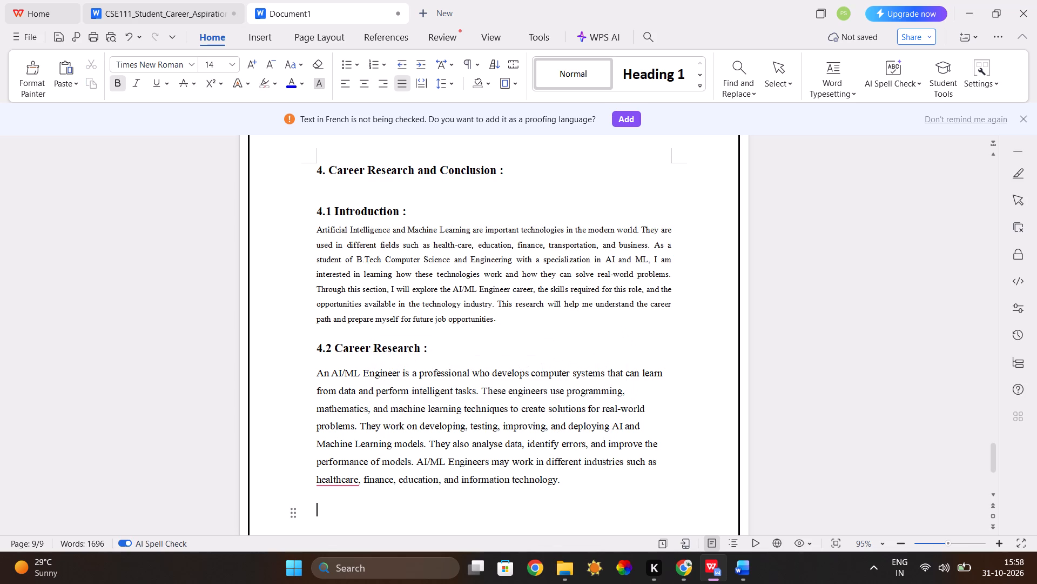
# Set the 4.1 Introduction paragraph in Times New Roman, size 12, with 1.5 line spacing.
pyautogui.moveTo(314, 233); pyautogui.dragTo(500, 326)
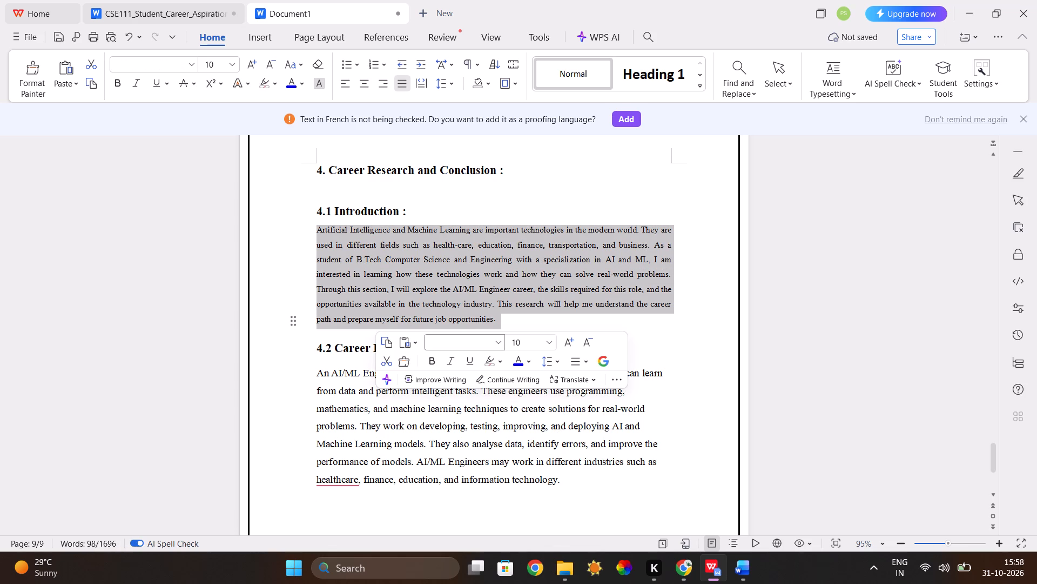
pyautogui.click(502, 341)
pyautogui.click(507, 53)
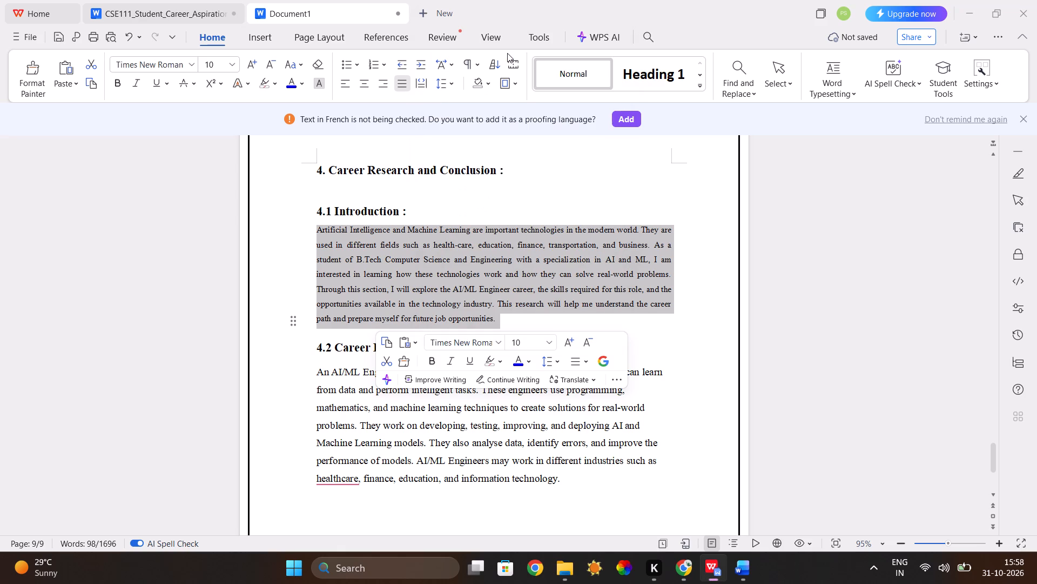
pyautogui.click(546, 363)
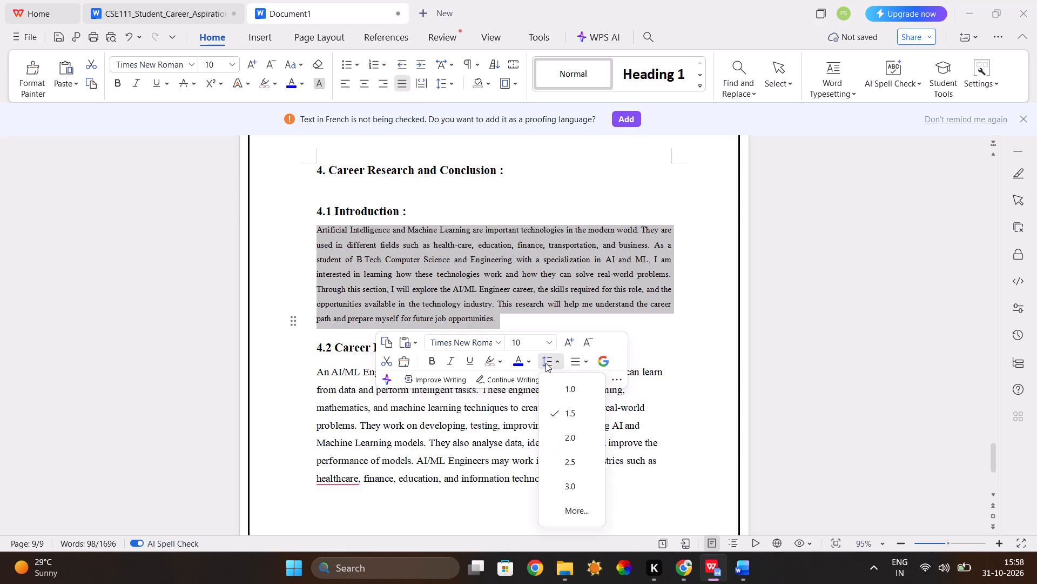
pyautogui.click(558, 410)
pyautogui.click(550, 343)
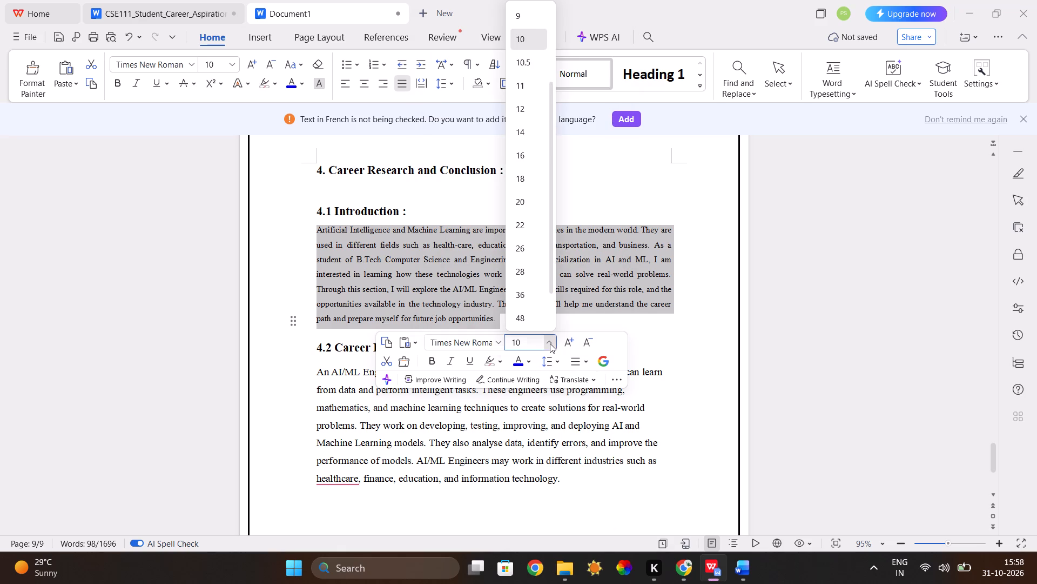
pyautogui.click(533, 109)
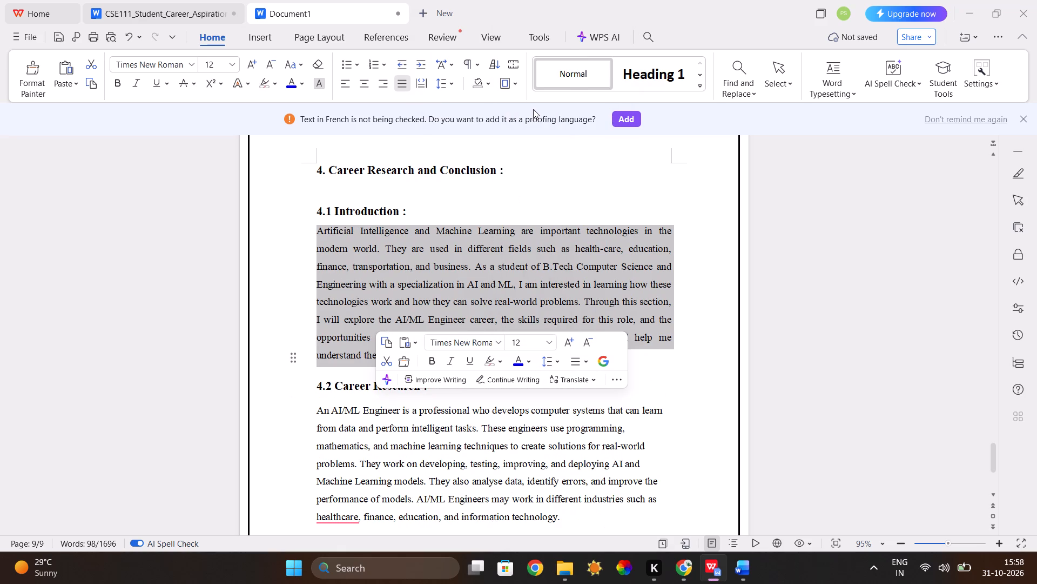
# Hyphenate "healthcare" as "health-care" in the last line of the 4.2 Career Research paragraph.
pyautogui.scroll(-2, 537, 359)
pyautogui.scroll(1, 537, 359)
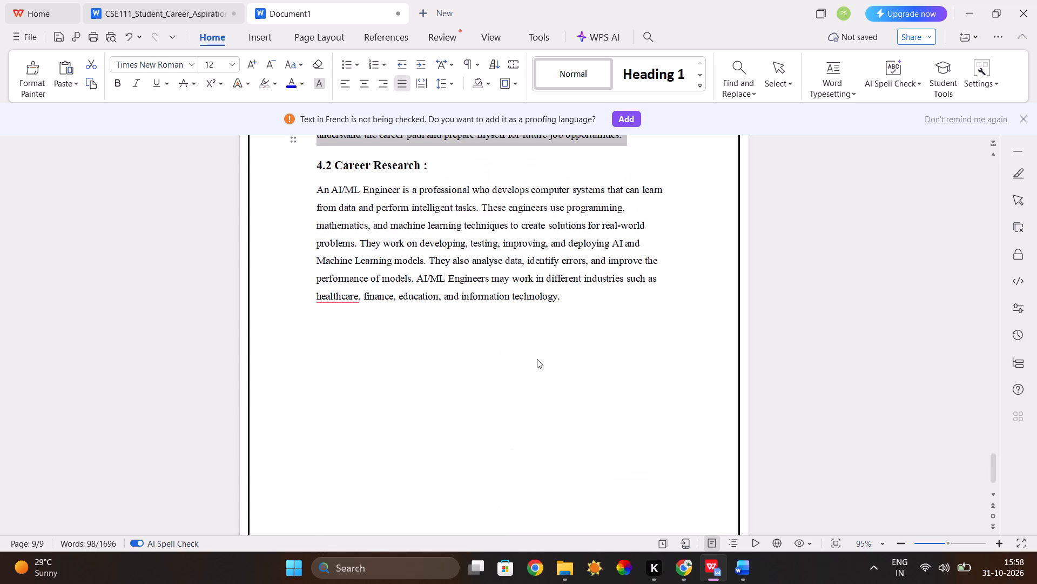
pyautogui.scroll(1, 537, 359)
pyautogui.click(664, 333)
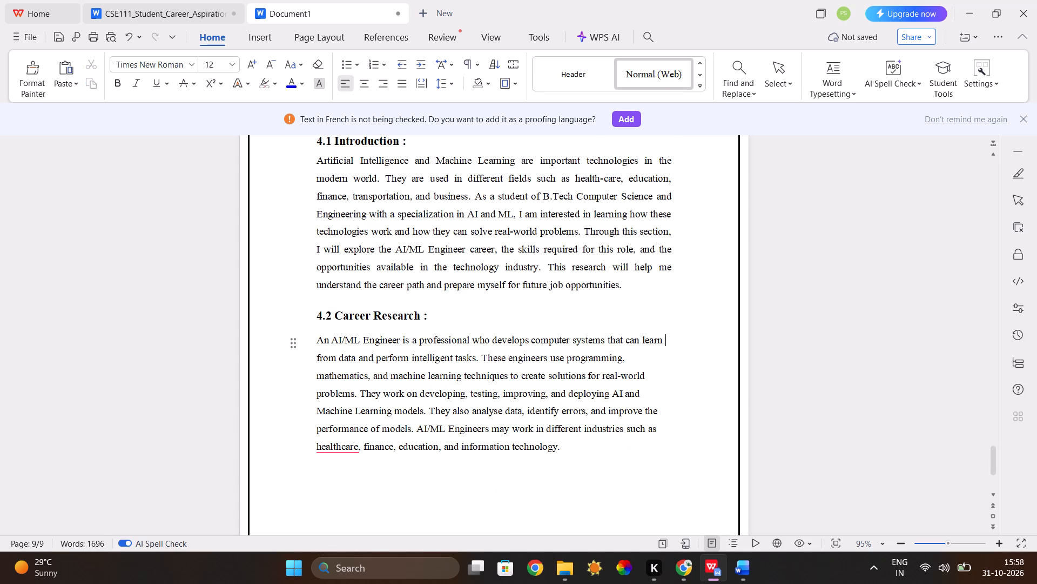
pyautogui.scroll(-1, 664, 333)
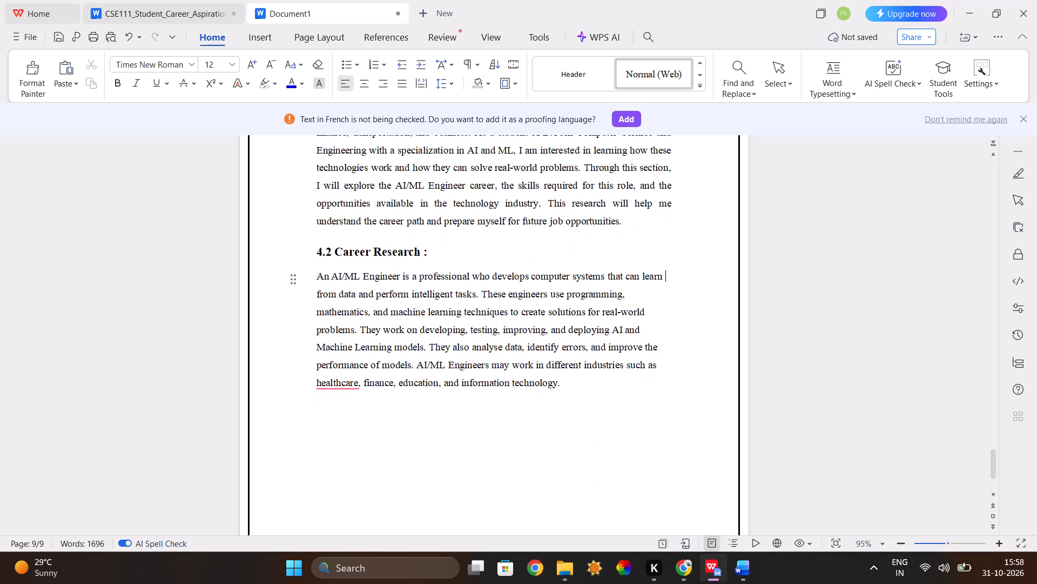
pyautogui.click(342, 379)
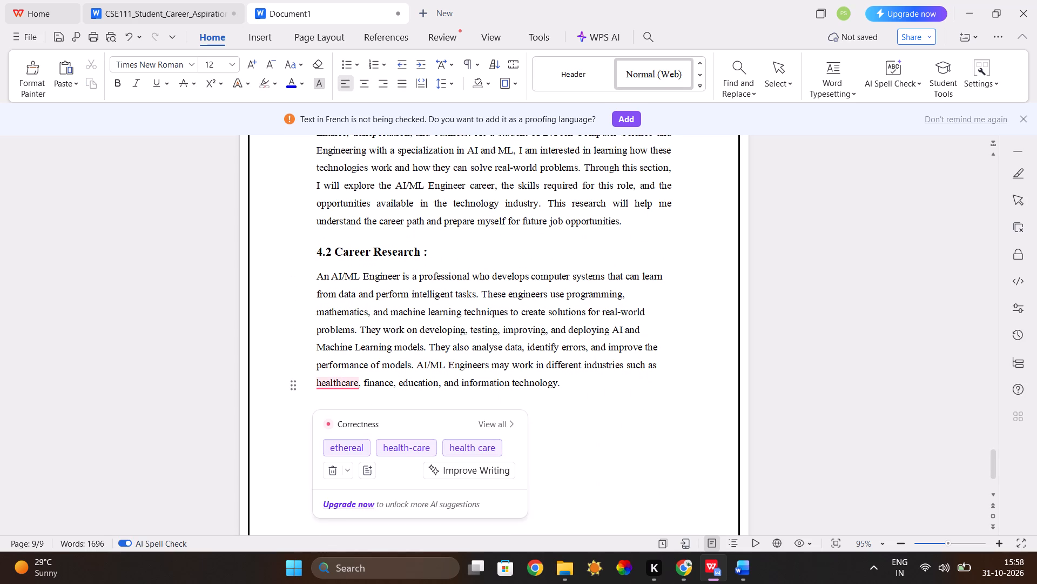
pyautogui.press('-')
# Review the layout of sections 4.1 and 4.2 against the end of the preceding page.
pyautogui.scroll(3, 342, 379)
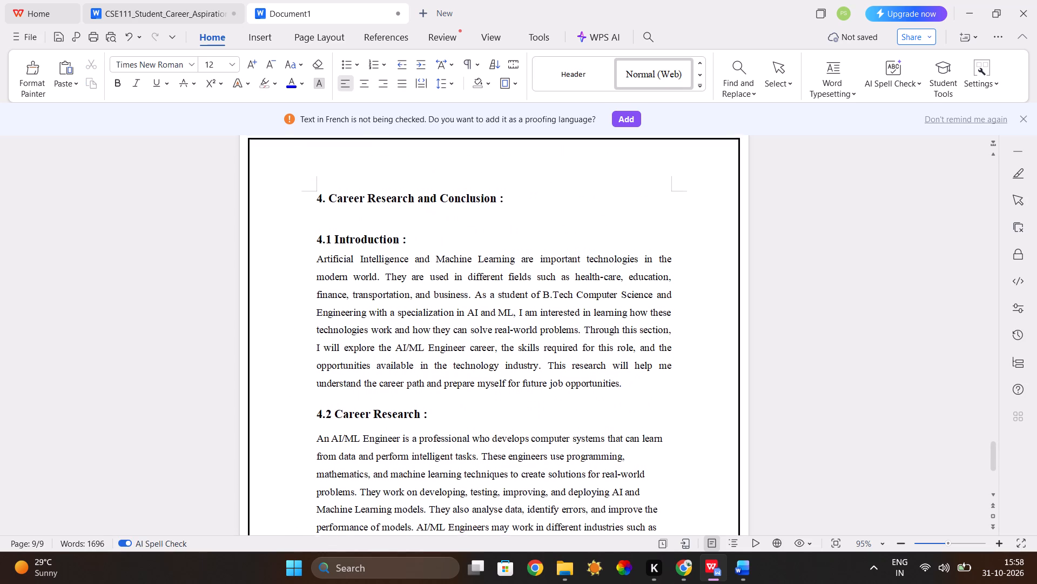
pyautogui.scroll(2, 342, 379)
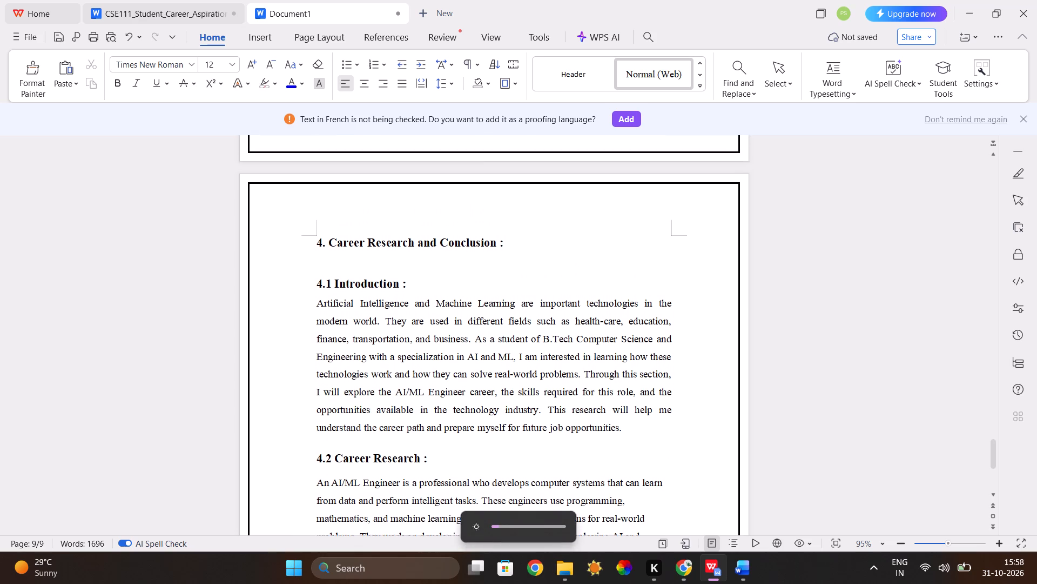
pyautogui.scroll(3, 342, 379)
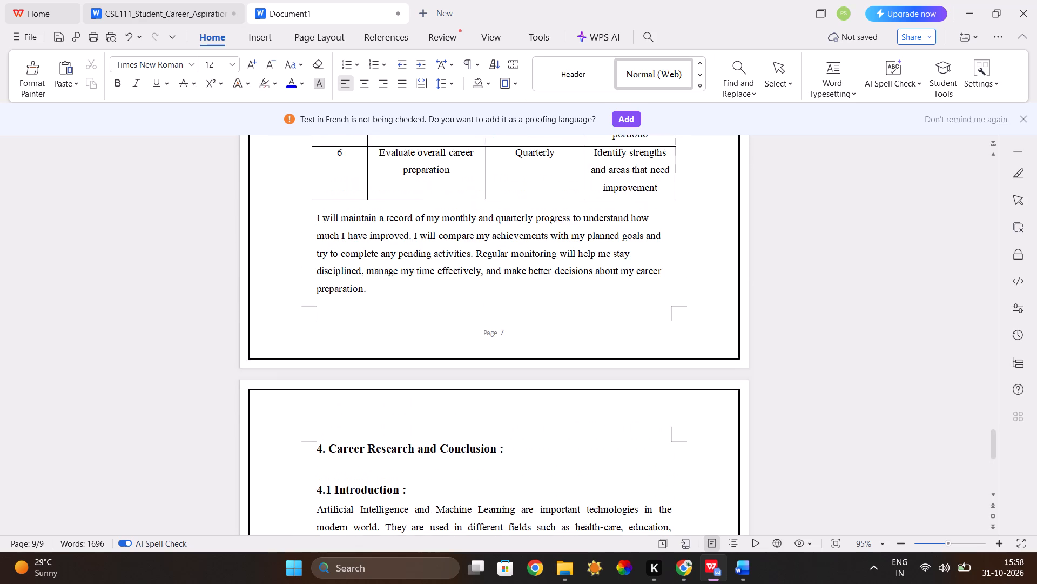
pyautogui.scroll(1, 342, 379)
pyautogui.scroll(-5, 342, 379)
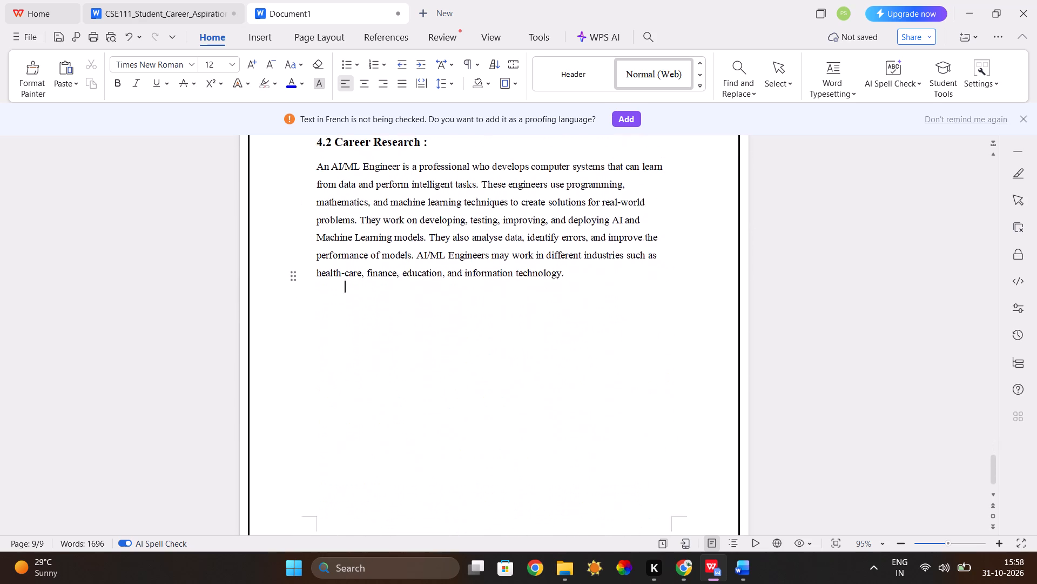
pyautogui.scroll(1, 342, 379)
pyautogui.click(553, 283)
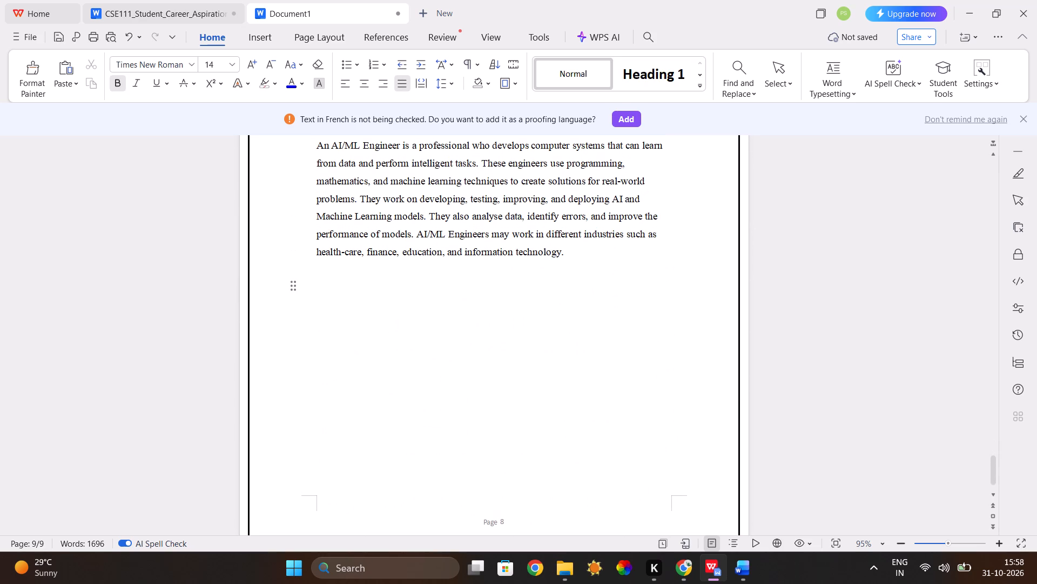
# Switch to ChatGPT and read through the 4.2 Career Research draft, from the role and responsibilities to the skills required.
pyautogui.scroll(-2, 540, 311)
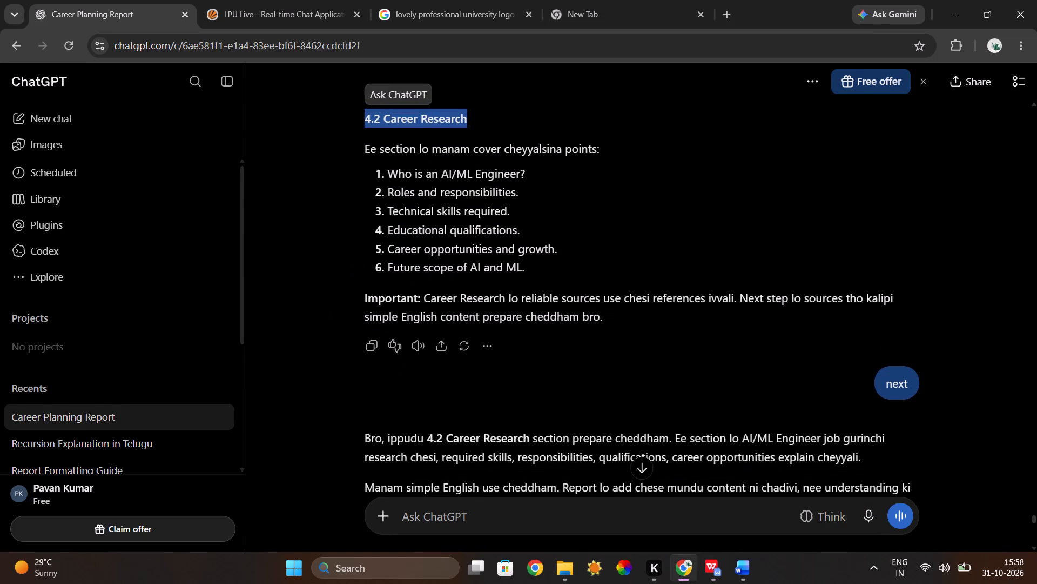
pyautogui.scroll(-3, 540, 311)
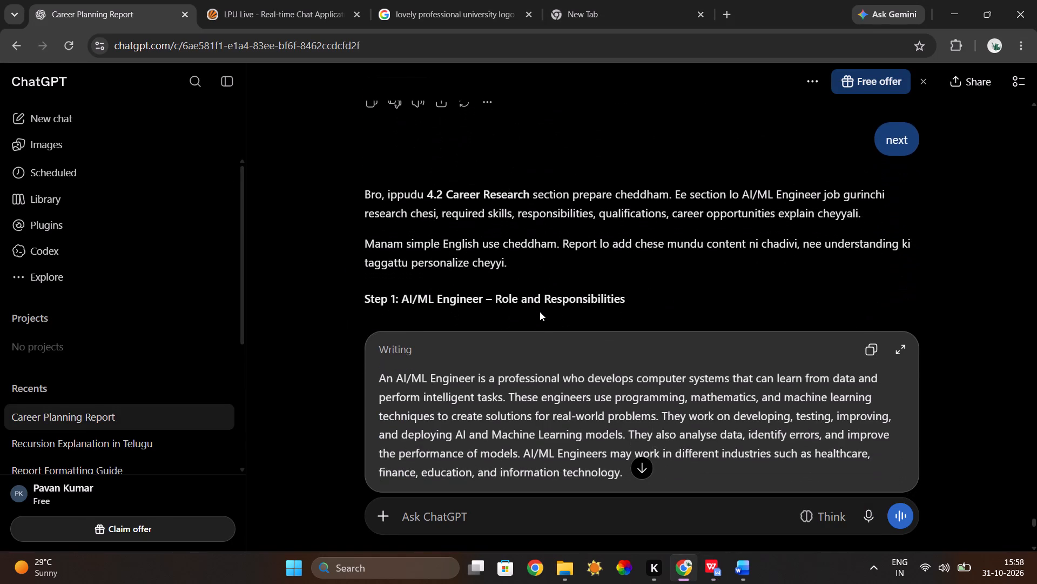
pyautogui.scroll(-2, 540, 311)
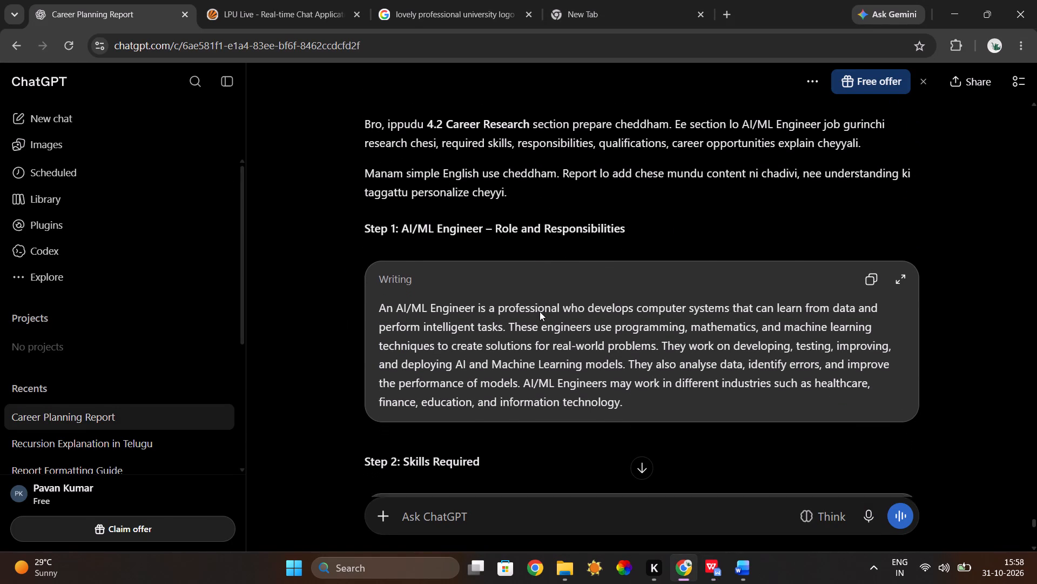
pyautogui.scroll(1, 540, 311)
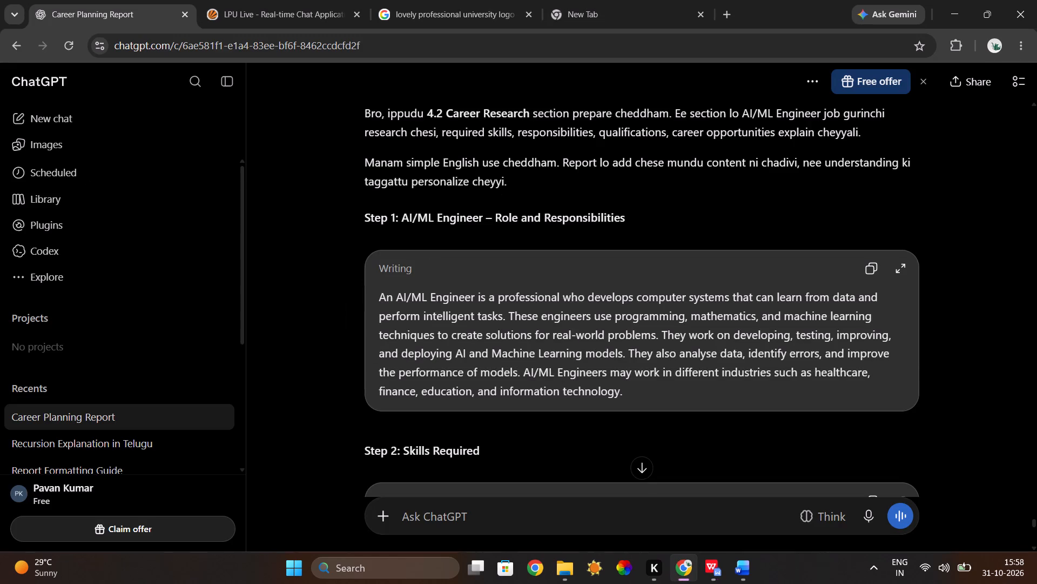
pyautogui.scroll(-4, 540, 311)
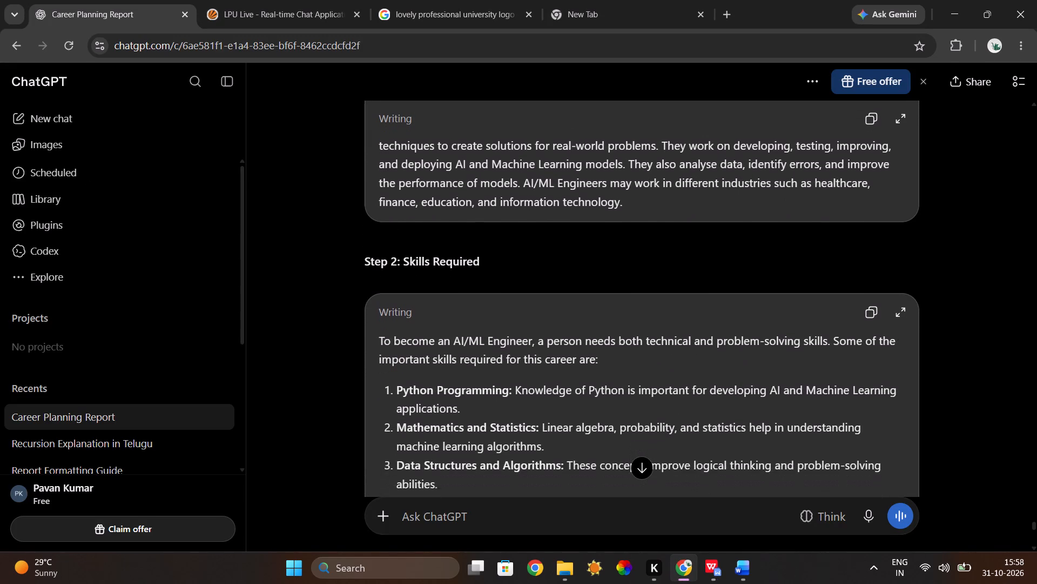
pyautogui.scroll(-3, 540, 311)
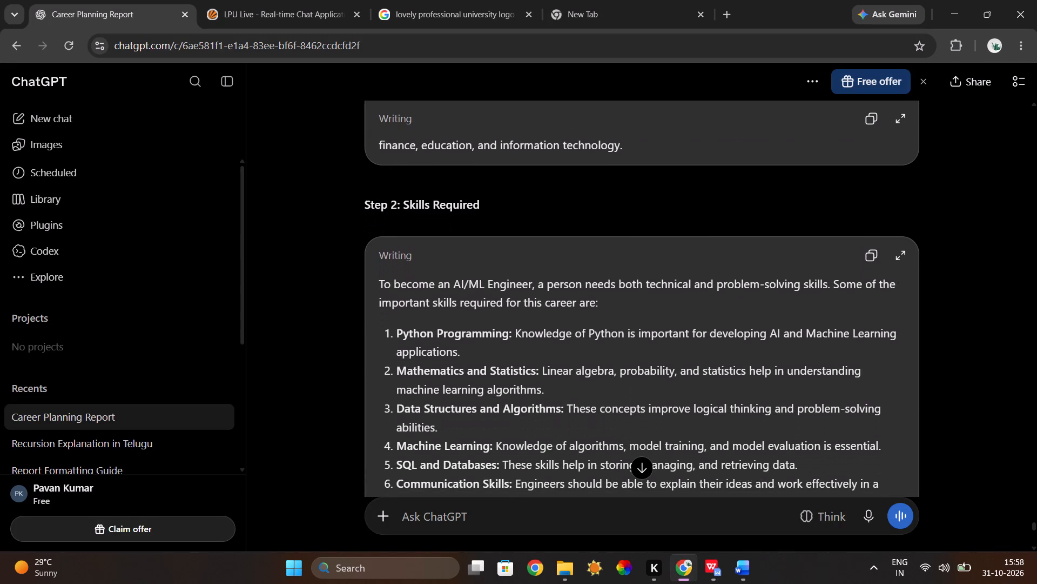
pyautogui.scroll(-2, 540, 311)
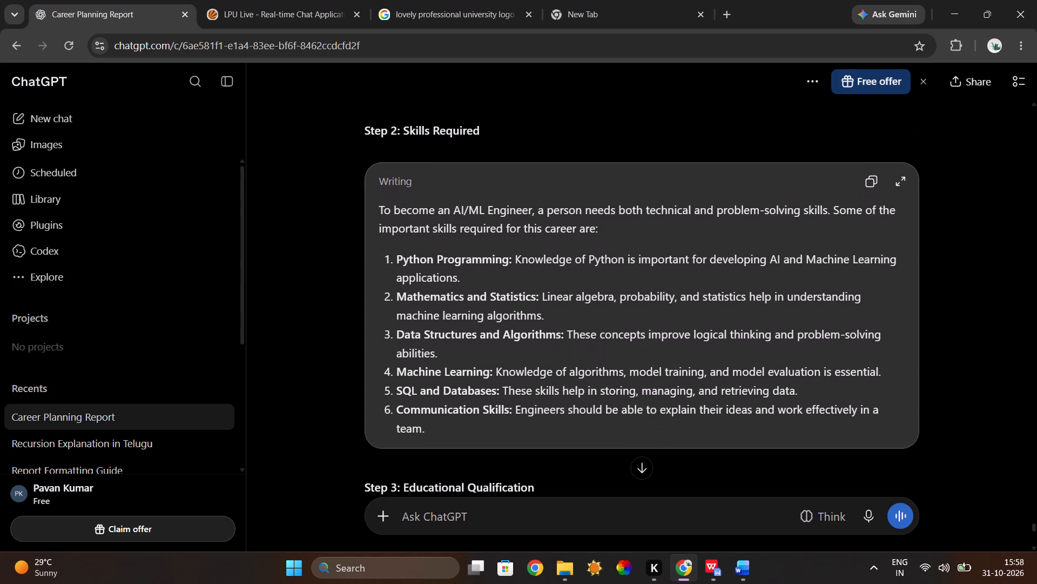
pyautogui.scroll(-1, 540, 311)
pyautogui.scroll(4, 540, 311)
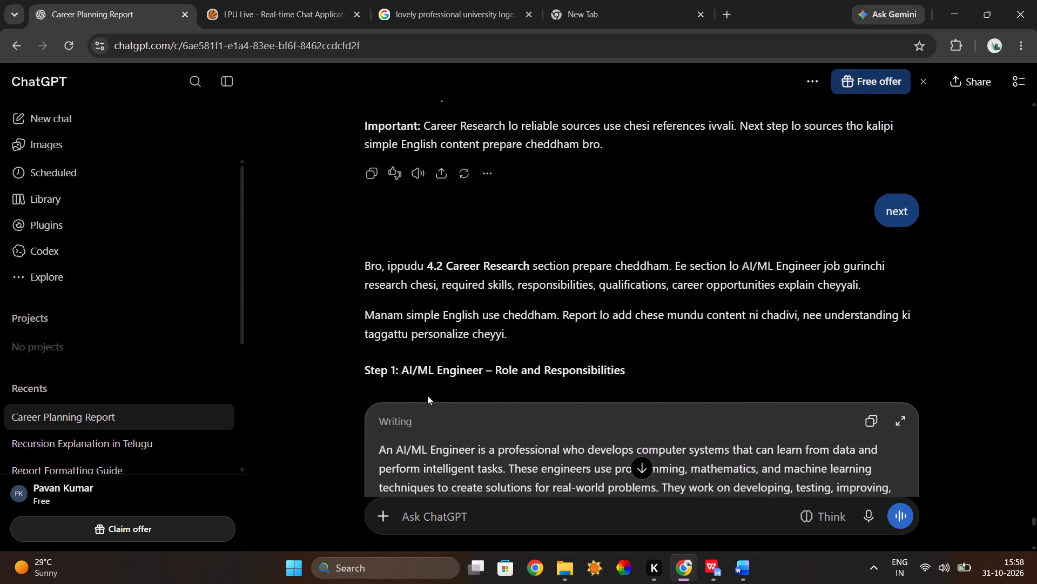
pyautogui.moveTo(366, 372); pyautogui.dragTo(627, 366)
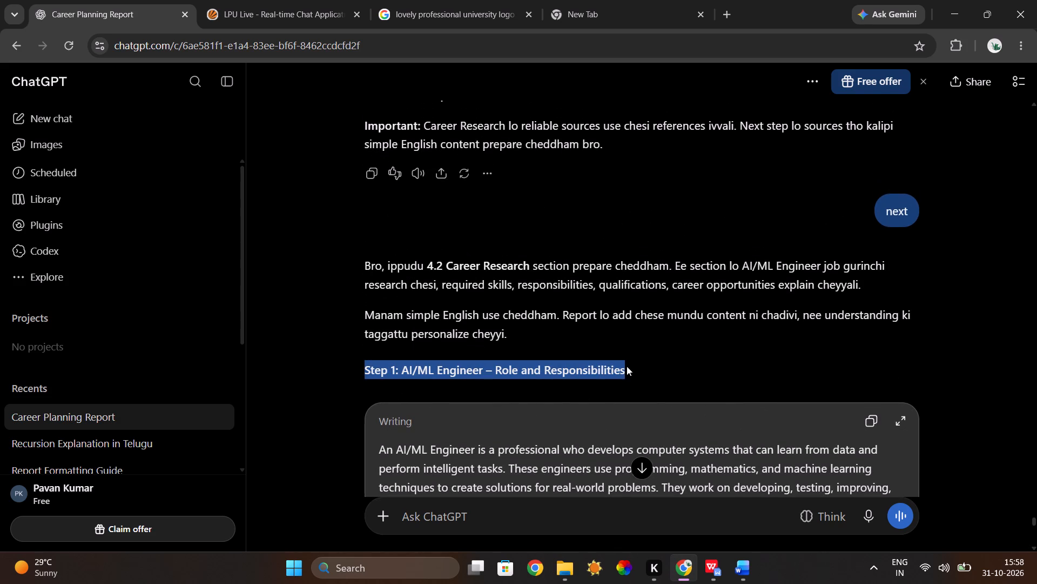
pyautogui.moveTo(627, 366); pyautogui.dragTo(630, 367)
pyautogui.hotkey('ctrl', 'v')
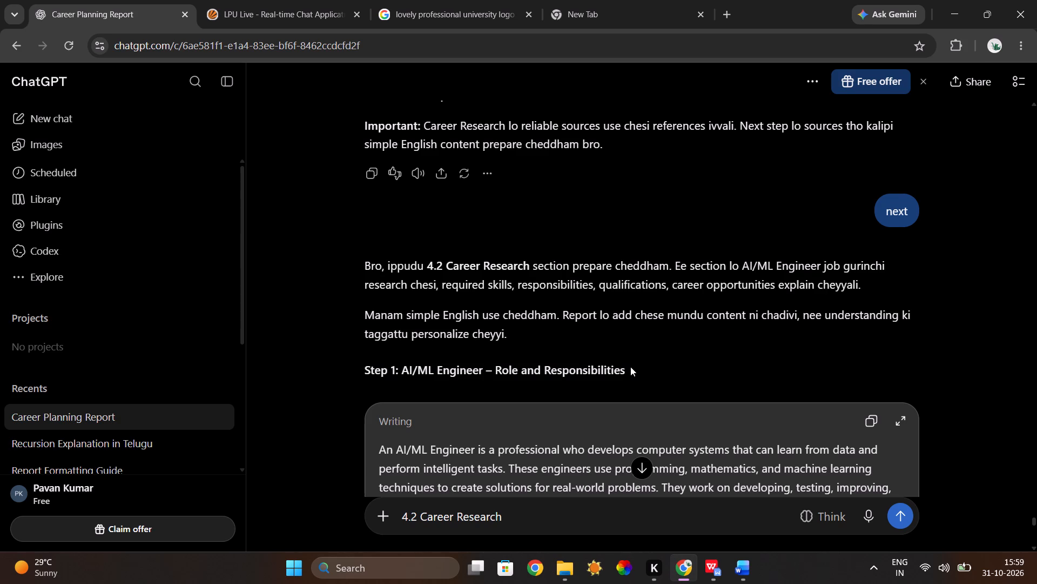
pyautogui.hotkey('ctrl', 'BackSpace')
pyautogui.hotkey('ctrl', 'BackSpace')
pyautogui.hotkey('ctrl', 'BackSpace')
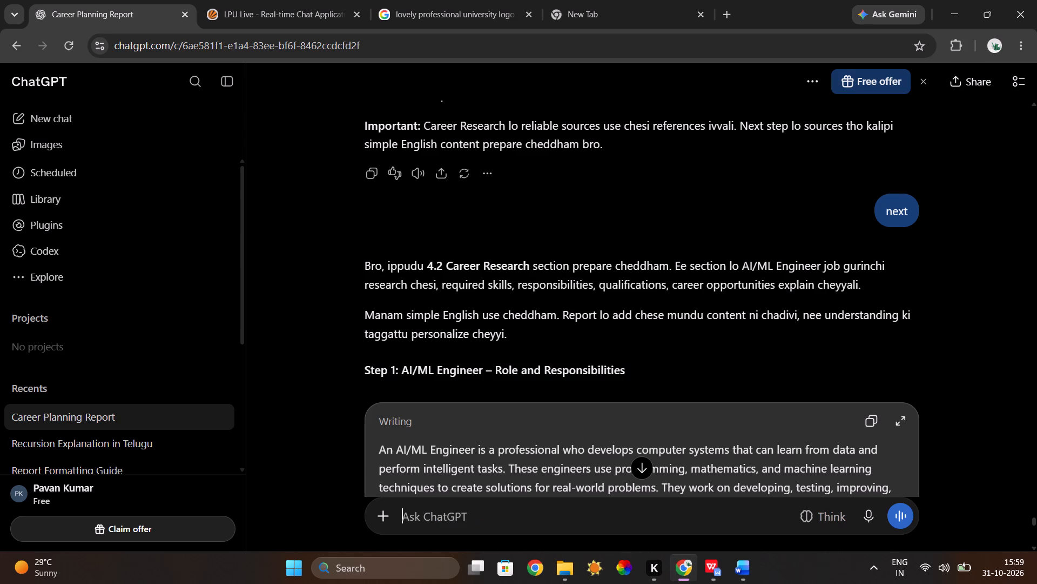
# Copy the heading "Step 1: AI/ML Engineer – Role and Responsibilities" from ChatGPT and insert it before the paragraph under 4.2 in WPS Office.
pyautogui.moveTo(368, 367); pyautogui.dragTo(354, 369)
pyautogui.moveTo(354, 369); pyautogui.dragTo(502, 362)
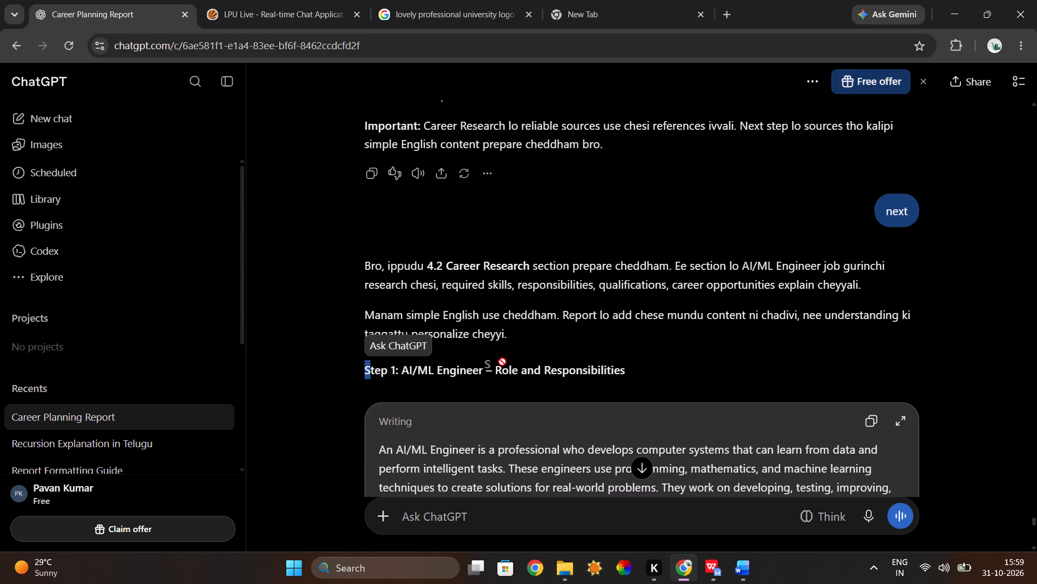
pyautogui.moveTo(502, 362); pyautogui.dragTo(355, 374)
pyautogui.doubleClick(355, 374)
pyautogui.click(355, 374)
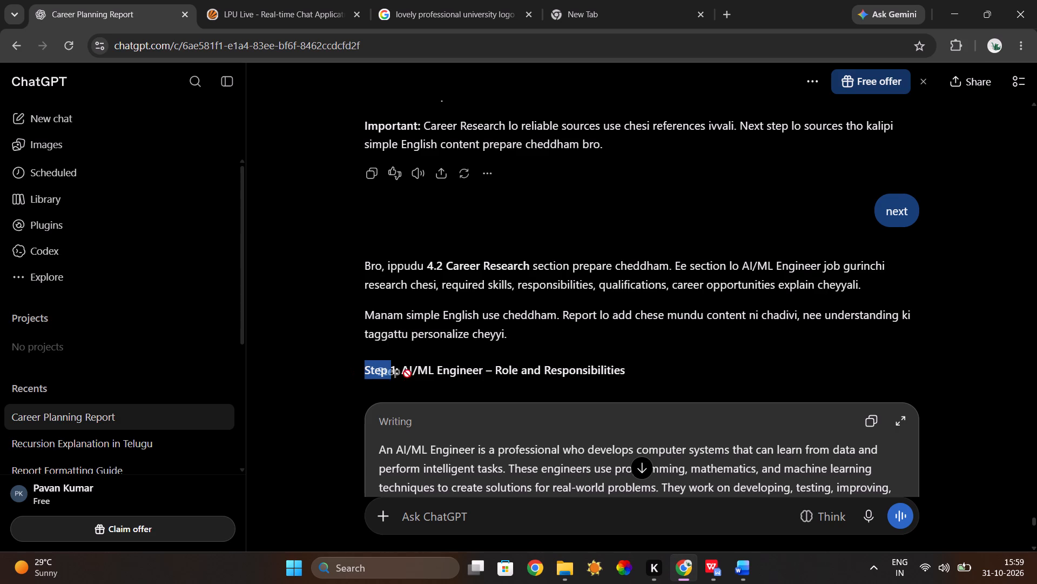
pyautogui.doubleClick(353, 378)
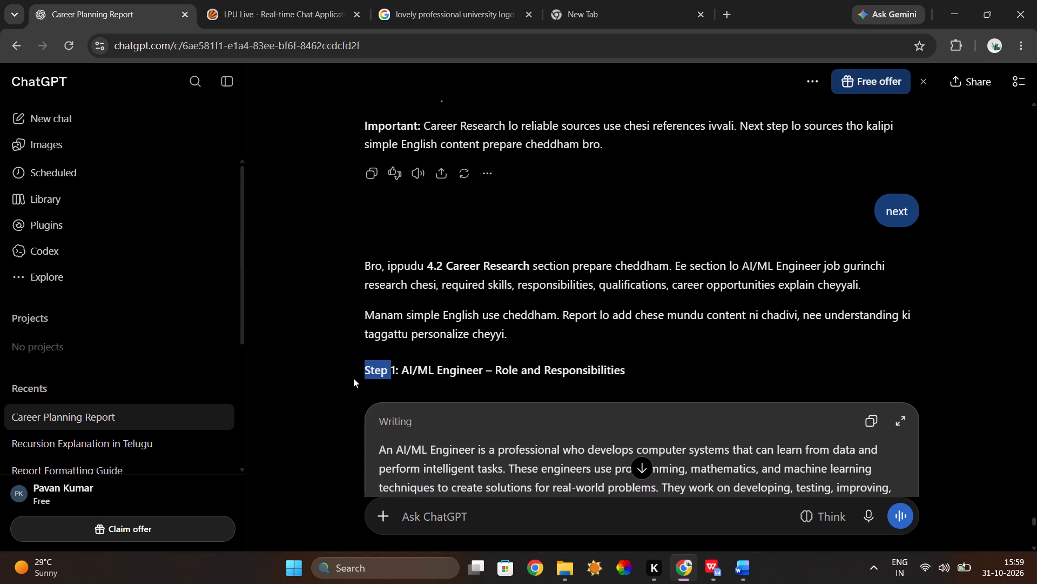
pyautogui.click(353, 378)
pyautogui.moveTo(353, 378); pyautogui.dragTo(634, 381)
pyautogui.hotkey('ctrl', 'c')
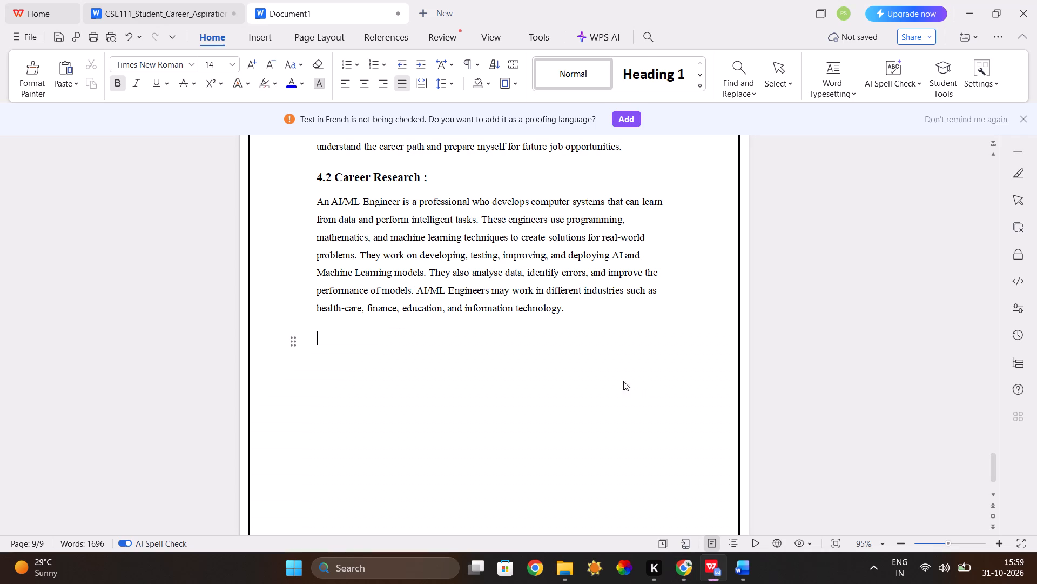
pyautogui.scroll(2, 479, 323)
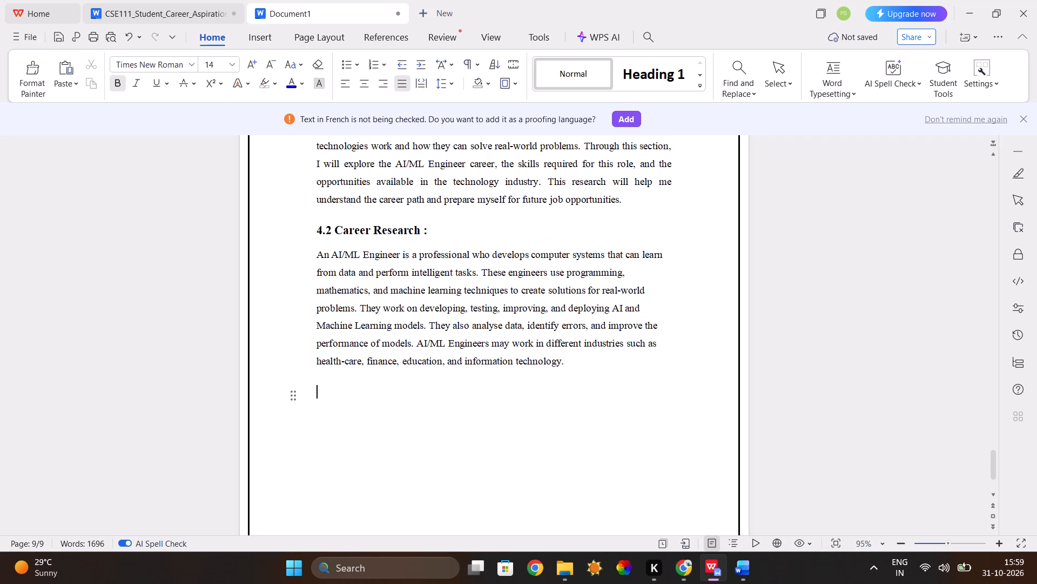
pyautogui.click(319, 246)
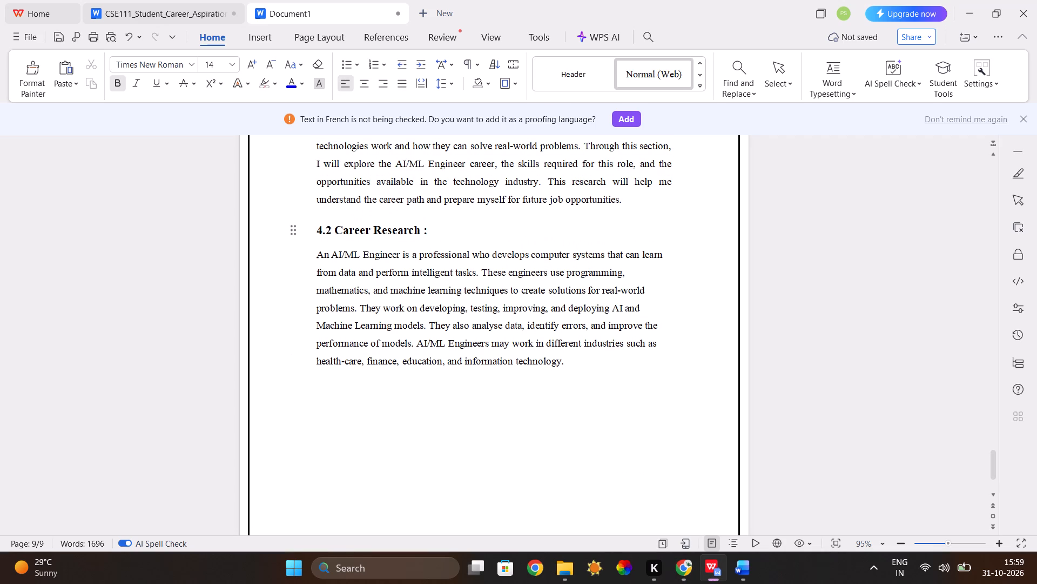
pyautogui.press('Down')
pyautogui.hotkey('ctrl', 'v')
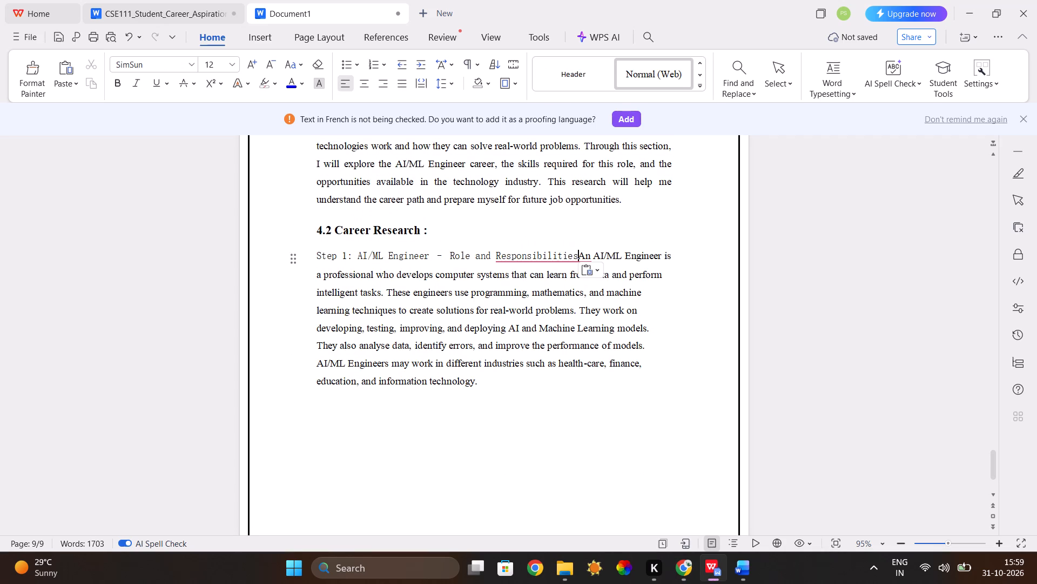
# Put the heading "Step 1: AI/ML Engineer – Role and Responsibilities" on its own line above the 4.2 paragraph.
pyautogui.moveTo(315, 255); pyautogui.dragTo(329, 255)
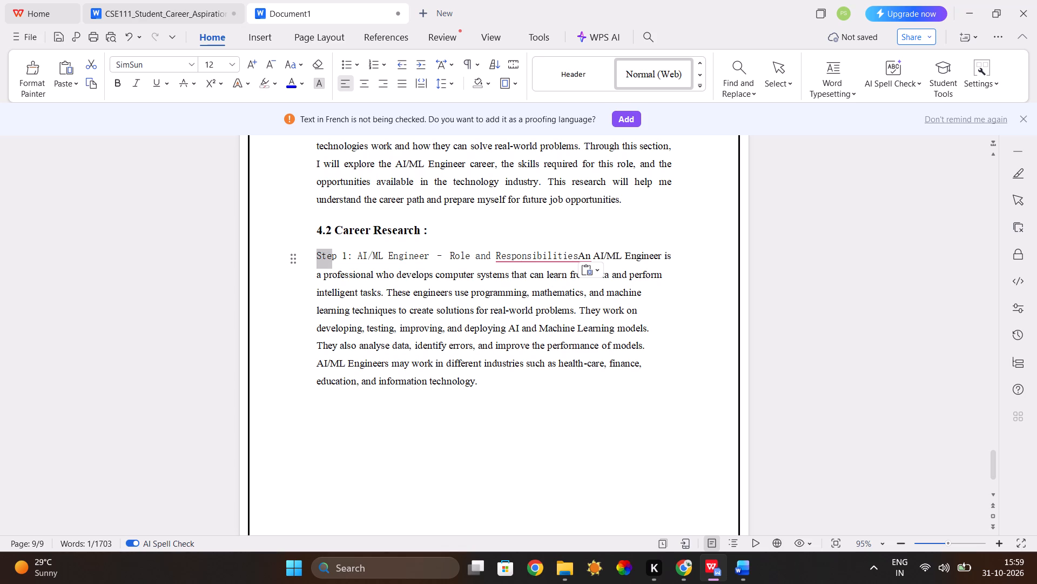
pyautogui.moveTo(329, 255); pyautogui.dragTo(309, 255)
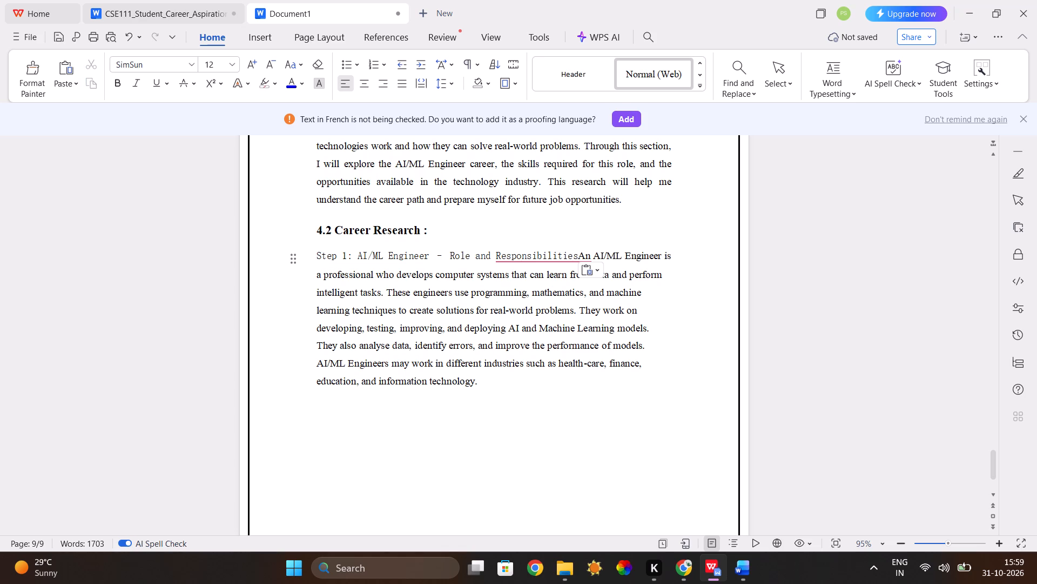
pyautogui.click(578, 254)
pyautogui.press('Return')
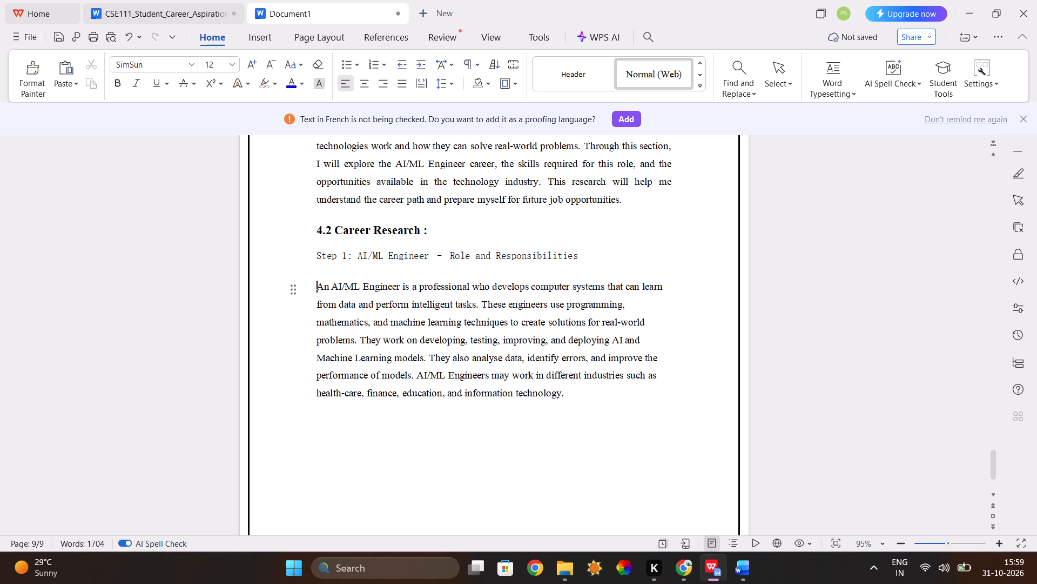
# Format the Step 1 heading under 4.2 in Times New Roman at size 14.
pyautogui.moveTo(315, 256); pyautogui.dragTo(577, 258)
pyautogui.click(577, 204)
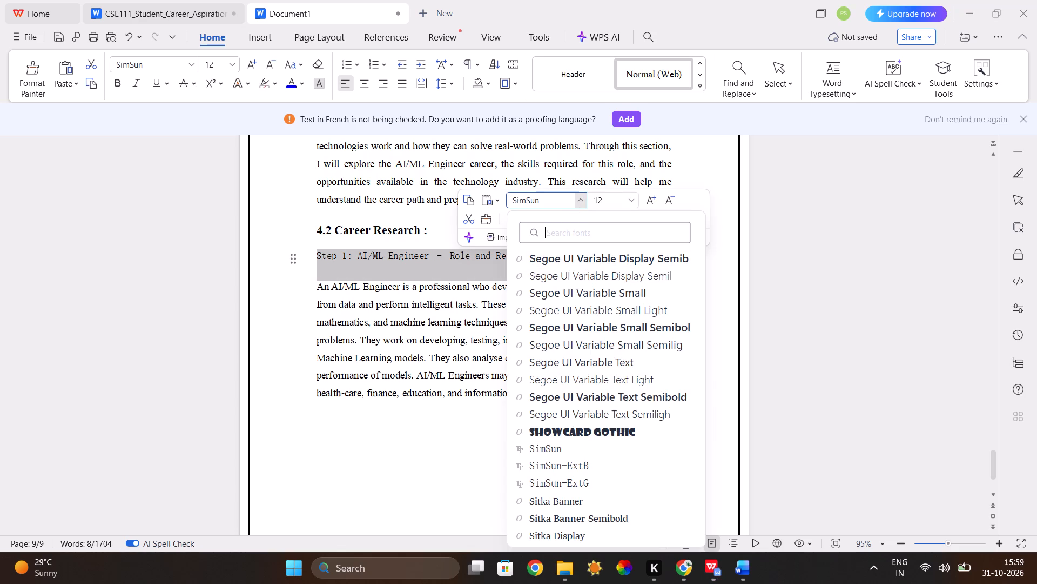
pyautogui.write('tim')
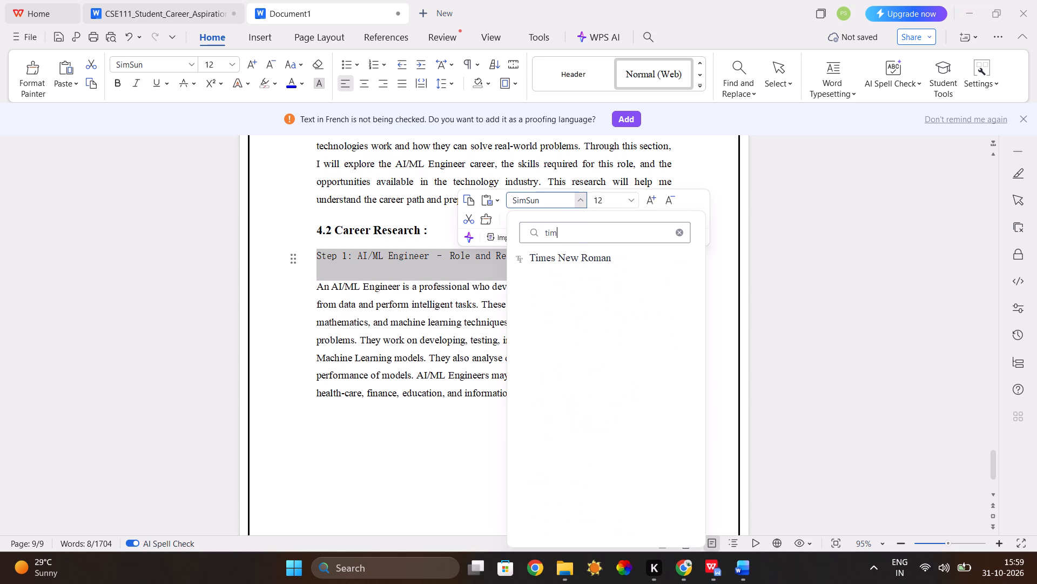
pyautogui.click(570, 254)
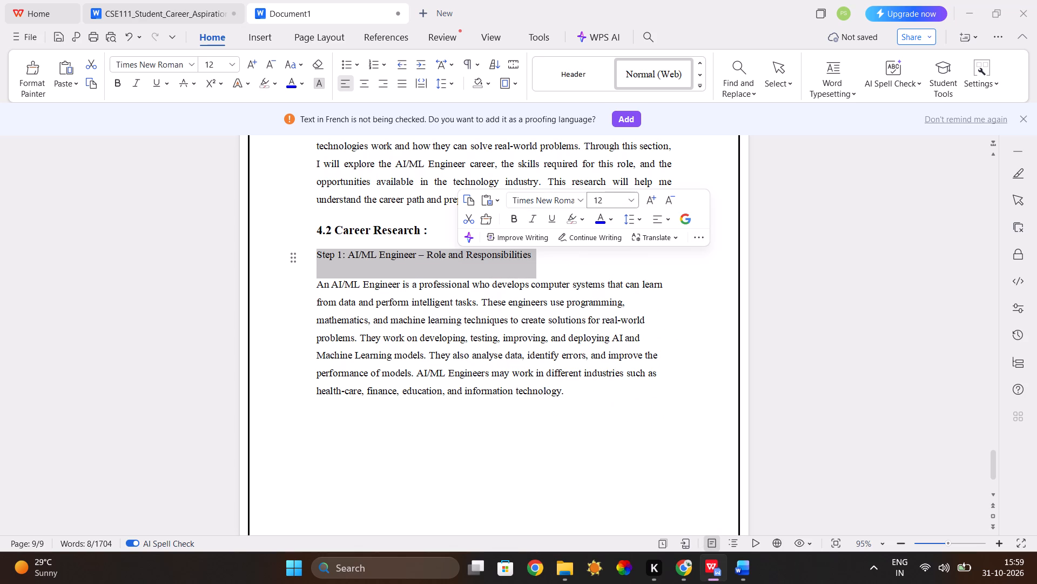
pyautogui.click(630, 199)
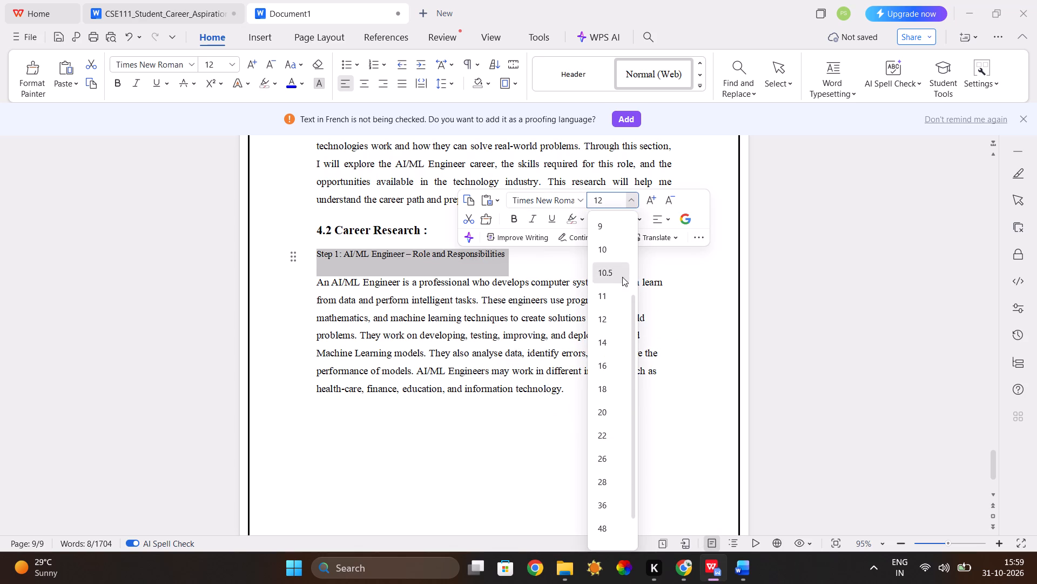
pyautogui.click(609, 335)
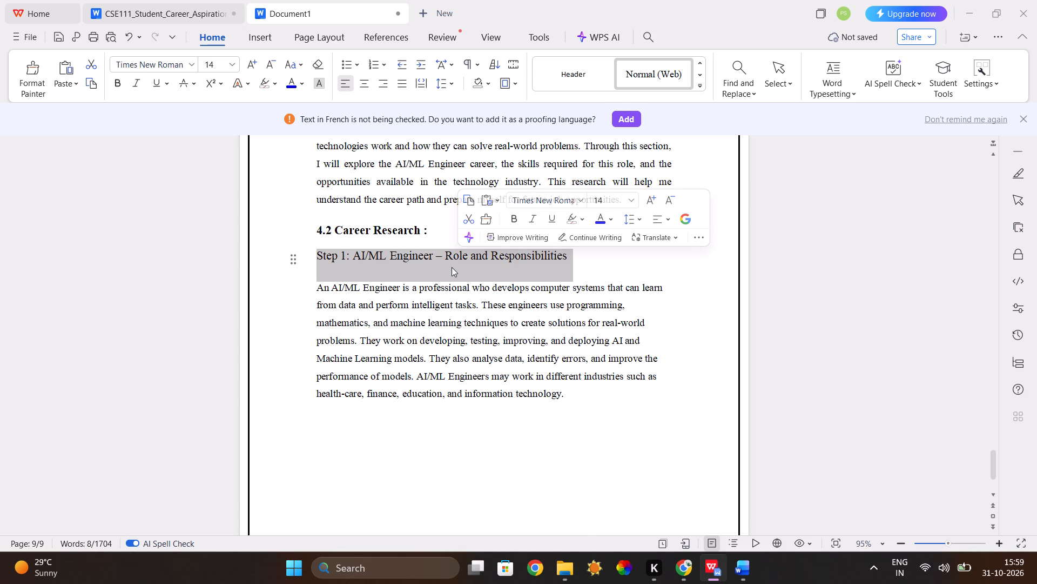
# Add a space and a colon at the end of the Step 1 heading.
pyautogui.click(577, 257)
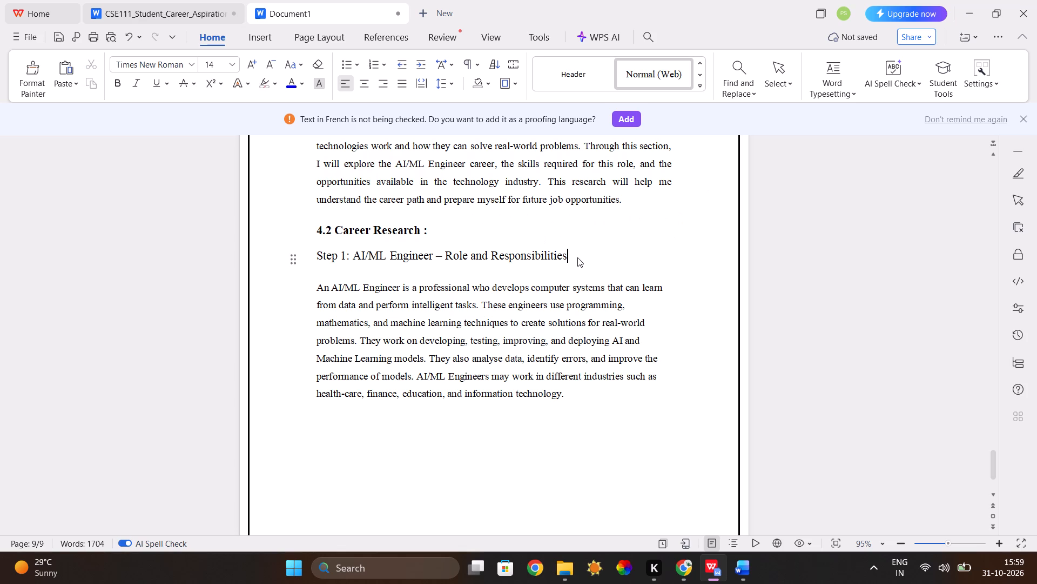
pyautogui.press('space')
pyautogui.hotkey('shift', ':')
# Change the font of the whole Step 1 heading, including its colon, to the Calibri body theme font.
pyautogui.moveTo(316, 255); pyautogui.dragTo(547, 244)
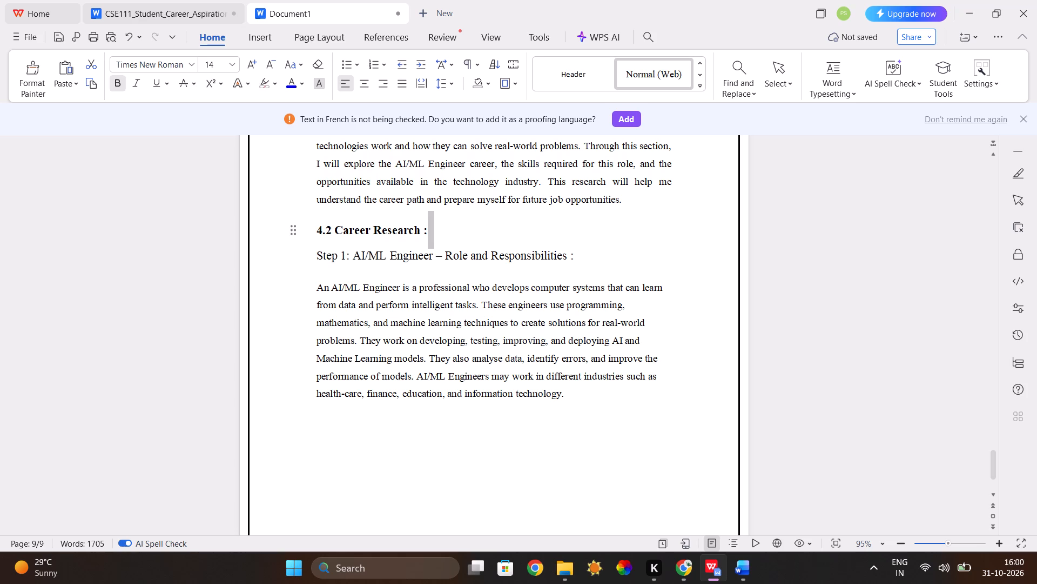
pyautogui.moveTo(547, 244); pyautogui.dragTo(571, 258)
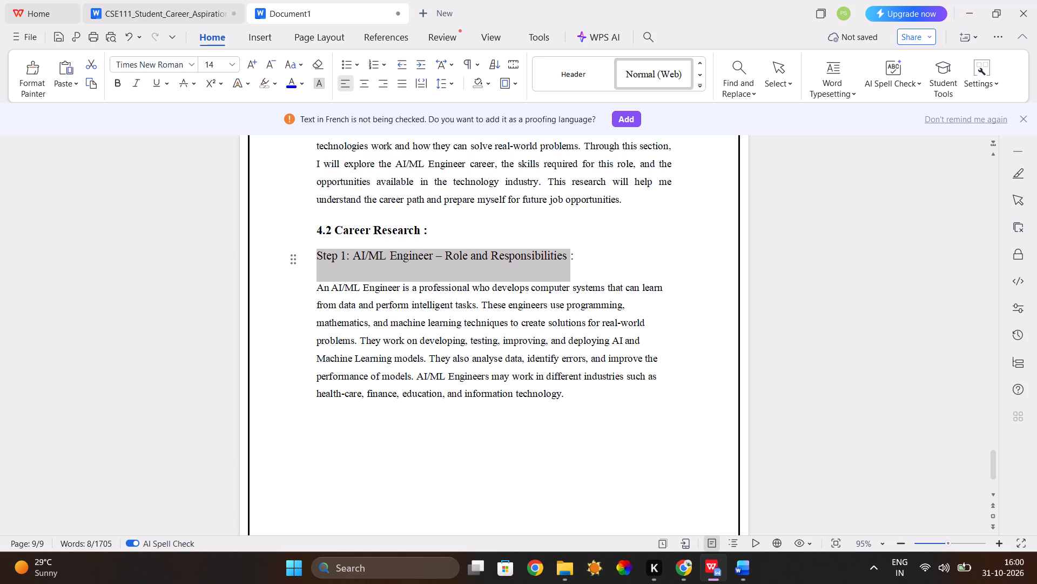
pyautogui.moveTo(571, 258); pyautogui.dragTo(576, 258)
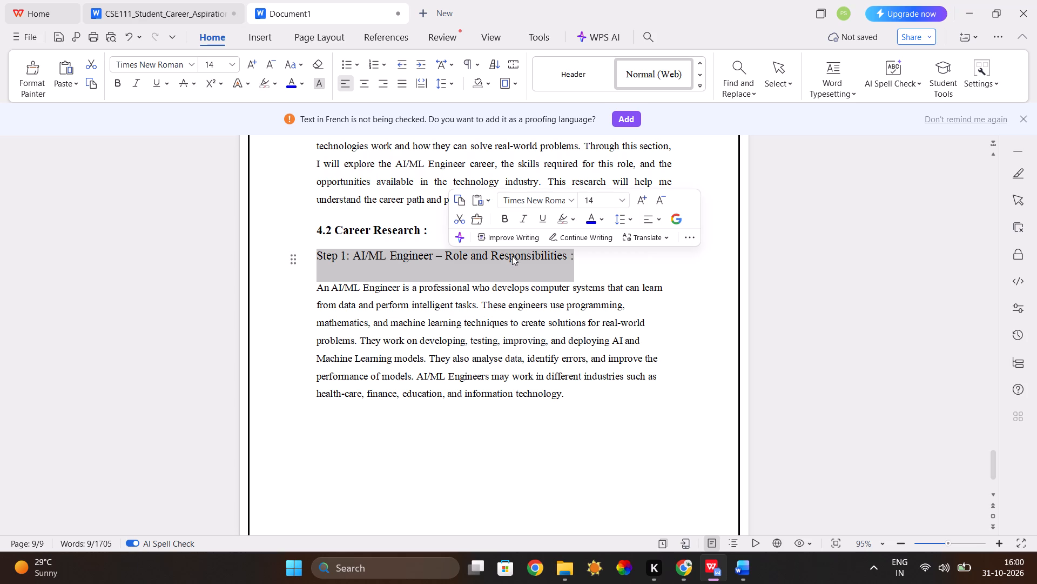
pyautogui.click(569, 196)
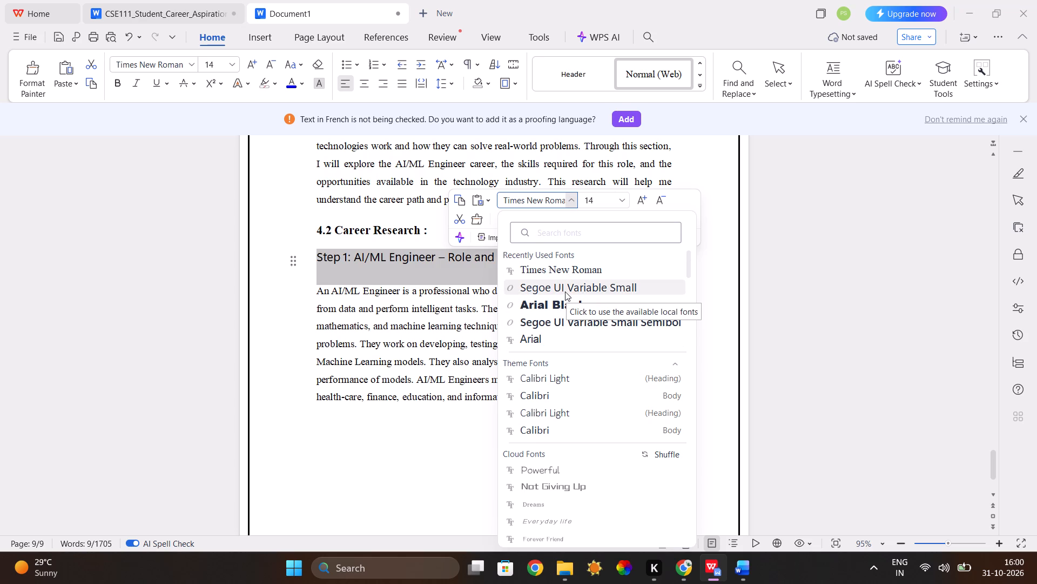
pyautogui.scroll(-1, 564, 327)
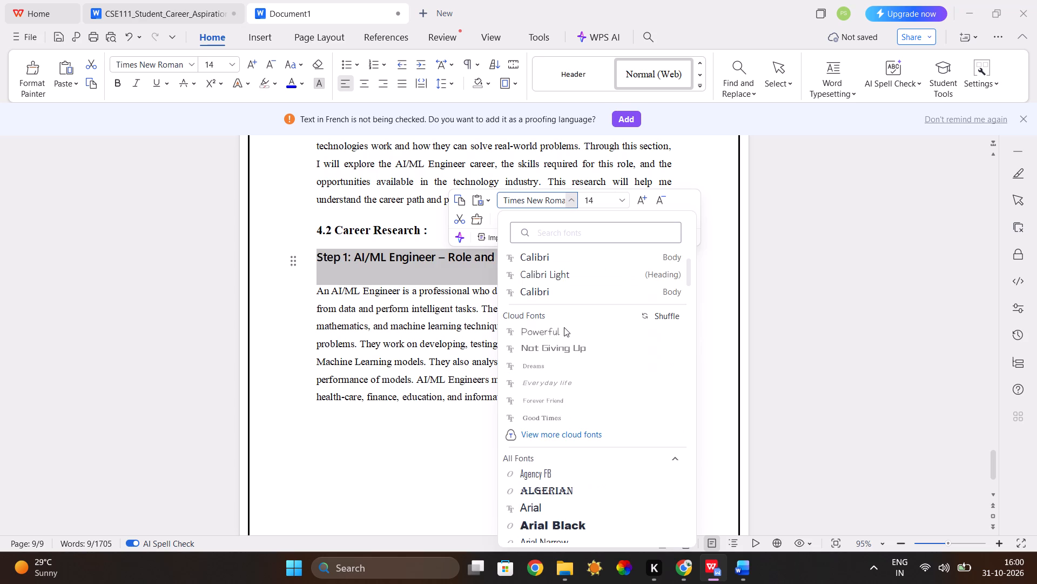
pyautogui.scroll(-1, 564, 327)
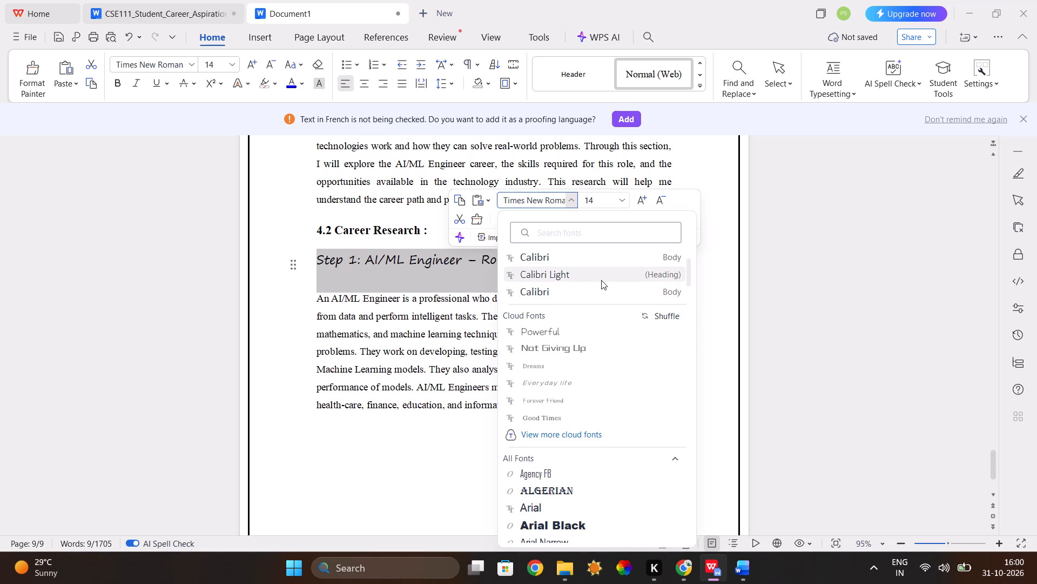
pyautogui.click(592, 295)
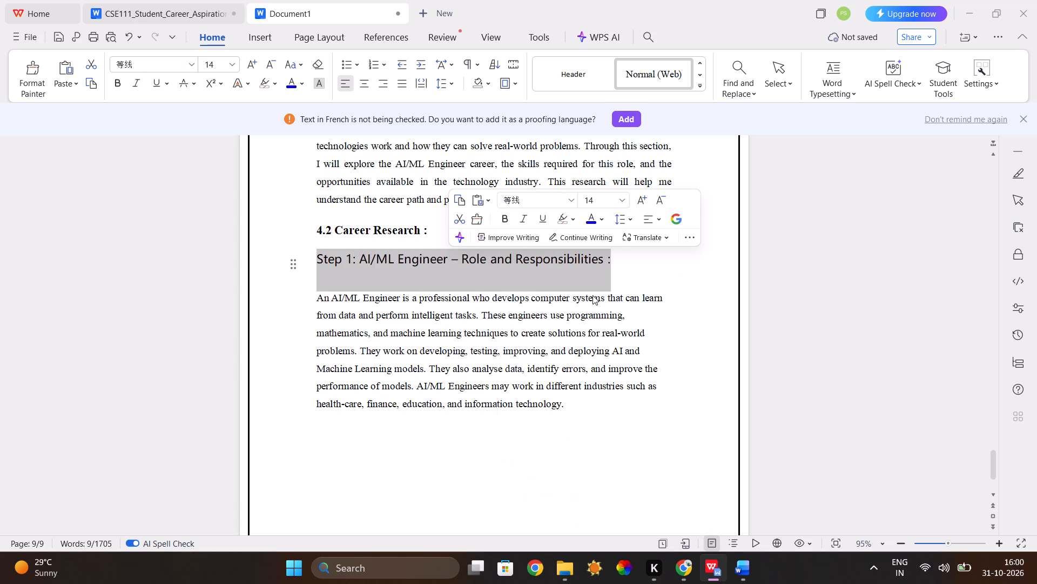
pyautogui.click(622, 275)
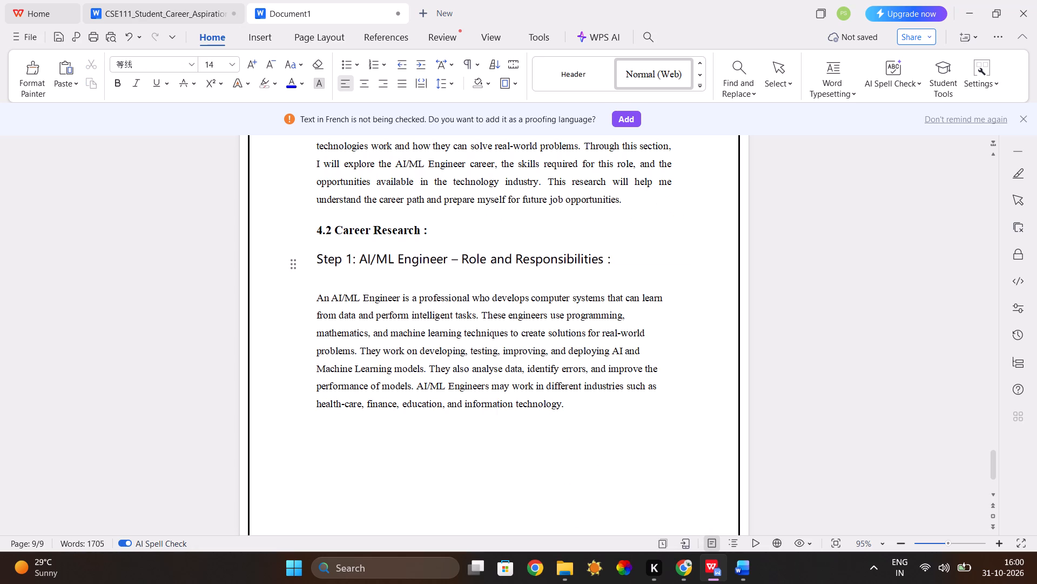
# Set the line spacing of the Step 1 heading to 1.0.
pyautogui.moveTo(319, 255); pyautogui.dragTo(582, 256)
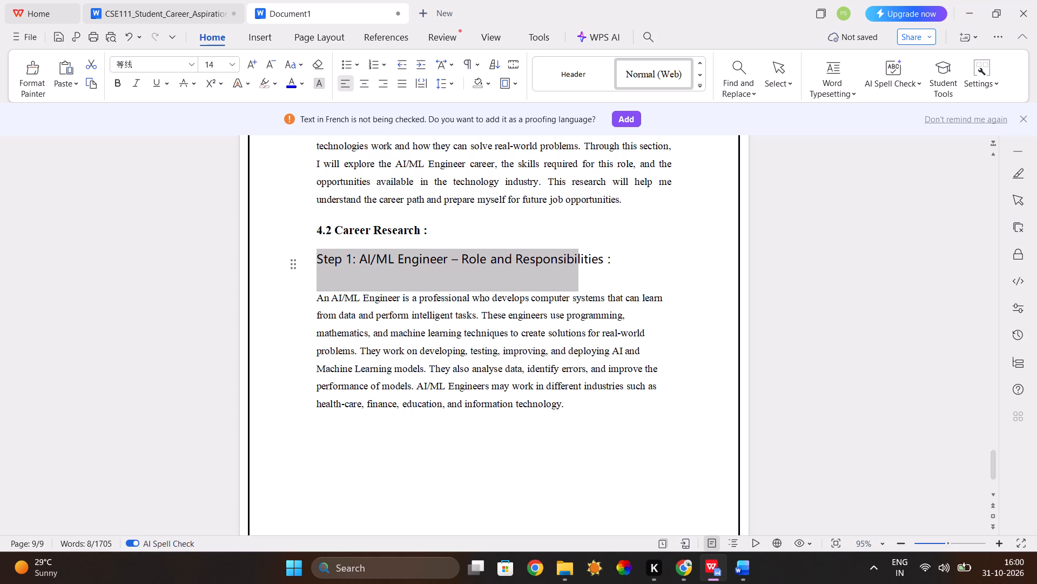
pyautogui.moveTo(582, 256); pyautogui.dragTo(615, 258)
pyautogui.click(666, 218)
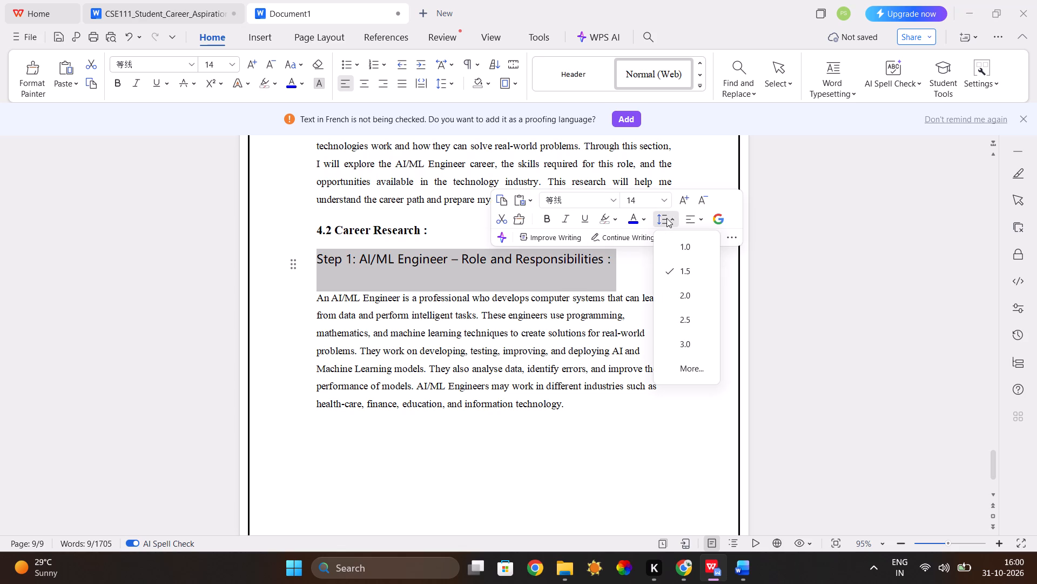
pyautogui.click(679, 249)
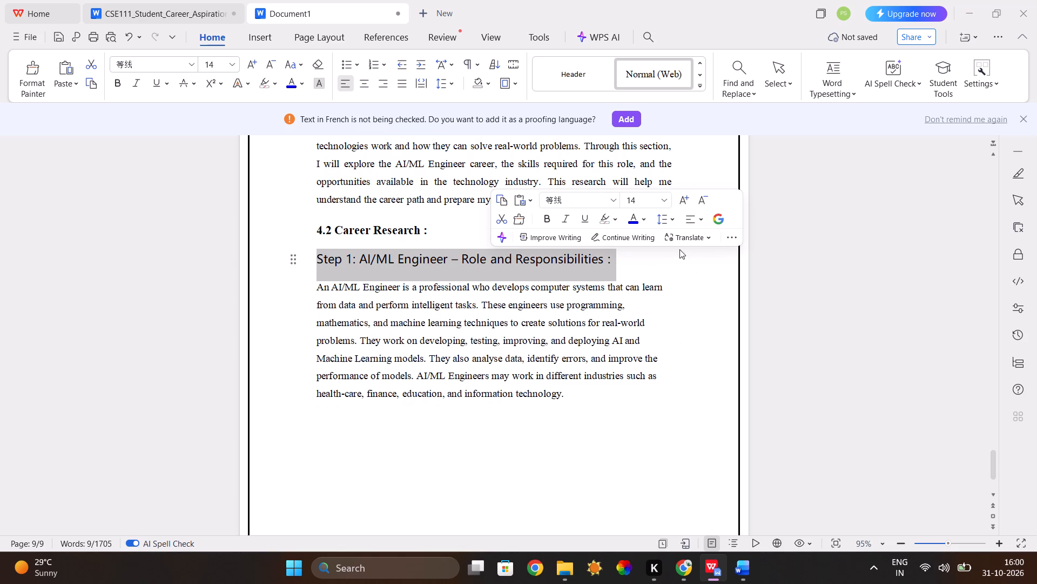
pyautogui.doubleClick(585, 450)
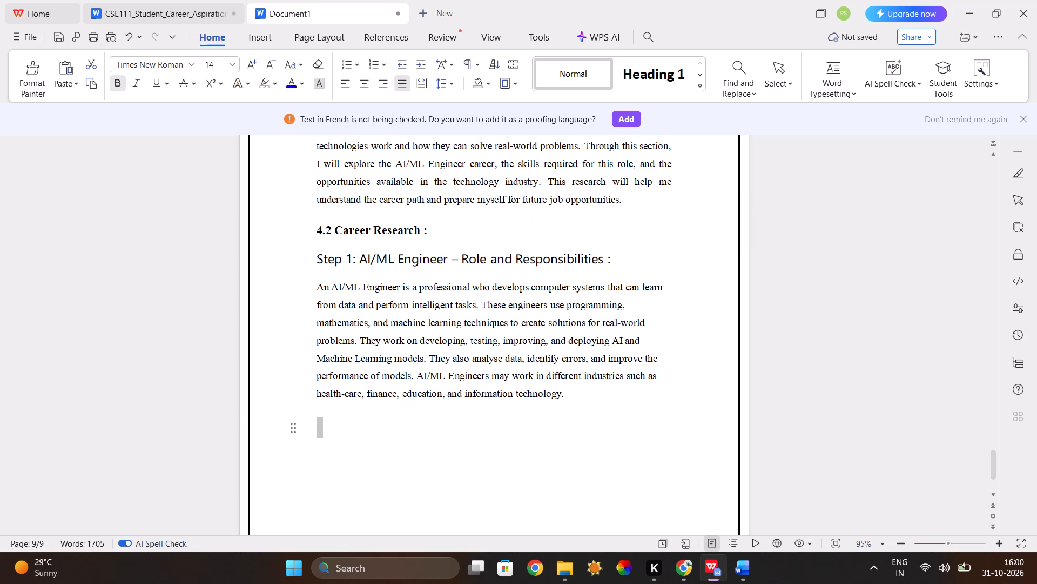
pyautogui.scroll(-1, 499, 457)
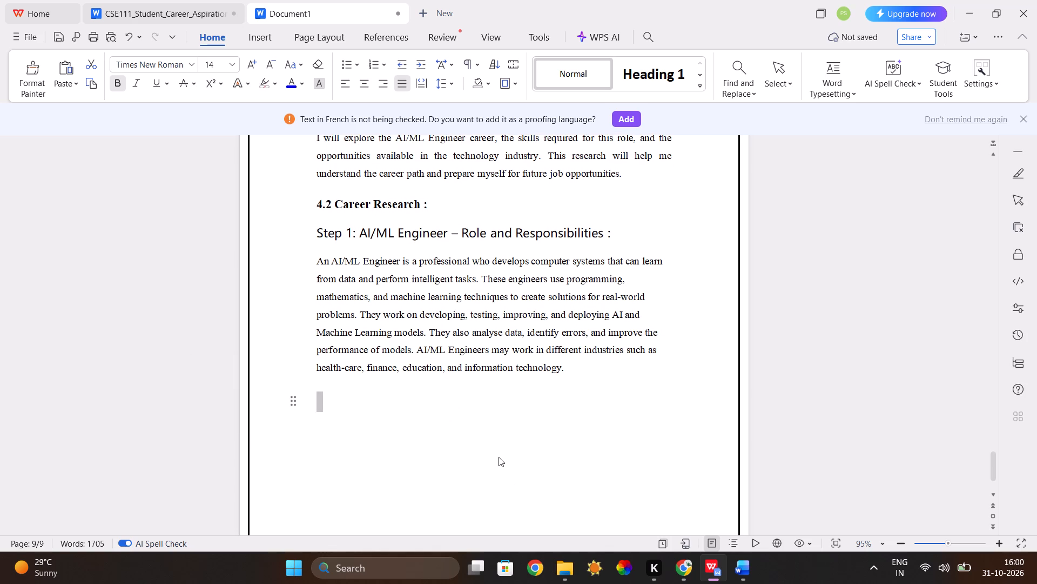
pyautogui.scroll(-1, 499, 457)
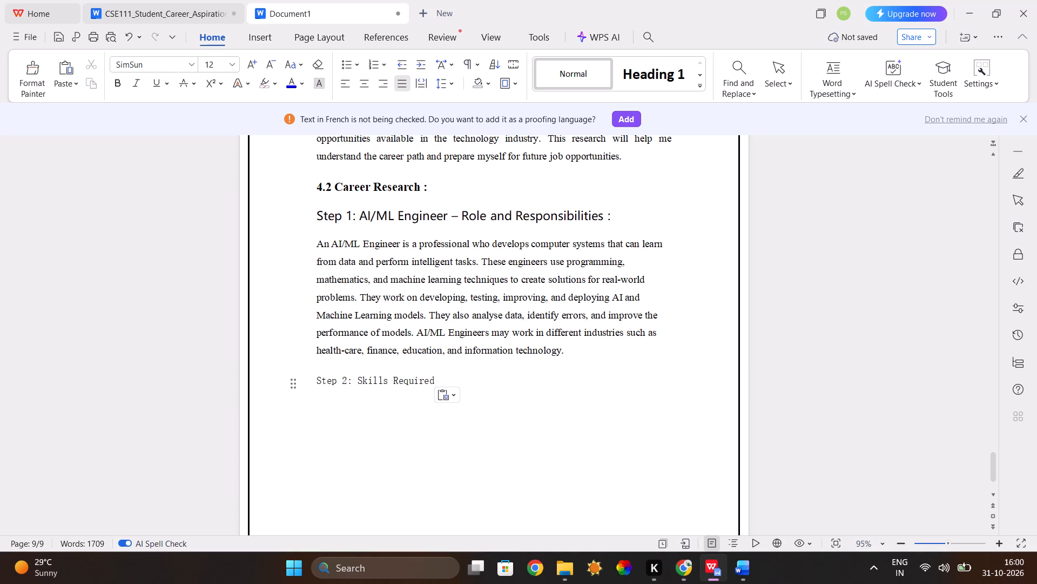
# Change the font of the "Step 2: Skills Required" heading to the Calibri body theme font.
pyautogui.moveTo(315, 384); pyautogui.dragTo(445, 384)
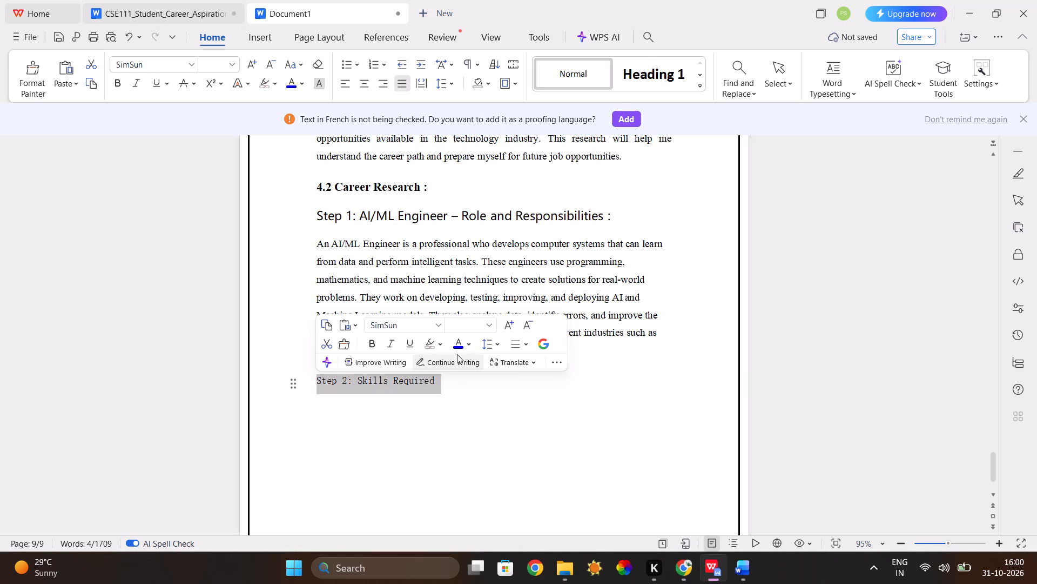
pyautogui.click(440, 328)
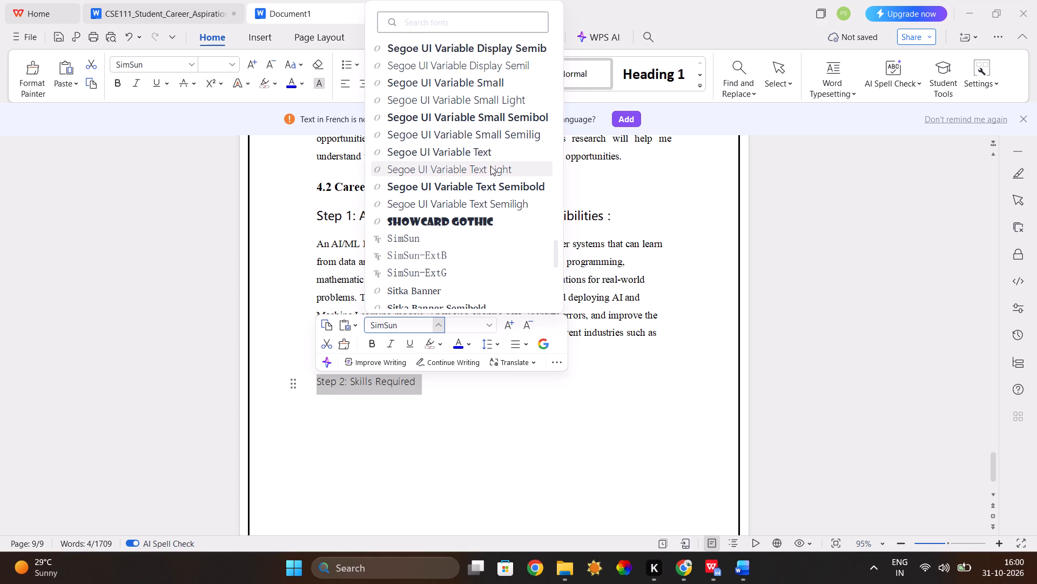
pyautogui.scroll(5, 495, 111)
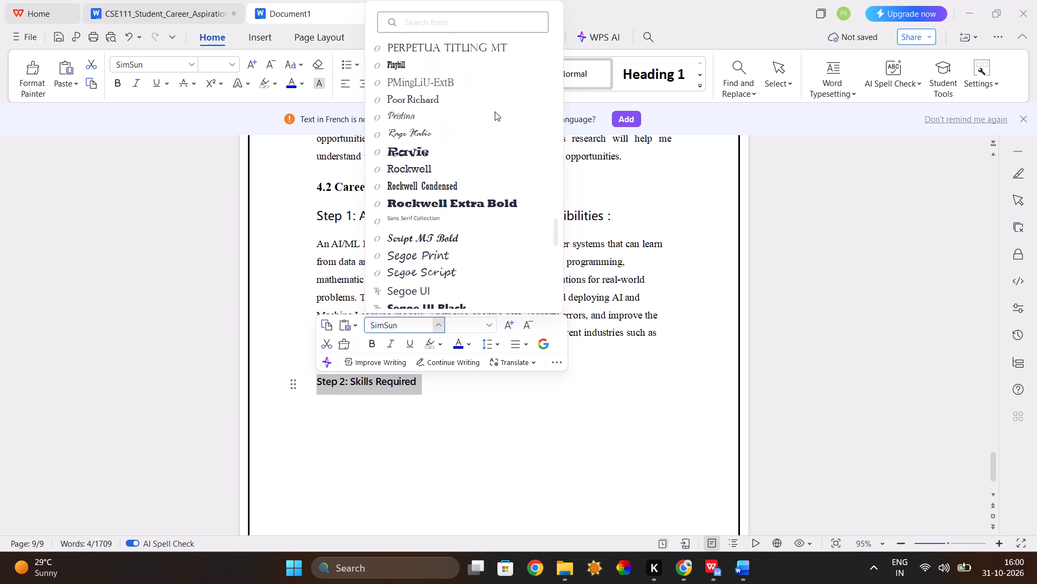
pyautogui.scroll(2, 495, 111)
pyautogui.scroll(20, 495, 111)
pyautogui.scroll(15, 495, 111)
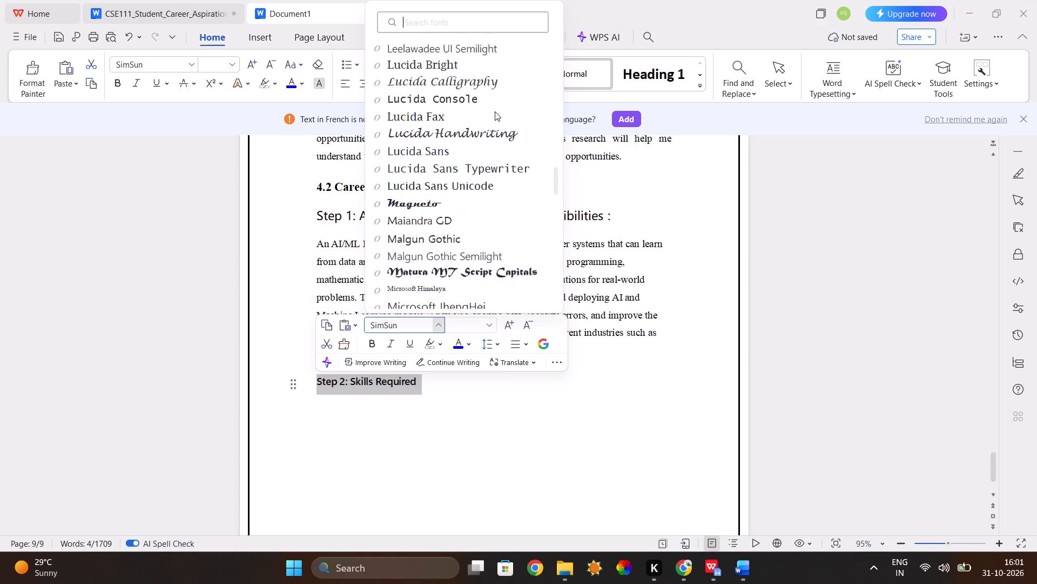
pyautogui.scroll(20, 495, 111)
pyautogui.scroll(20, 495, 111)
pyautogui.scroll(20, 495, 111)
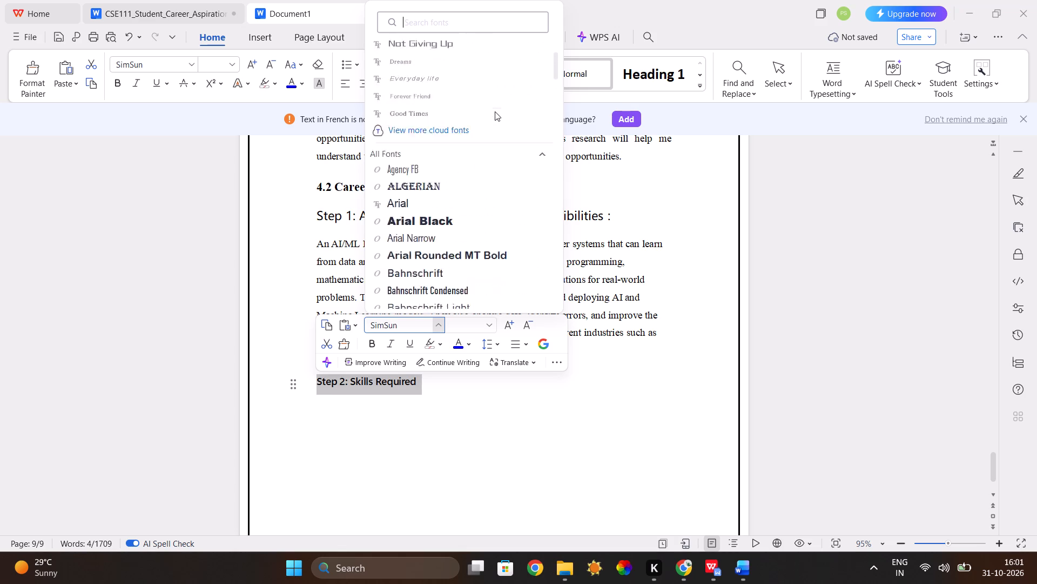
pyautogui.scroll(15, 495, 111)
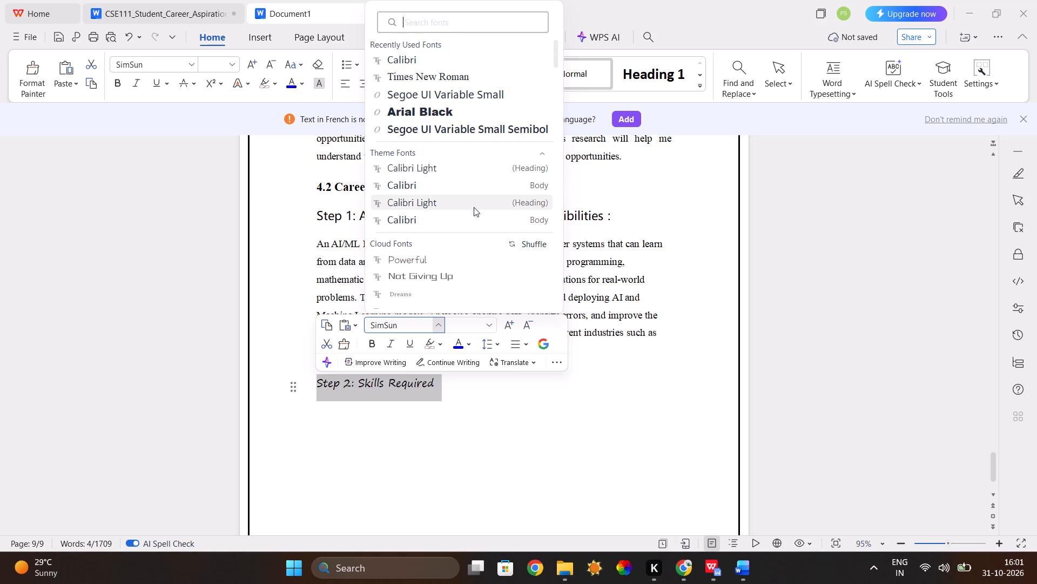
pyautogui.click(473, 216)
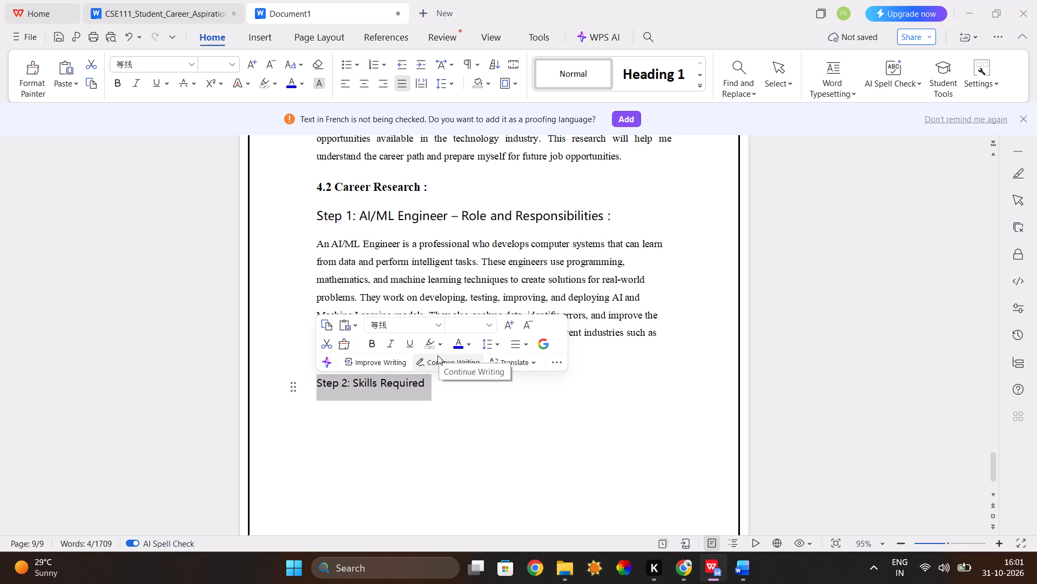
# Set the font size of the Step 2 heading to 14 and adjust its line spacing.
pyautogui.click(483, 326)
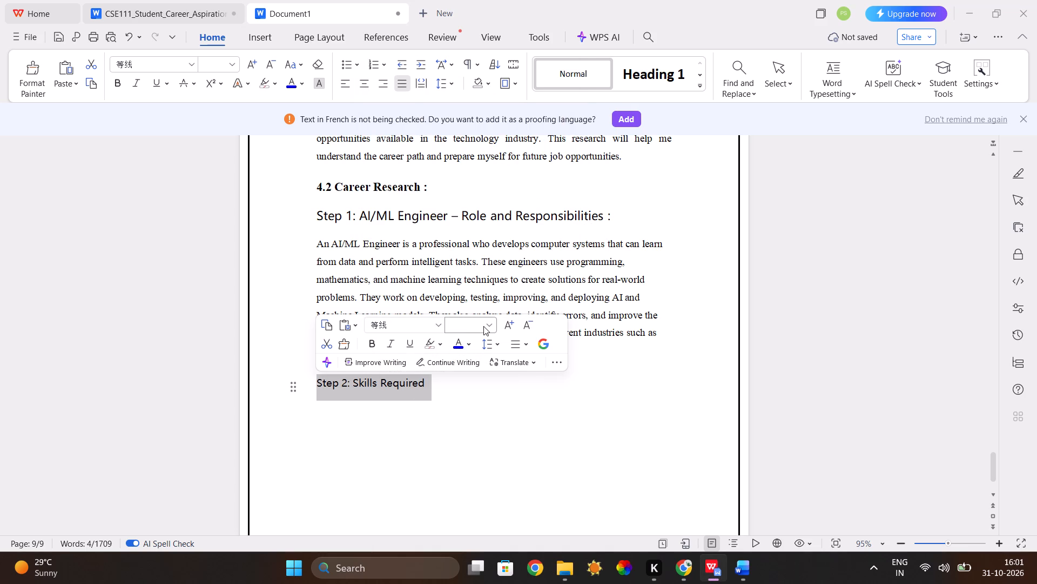
pyautogui.click(493, 323)
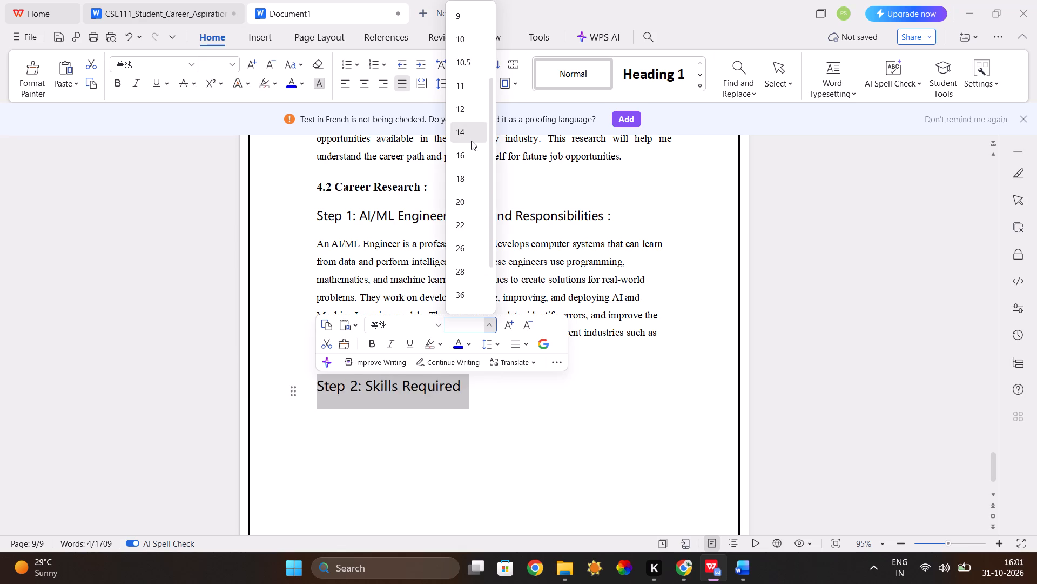
pyautogui.click(470, 135)
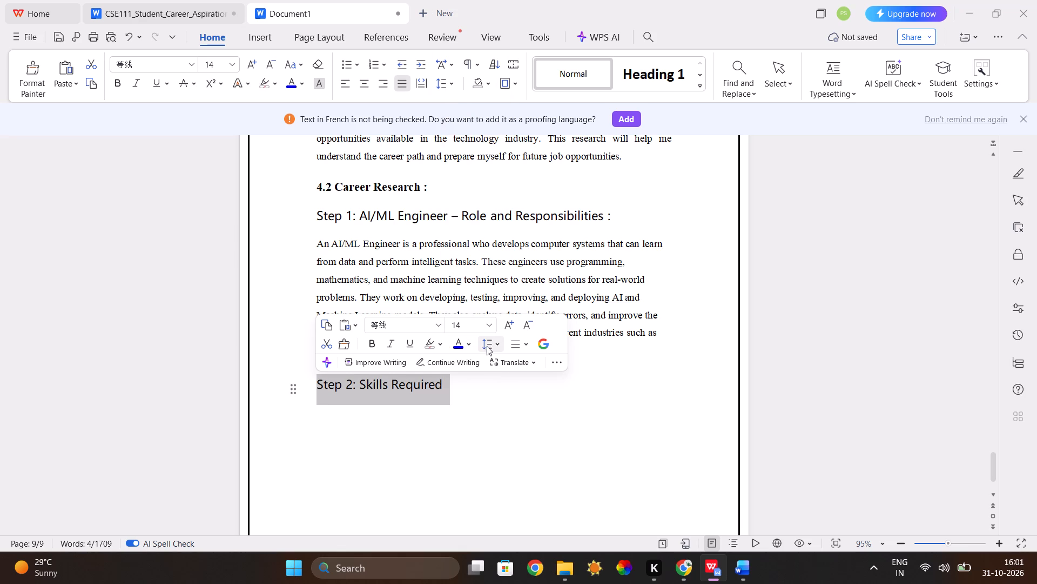
pyautogui.click(490, 343)
pyautogui.click(502, 370)
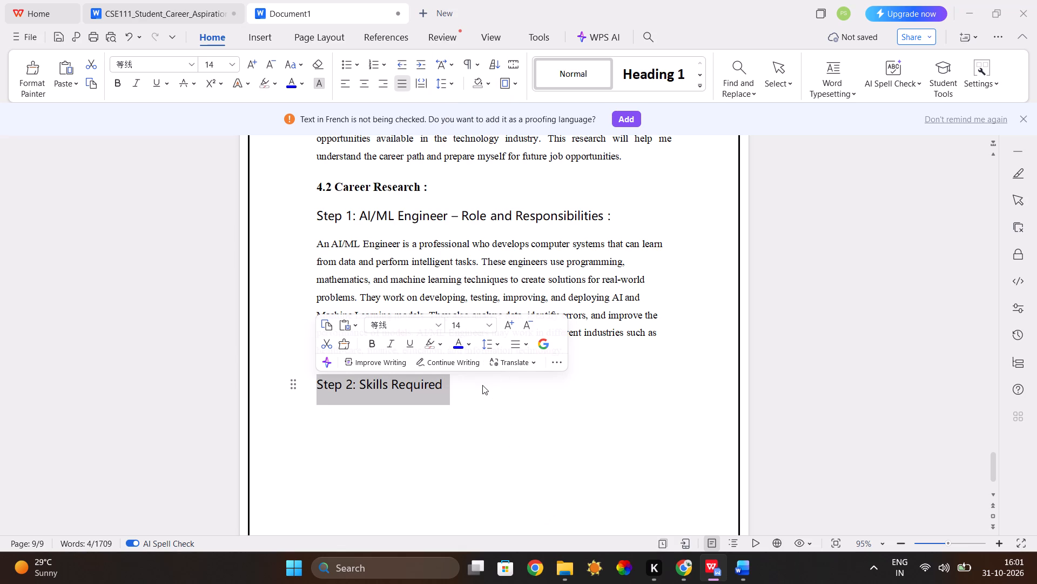
# Add a space and a colon at the end of the Step 2 heading.
pyautogui.click(482, 385)
pyautogui.press('space')
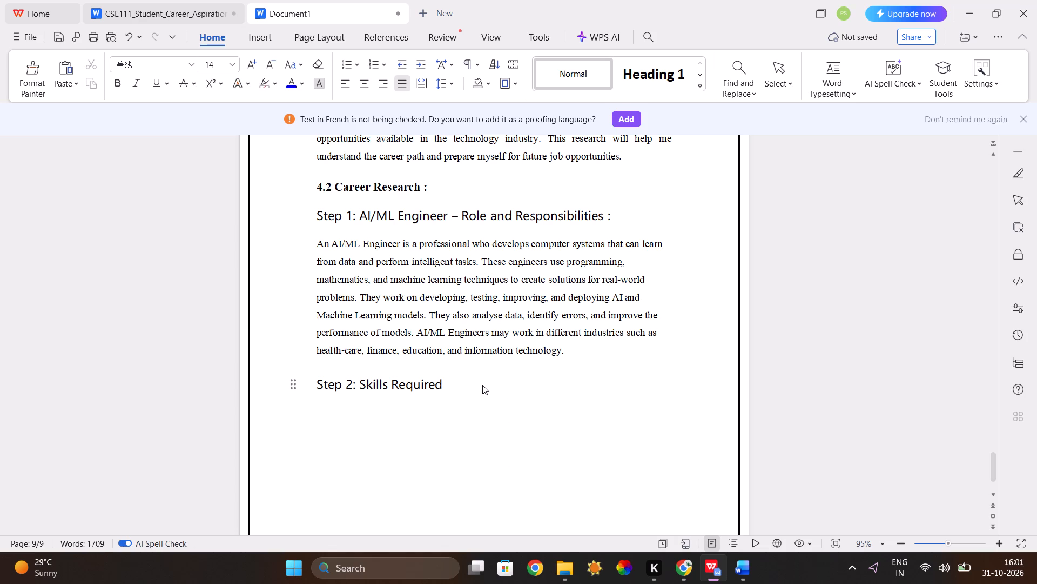
pyautogui.write(':')
# Copy the skills introduction and numbered list under Step 2 from ChatGPT and insert them on a new line below the Step 2 heading in WPS Office.
pyautogui.press('Return')
pyautogui.scroll(-1, 471, 399)
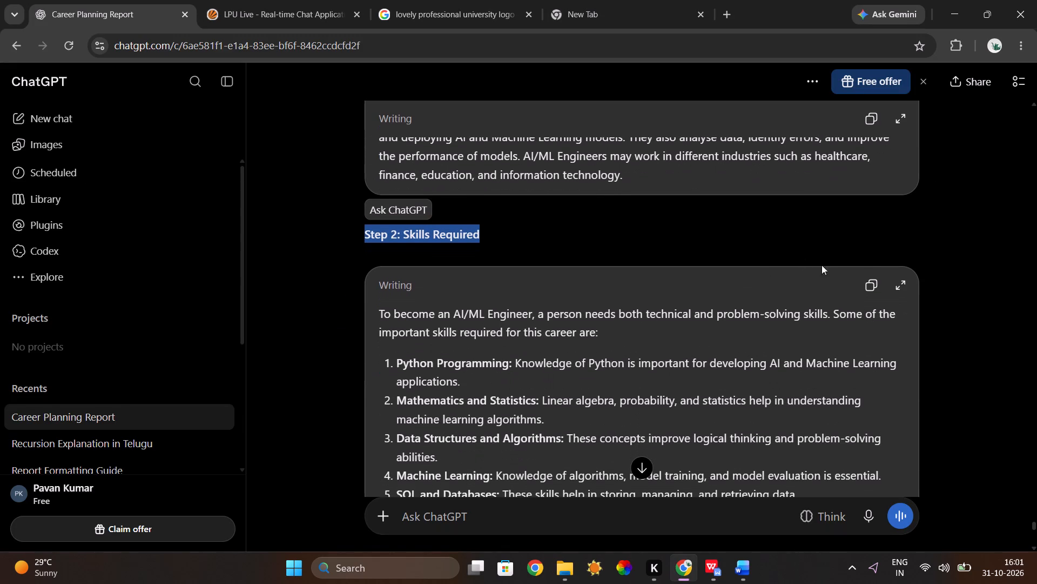
pyautogui.click(870, 280)
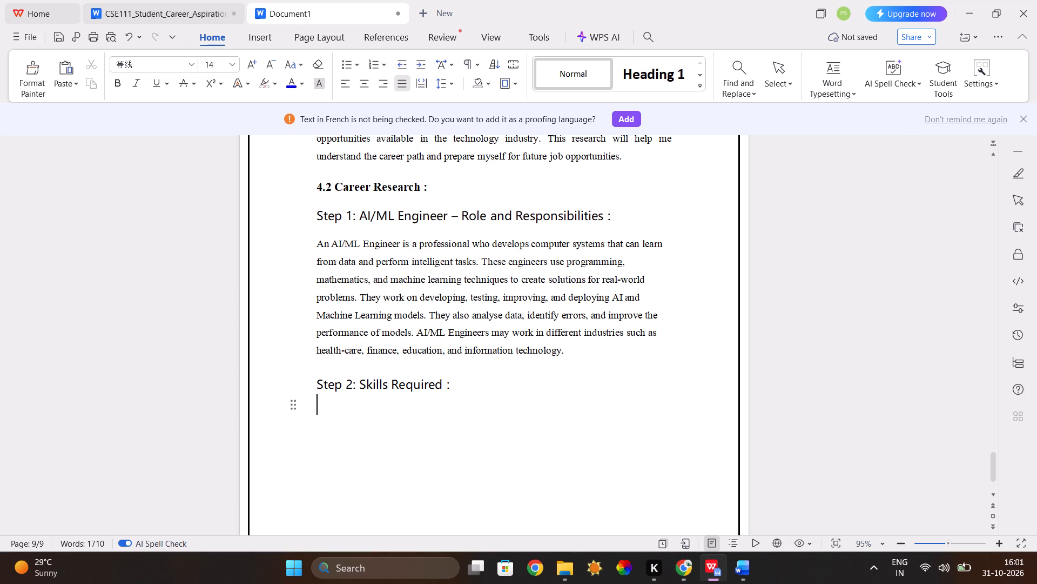
pyautogui.hotkey('ctrl', 'v')
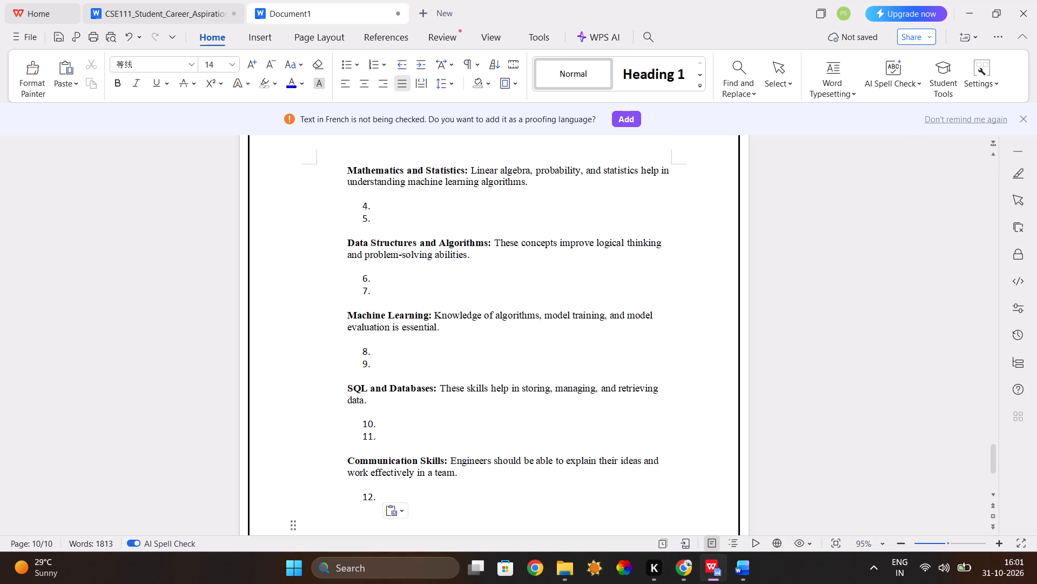
# Compare the layout and numbering of the inserted Step 2 skills list with the original list in ChatGPT.
pyautogui.scroll(5, 465, 373)
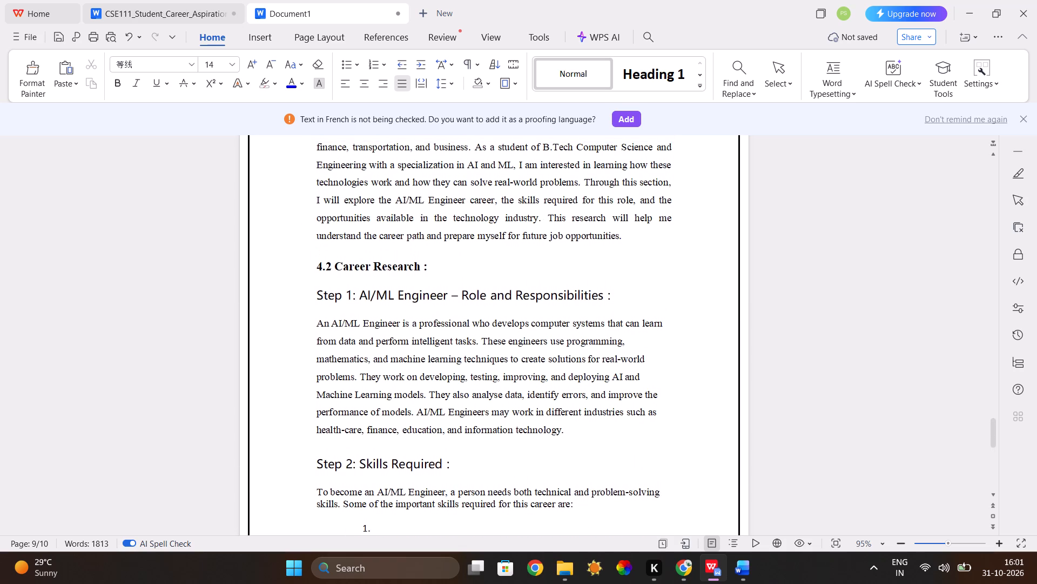
pyautogui.scroll(-3, 465, 373)
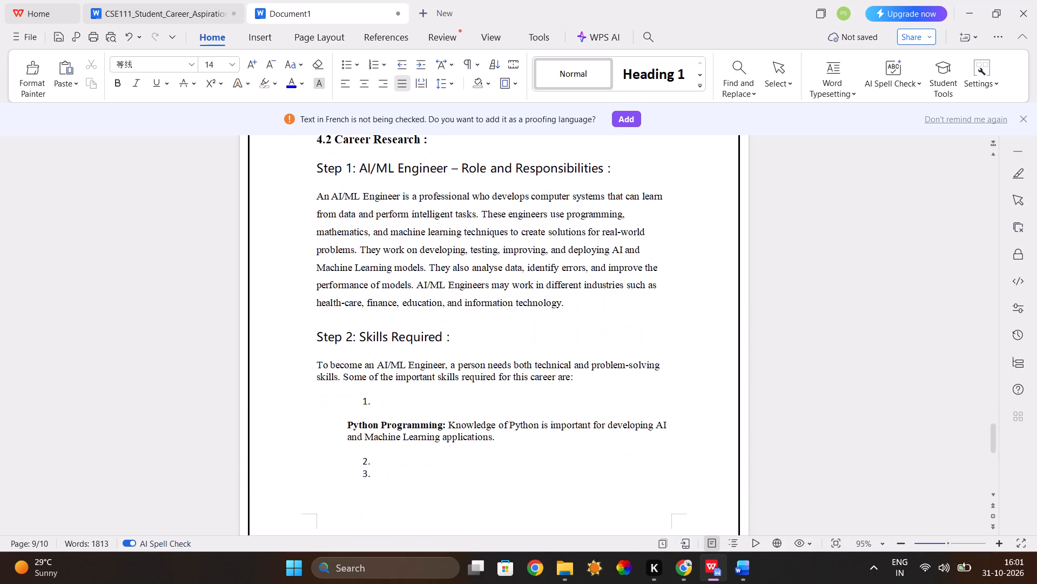
pyautogui.scroll(-1, 465, 373)
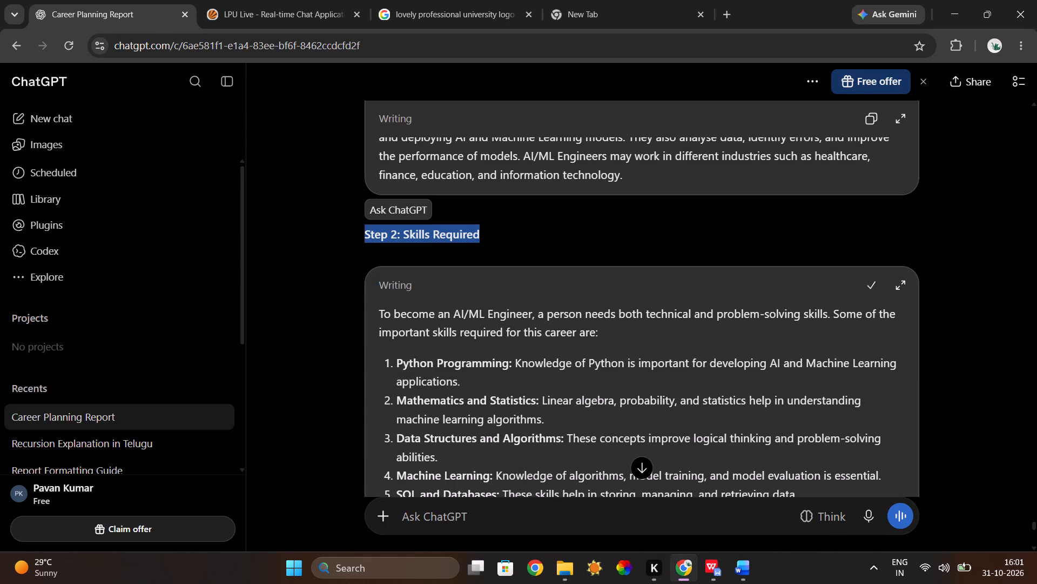
pyautogui.scroll(-2, 465, 373)
pyautogui.scroll(2, 465, 373)
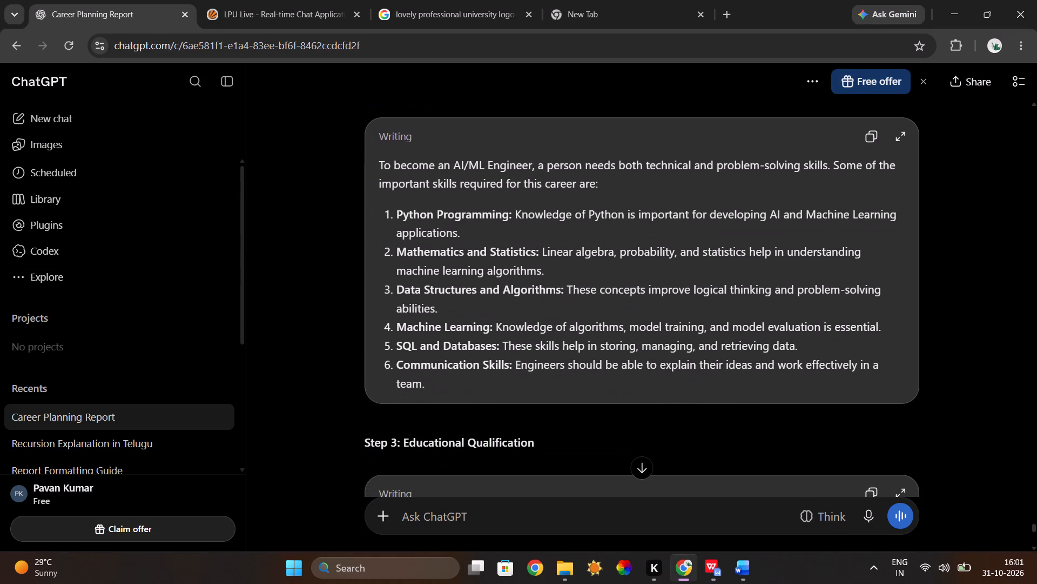
pyautogui.scroll(1, 465, 373)
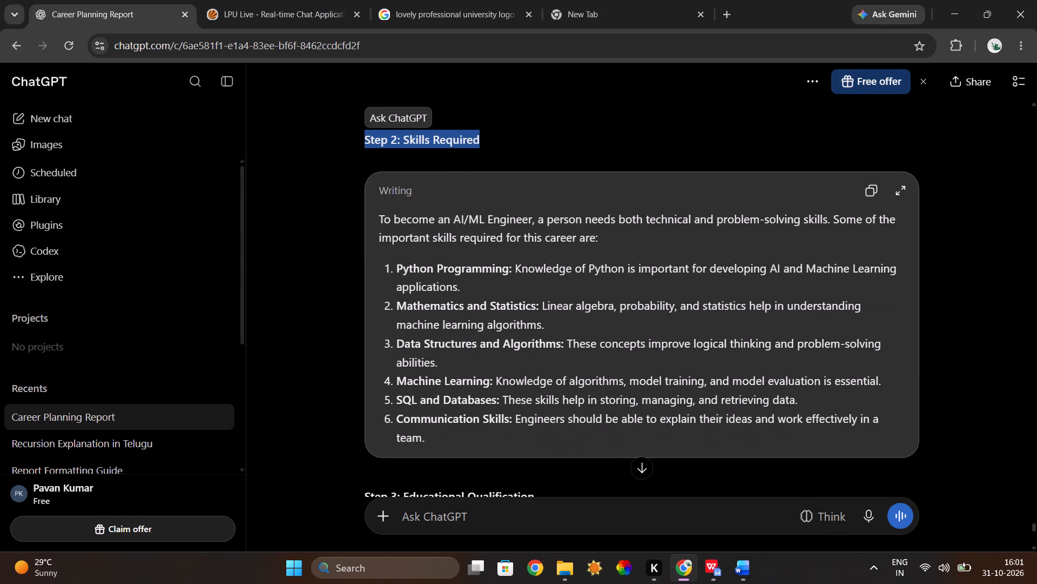
pyautogui.scroll(-1, 465, 373)
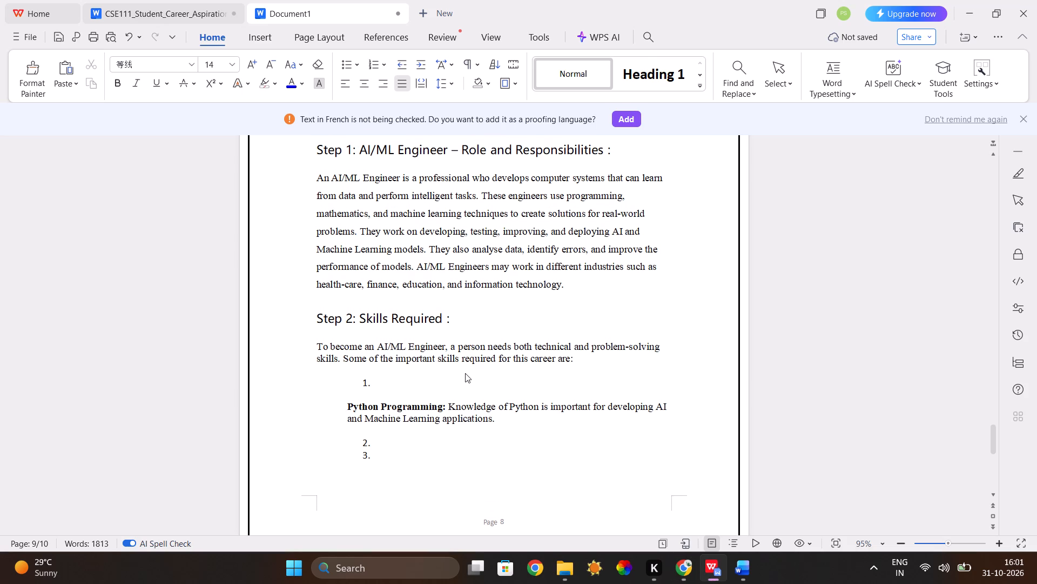
pyautogui.scroll(-2, 465, 373)
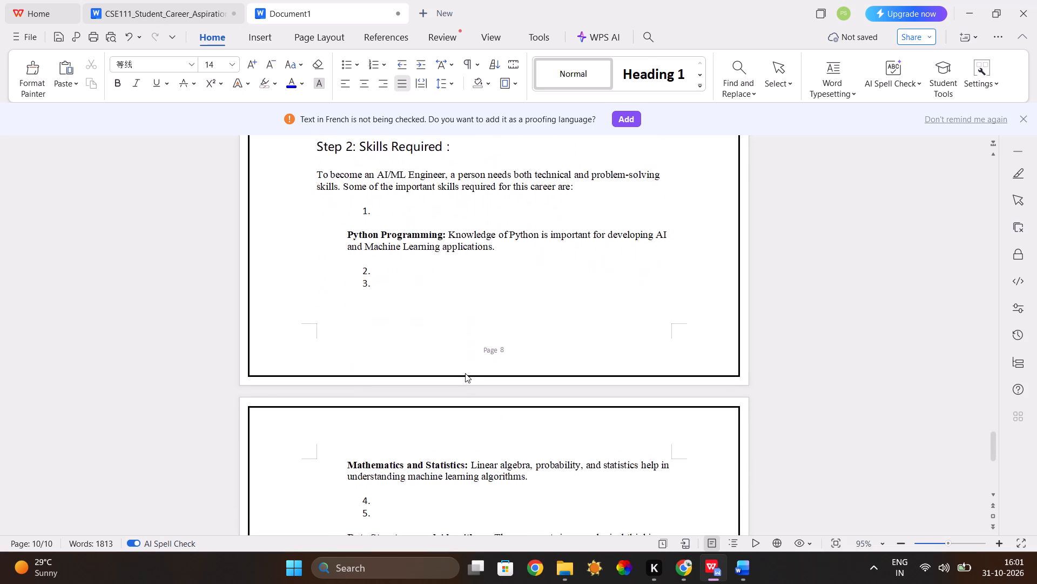
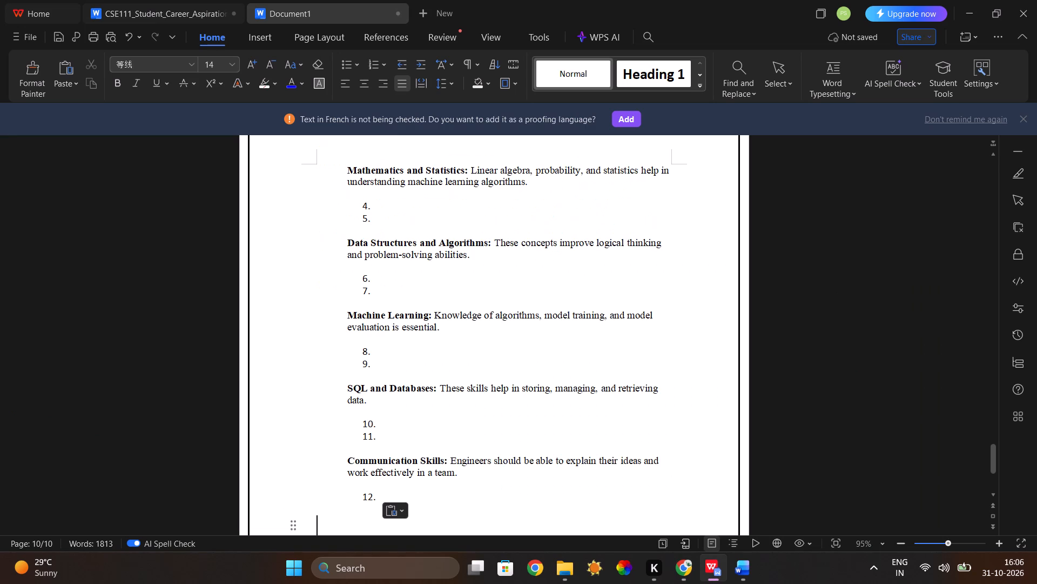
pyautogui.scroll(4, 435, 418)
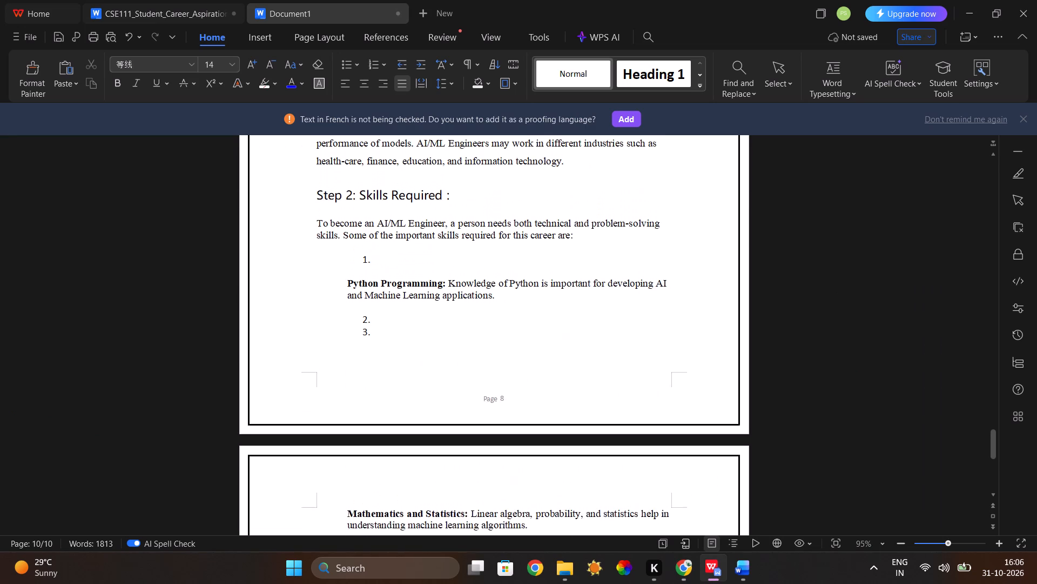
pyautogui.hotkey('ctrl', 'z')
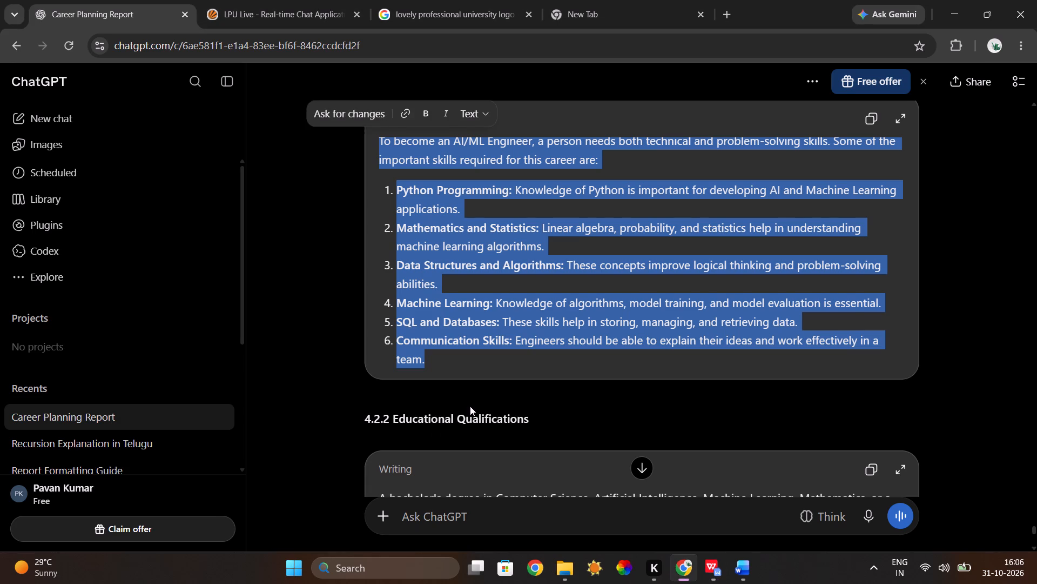
# In ChatGPT, ask for changes to the selected 4.2.1 skills text with "bro ee text sarigga paste avvatledhu numbers and text clumsy ga paste avthunnai".
pyautogui.click(470, 406)
pyautogui.click(513, 366)
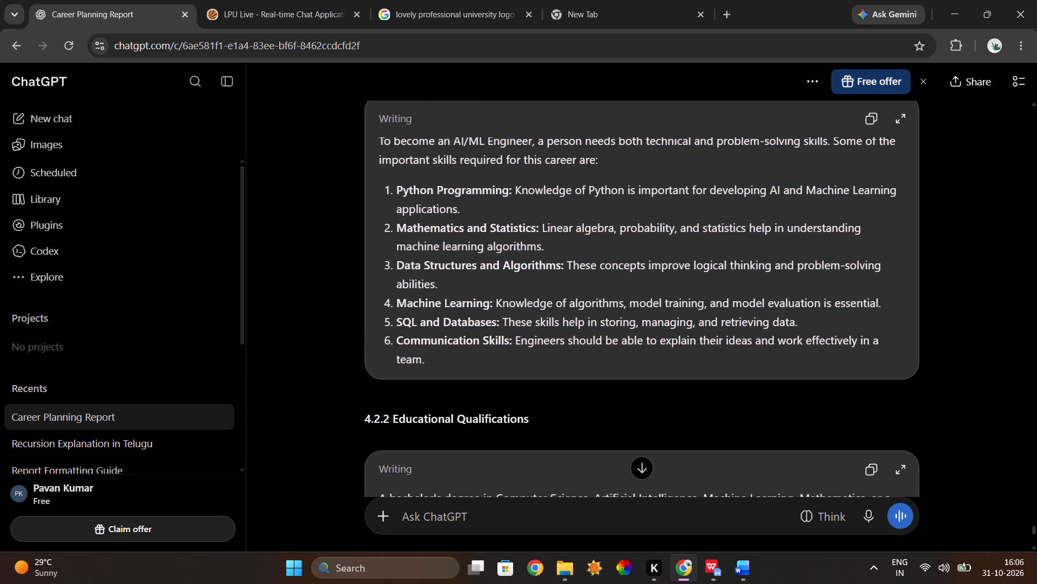
pyautogui.doubleClick(378, 140)
pyautogui.click(374, 136)
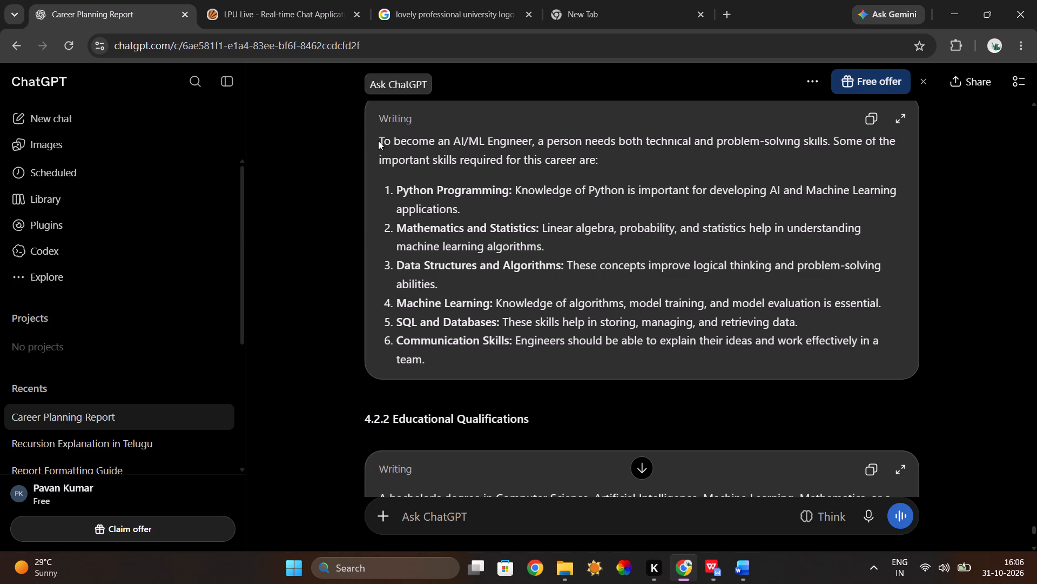
pyautogui.moveTo(378, 141); pyautogui.dragTo(380, 108)
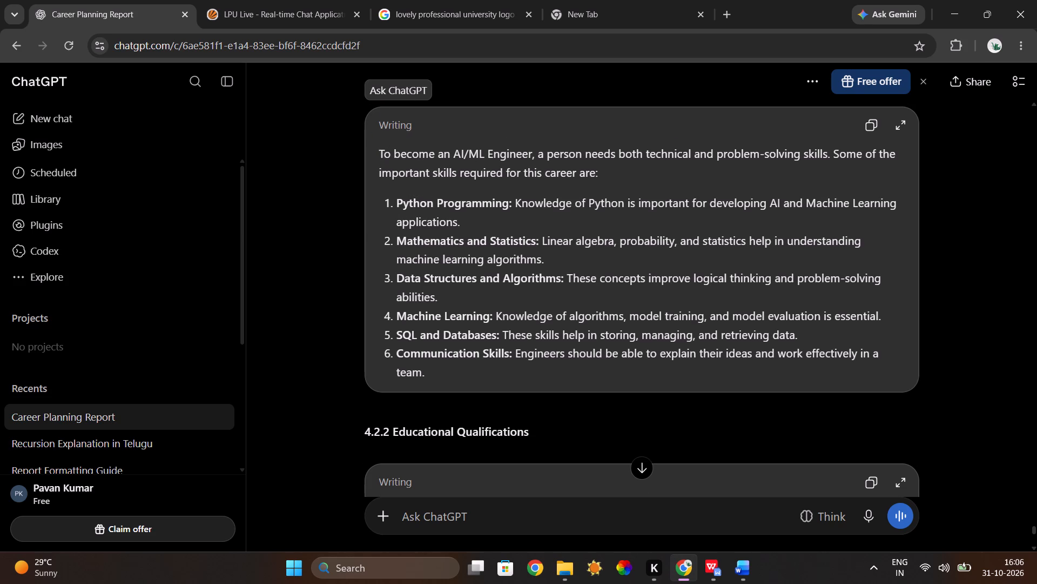
pyautogui.moveTo(380, 155); pyautogui.dragTo(384, 268)
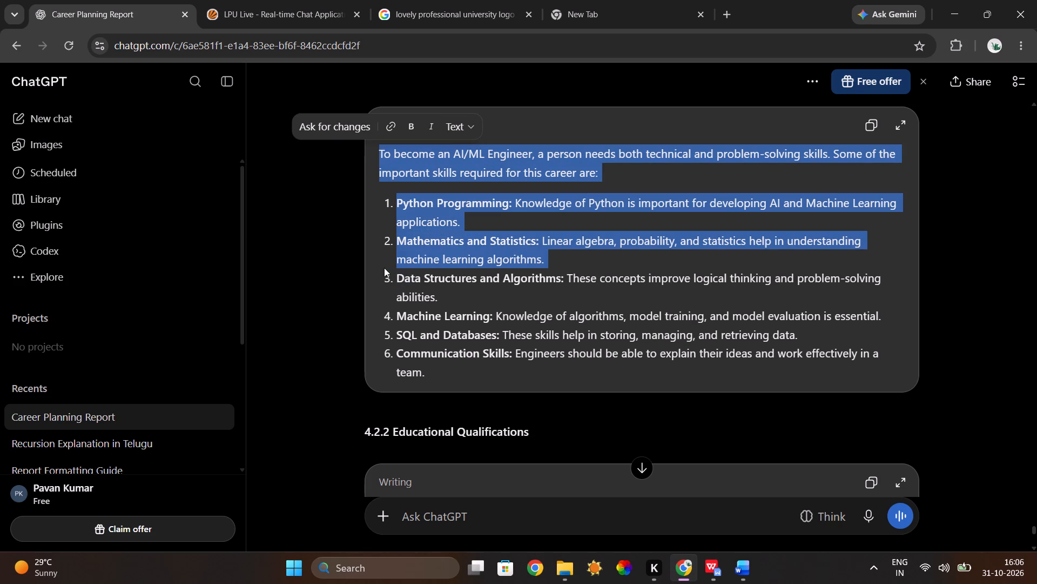
pyautogui.moveTo(384, 268); pyautogui.dragTo(435, 398)
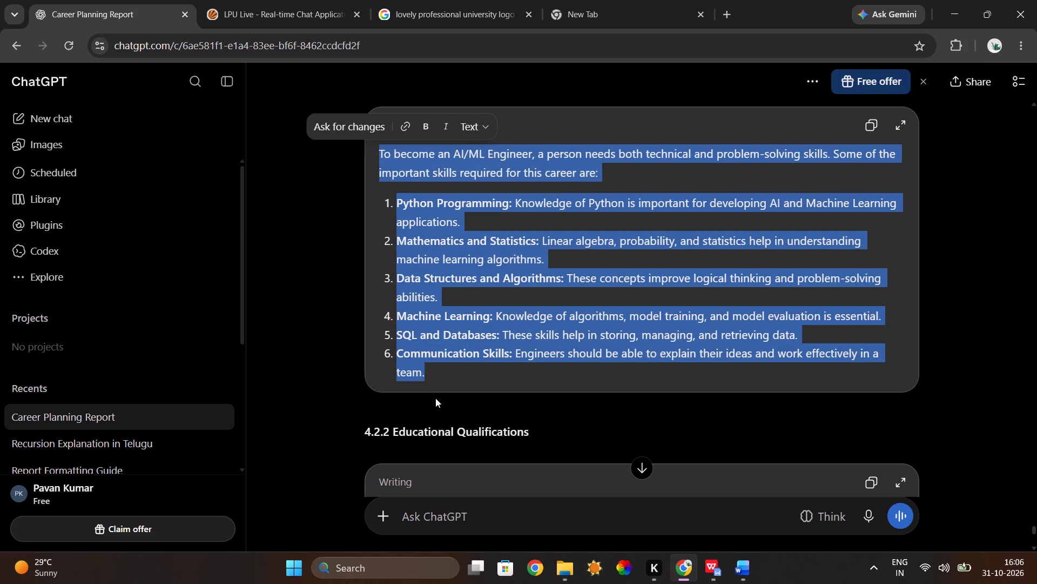
pyautogui.moveTo(435, 398); pyautogui.dragTo(510, 365)
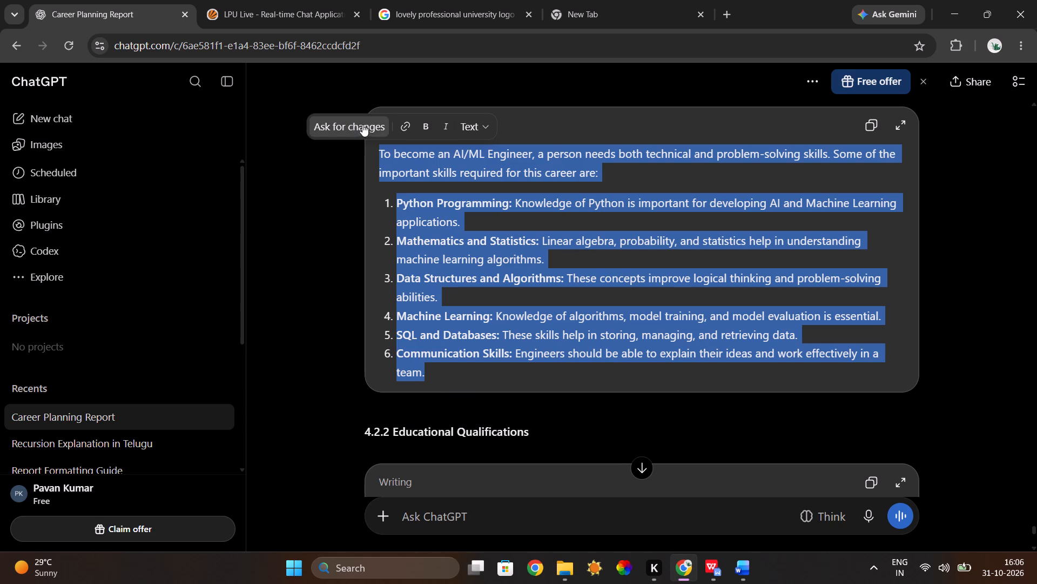
pyautogui.click(399, 126)
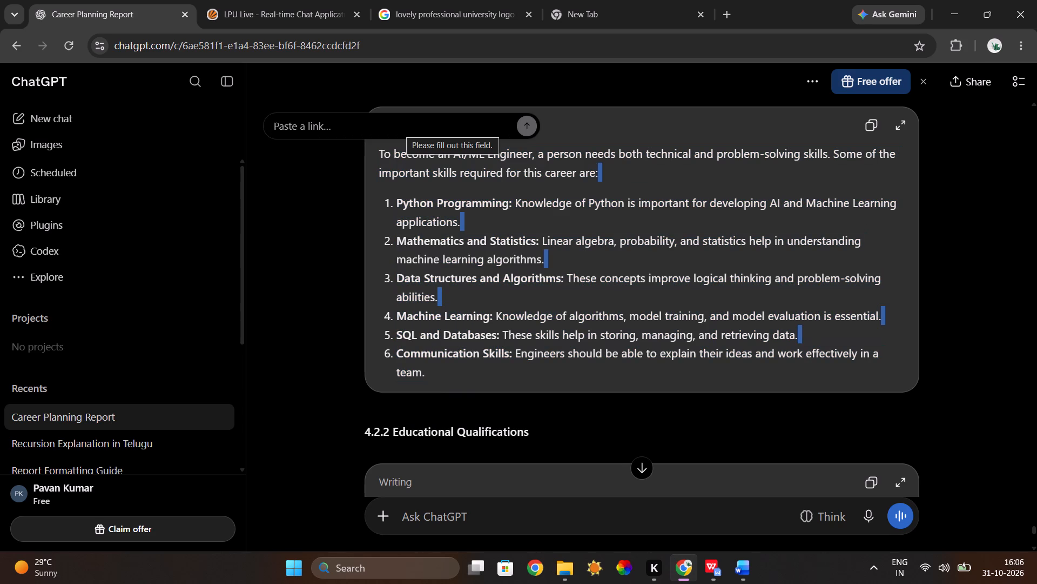
pyautogui.click(329, 198)
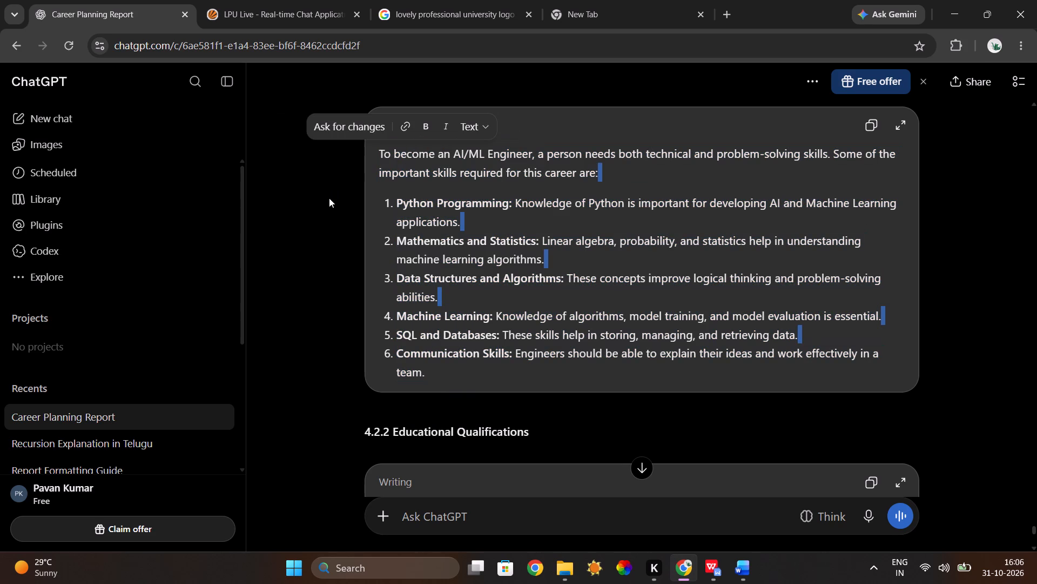
pyautogui.click(356, 127)
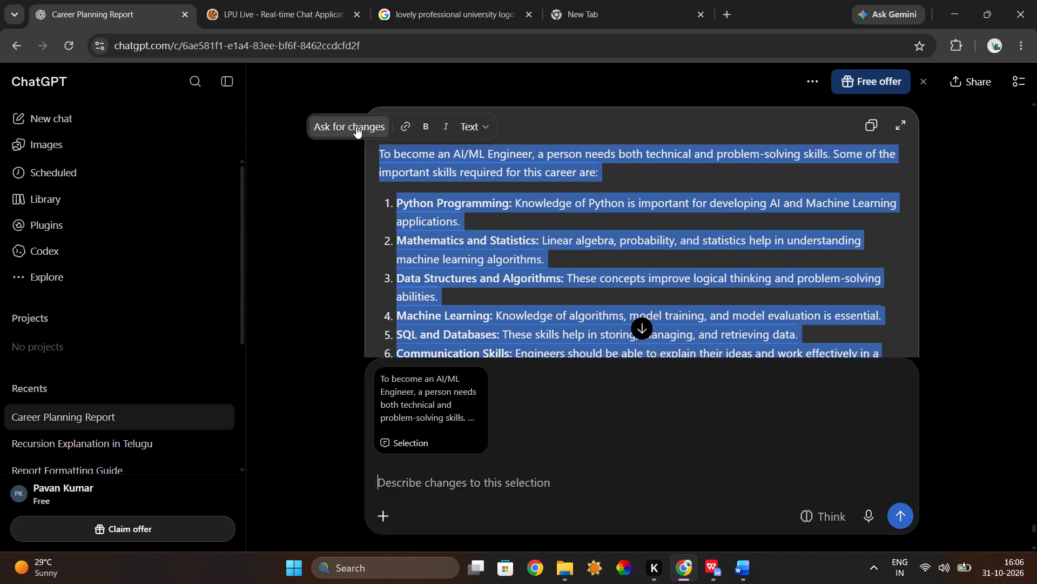
pyautogui.write('bro')
pyautogui.press('space')
pyautogui.write('ee text sarigga paste avvatledhu')
pyautogui.press('space')
pyautogui.write('numbers and text clumsy ga paste')
pyautogui.press('space')
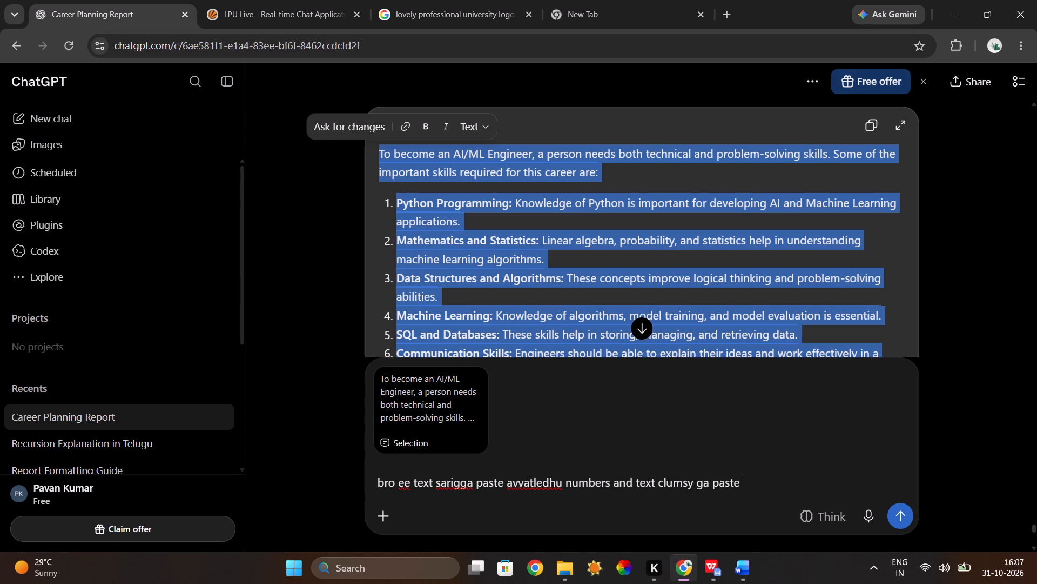
pyautogui.write('avthunnai')
pyautogui.press('Return')
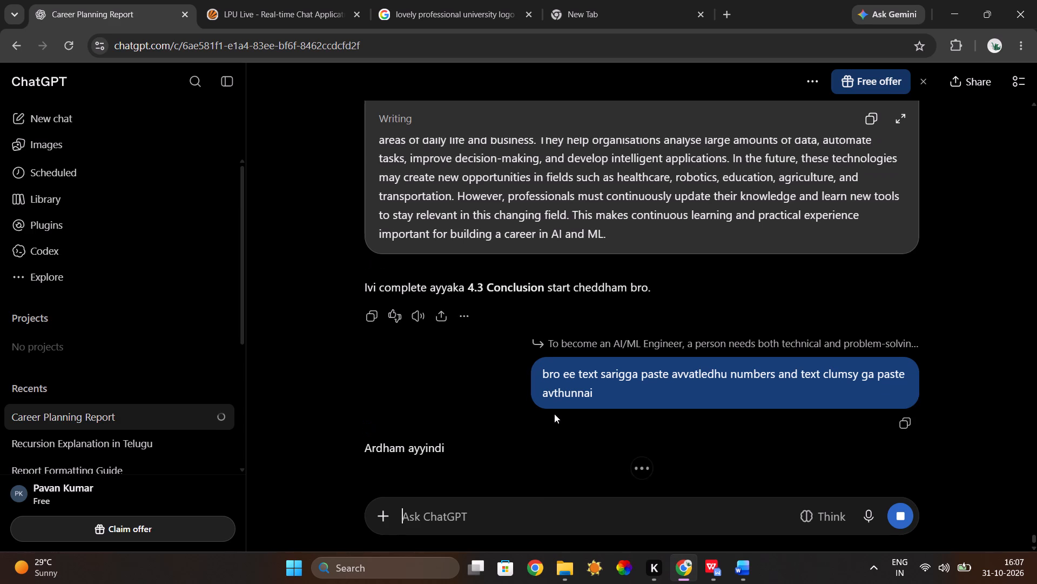
# Copy ChatGPT's new plain-text skills block and paste it below the Step 2: Skills Required heading in Document1 in WPS Office.
pyautogui.scroll(-1, 554, 414)
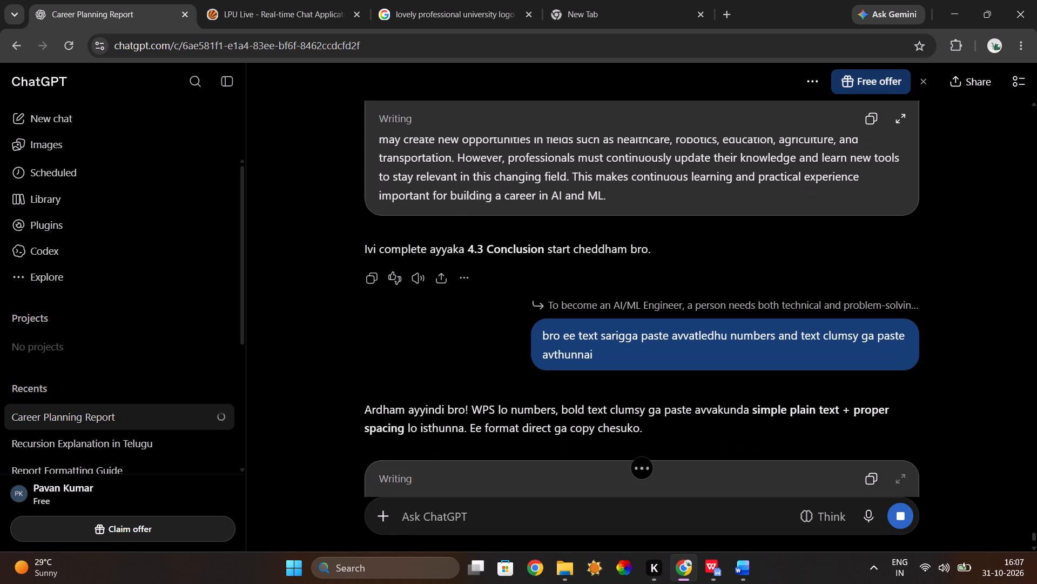
pyautogui.scroll(-2, 554, 414)
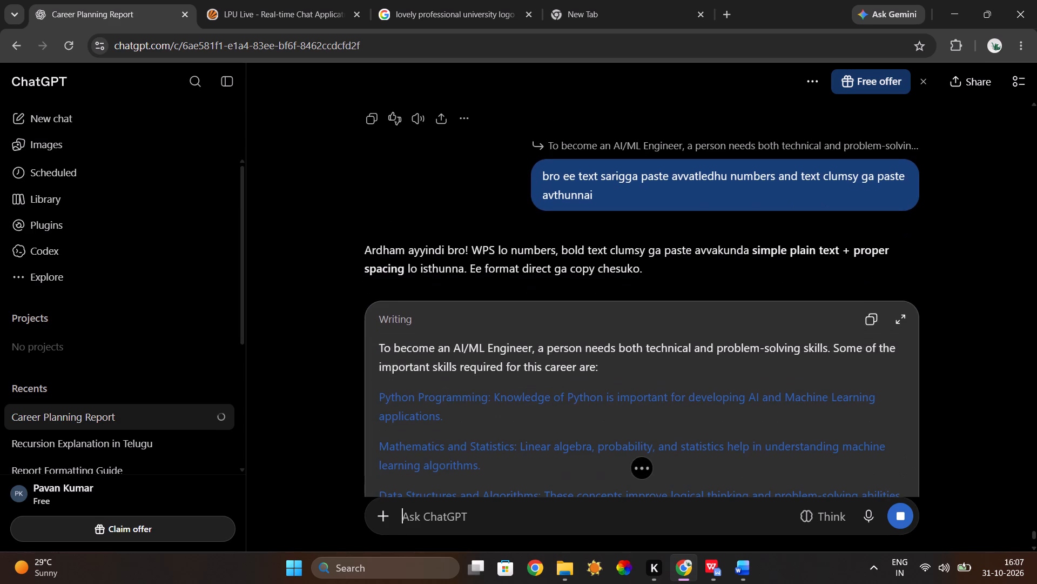
pyautogui.scroll(-2, 554, 414)
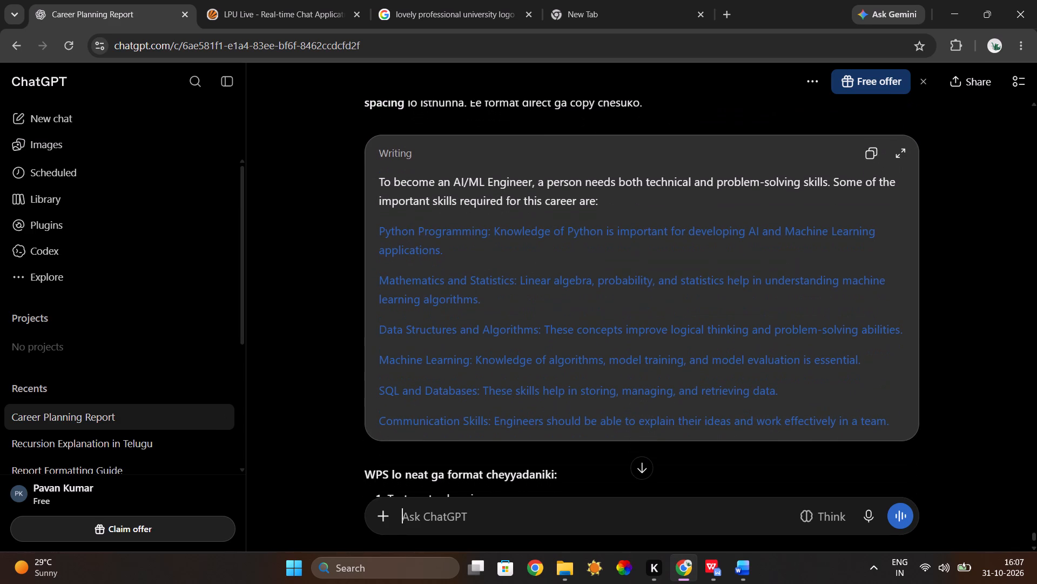
pyautogui.click(864, 158)
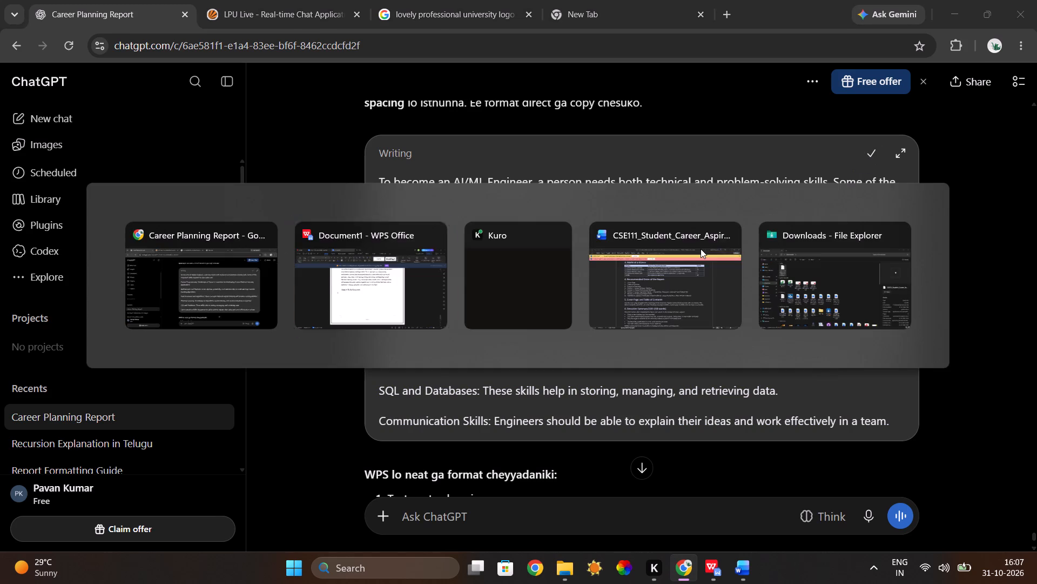
pyautogui.hotkey('ctrl', 'v')
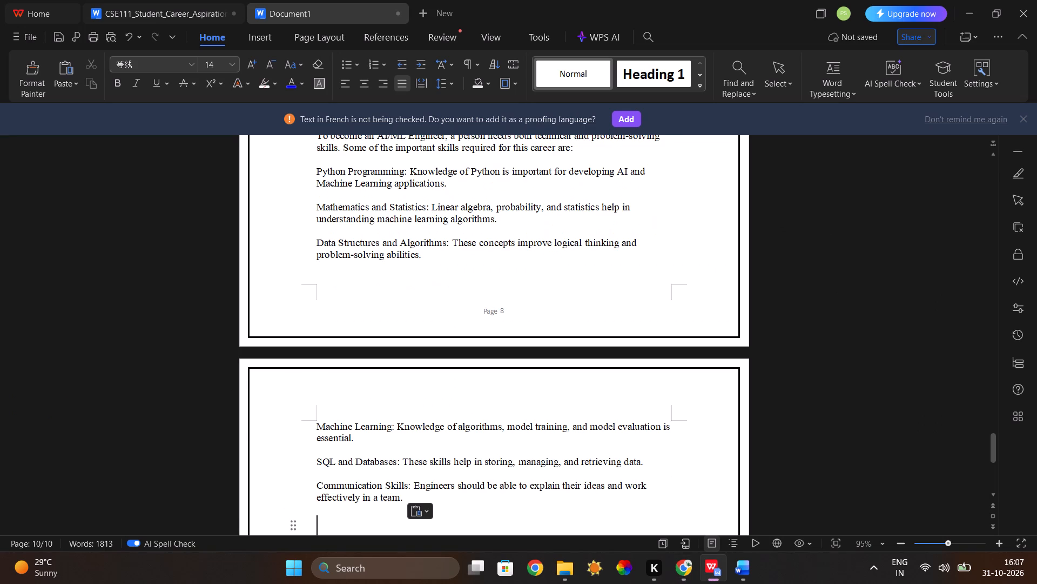
# Number the intro, Python, Mathematics and Data Structures paragraphs under the Step 2: Skills Required heading as 1. to 4.
pyautogui.scroll(2, 441, 367)
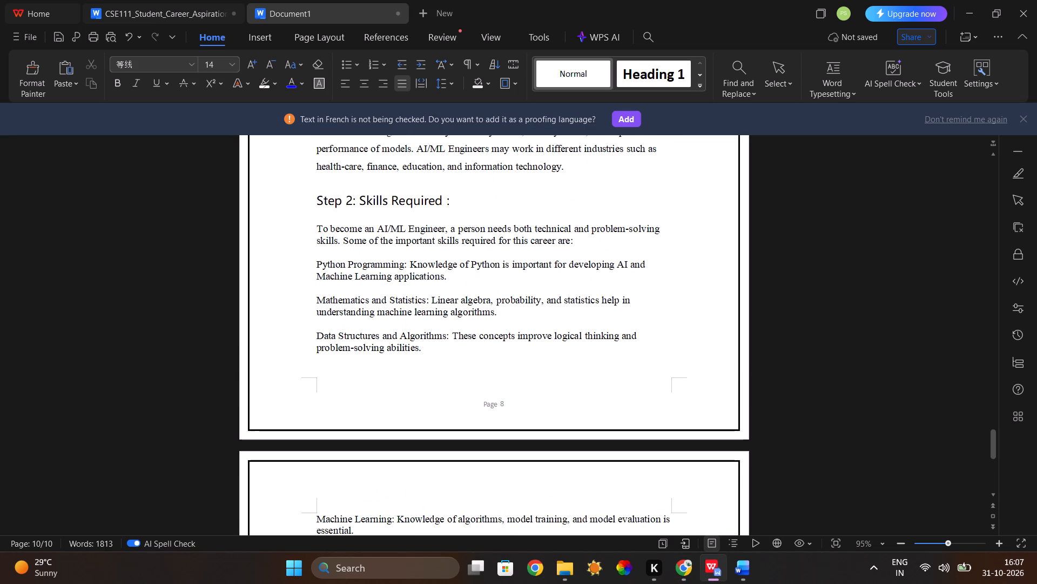
pyautogui.click(315, 229)
pyautogui.press('1')
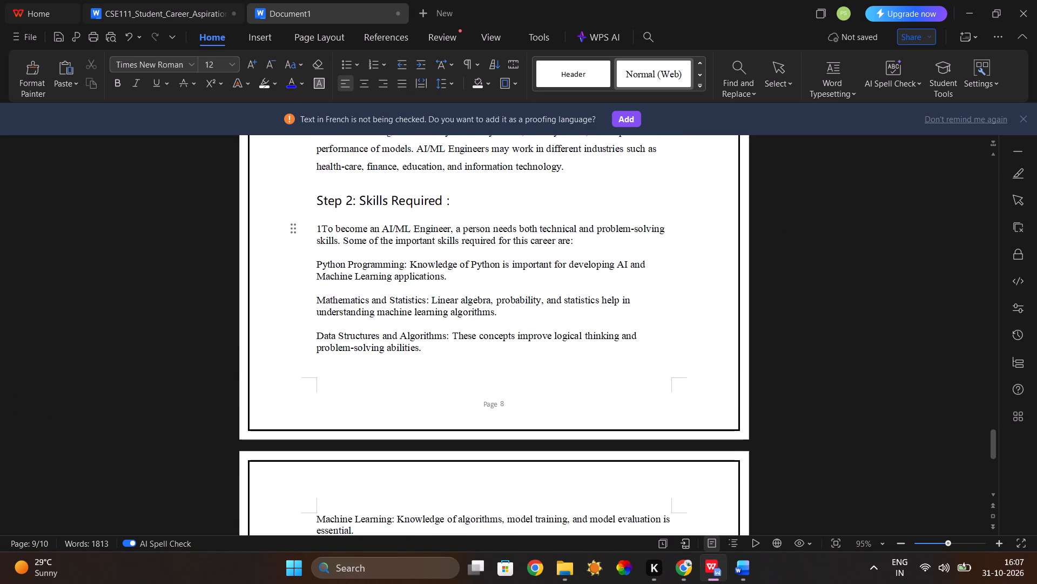
pyautogui.press('.')
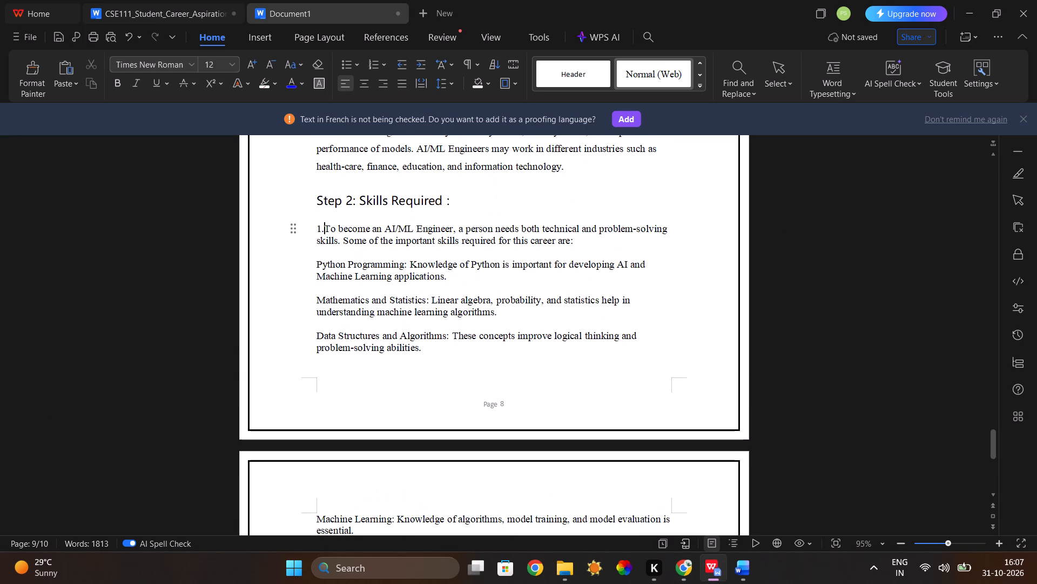
pyautogui.click(315, 266)
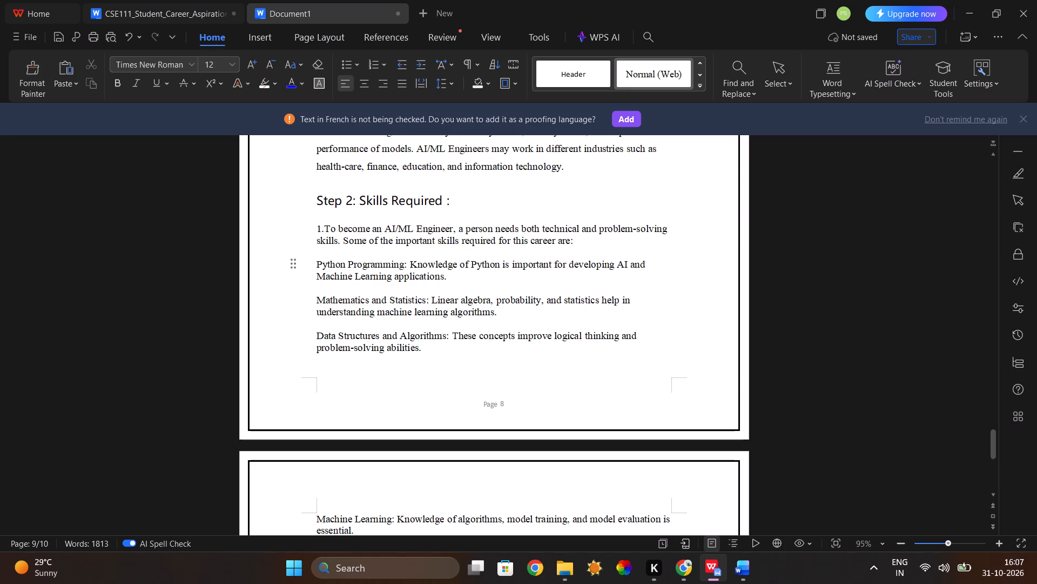
pyautogui.write('2.')
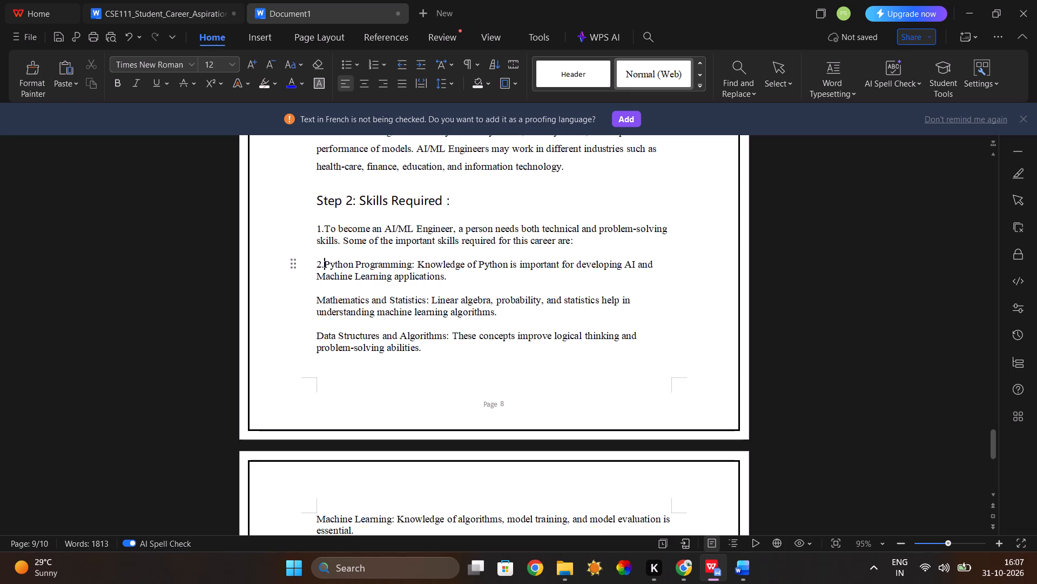
pyautogui.click(317, 300)
pyautogui.write('3.')
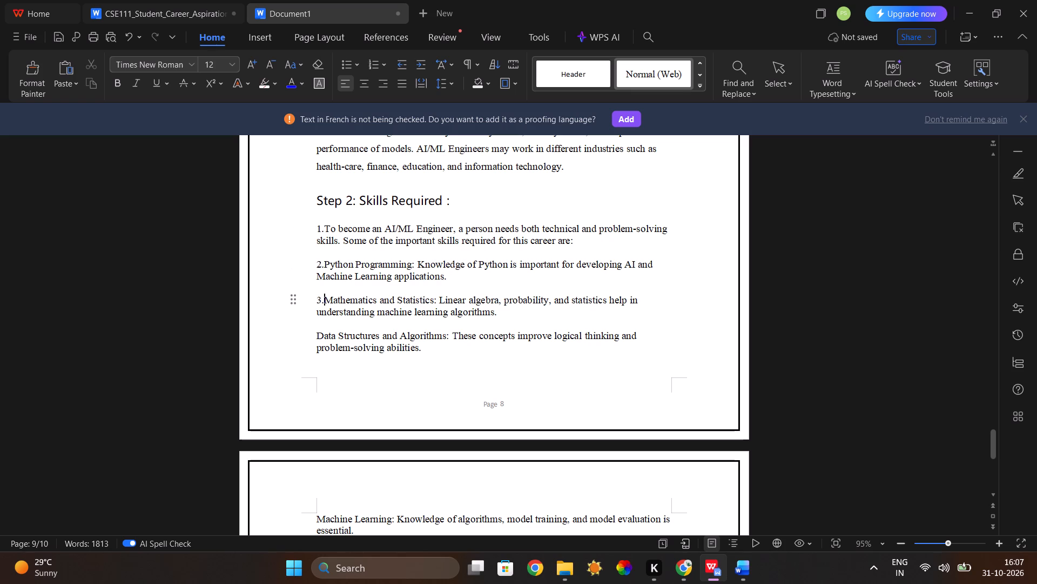
pyautogui.click(314, 335)
pyautogui.write('4.')
# Number the Machine Learning, SQL and Databases, and Communication Skills paragraphs as 5., 6. and 7.
pyautogui.scroll(-4, 314, 335)
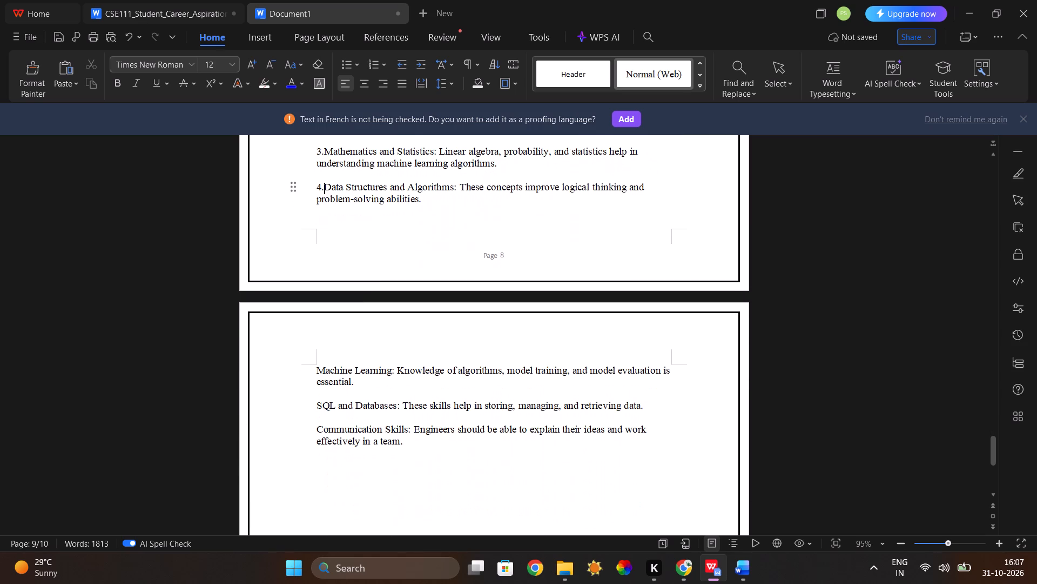
pyautogui.click(314, 371)
pyautogui.write('5.')
pyautogui.click(314, 406)
pyautogui.write('6.')
pyautogui.click(314, 427)
pyautogui.write('7.')
# Review the numbered skills in Document1 against ChatGPT's 4.2 subsections in Chrome to find which heading and content follow.
pyautogui.scroll(3, 396, 402)
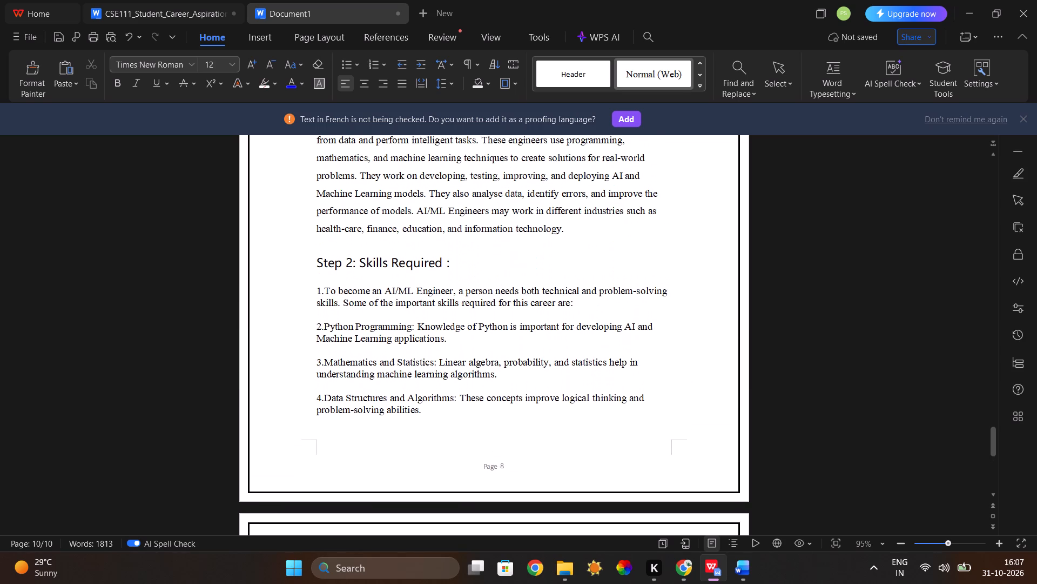
pyautogui.scroll(1, 396, 402)
pyautogui.scroll(-3, 396, 402)
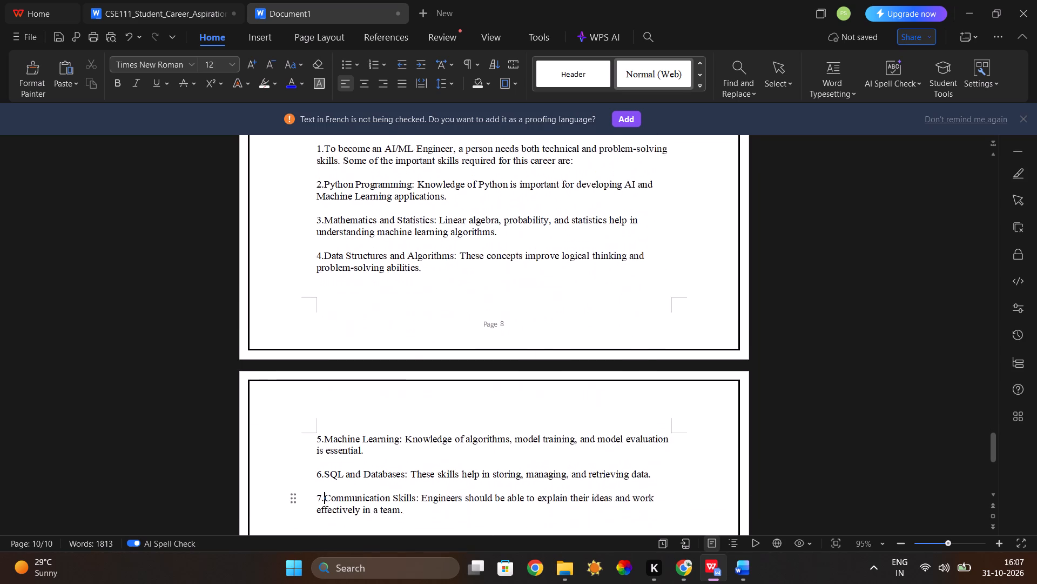
pyautogui.scroll(-1, 396, 402)
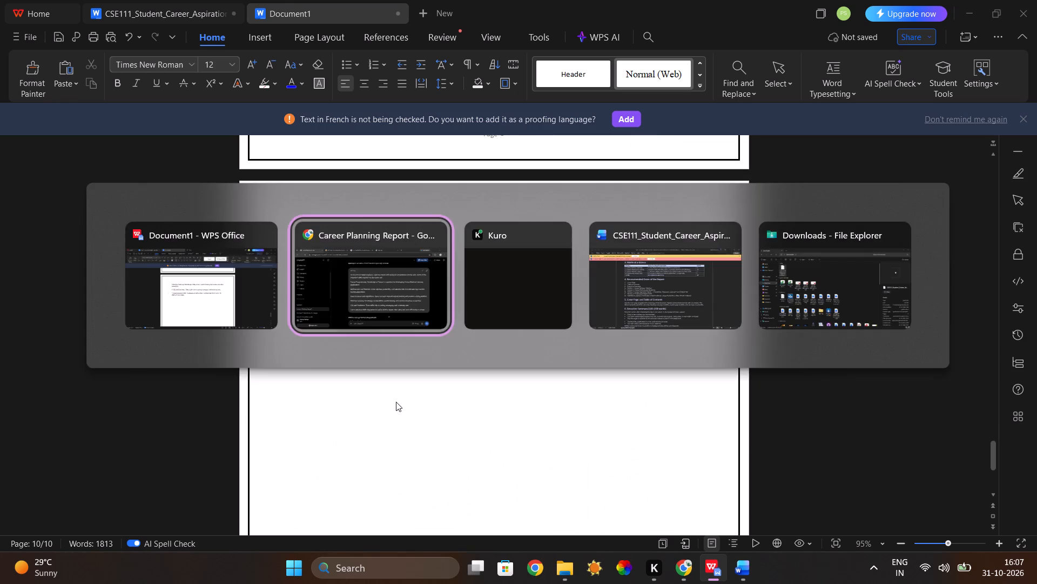
pyautogui.scroll(-3, 499, 354)
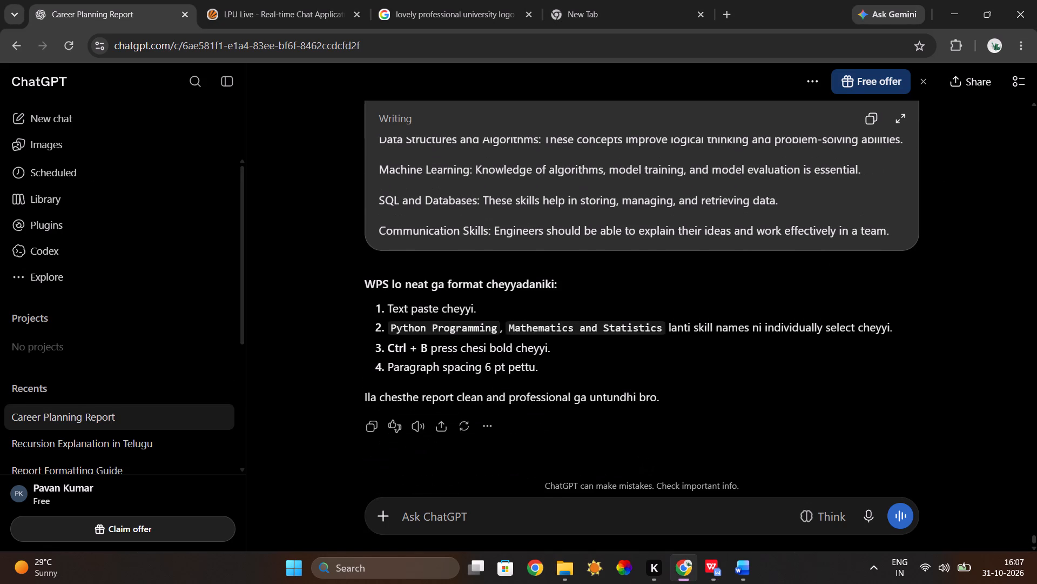
pyautogui.scroll(5, 499, 354)
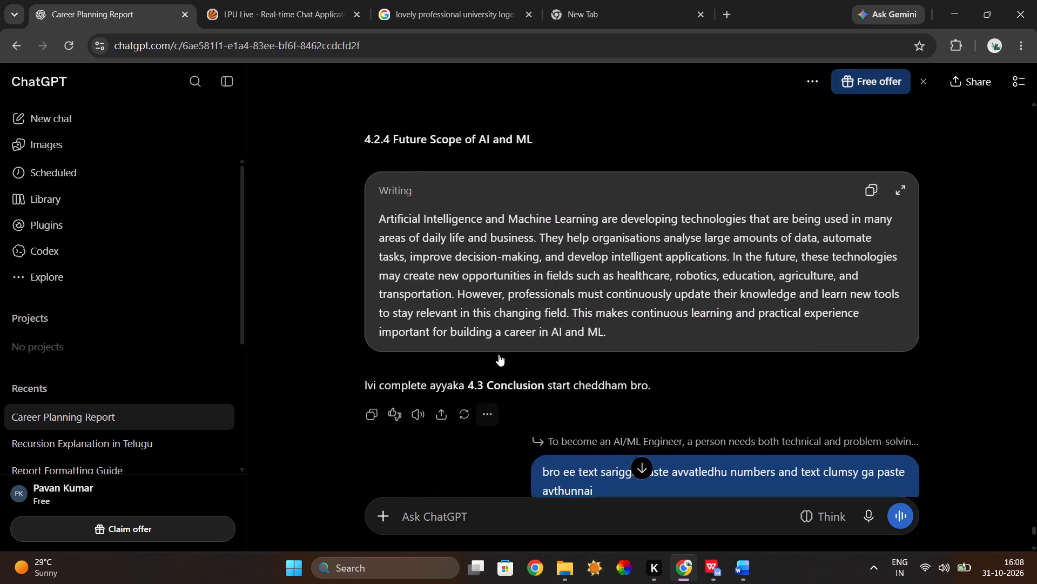
pyautogui.scroll(3, 499, 354)
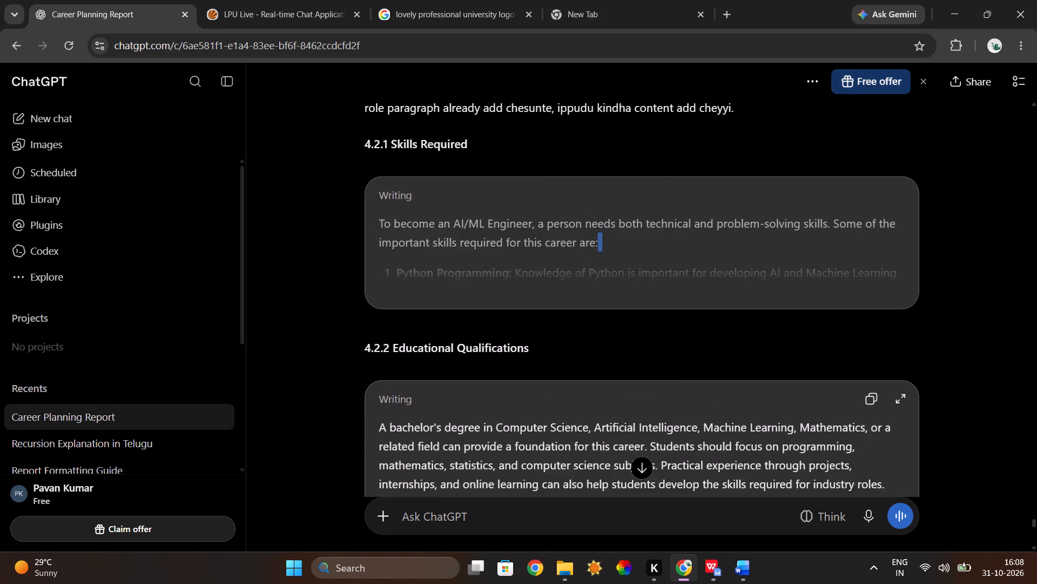
pyautogui.scroll(1, 499, 354)
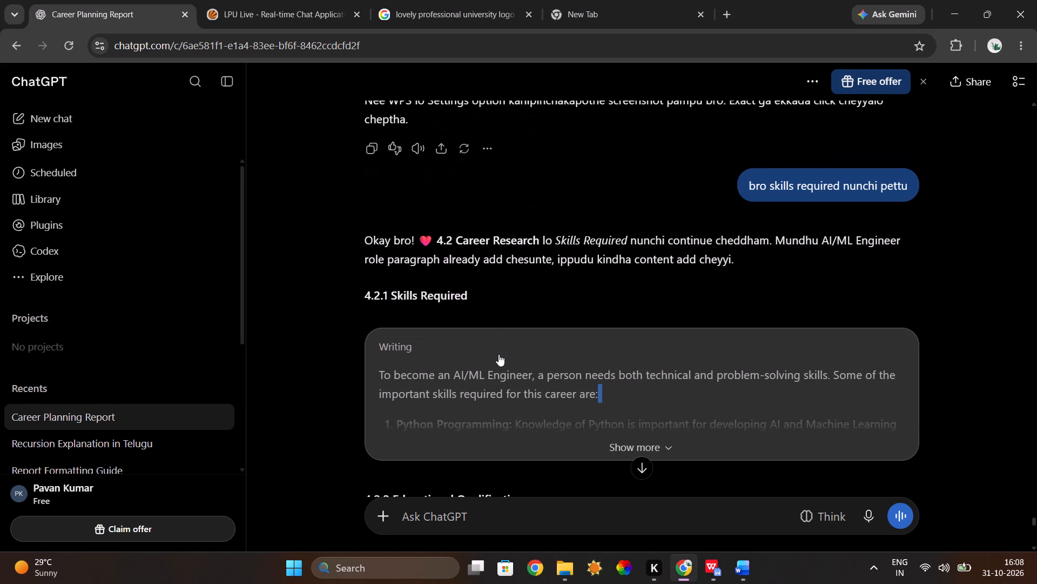
pyautogui.scroll(2, 499, 354)
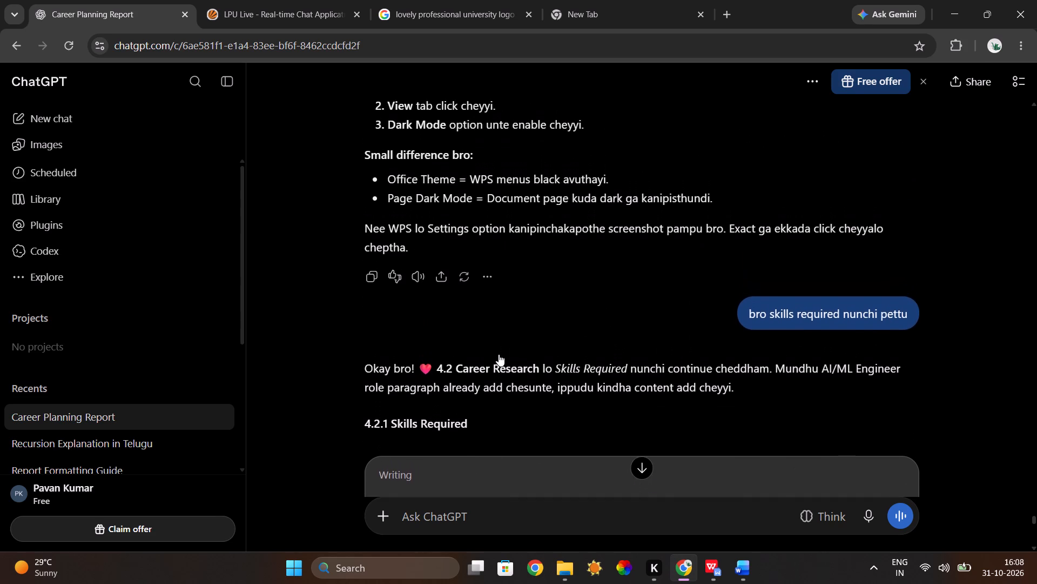
pyautogui.scroll(-5, 499, 354)
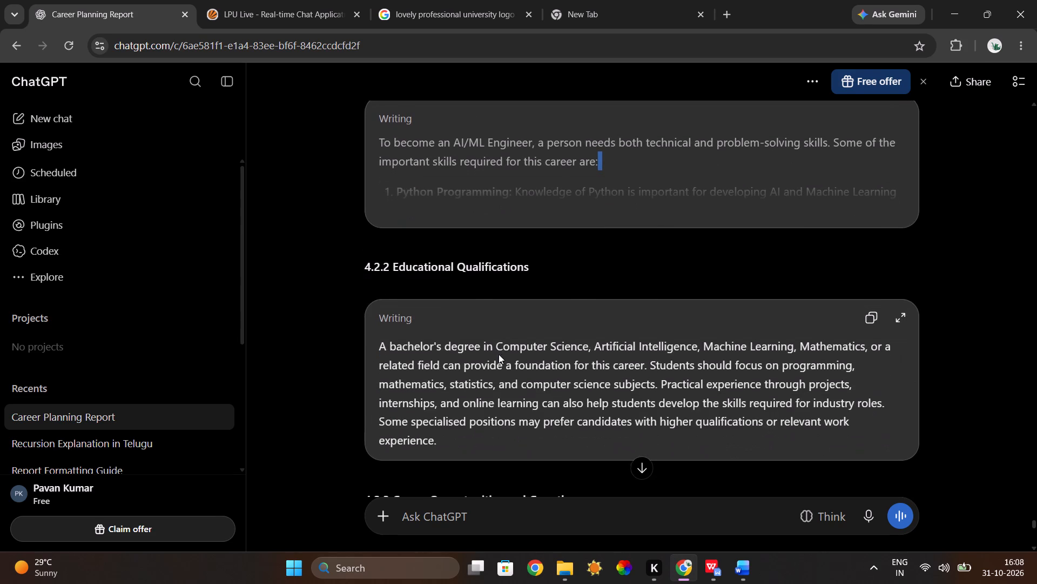
pyautogui.scroll(-1, 499, 354)
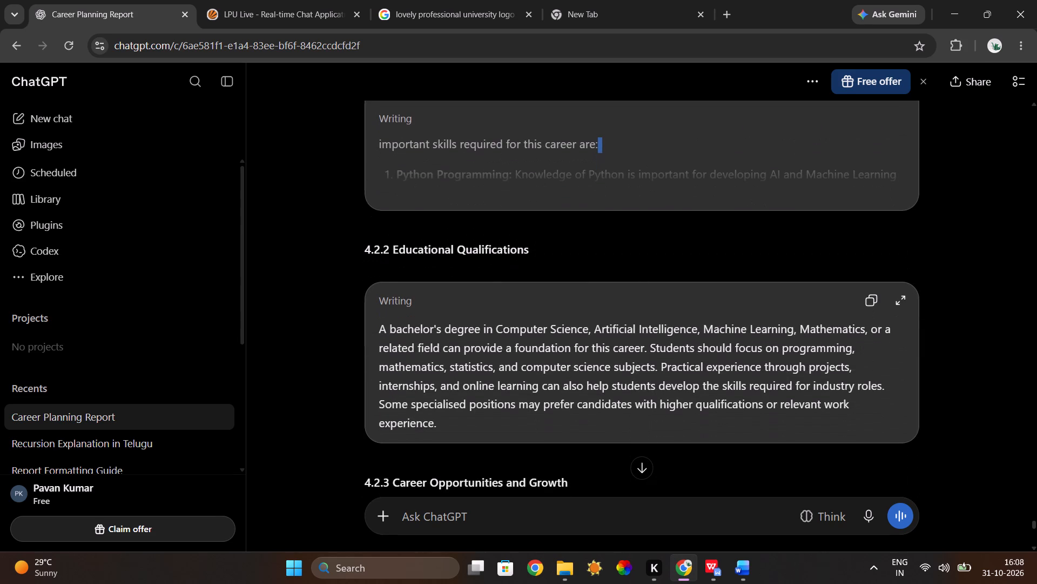
pyautogui.scroll(1, 499, 354)
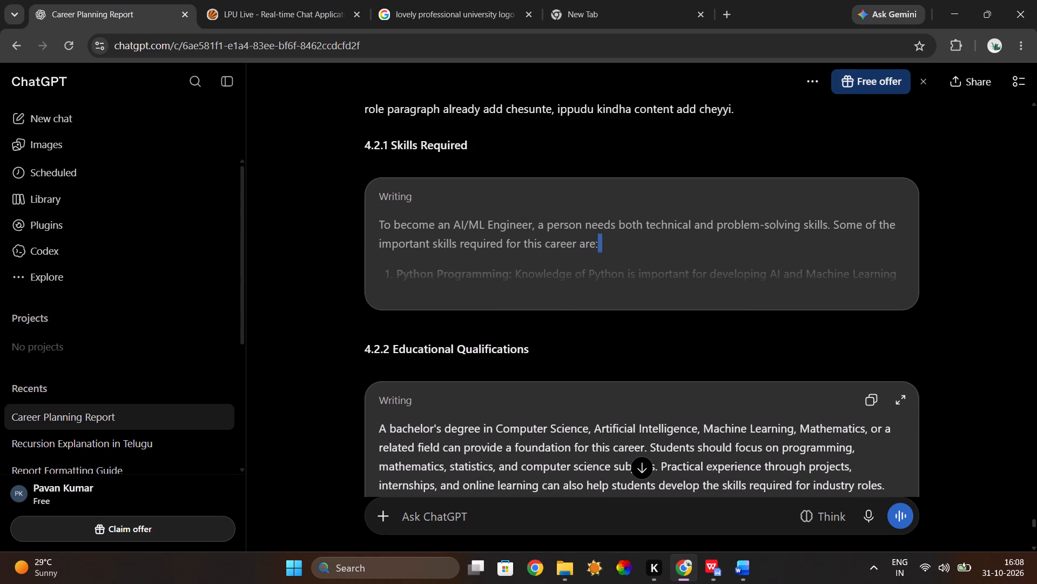
pyautogui.scroll(3, 499, 354)
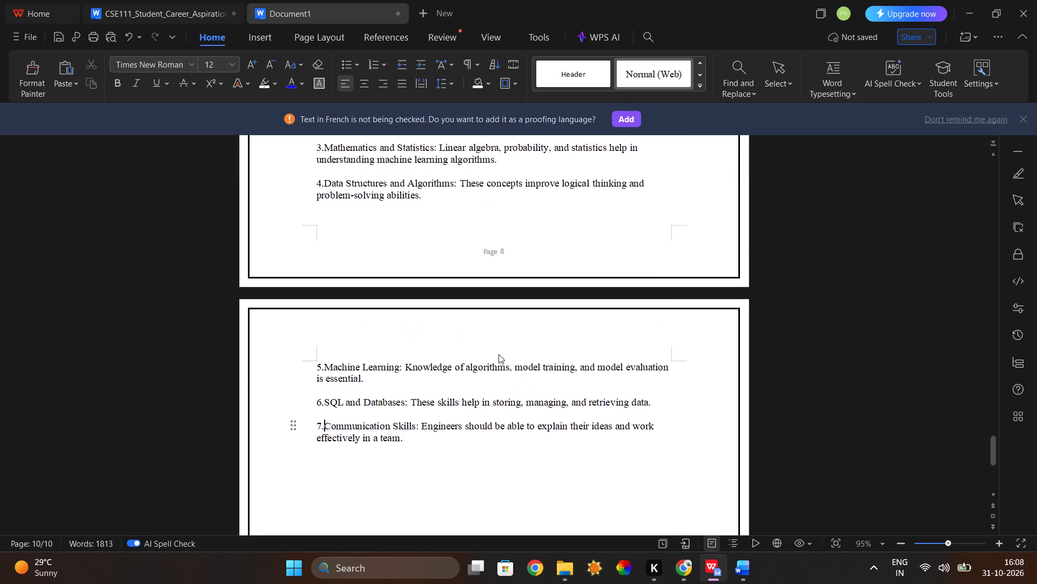
pyautogui.scroll(2, 499, 354)
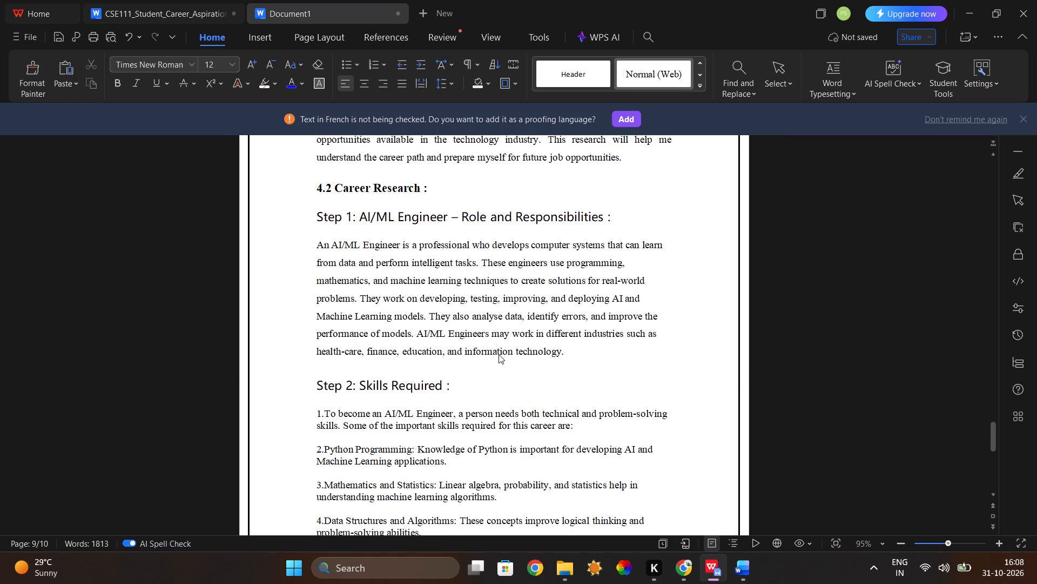
# Copy the heading text "Career Opportunities and Growth" without its 4.2.3 number from ChatGPT and paste it below skill 7 in Document1 in WPS Office.
pyautogui.scroll(3, 499, 354)
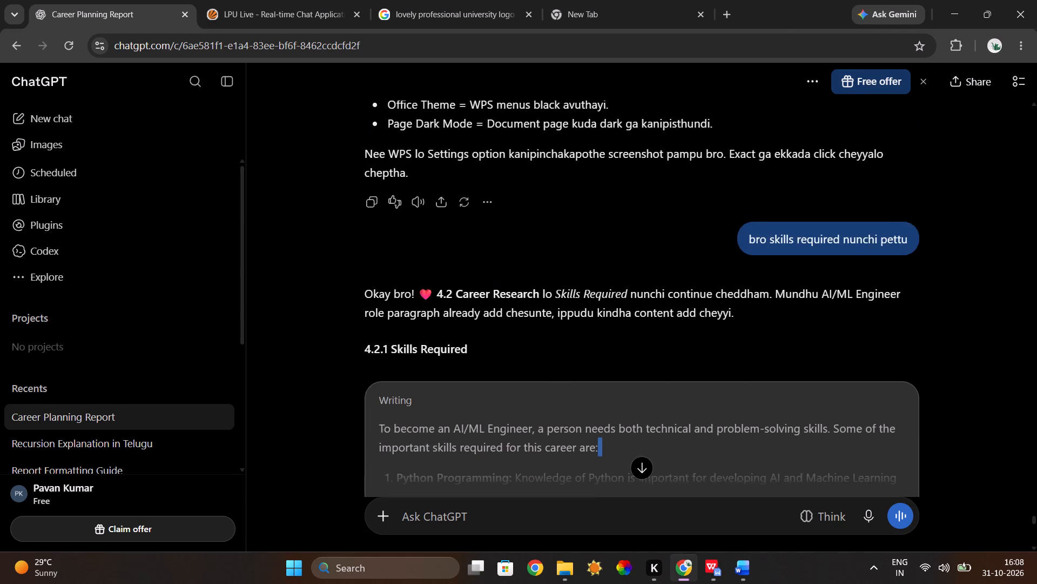
pyautogui.scroll(1, 499, 354)
pyautogui.scroll(-5, 499, 354)
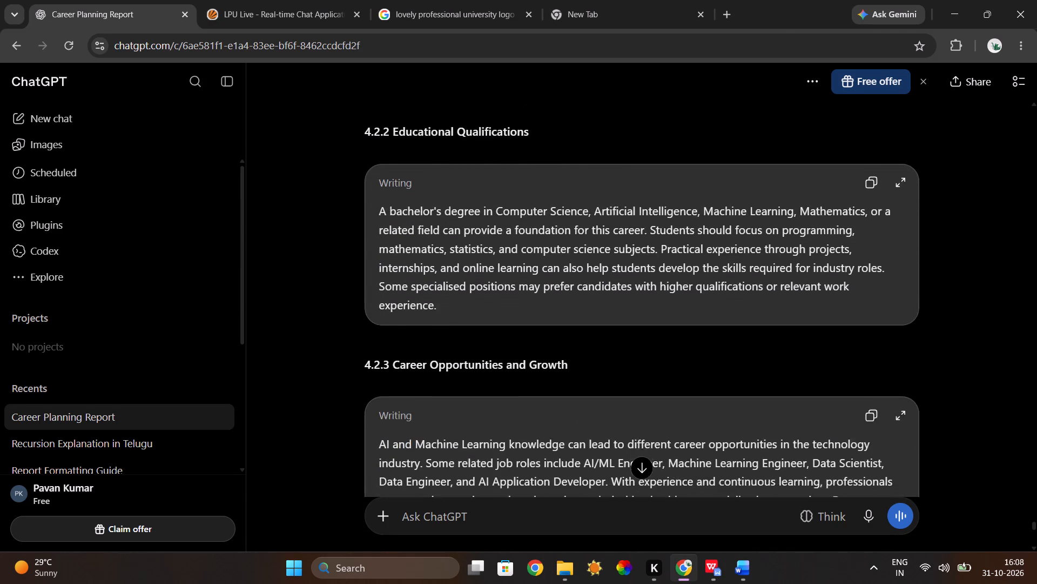
pyautogui.scroll(-1, 499, 354)
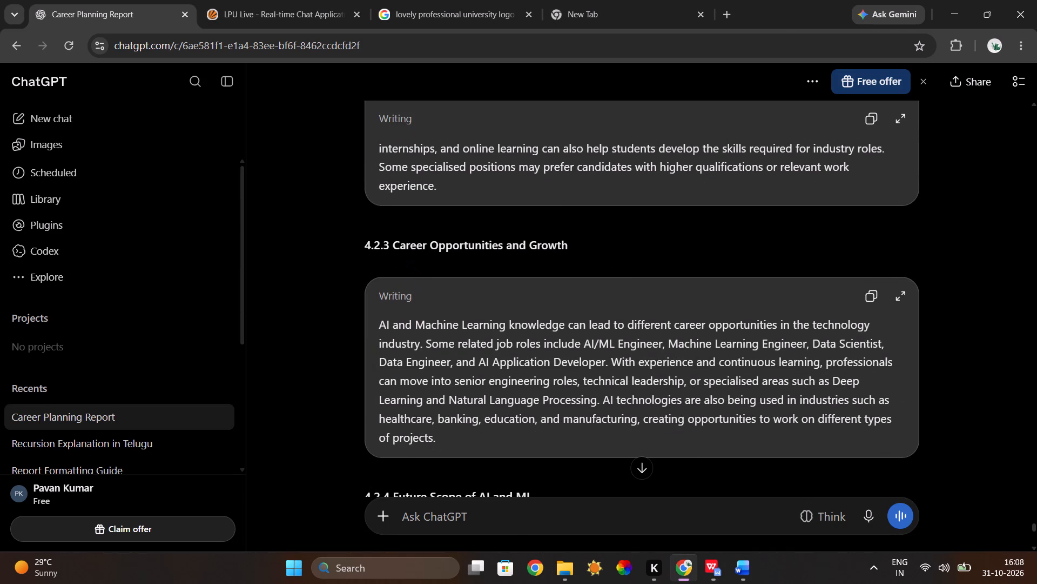
pyautogui.moveTo(394, 245); pyautogui.dragTo(580, 247)
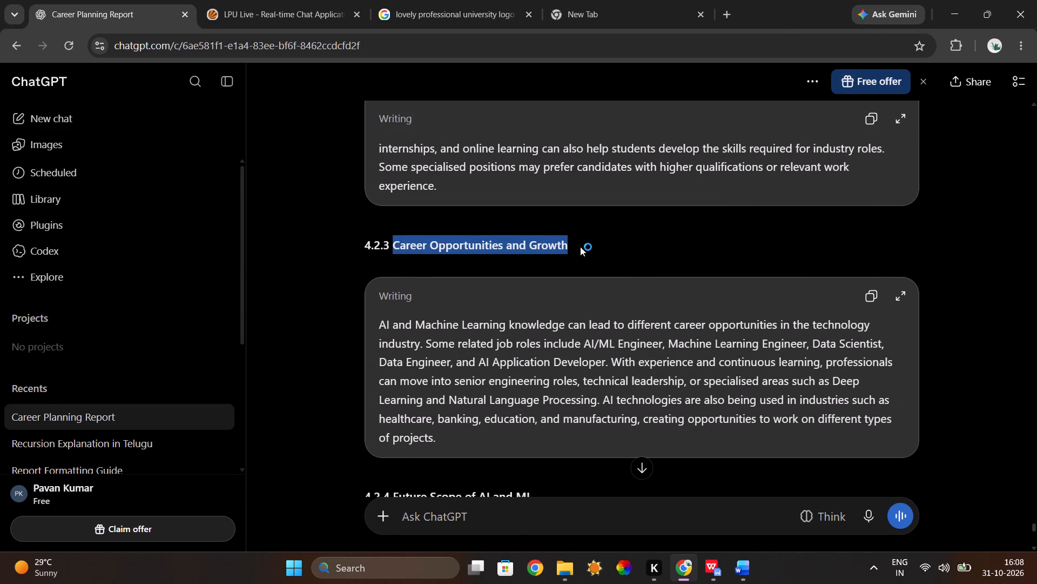
pyautogui.moveTo(580, 247); pyautogui.dragTo(581, 247)
pyautogui.hotkey('ctrl', 'c')
pyautogui.scroll(-1, 499, 363)
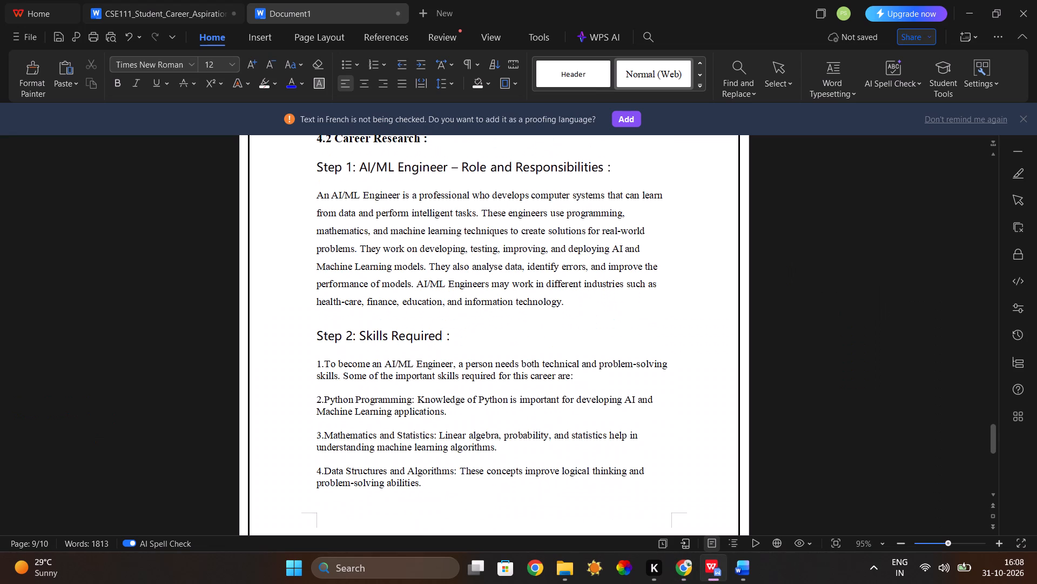
pyautogui.scroll(-5, 499, 363)
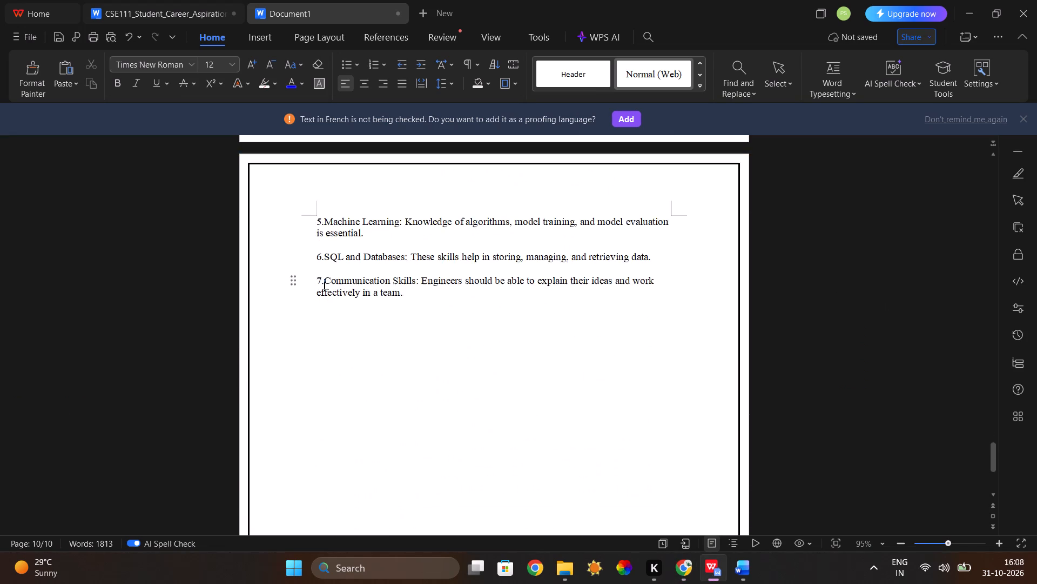
pyautogui.click(315, 267)
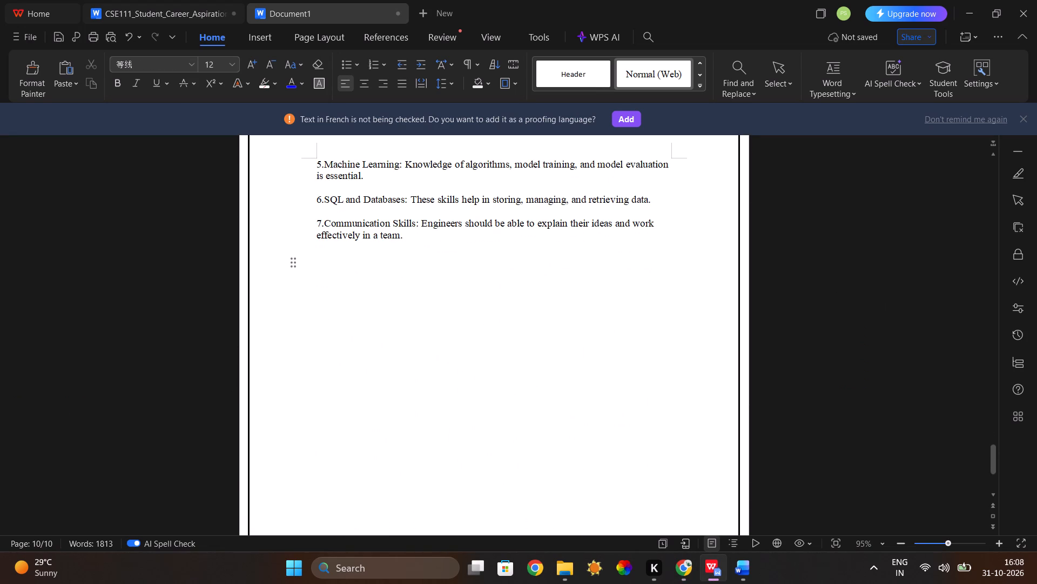
pyautogui.hotkey('ctrl', 'v')
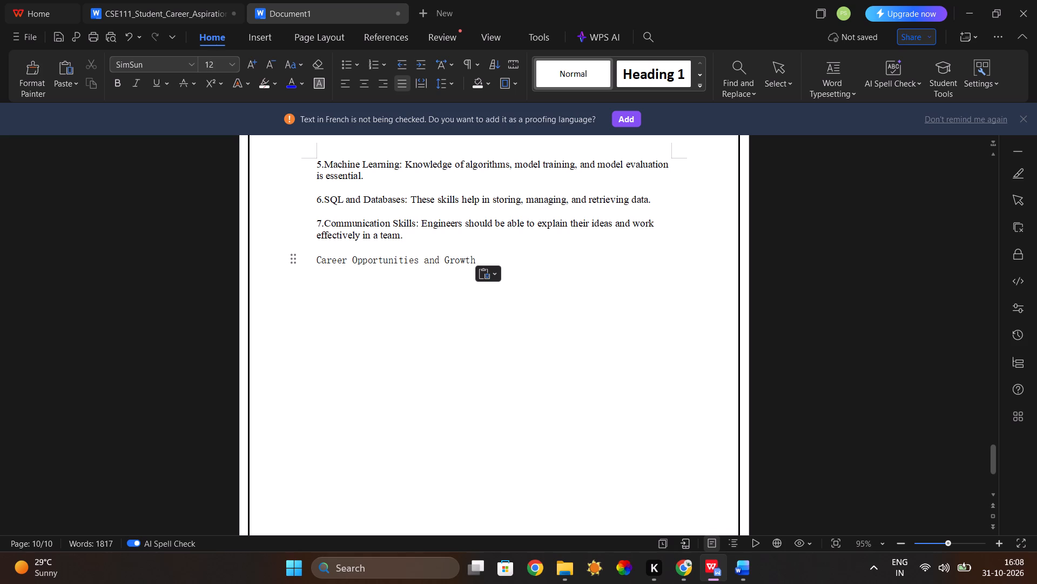
# Format the pasted "Career Opportunities and Growth" heading in bold Times New Roman, size 14.
pyautogui.moveTo(316, 258); pyautogui.dragTo(482, 273)
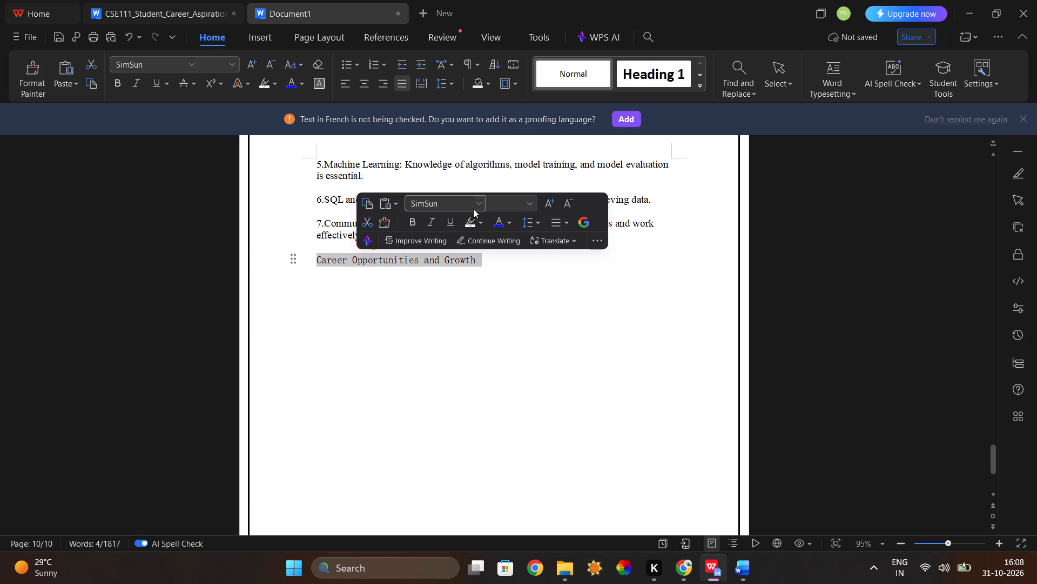
pyautogui.click(479, 209)
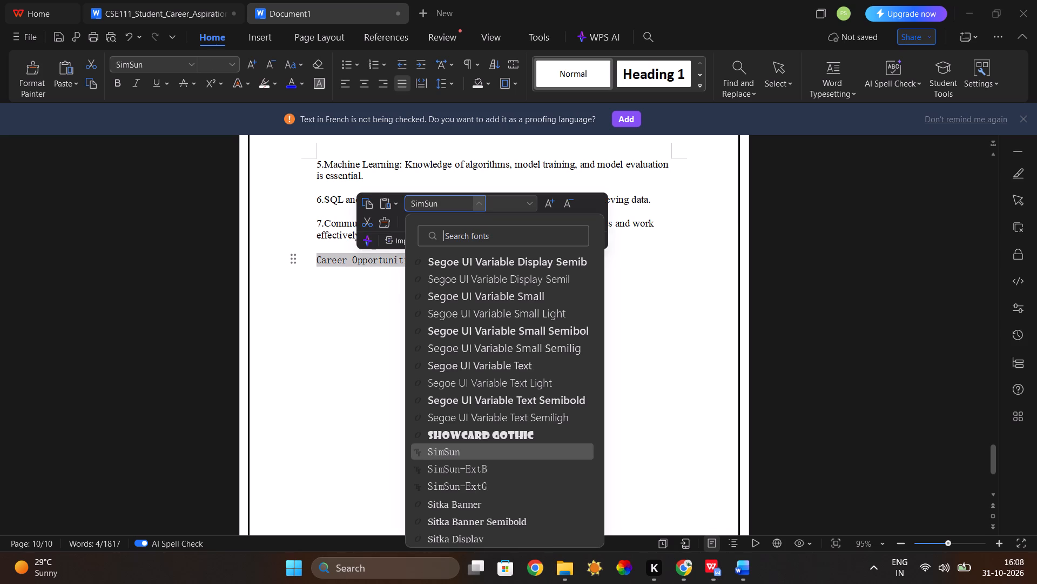
pyautogui.press('t')
pyautogui.write('im')
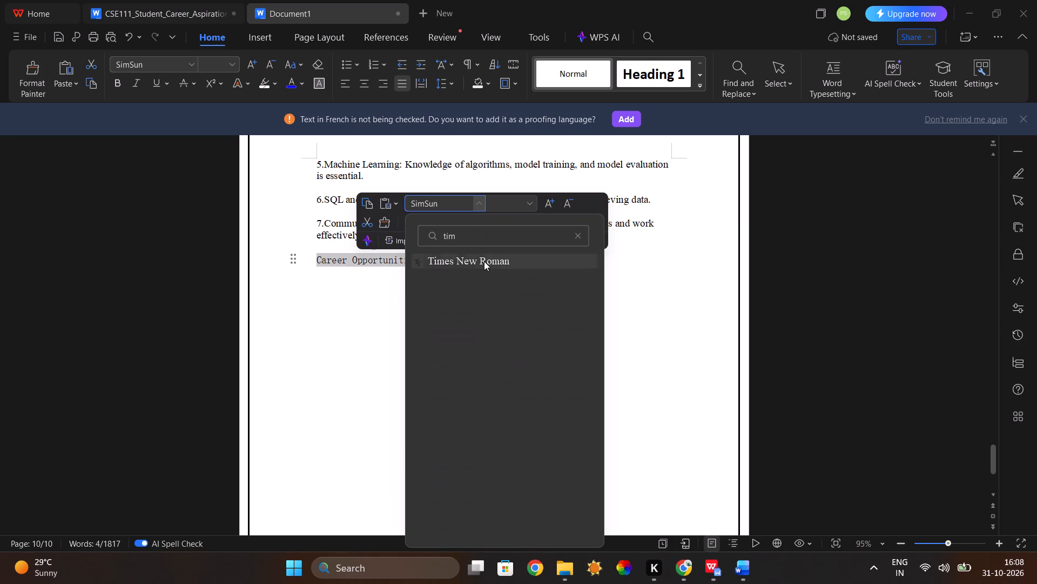
pyautogui.click(484, 262)
pyautogui.click(510, 222)
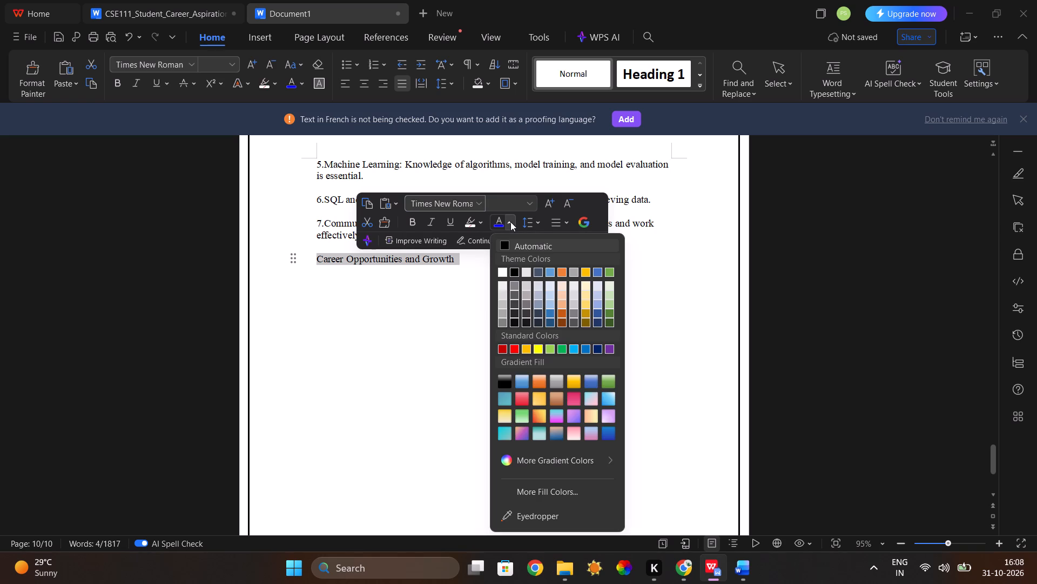
pyautogui.click(536, 222)
pyautogui.click(538, 268)
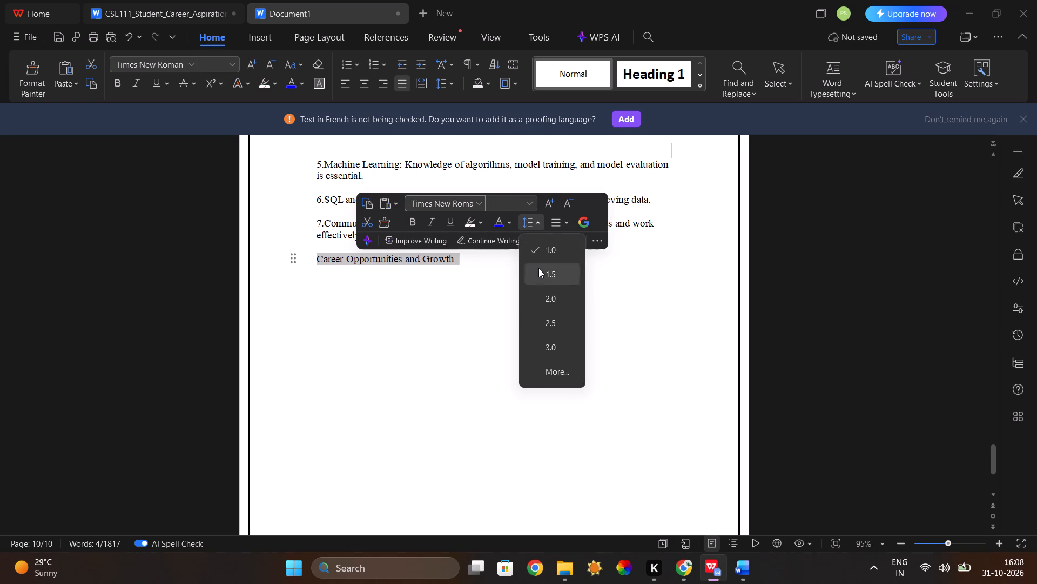
pyautogui.click(415, 221)
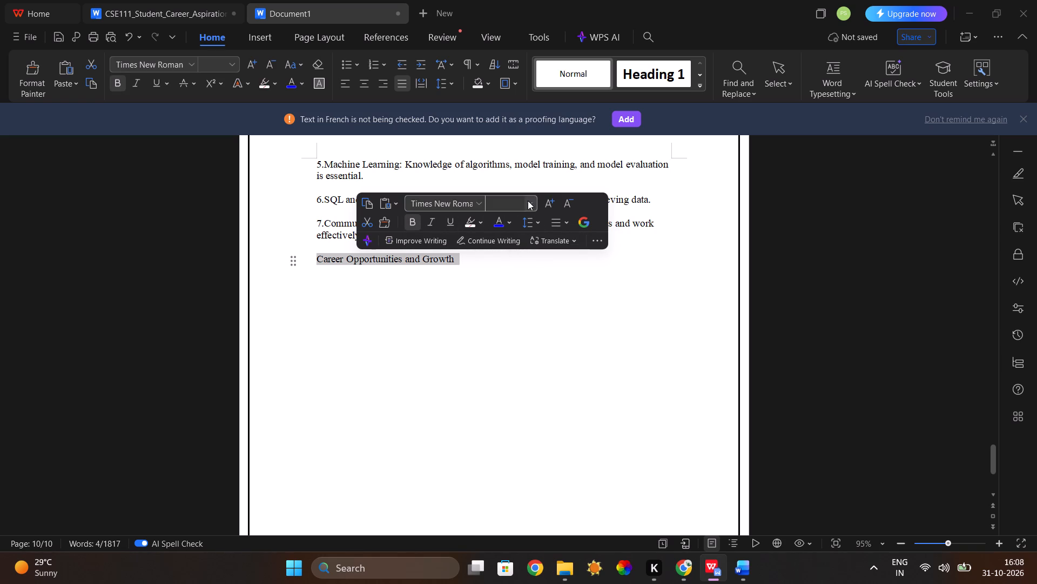
pyautogui.click(528, 201)
pyautogui.click(503, 338)
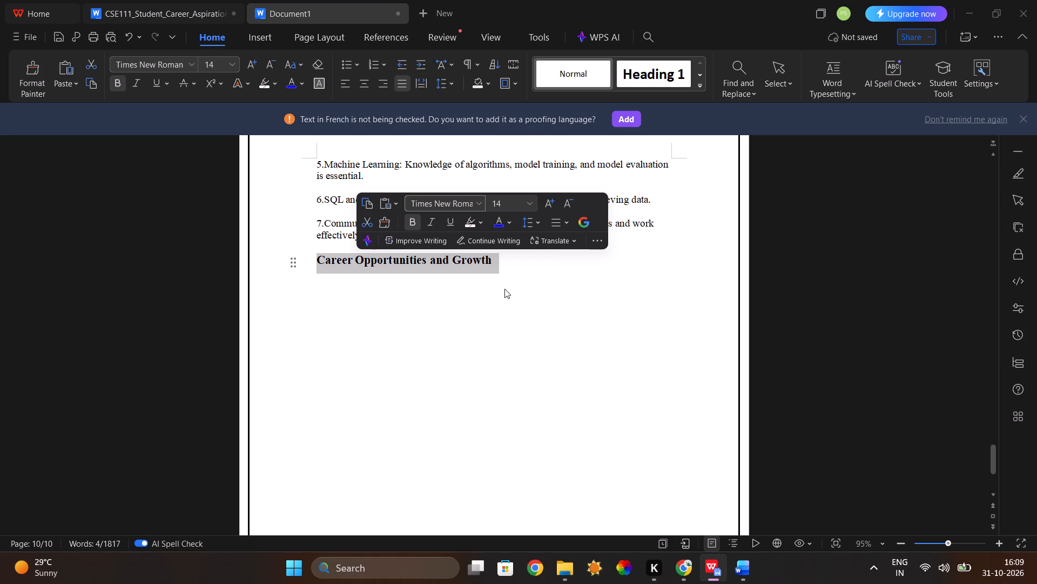
# Extend the heading below skill 7 so it reads "Step 3: Career Opportunities and Growth :".
pyautogui.click(501, 257)
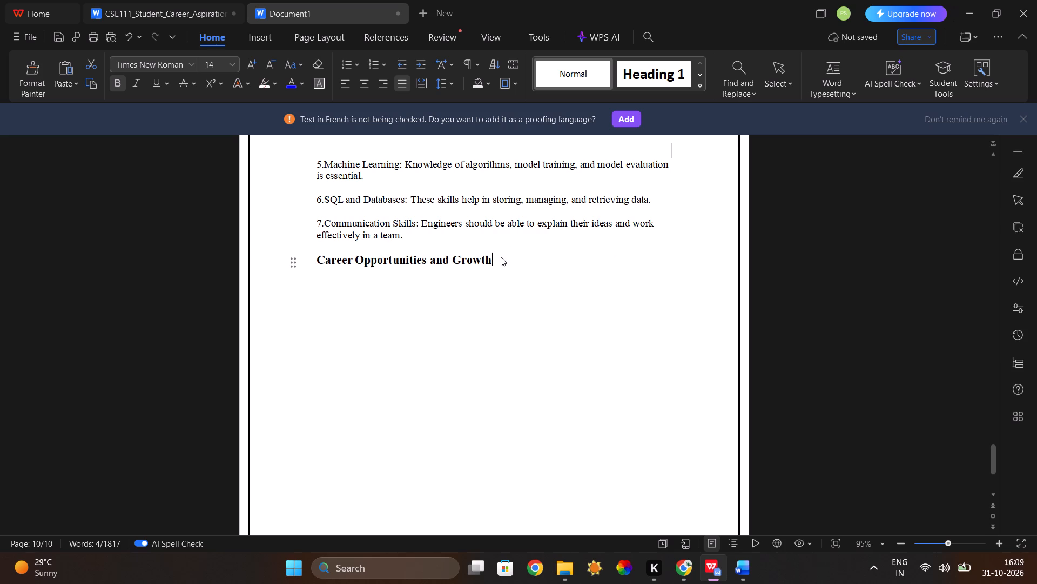
pyautogui.press('space')
pyautogui.write(':')
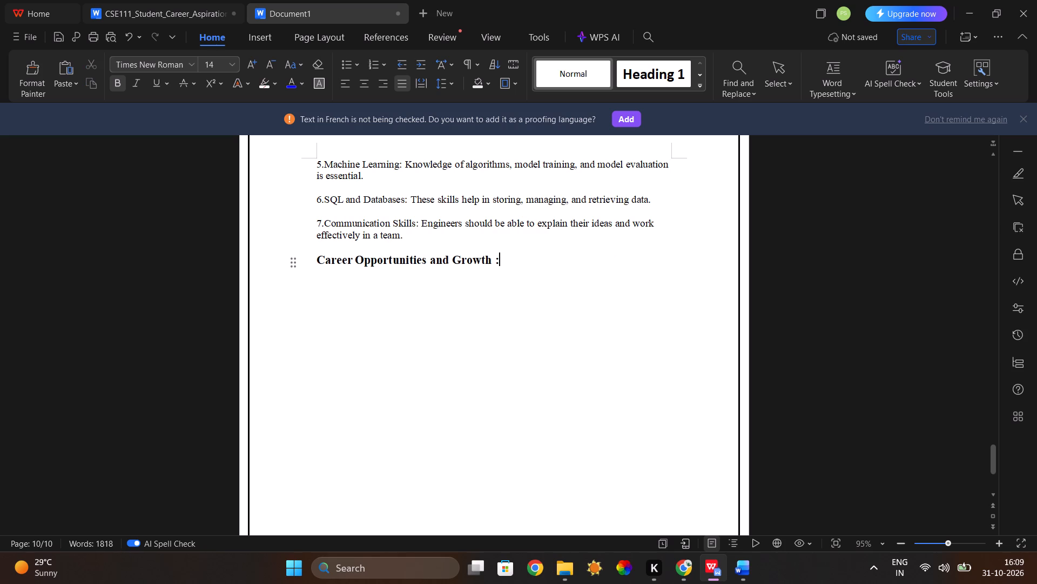
pyautogui.hotkey('ctrl', 'Left')
pyautogui.hotkey('ctrl', 'Left')
pyautogui.hotkey('ctrl', 'Left')
pyautogui.hotkey('ctrl', 'Left')
pyautogui.hotkey('ctrl', 'Left')
pyautogui.write('Ste')
pyautogui.write('p 3')
pyautogui.press('space')
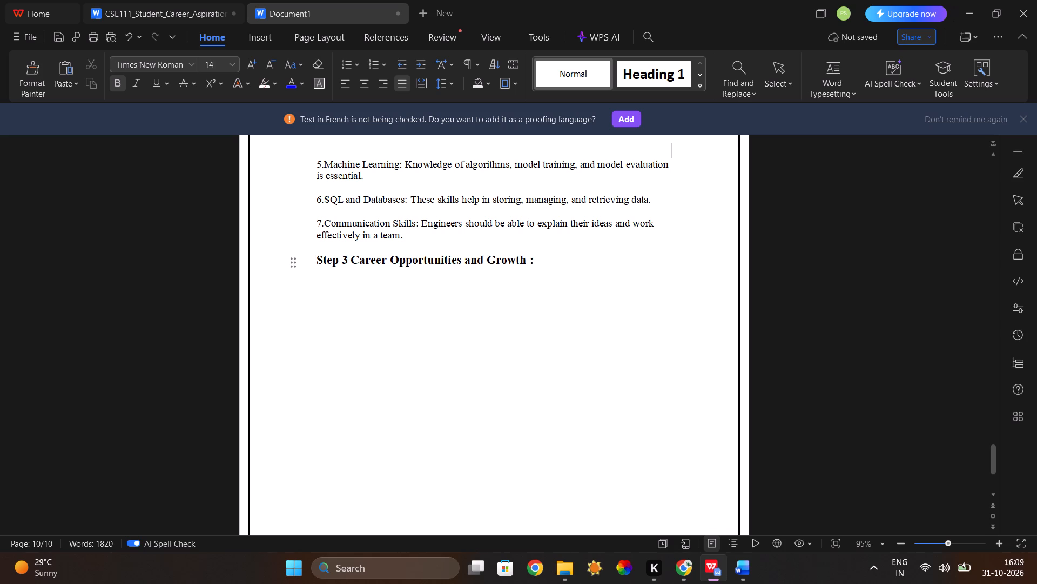
pyautogui.hotkey('shift', ':')
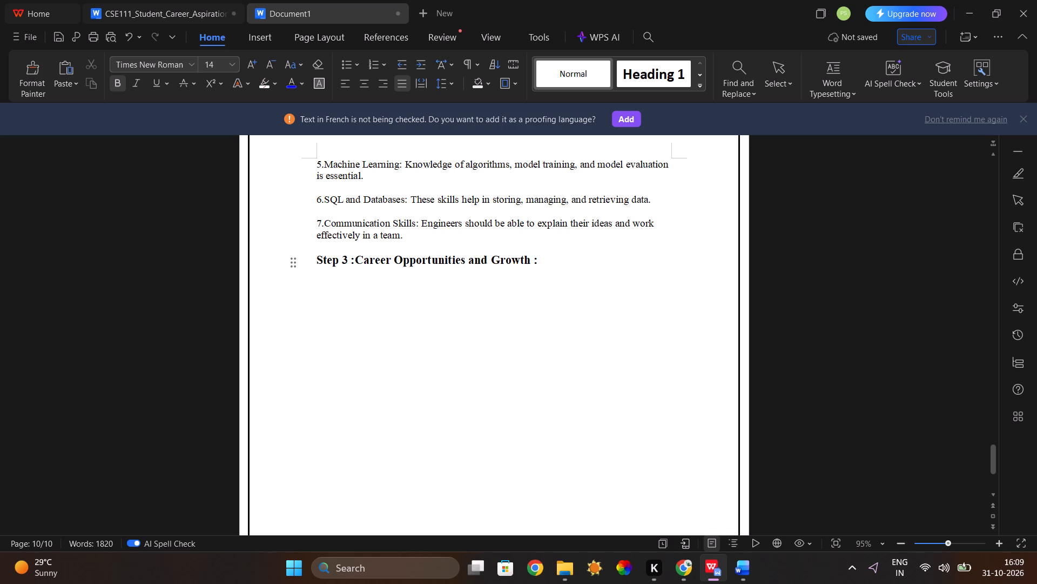
pyautogui.press('BackSpace')
pyautogui.press('BackSpace')
pyautogui.write(':')
pyautogui.press('space')
# Compare the Step 3 heading with the Step 2: Skills Required heading, then set it to Calibri without bold.
pyautogui.scroll(5, 501, 290)
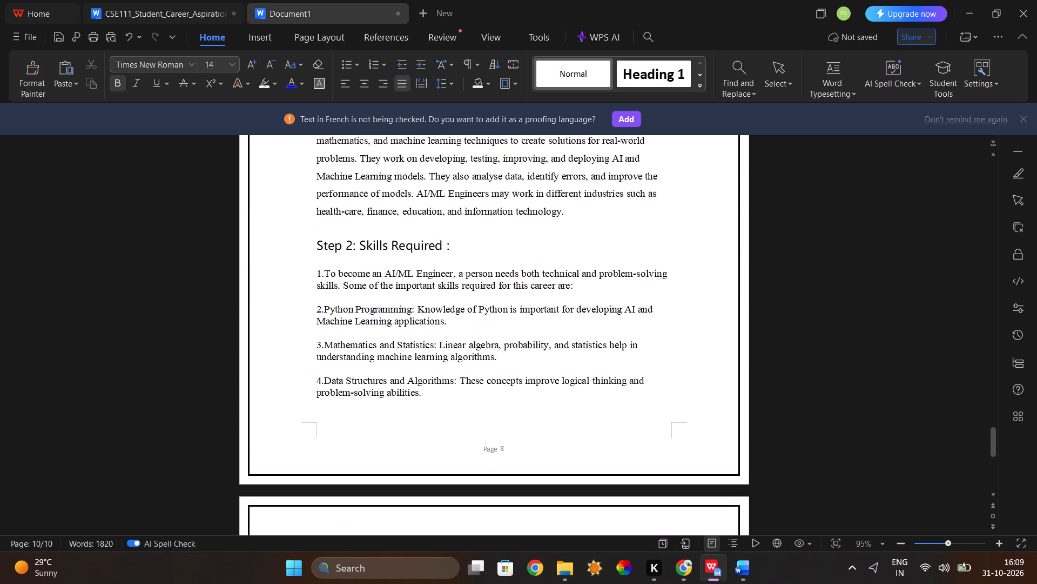
pyautogui.scroll(-1, 501, 290)
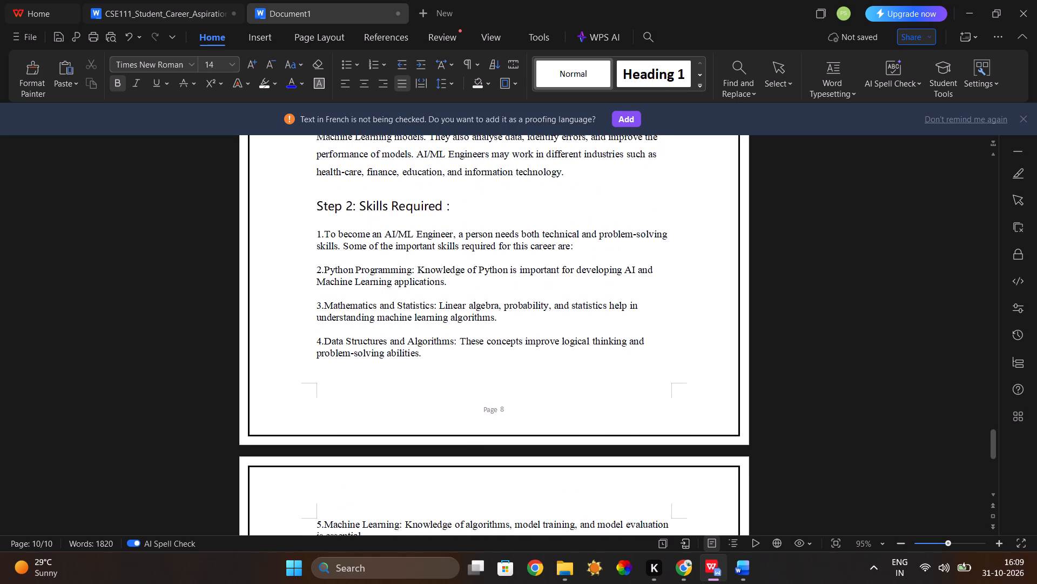
pyautogui.scroll(-1, 501, 290)
pyautogui.scroll(1, 501, 290)
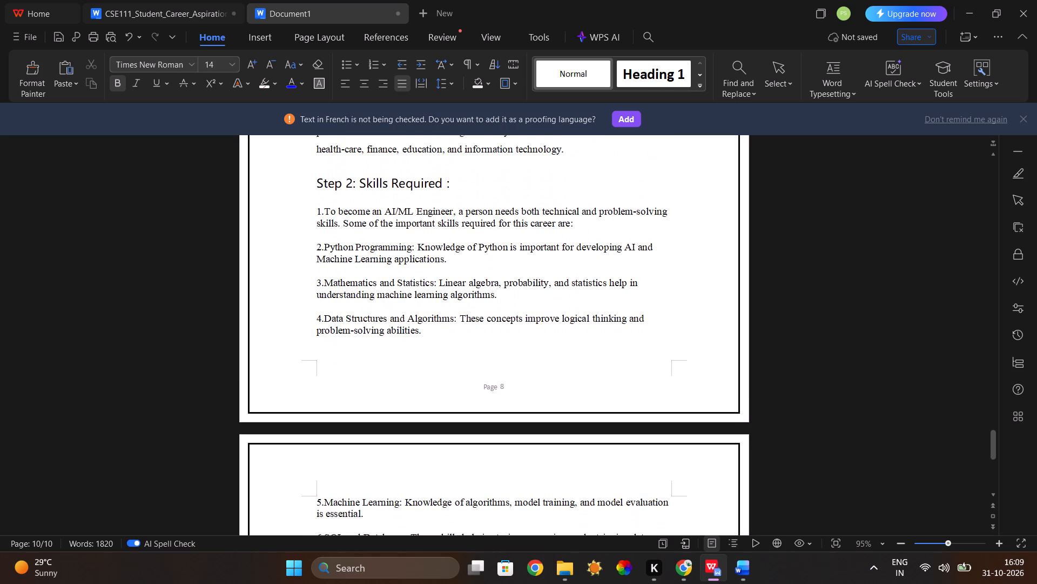
pyautogui.scroll(-3, 501, 290)
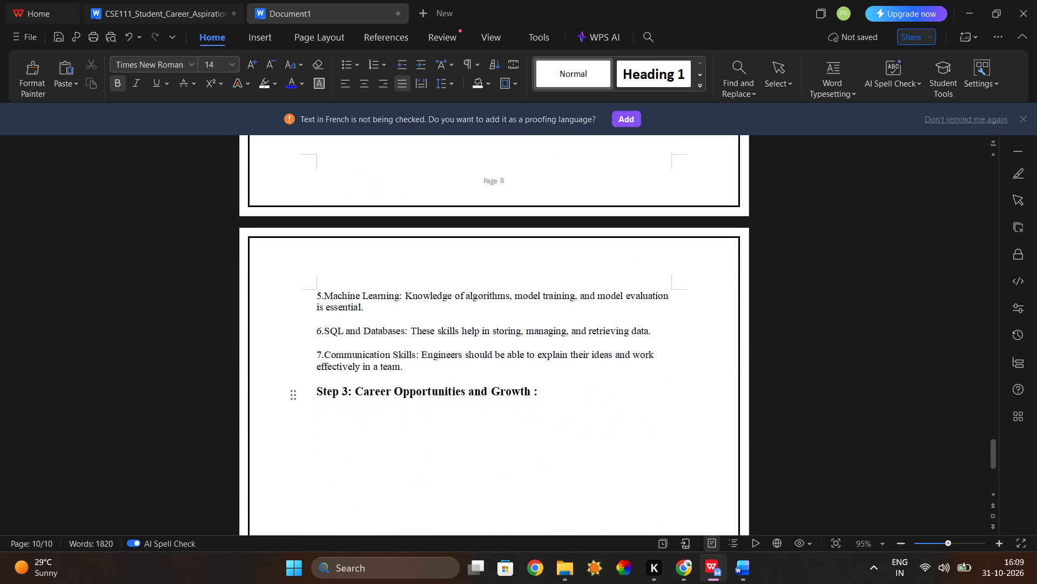
pyautogui.moveTo(315, 388); pyautogui.dragTo(524, 387)
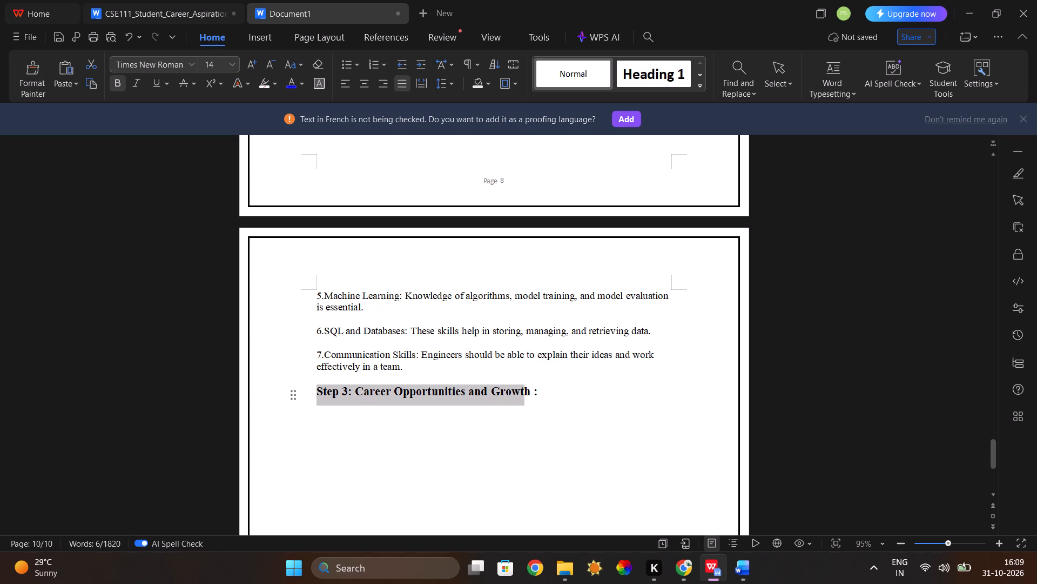
pyautogui.moveTo(524, 387); pyautogui.dragTo(538, 388)
pyautogui.click(539, 335)
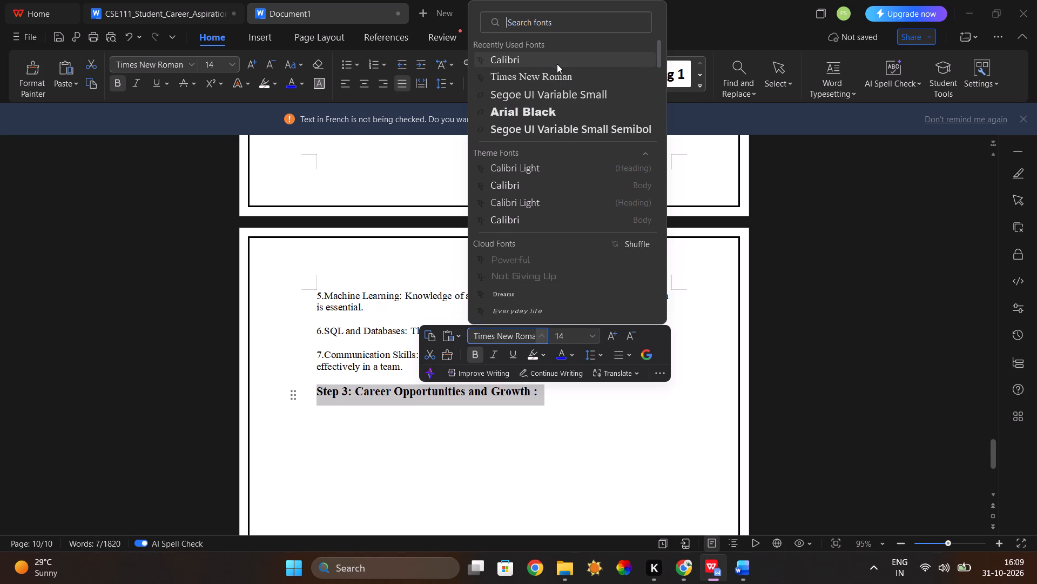
pyautogui.click(556, 63)
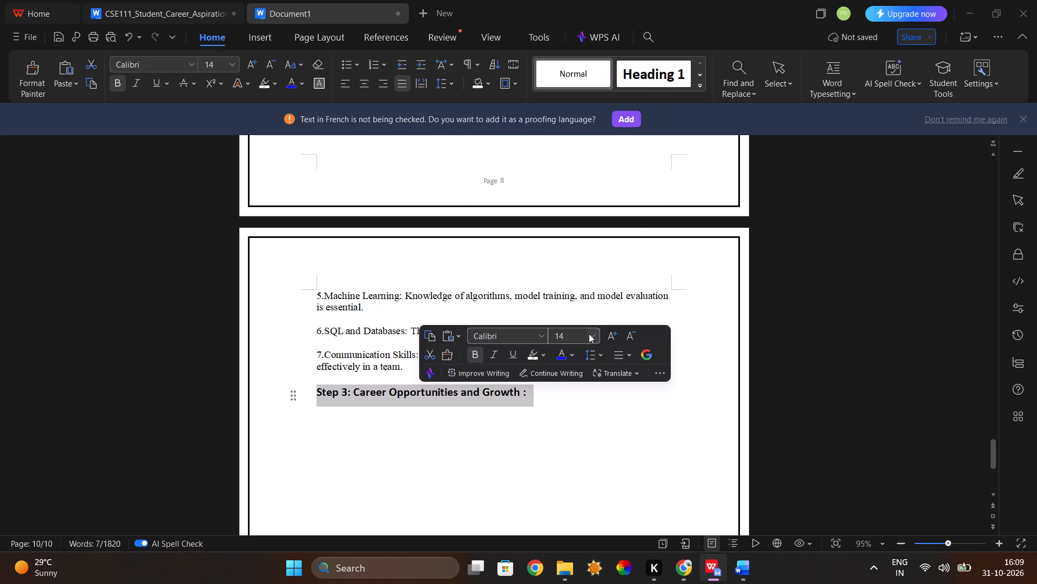
pyautogui.click(474, 350)
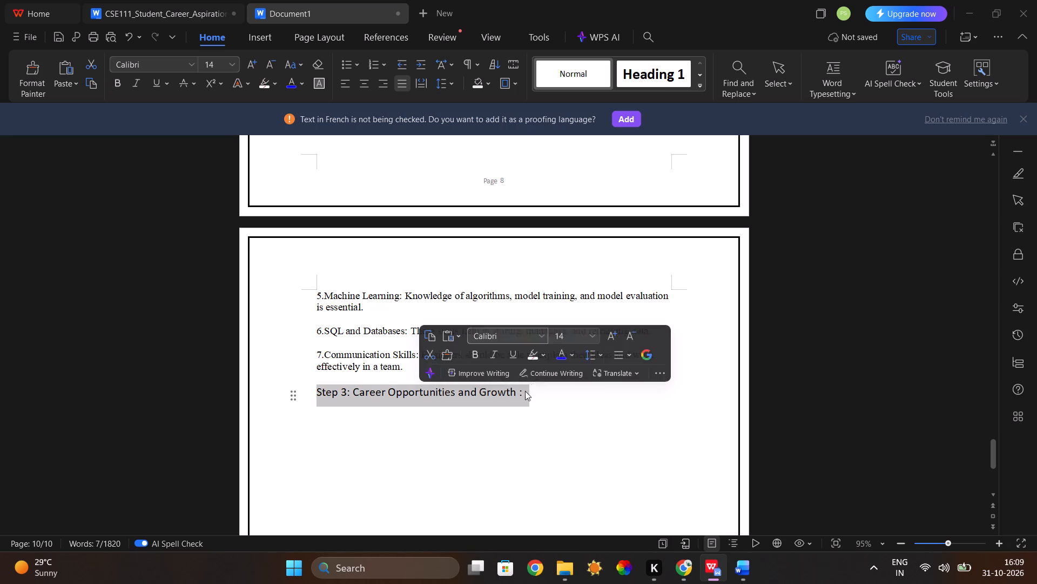
pyautogui.click(507, 422)
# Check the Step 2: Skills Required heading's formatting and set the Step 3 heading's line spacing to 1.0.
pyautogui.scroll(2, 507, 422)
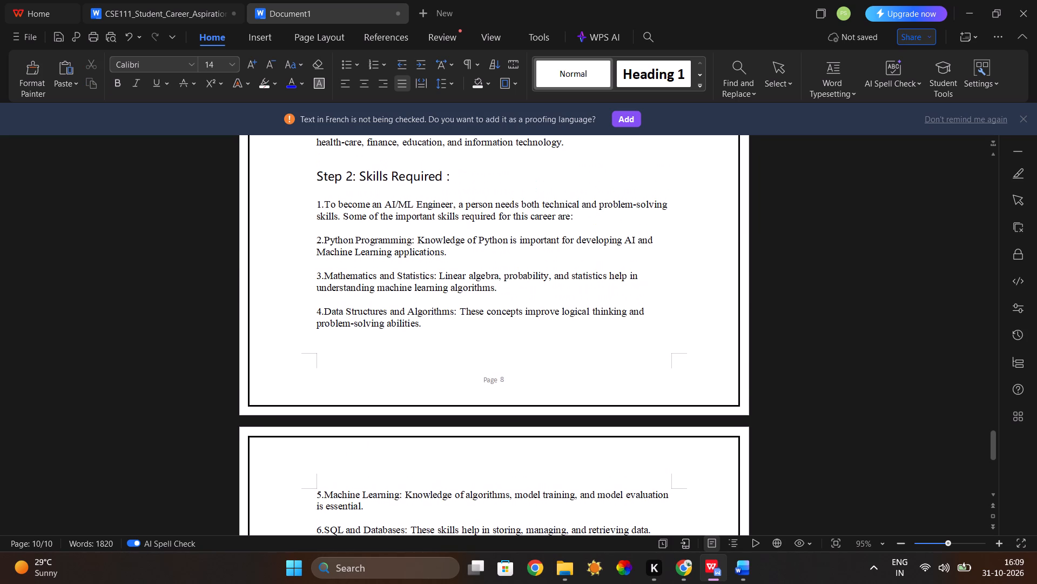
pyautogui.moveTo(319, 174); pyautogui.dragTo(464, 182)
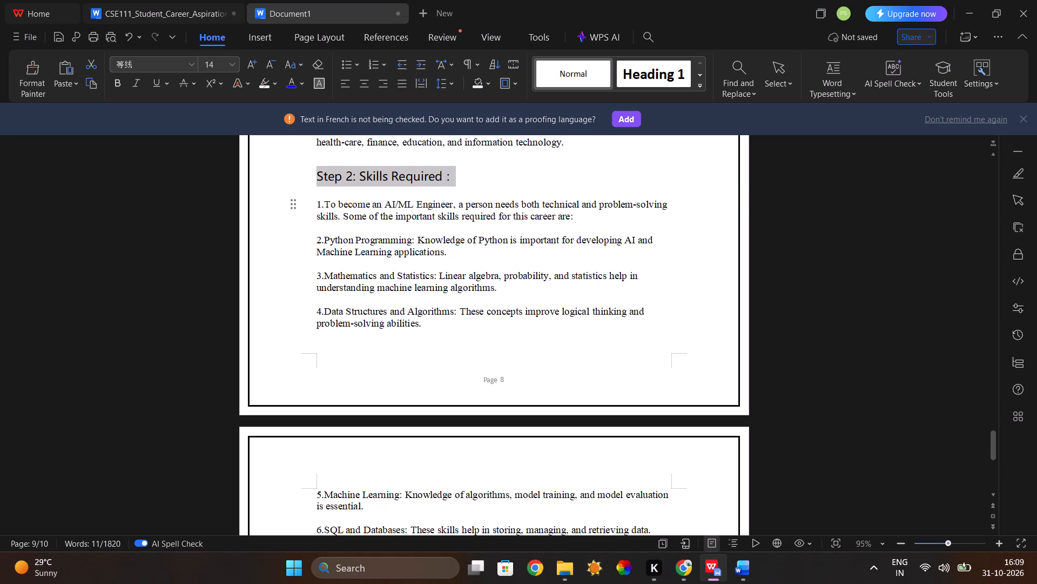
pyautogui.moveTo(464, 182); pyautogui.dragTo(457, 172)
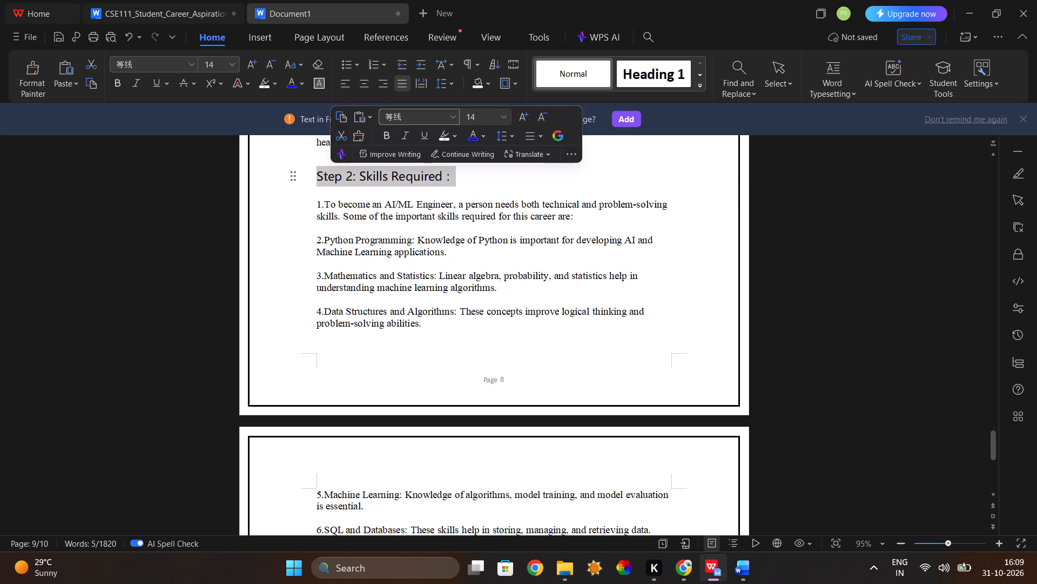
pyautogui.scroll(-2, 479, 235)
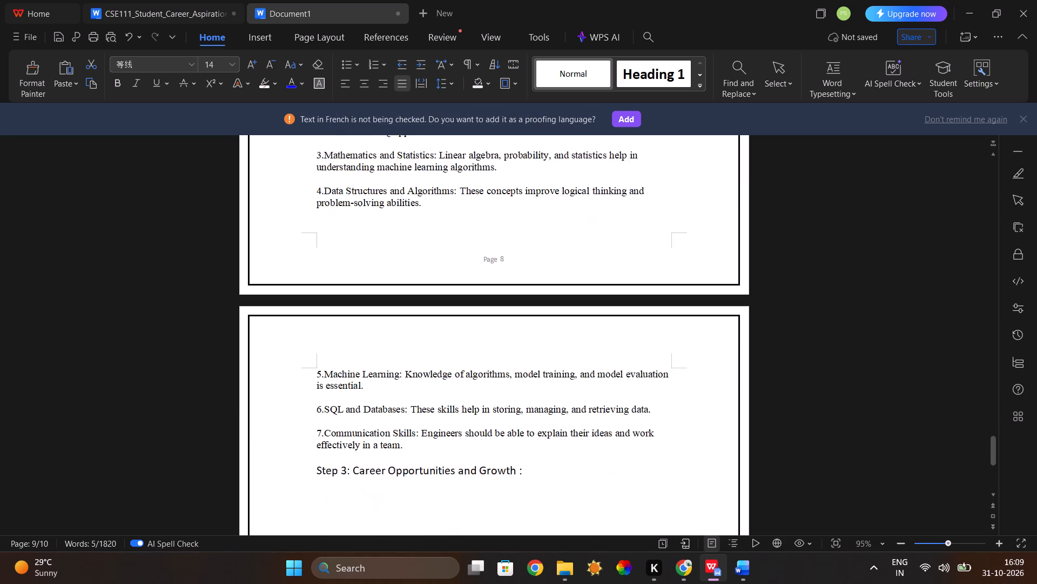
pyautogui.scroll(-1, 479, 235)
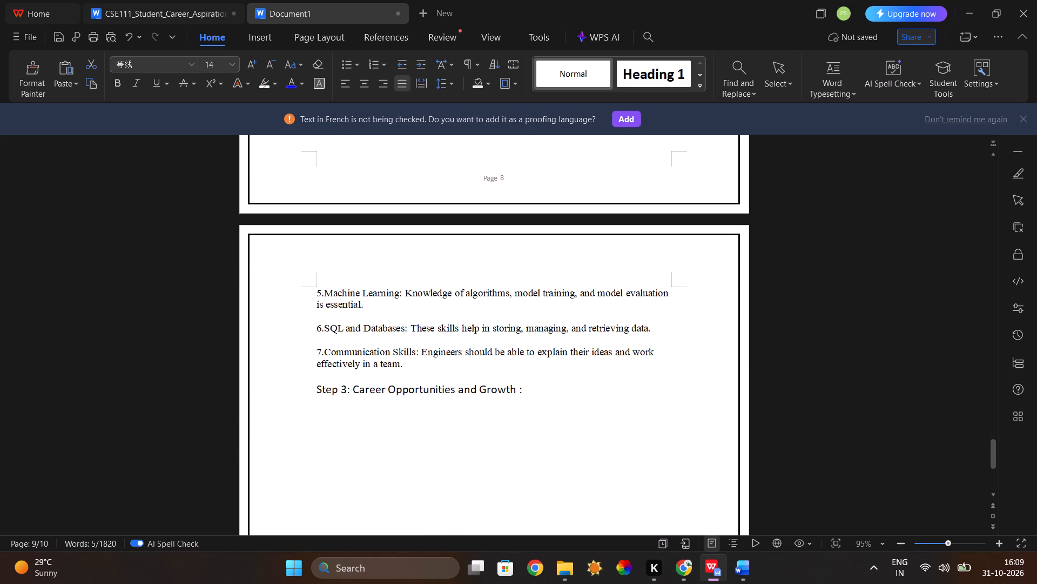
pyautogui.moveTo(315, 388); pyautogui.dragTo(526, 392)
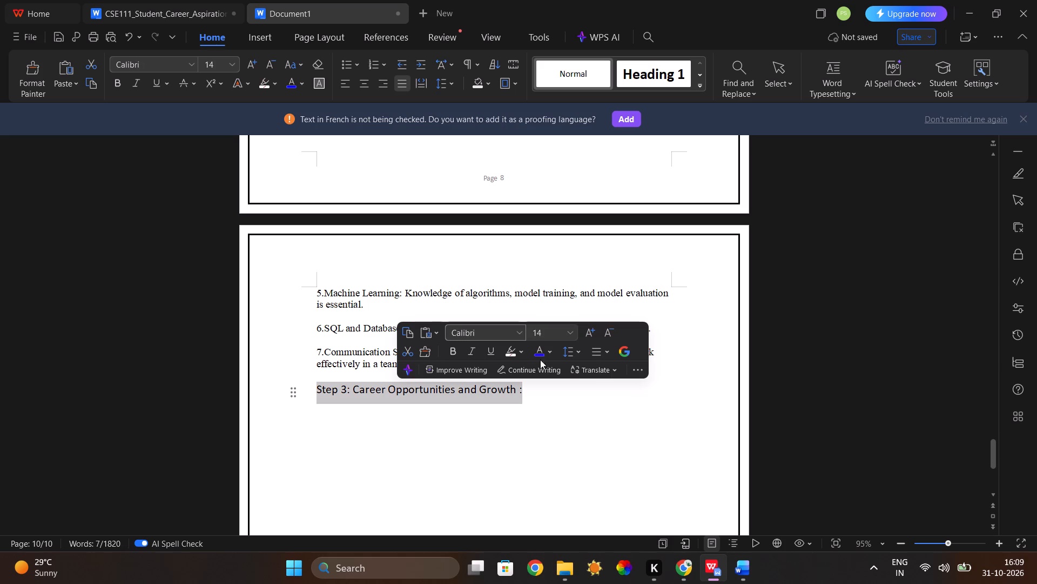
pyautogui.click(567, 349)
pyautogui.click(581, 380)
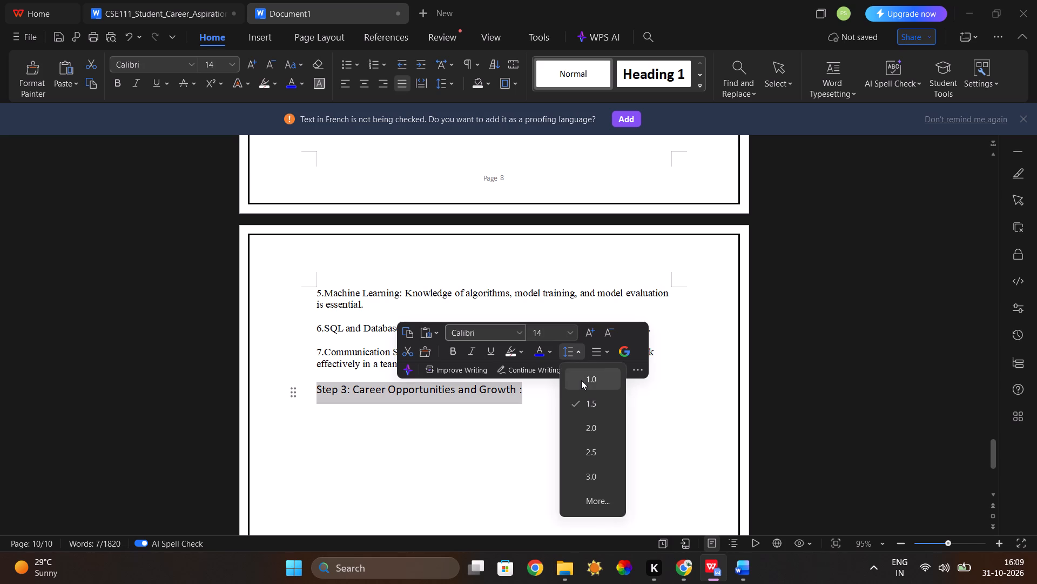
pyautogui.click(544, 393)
# Add a new line below the Step 3: Career Opportunities and Growth heading and set the heading's line spacing to 1.5.
pyautogui.press('Return')
pyautogui.scroll(1, 544, 393)
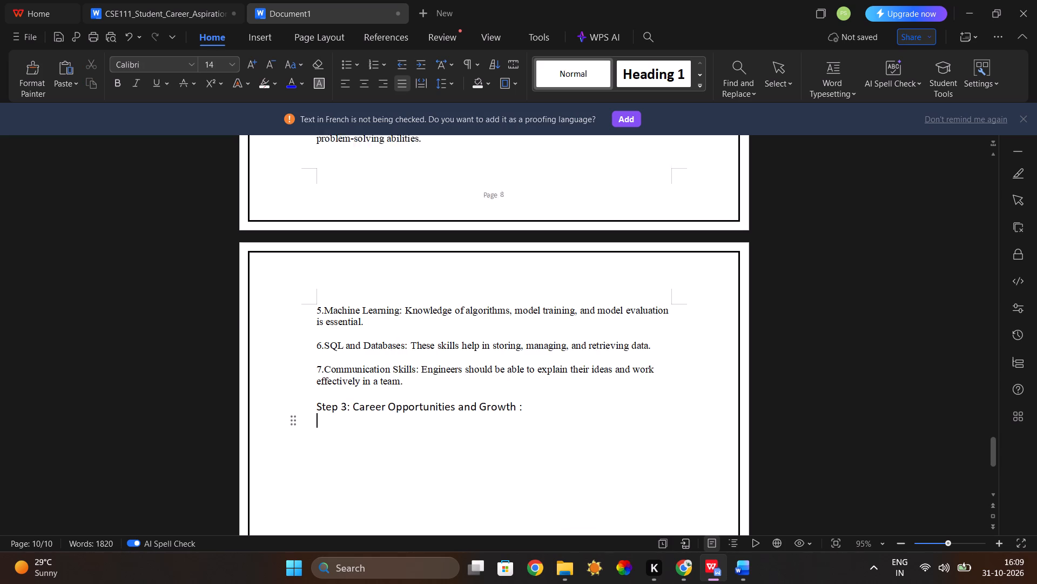
pyautogui.scroll(2, 544, 393)
pyautogui.scroll(-1, 544, 393)
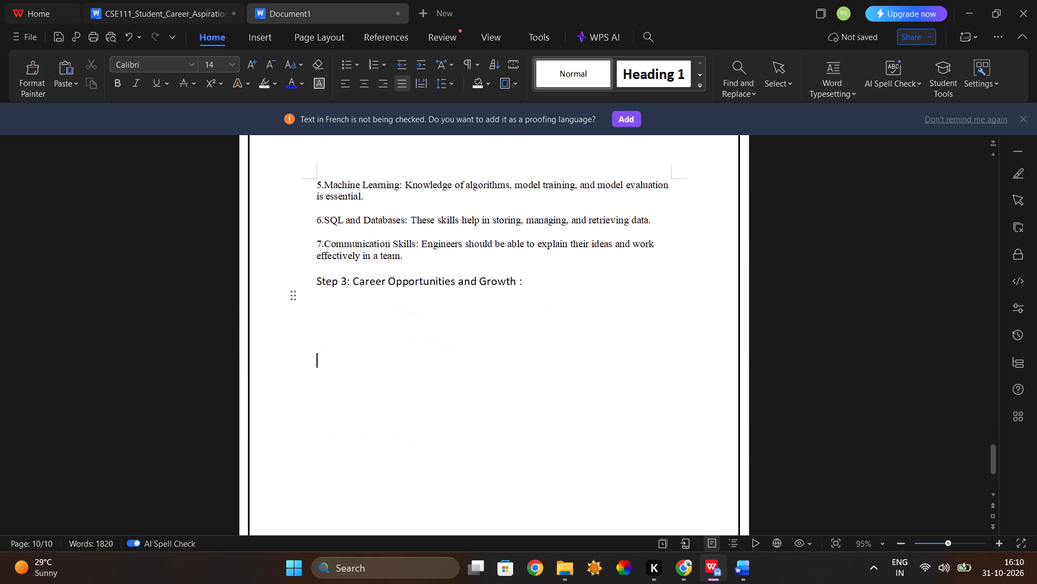
pyautogui.scroll(-1, 544, 393)
pyautogui.moveTo(317, 264); pyautogui.dragTo(520, 256)
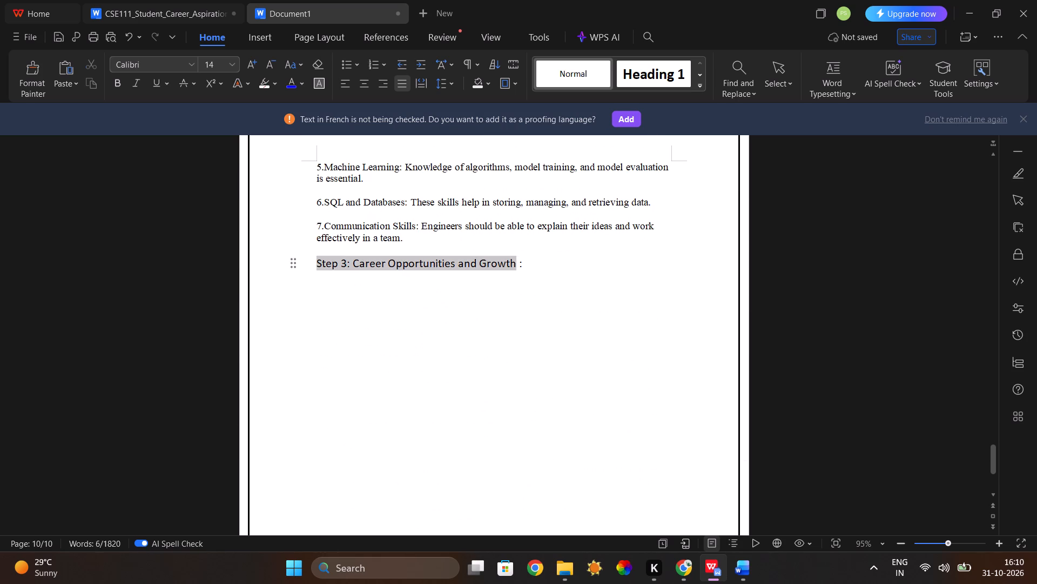
pyautogui.moveTo(520, 256); pyautogui.dragTo(544, 257)
pyautogui.click(573, 225)
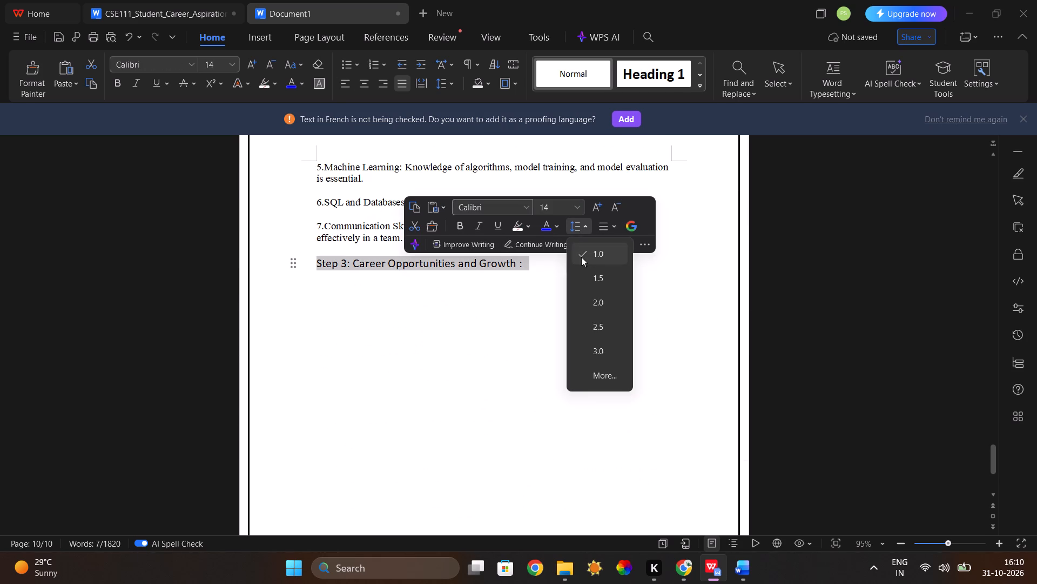
pyautogui.click(591, 278)
pyautogui.click(549, 269)
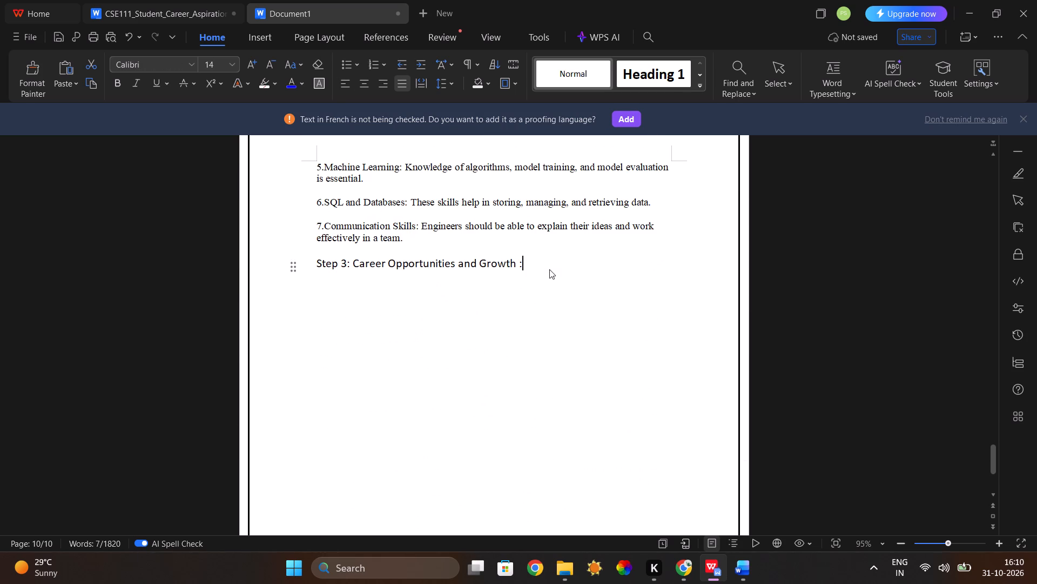
# Copy the Career Opportunities and Growth paragraph from ChatGPT and paste it below the Step 3 heading in the WPS document.
pyautogui.press('Return')
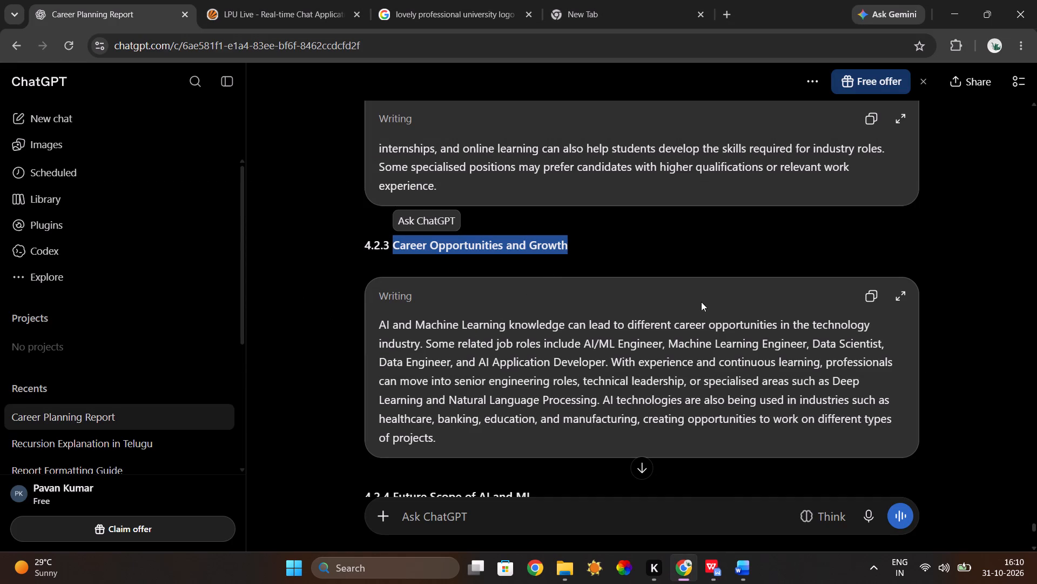
pyautogui.click(868, 294)
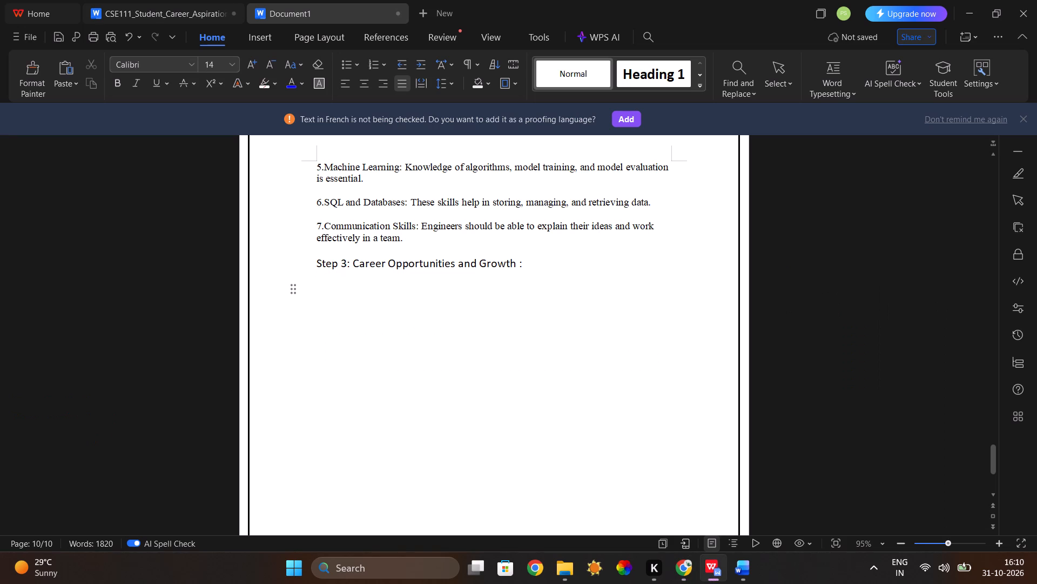
pyautogui.hotkey('ctrl', 'v')
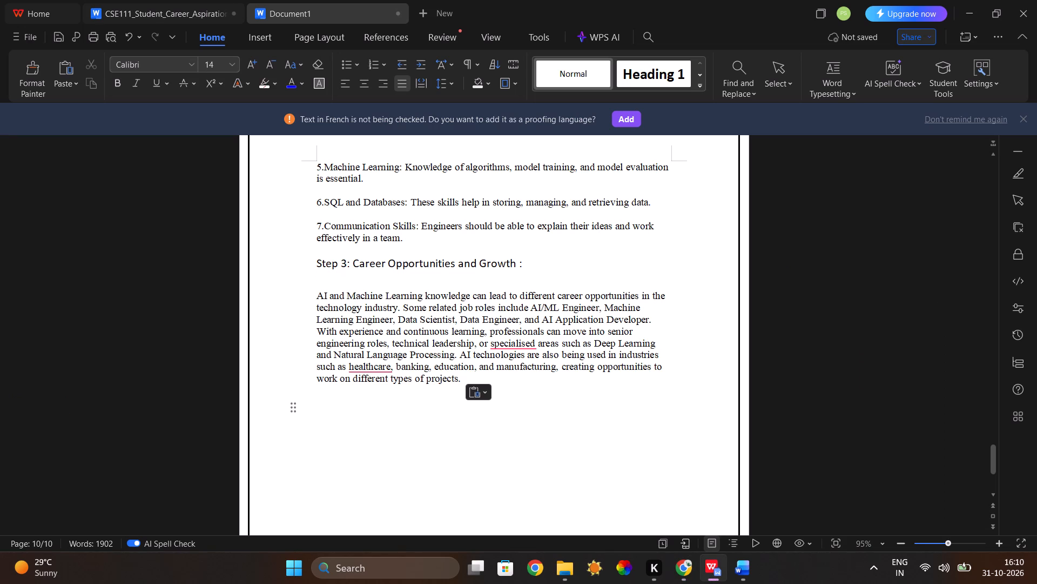
# Set the line spacing of the pasted Career Opportunities and Growth paragraph to 1.5.
pyautogui.moveTo(309, 299); pyautogui.dragTo(318, 300)
pyautogui.moveTo(318, 300); pyautogui.dragTo(385, 367)
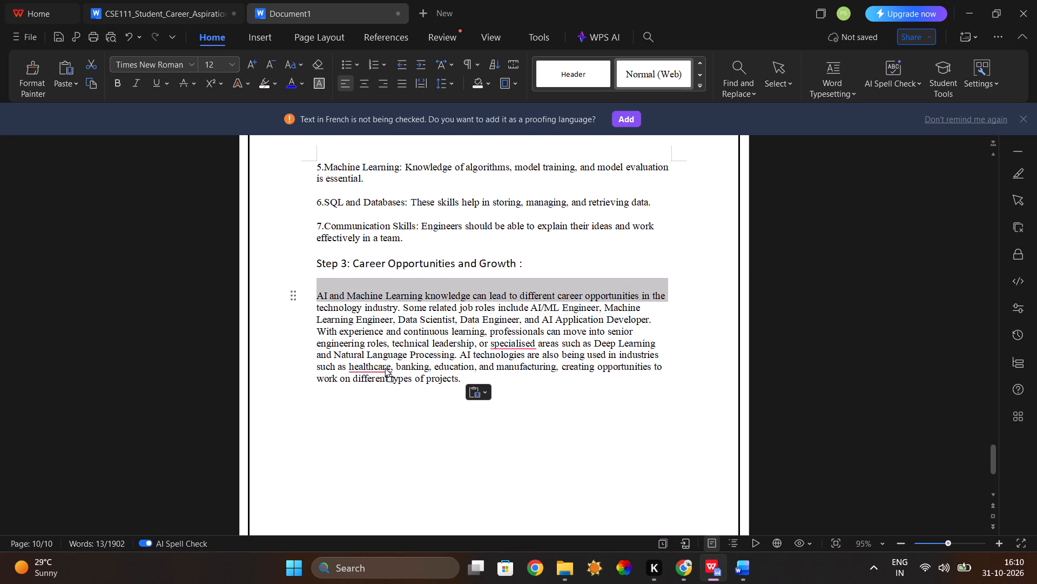
pyautogui.moveTo(385, 367); pyautogui.dragTo(309, 290)
pyautogui.click(309, 290)
pyautogui.moveTo(309, 290); pyautogui.dragTo(348, 317)
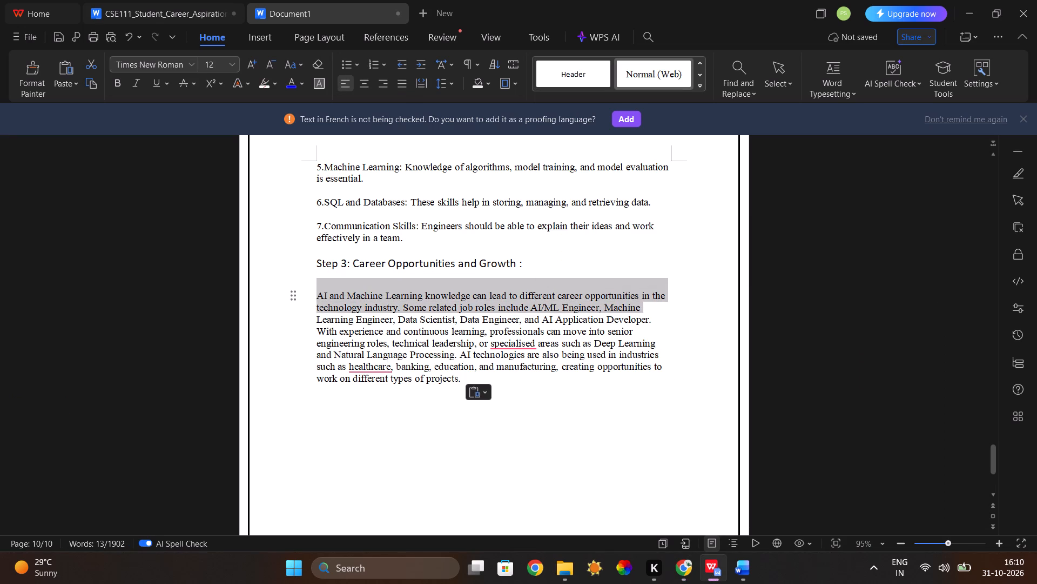
pyautogui.moveTo(348, 317); pyautogui.dragTo(425, 389)
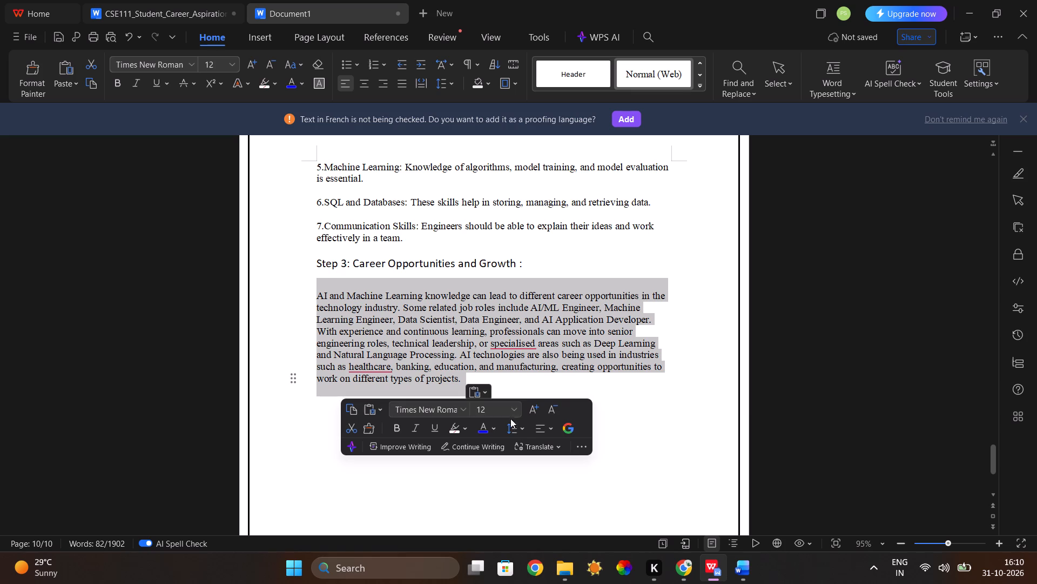
pyautogui.click(511, 424)
pyautogui.click(534, 300)
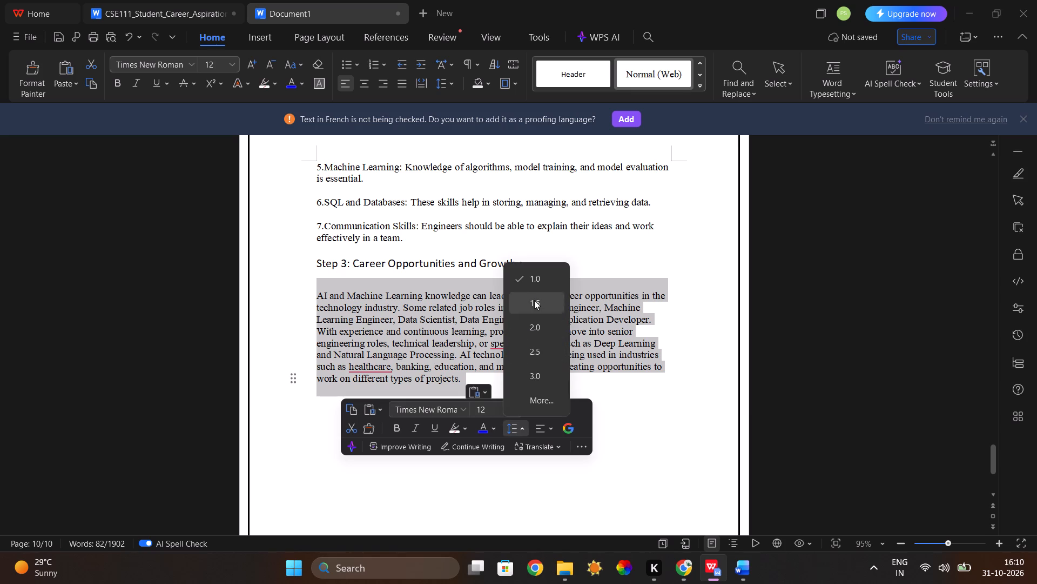
pyautogui.moveTo(631, 460); pyautogui.dragTo(537, 417)
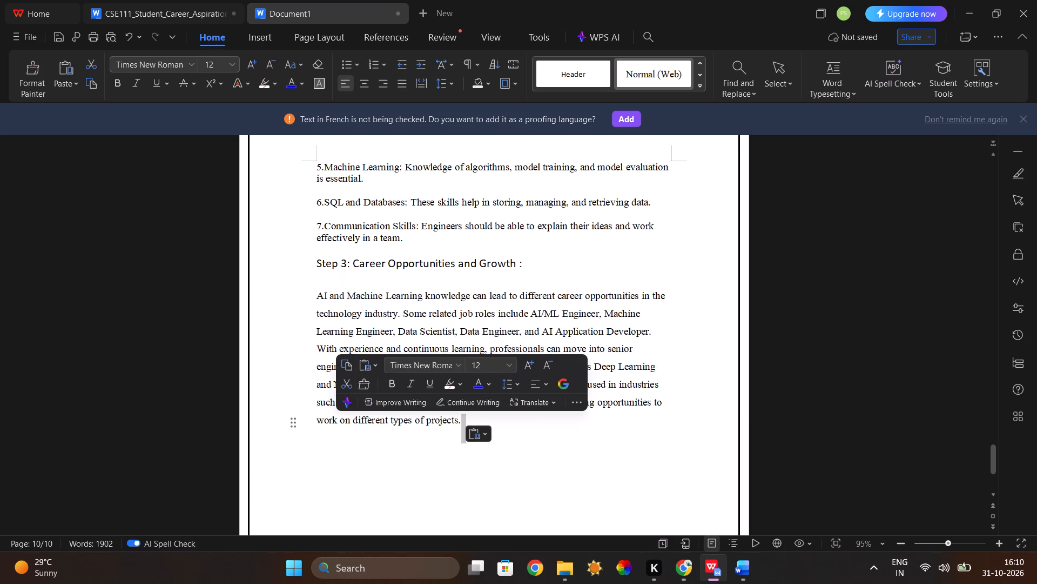
pyautogui.click(538, 468)
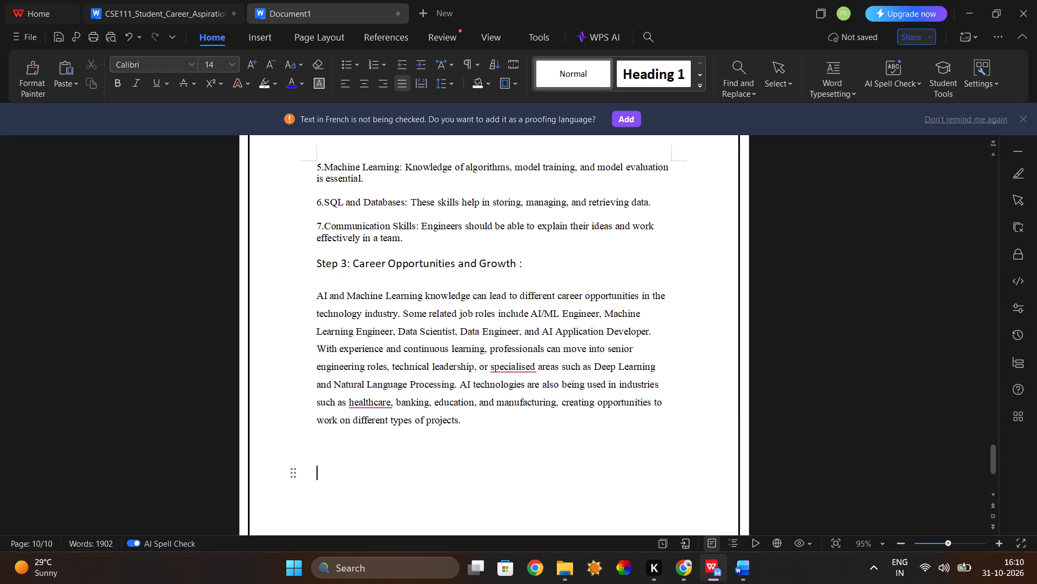
# Change the flagged word "healthcare" in the Step 3 paragraph to "health-care".
pyautogui.click(372, 402)
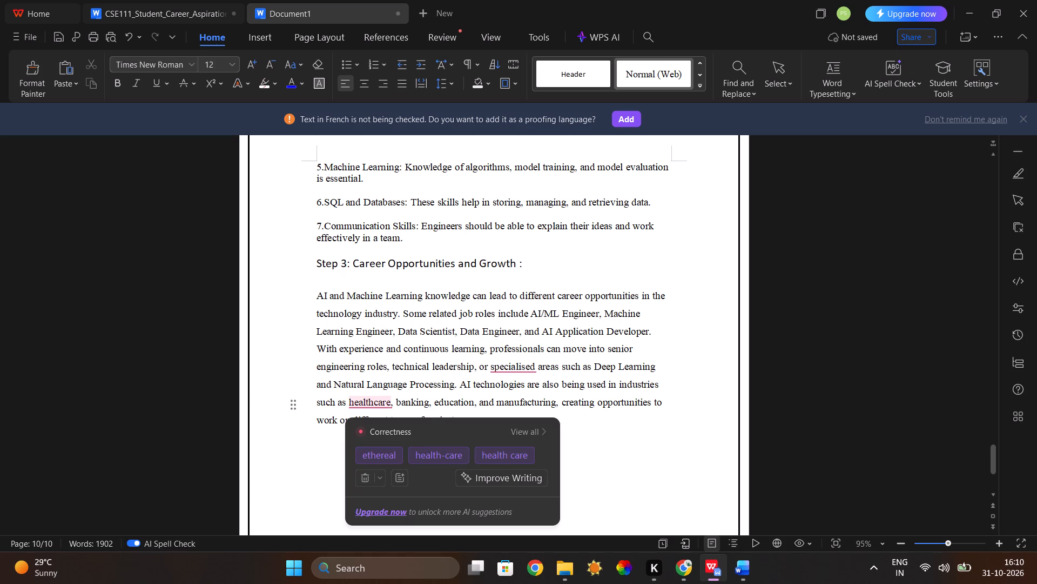
pyautogui.press('-')
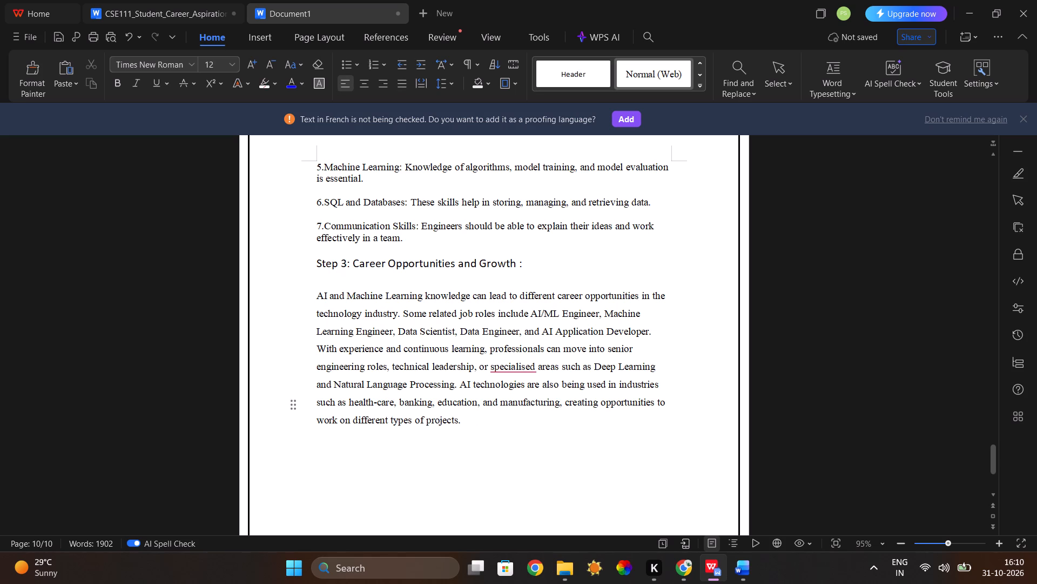
pyautogui.click(497, 427)
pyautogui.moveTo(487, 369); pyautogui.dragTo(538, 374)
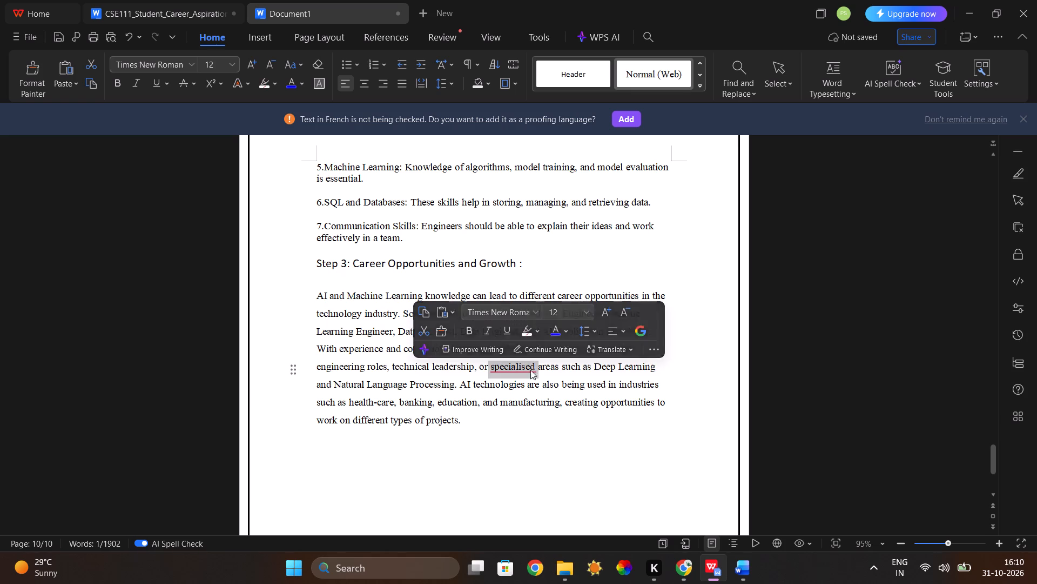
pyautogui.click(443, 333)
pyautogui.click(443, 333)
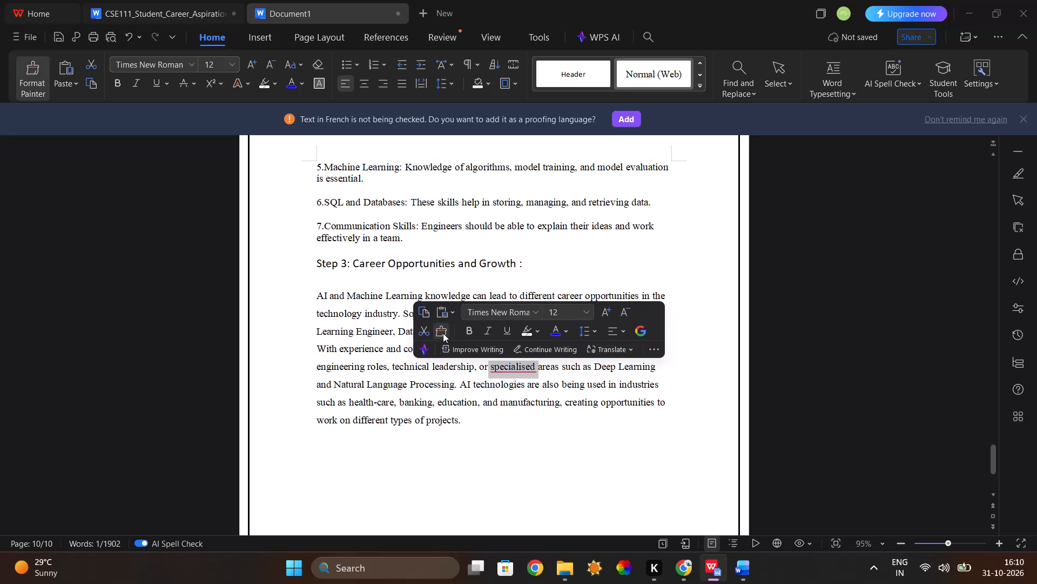
# Copy the section 4.2.4 title "Future Scope of AI and ML" from ChatGPT and paste it on a new line below the Step 3 paragraph.
pyautogui.click(490, 436)
pyautogui.press('Return')
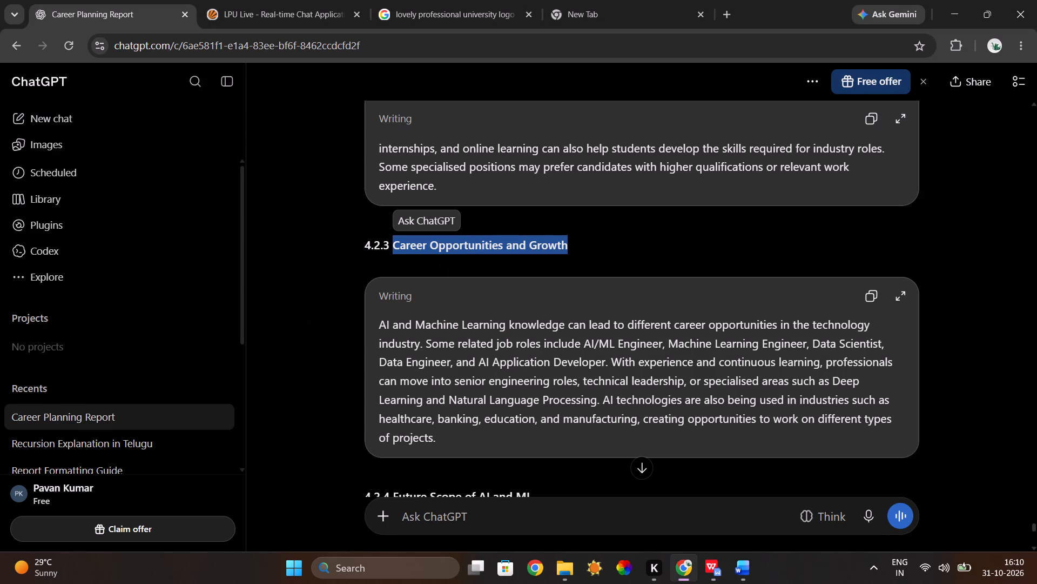
pyautogui.scroll(-2, 490, 436)
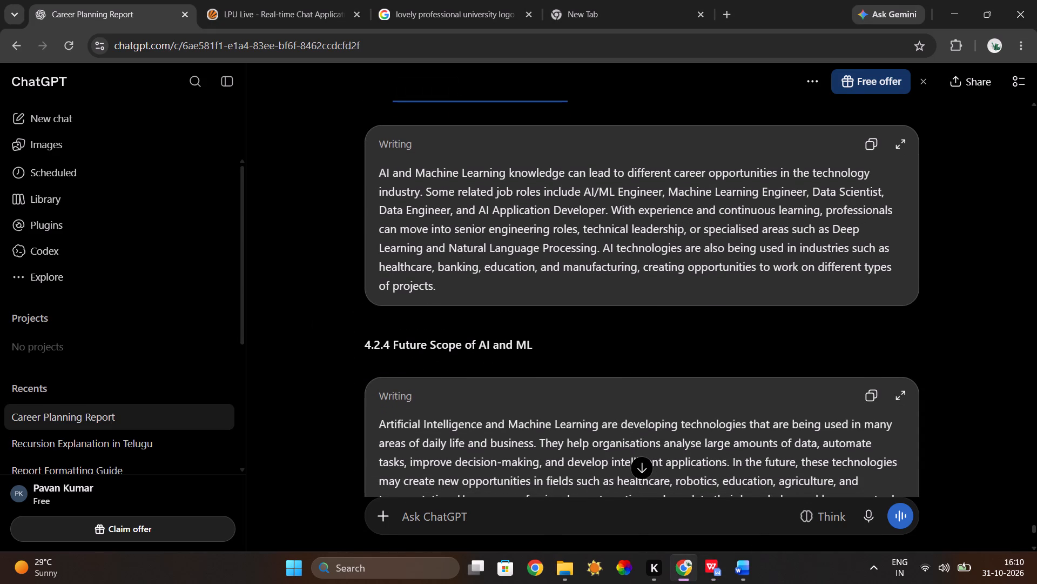
pyautogui.moveTo(393, 343); pyautogui.dragTo(563, 350)
pyautogui.hotkey('ctrl', 'c')
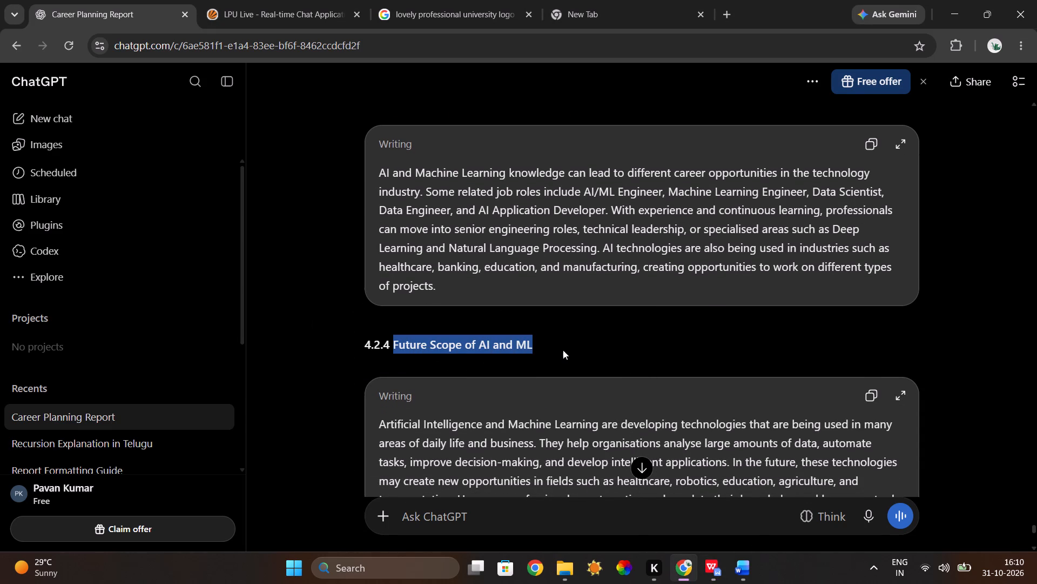
pyautogui.hotkey('ctrl', 'c')
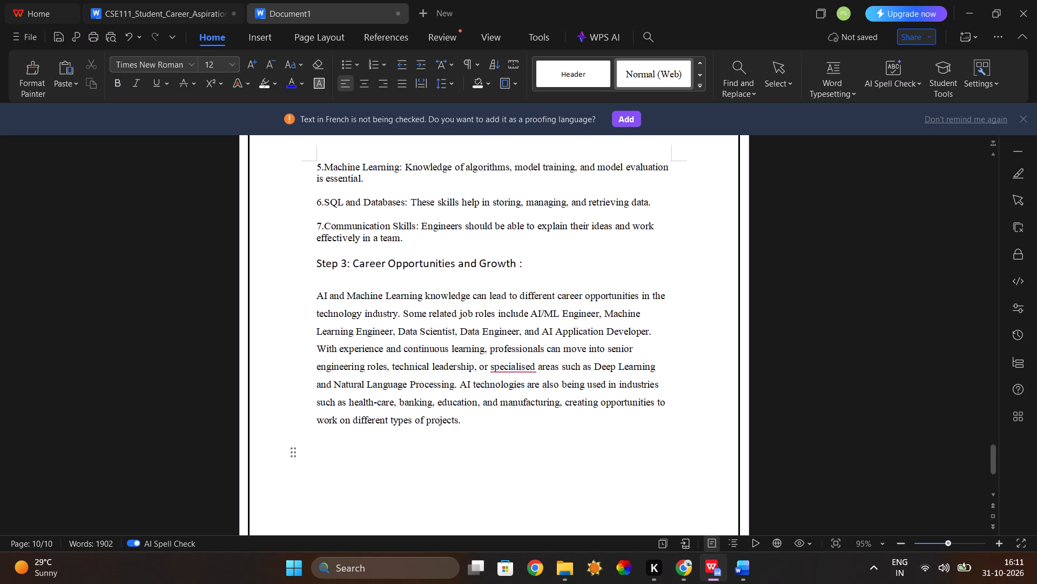
pyautogui.hotkey('ctrl', 'v')
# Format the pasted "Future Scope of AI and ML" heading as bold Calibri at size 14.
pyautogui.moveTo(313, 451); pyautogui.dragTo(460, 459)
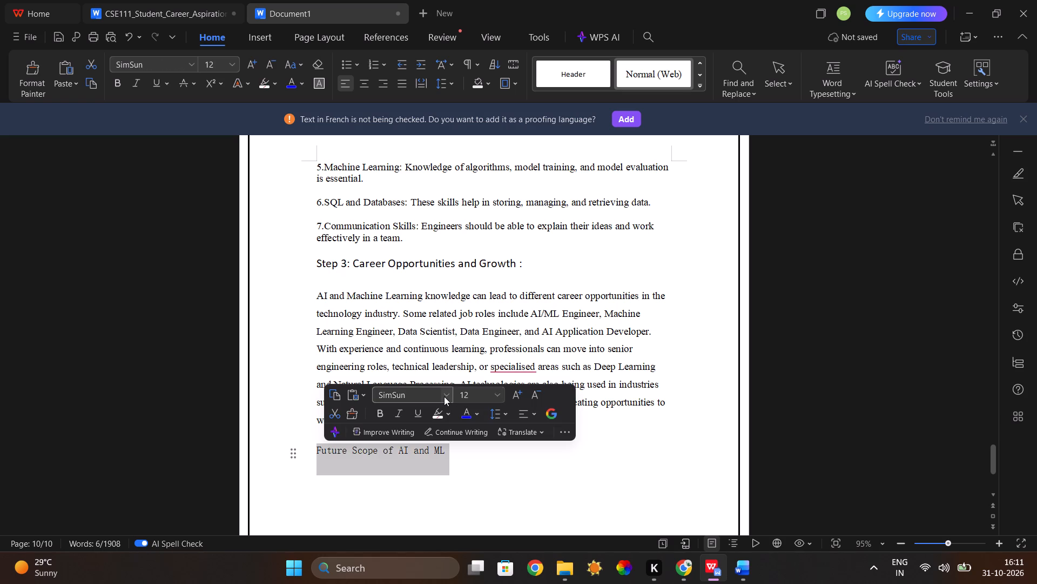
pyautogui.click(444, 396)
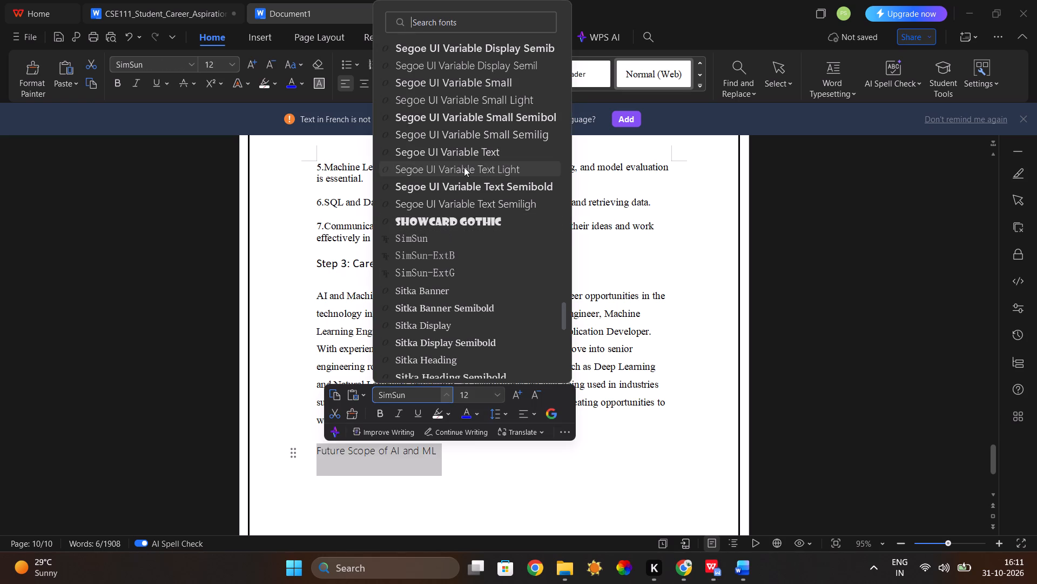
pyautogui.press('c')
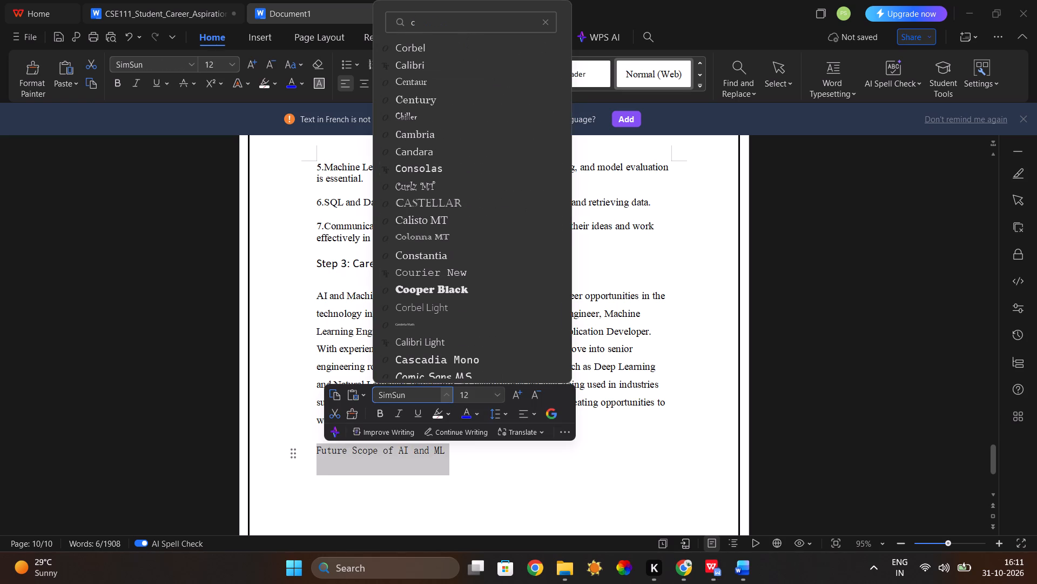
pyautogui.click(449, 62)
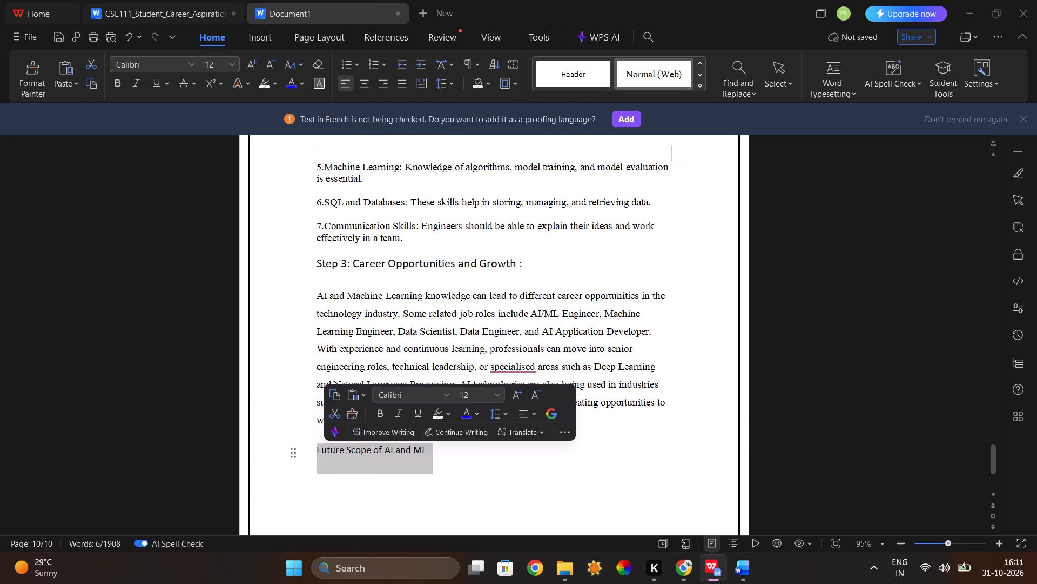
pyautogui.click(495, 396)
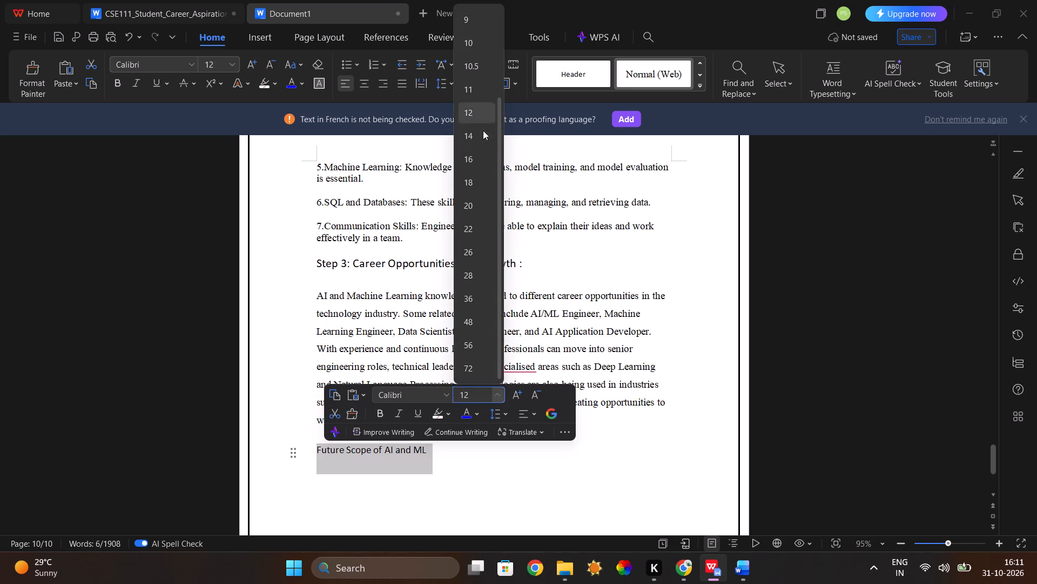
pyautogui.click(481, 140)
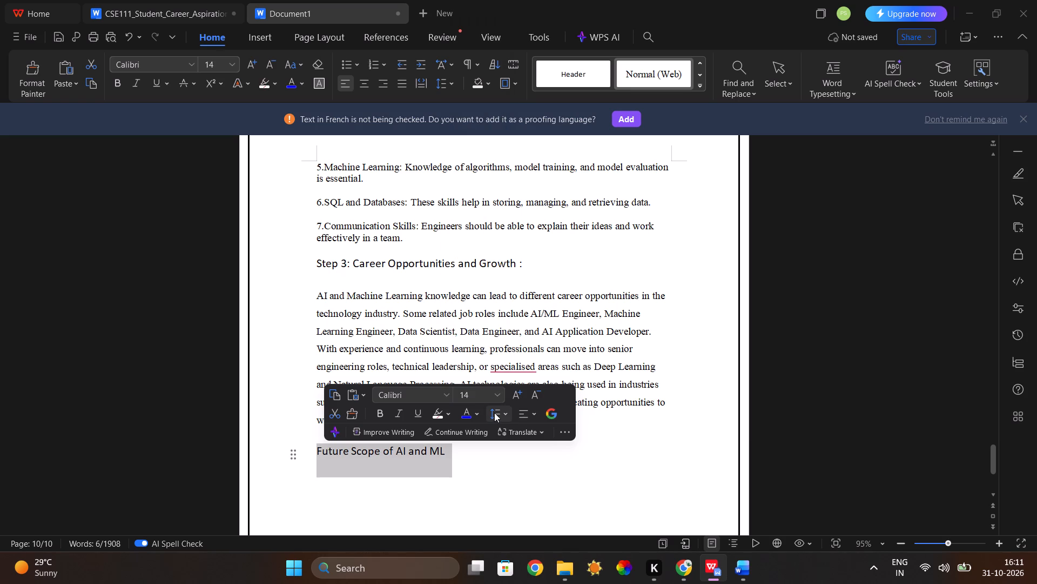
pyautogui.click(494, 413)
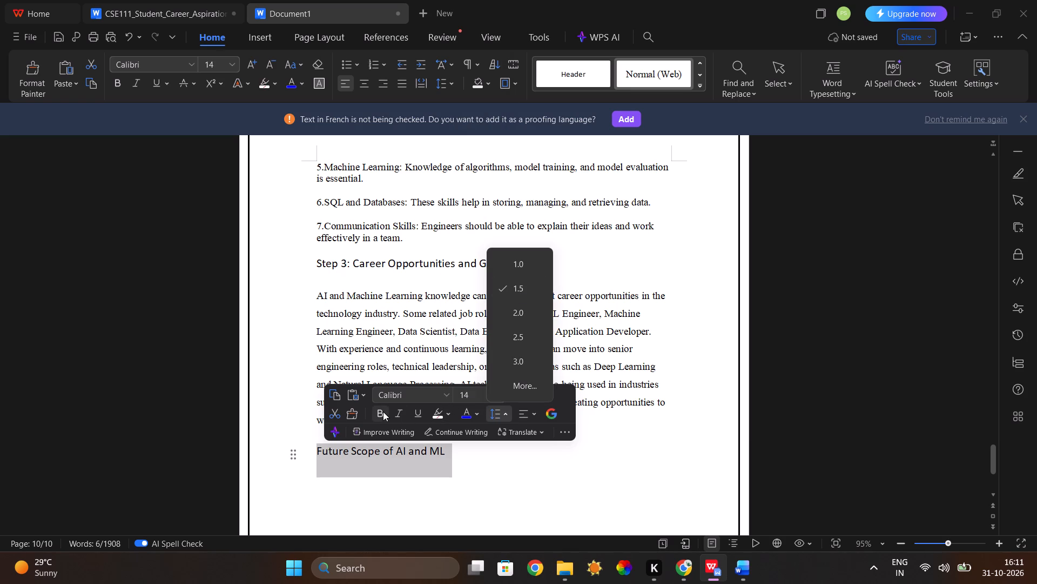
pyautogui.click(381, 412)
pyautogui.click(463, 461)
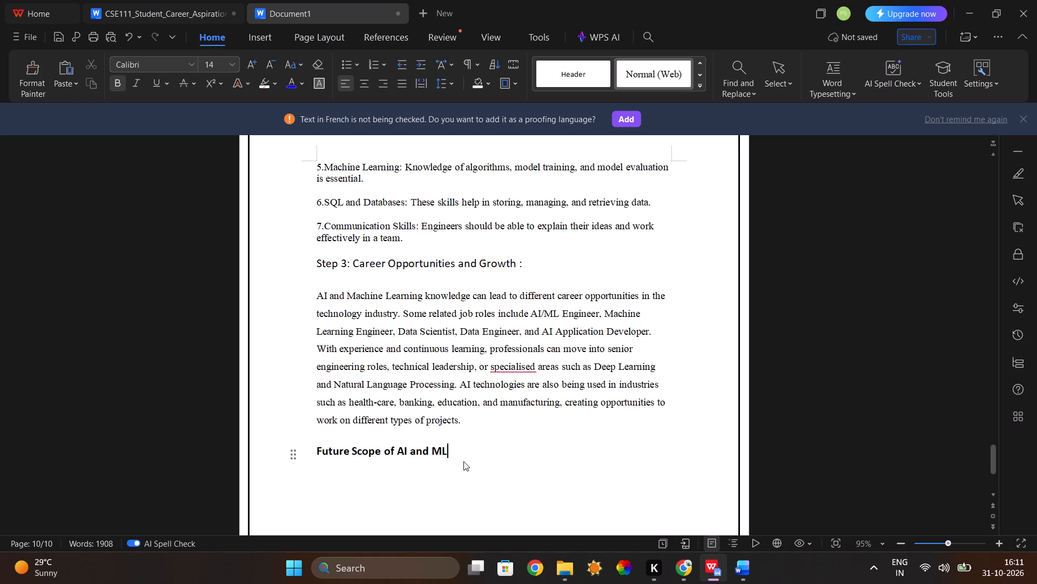
# Delete the formatted "Future Scope of AI and ML" heading and paste the copied title again in its place.
pyautogui.moveTo(460, 454); pyautogui.dragTo(302, 449)
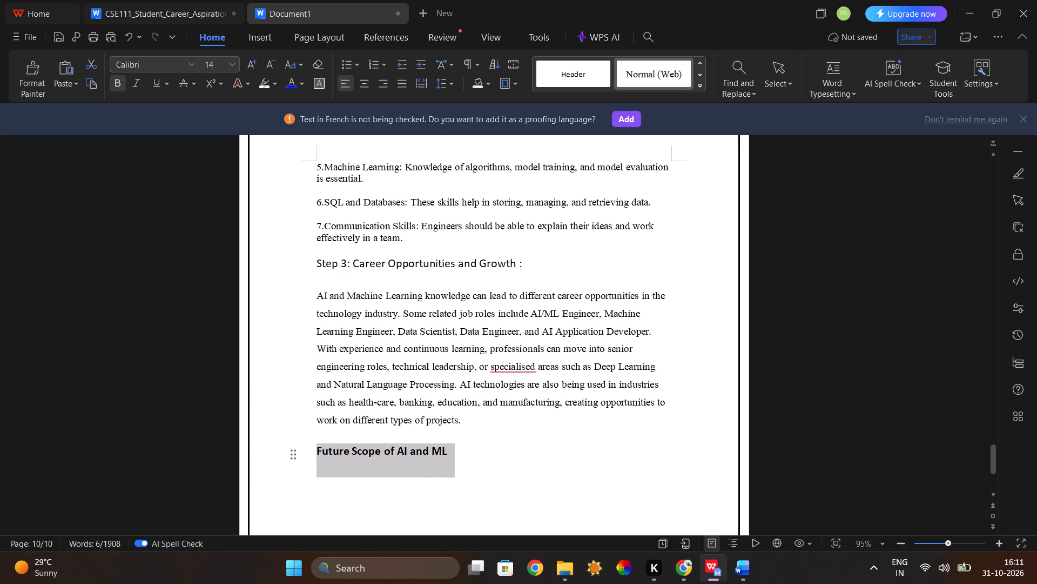
pyautogui.press('BackSpace')
pyautogui.hotkey('ctrl', 'v')
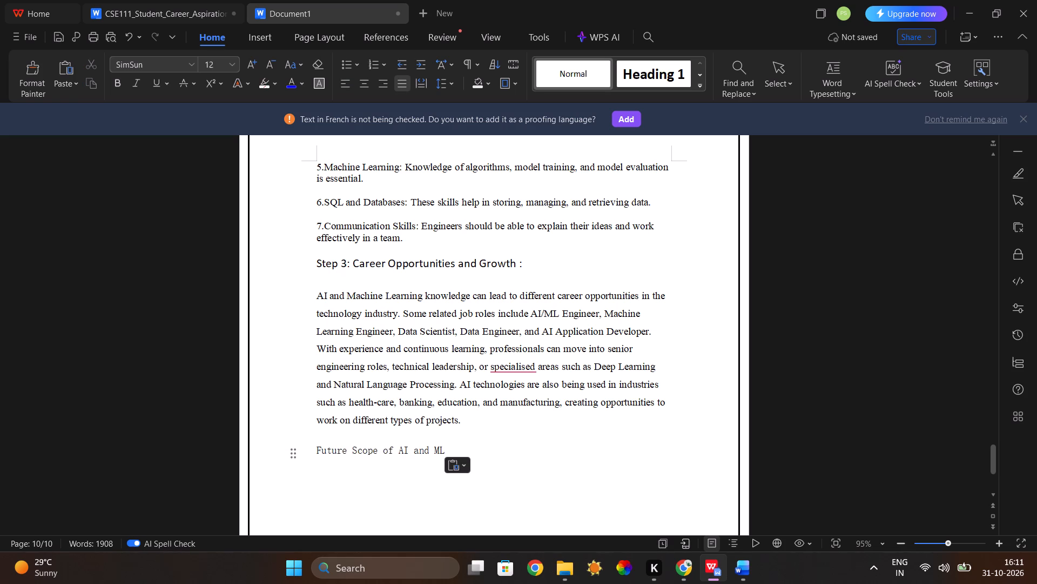
# Apply the Calibri (Body) theme font and bold to the newly pasted "Future Scope of AI and ML" heading.
pyautogui.moveTo(314, 452); pyautogui.dragTo(440, 454)
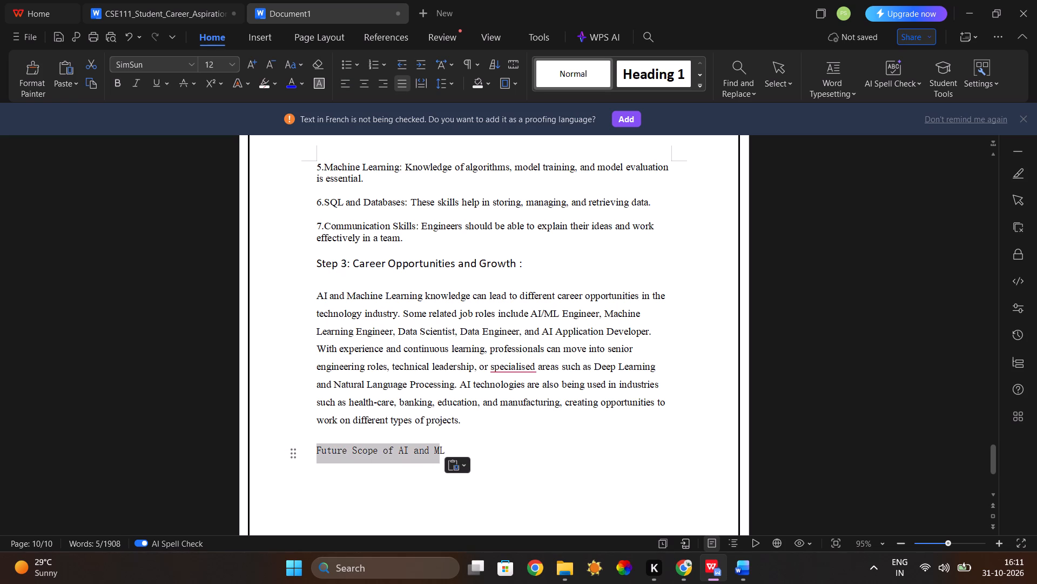
pyautogui.moveTo(440, 454); pyautogui.dragTo(448, 455)
pyautogui.click(444, 395)
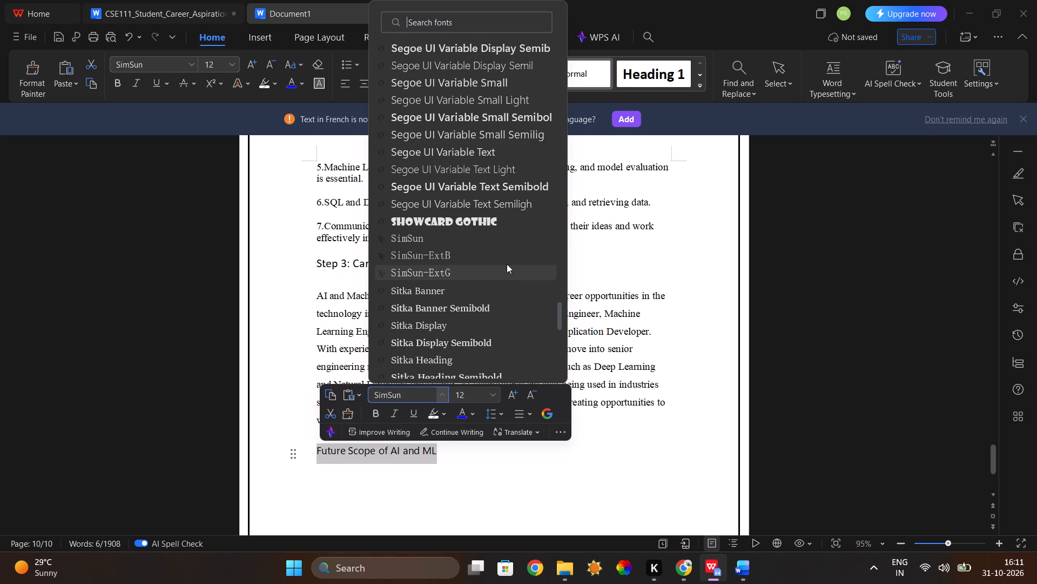
pyautogui.moveTo(557, 308); pyautogui.dragTo(543, 318)
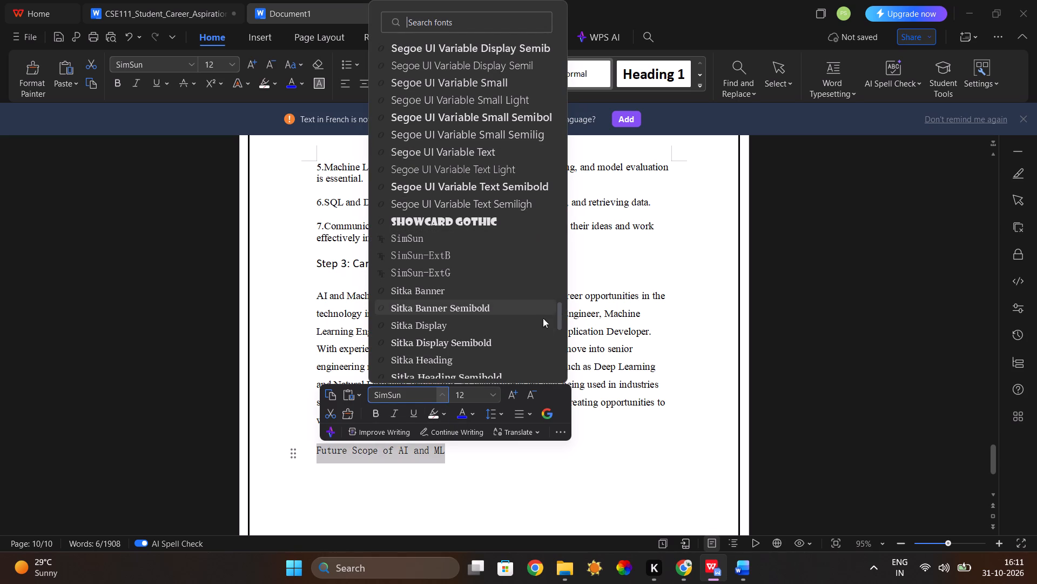
pyautogui.moveTo(543, 318); pyautogui.dragTo(558, 318)
pyautogui.moveTo(558, 318); pyautogui.dragTo(569, 0)
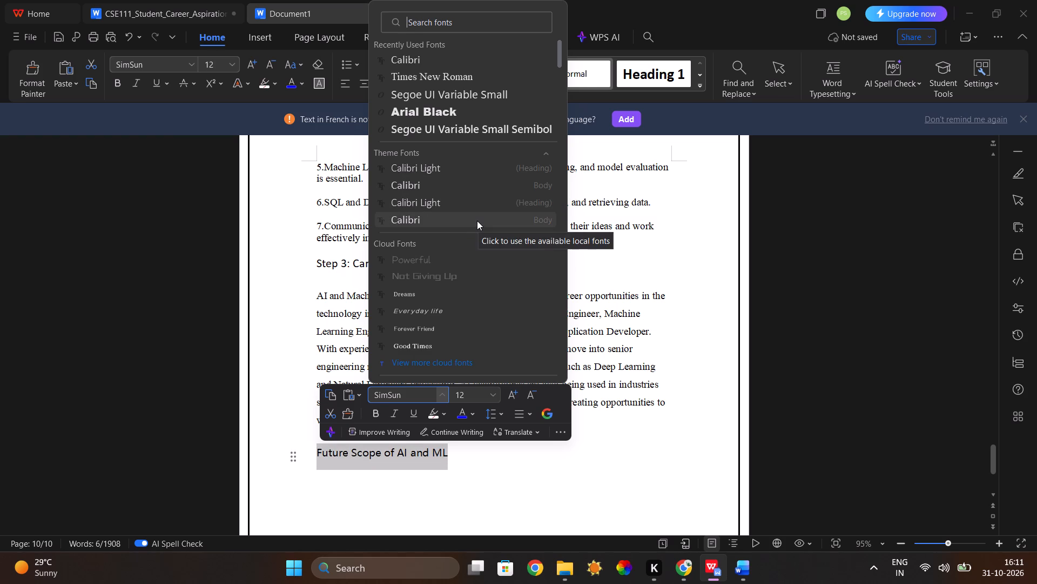
pyautogui.click(477, 221)
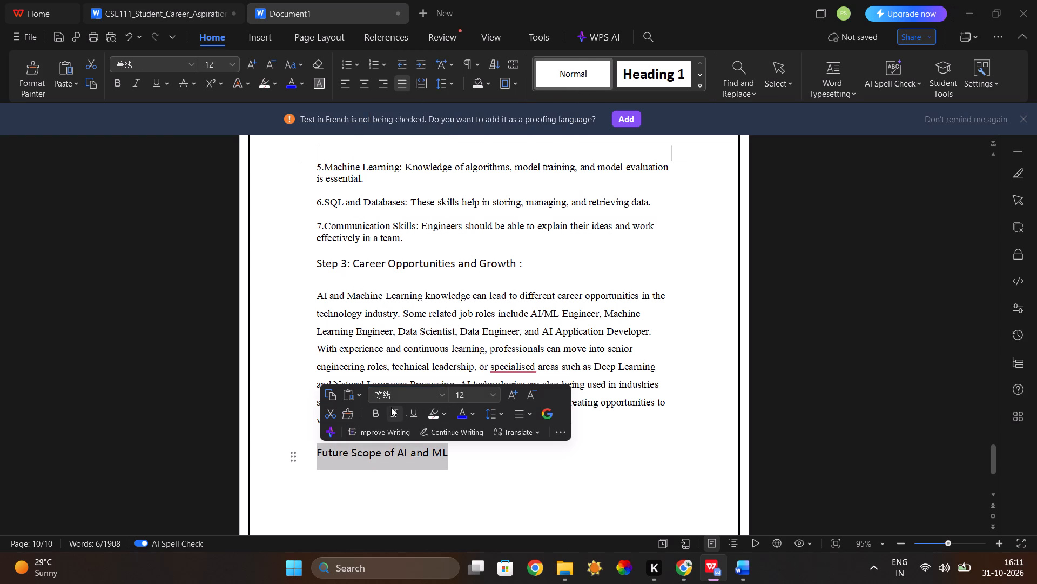
pyautogui.click(379, 407)
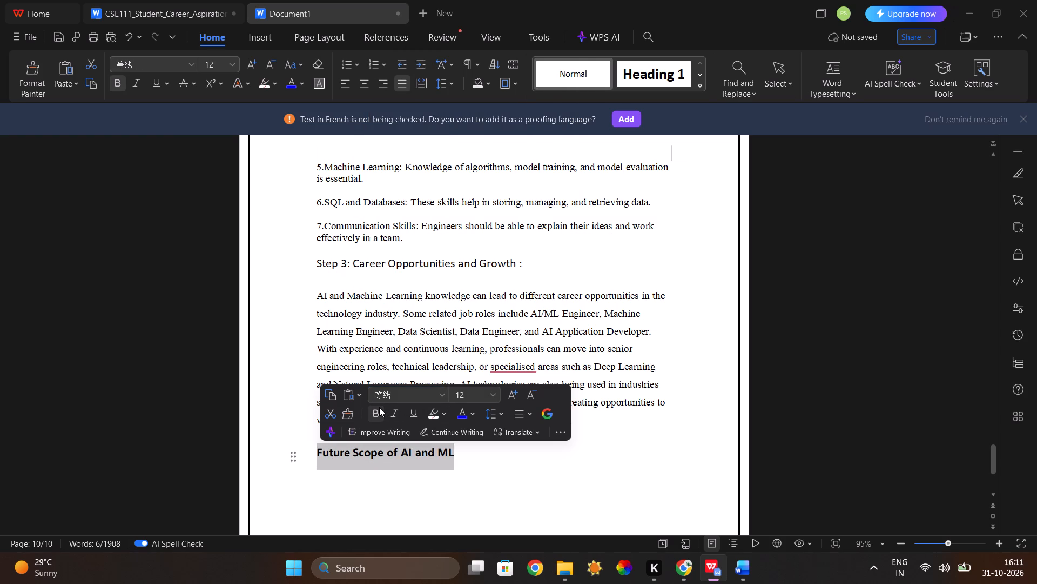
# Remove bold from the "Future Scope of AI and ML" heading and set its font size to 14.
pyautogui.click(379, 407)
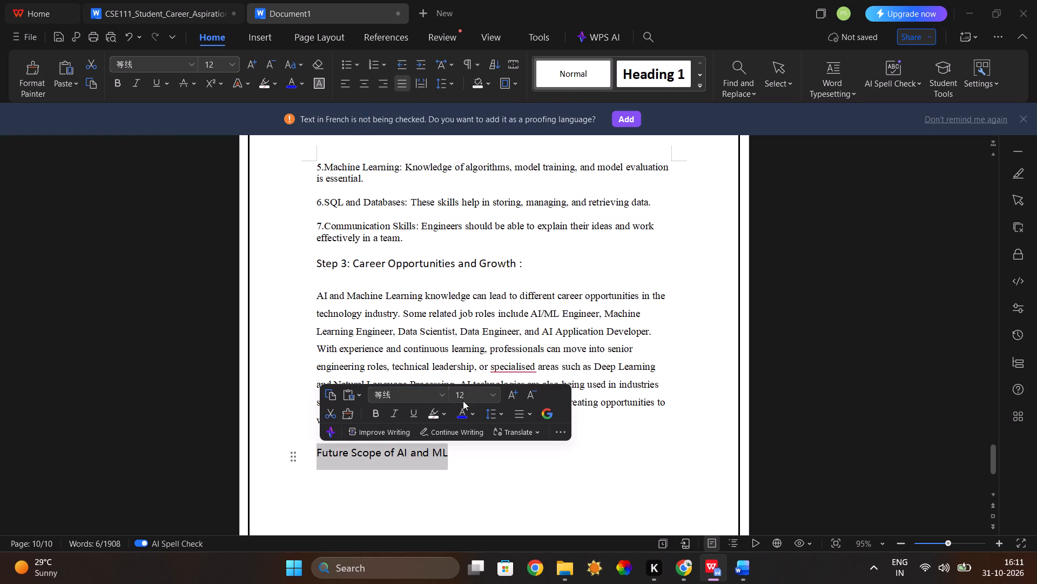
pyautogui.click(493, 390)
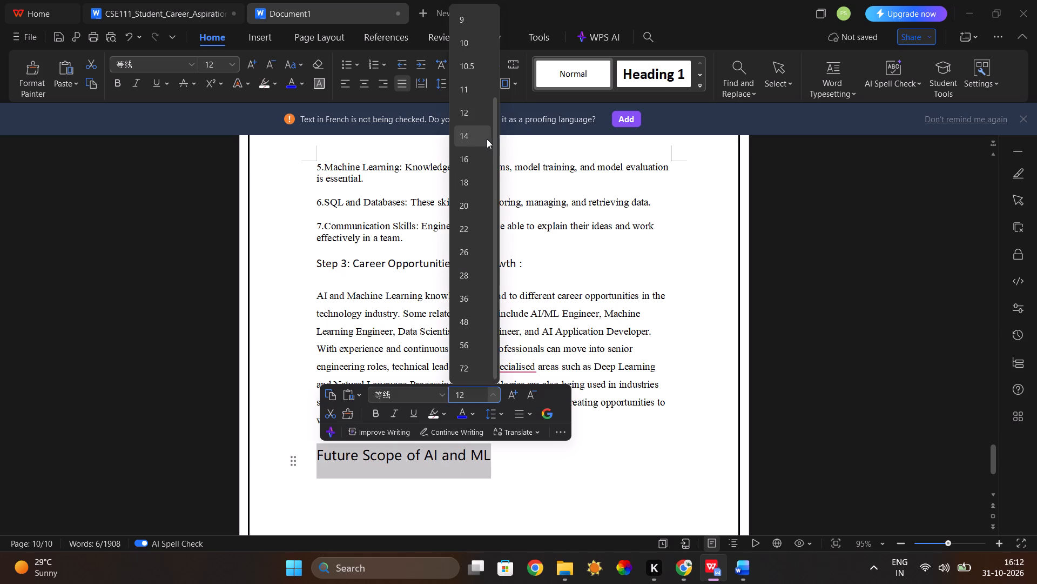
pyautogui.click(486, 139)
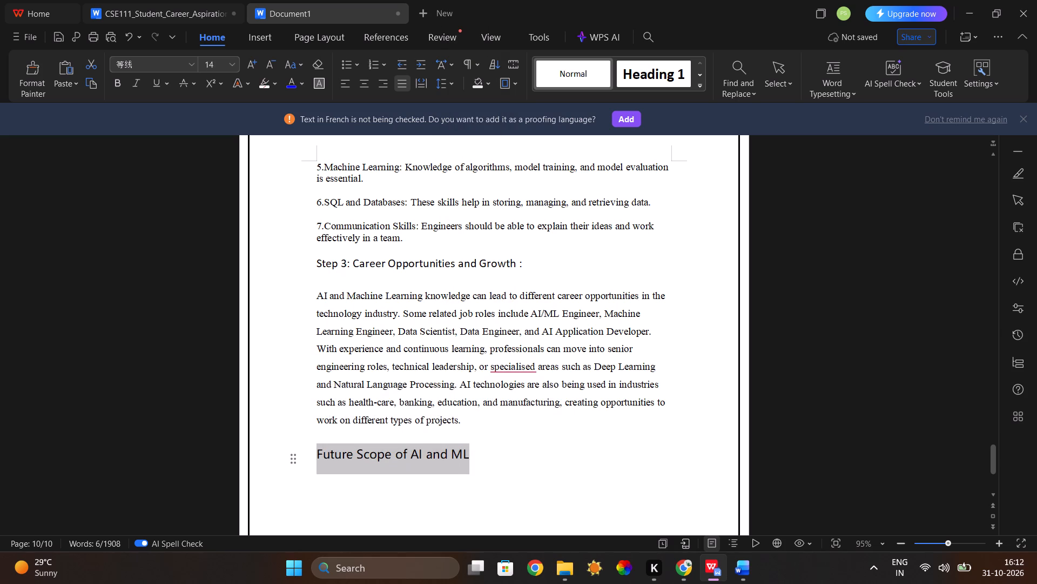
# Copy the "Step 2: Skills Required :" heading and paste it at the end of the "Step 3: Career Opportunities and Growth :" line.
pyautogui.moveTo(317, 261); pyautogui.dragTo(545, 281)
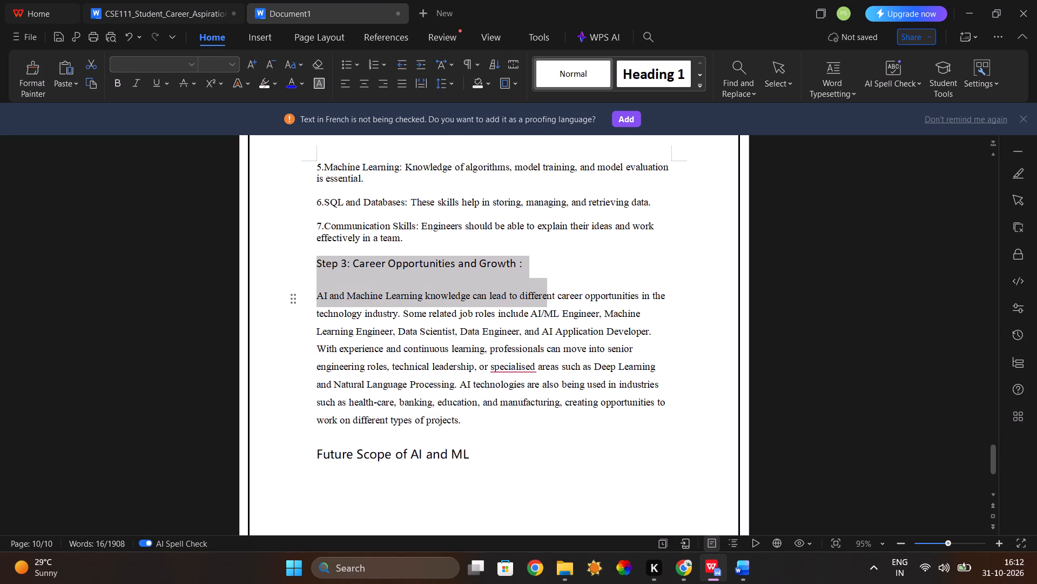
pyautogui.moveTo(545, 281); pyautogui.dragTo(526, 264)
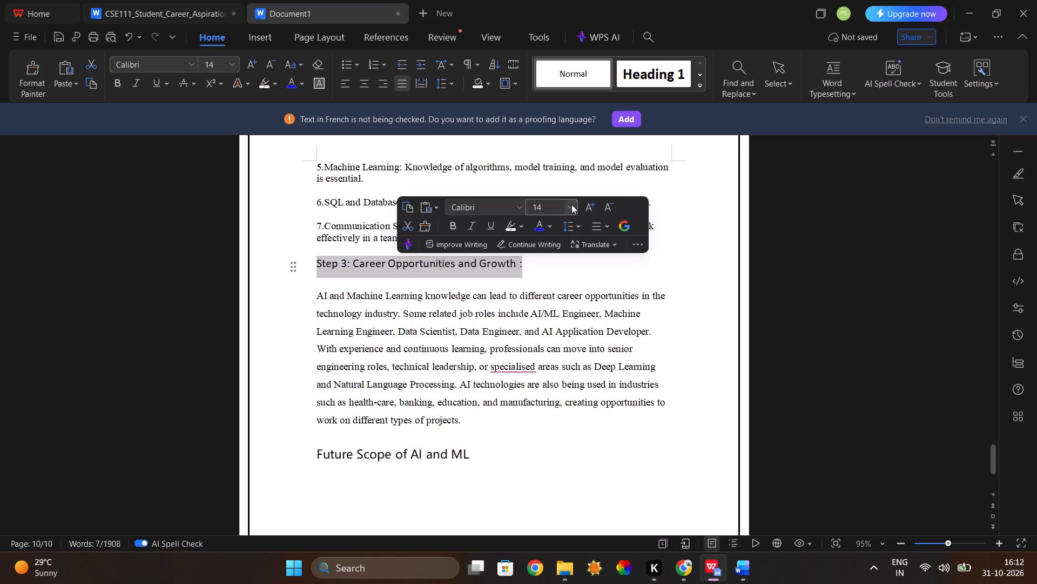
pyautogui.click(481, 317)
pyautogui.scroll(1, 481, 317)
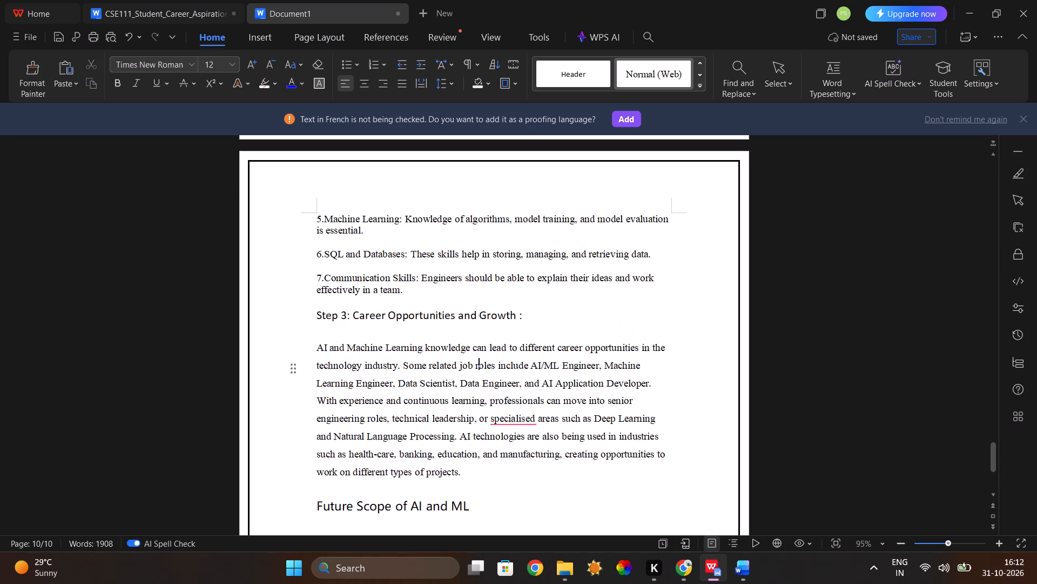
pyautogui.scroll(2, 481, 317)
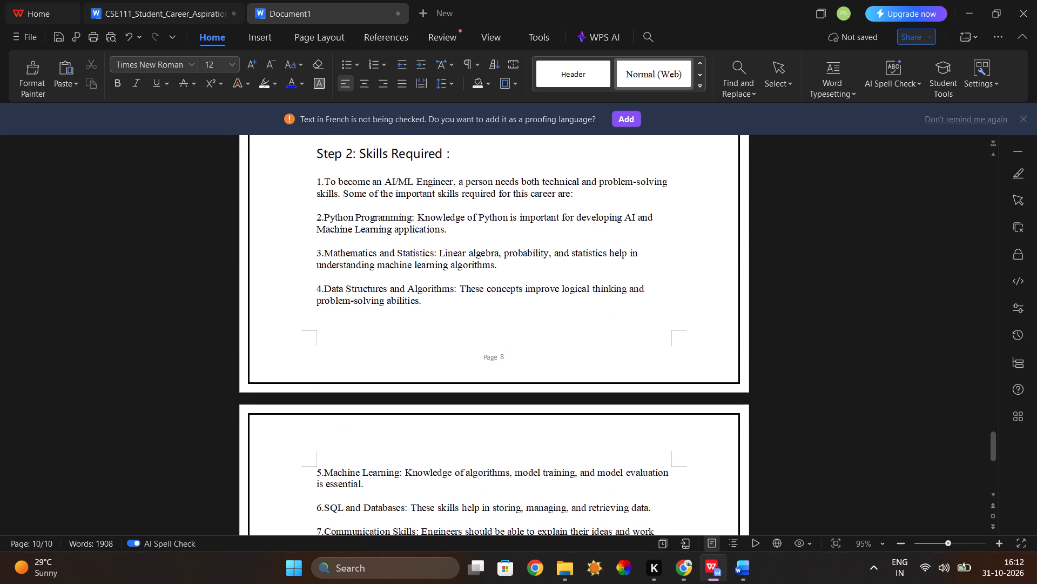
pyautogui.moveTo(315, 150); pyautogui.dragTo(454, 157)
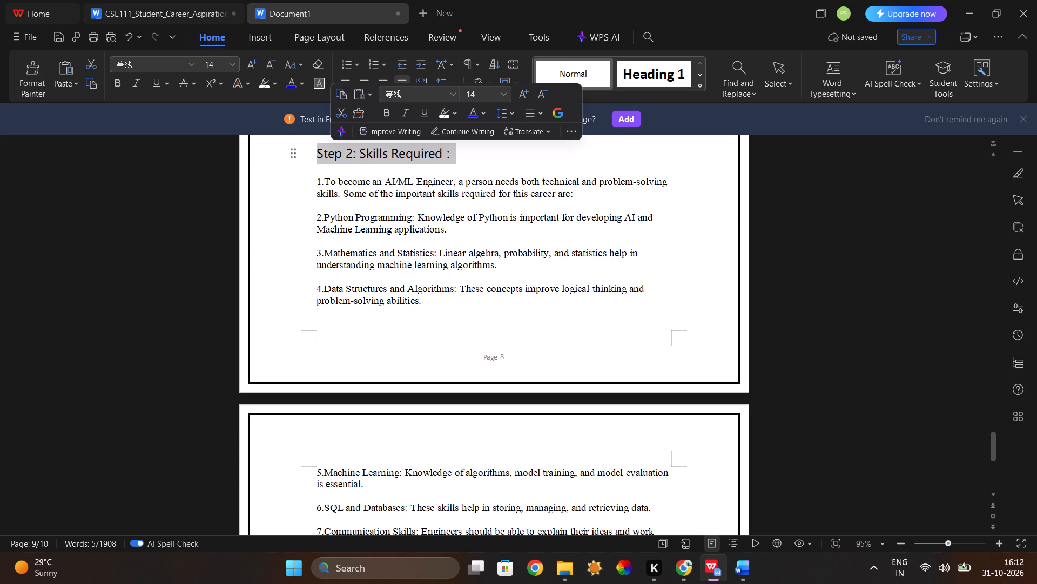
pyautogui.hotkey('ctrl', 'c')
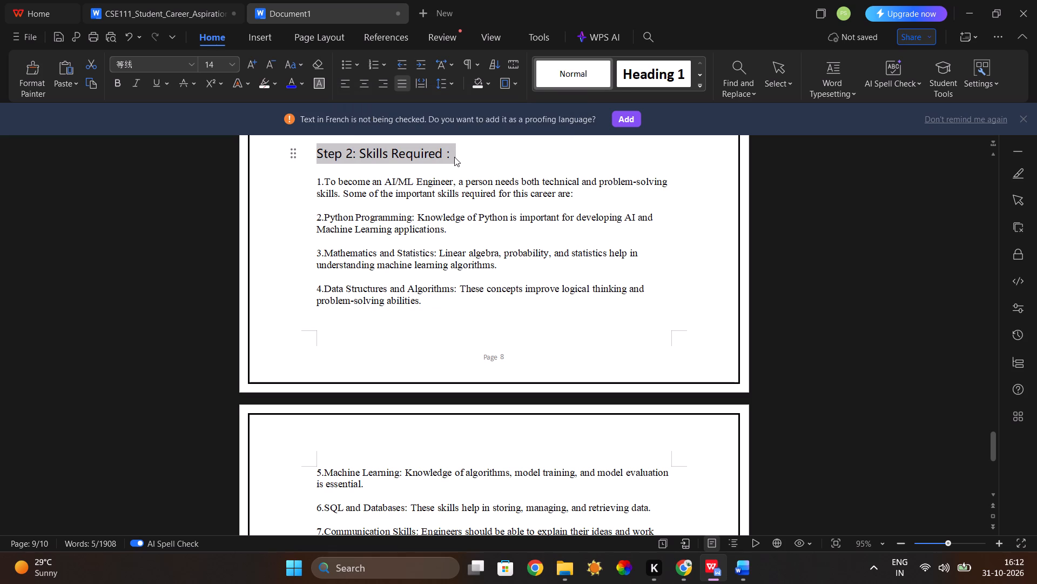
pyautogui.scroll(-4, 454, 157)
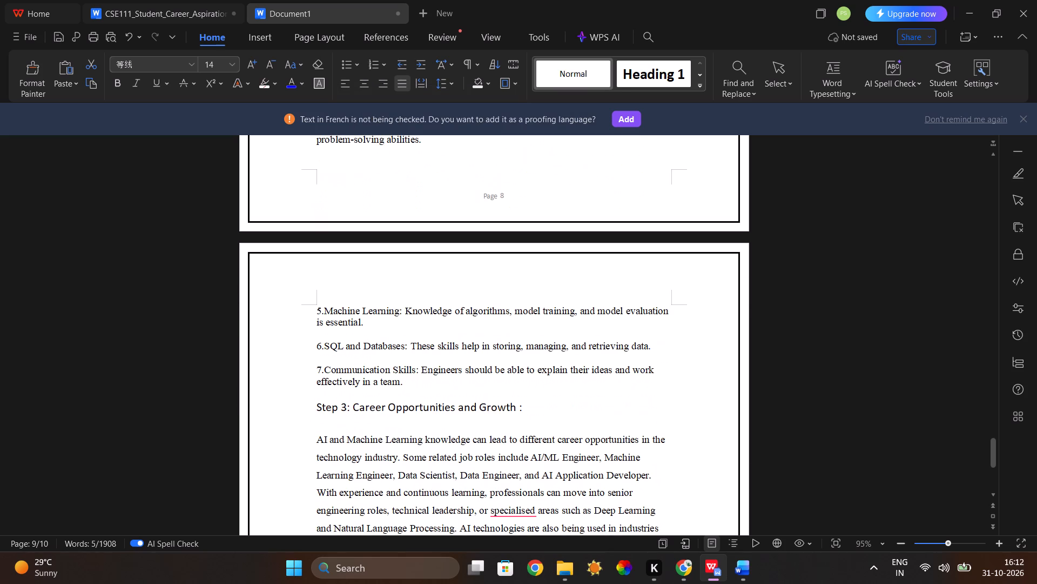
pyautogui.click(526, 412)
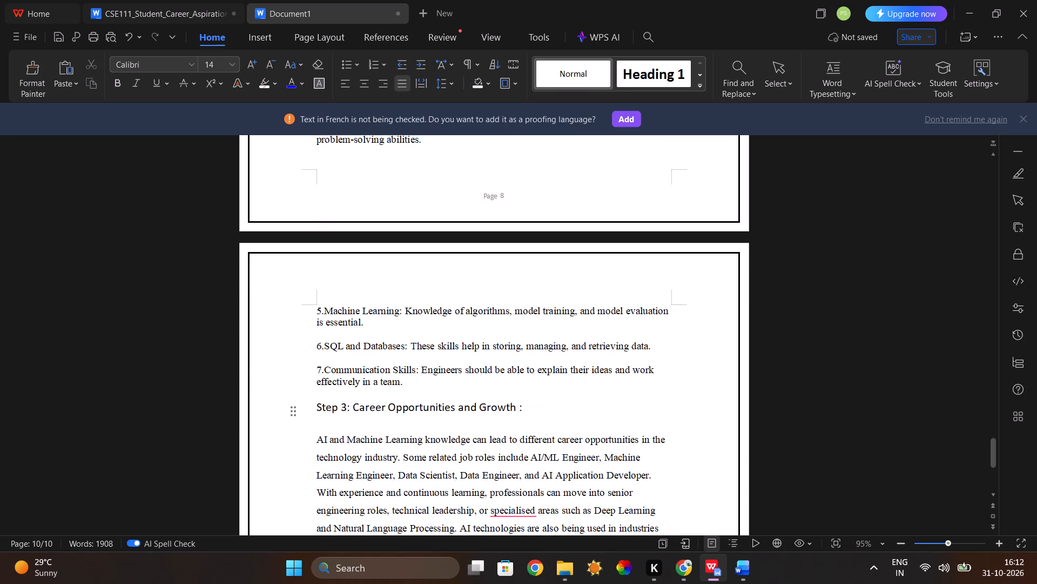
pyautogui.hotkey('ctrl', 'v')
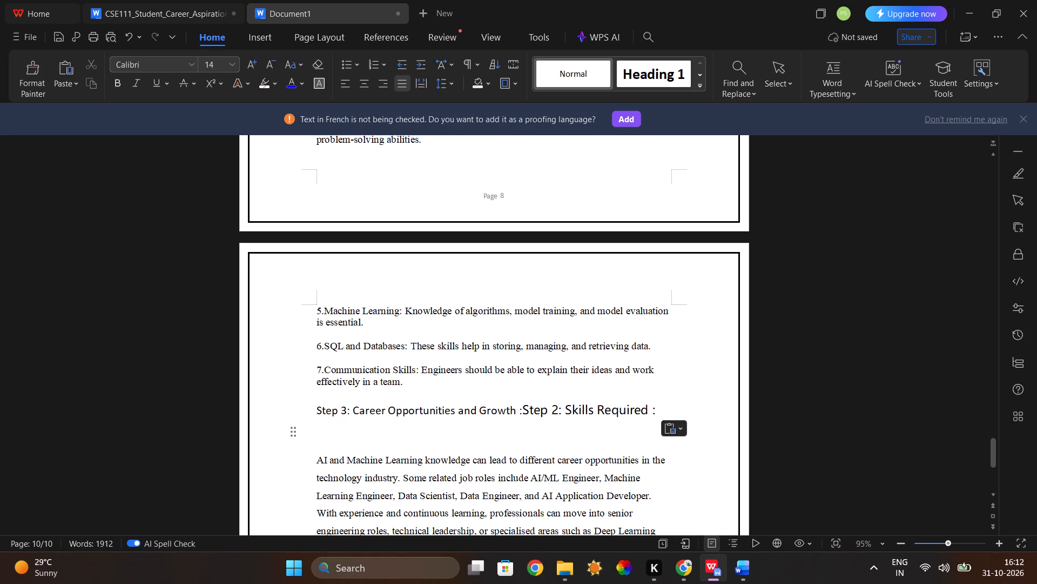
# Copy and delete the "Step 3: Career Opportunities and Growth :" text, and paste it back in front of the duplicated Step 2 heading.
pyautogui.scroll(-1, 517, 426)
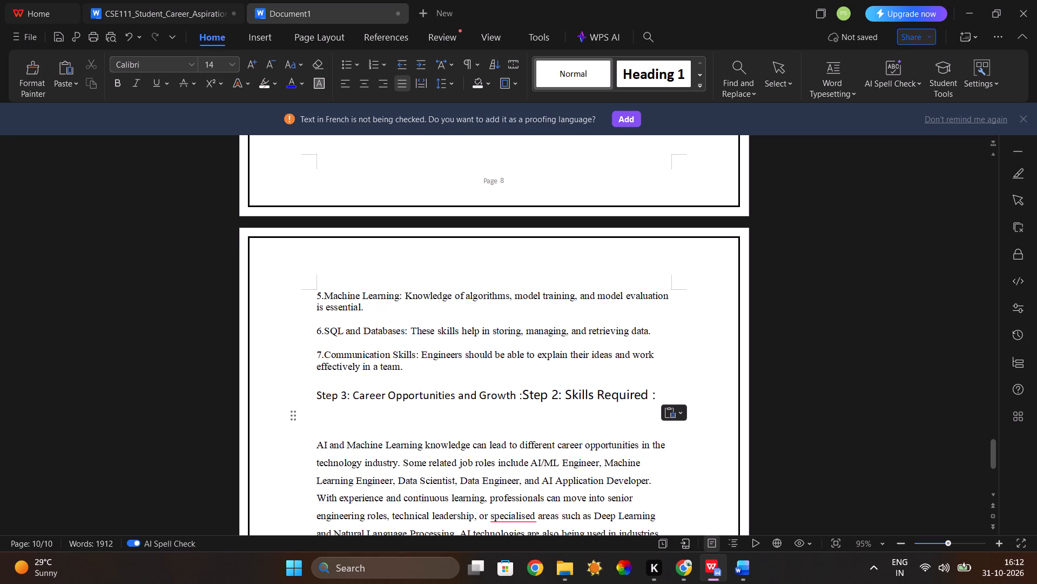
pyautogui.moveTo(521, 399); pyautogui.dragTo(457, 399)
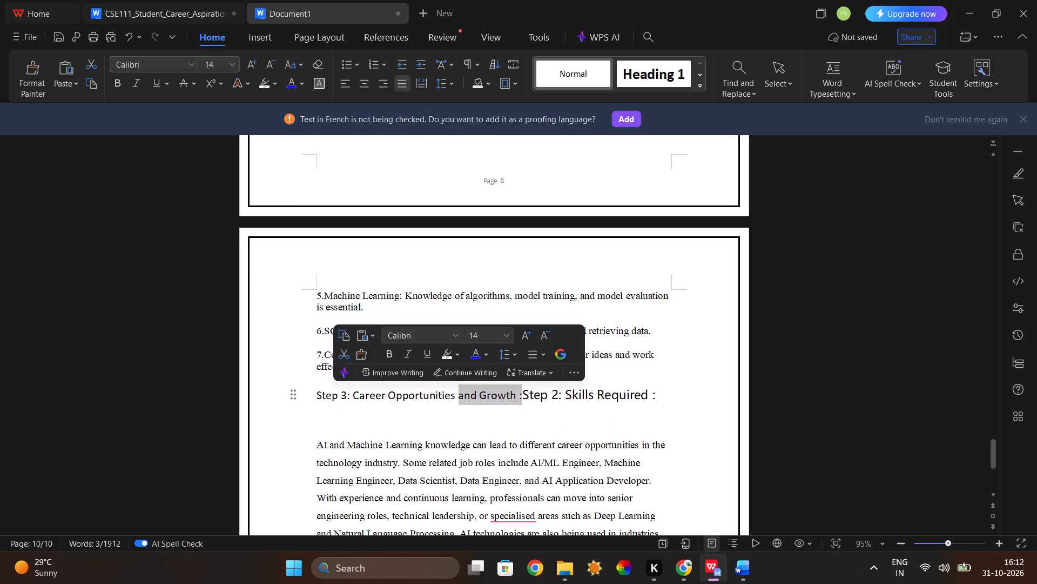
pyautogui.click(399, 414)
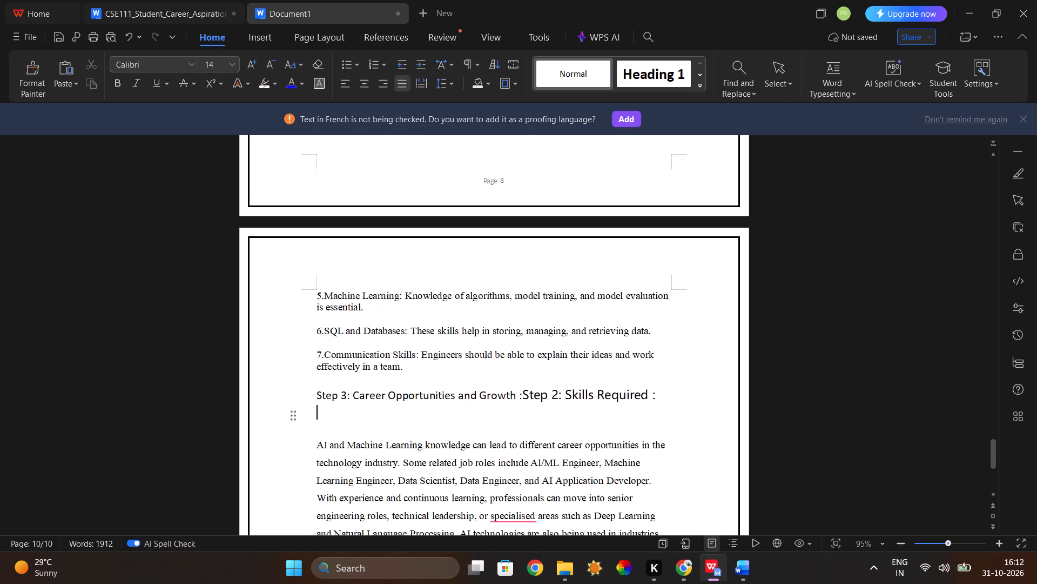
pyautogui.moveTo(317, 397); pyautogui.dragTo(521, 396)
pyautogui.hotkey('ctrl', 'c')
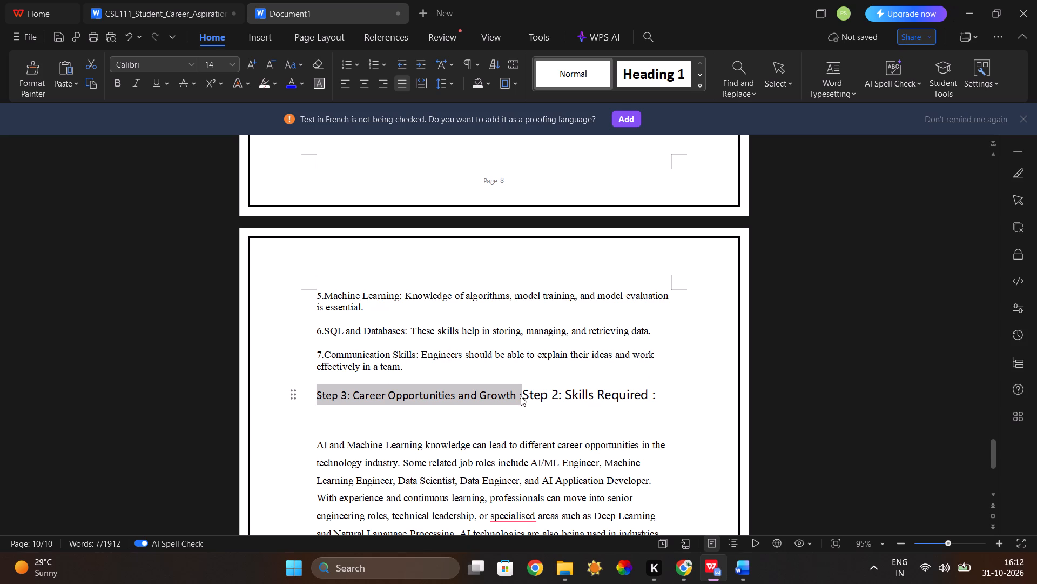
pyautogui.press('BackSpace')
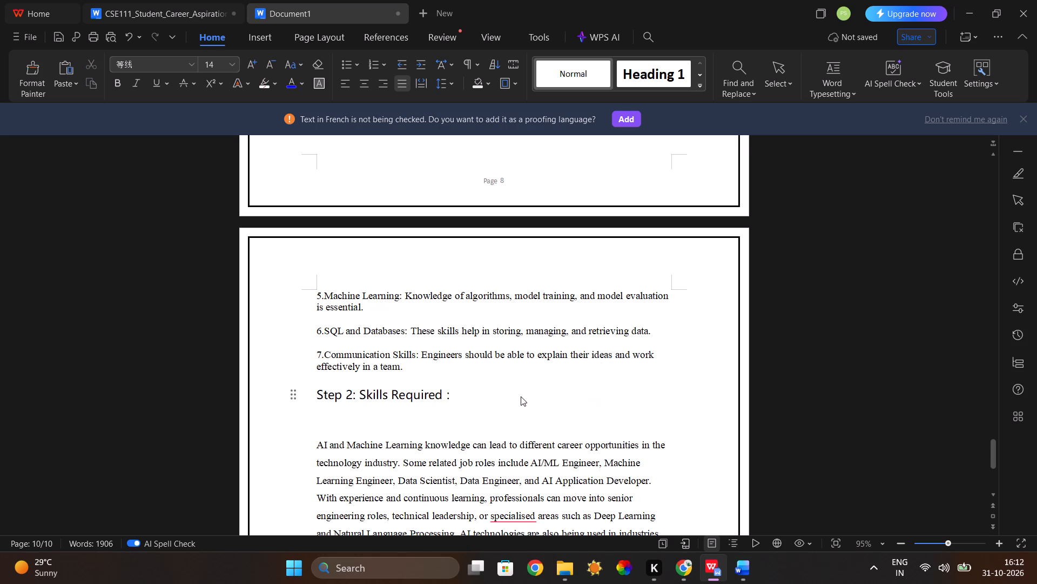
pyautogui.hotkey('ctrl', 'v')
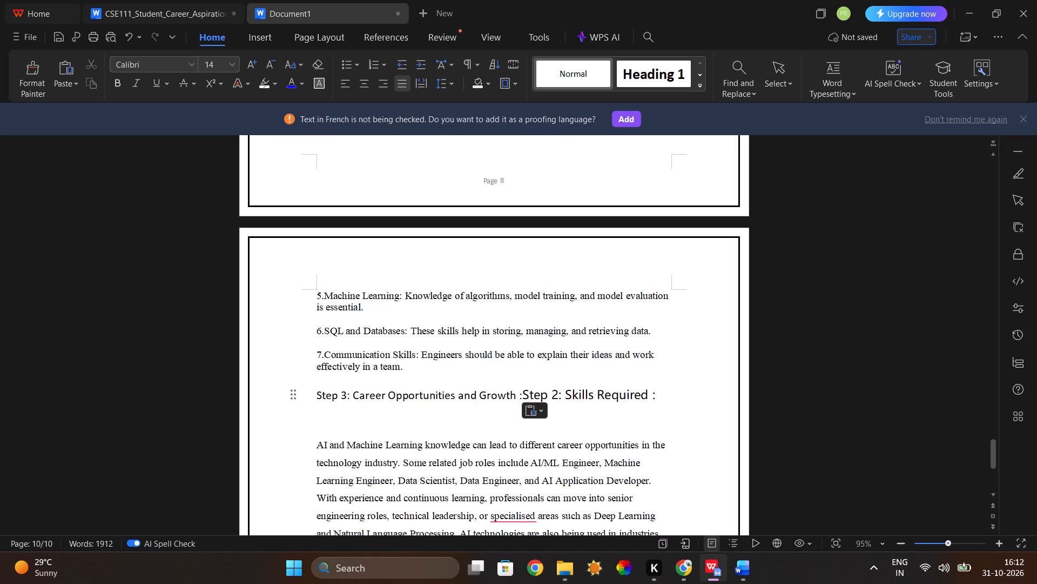
# Apply the Calibri (Body) theme font to the "Step 3: Career Opportunities and Growth" heading text.
pyautogui.click(314, 394)
pyautogui.moveTo(314, 394); pyautogui.dragTo(519, 395)
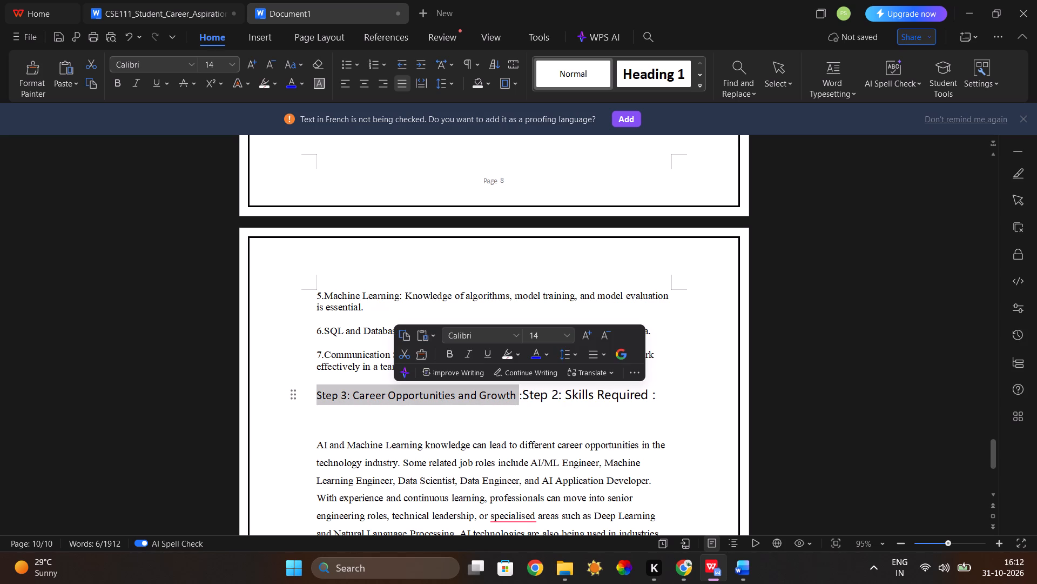
pyautogui.click(520, 334)
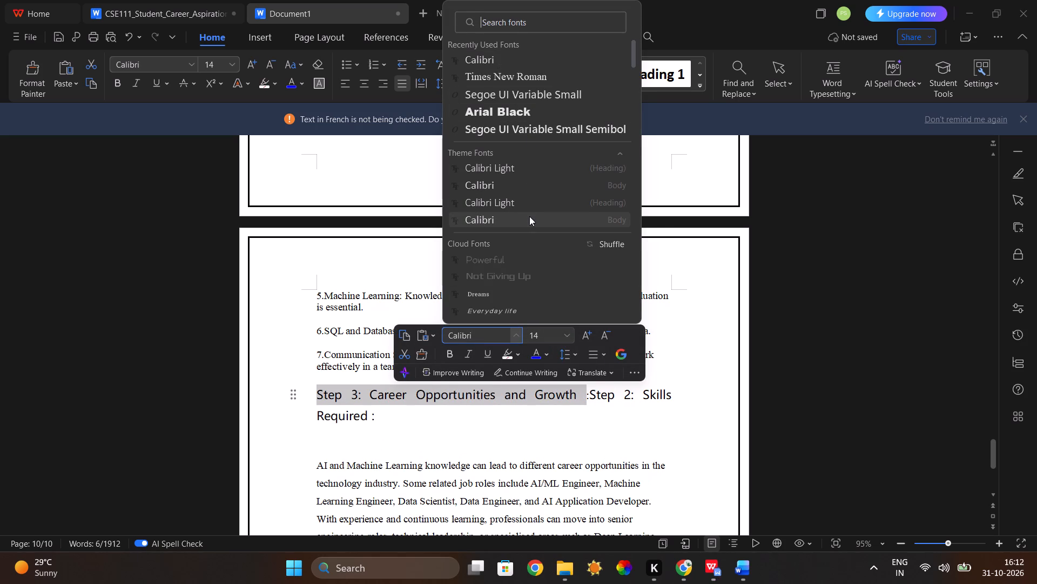
pyautogui.click(529, 216)
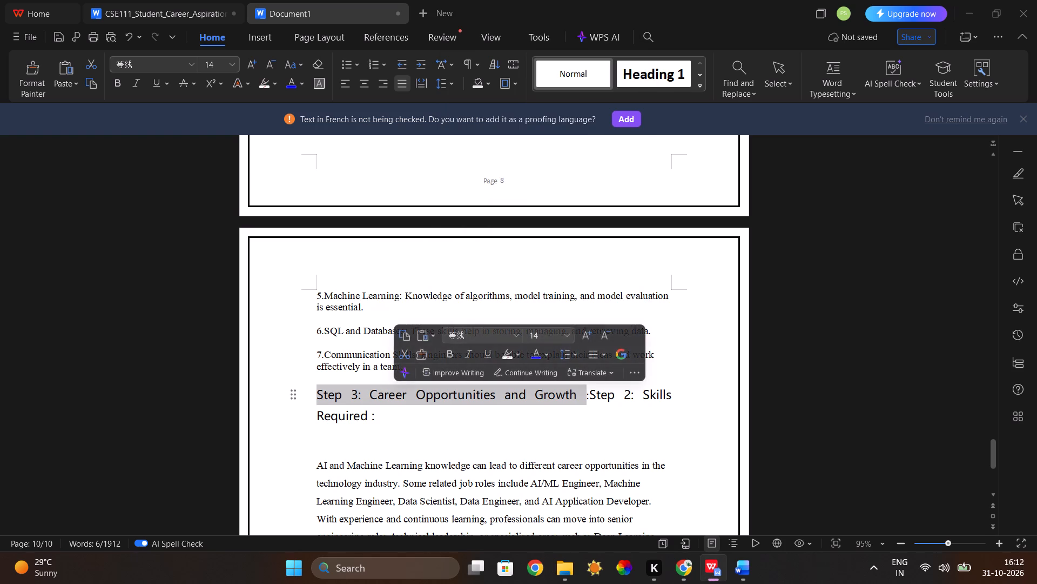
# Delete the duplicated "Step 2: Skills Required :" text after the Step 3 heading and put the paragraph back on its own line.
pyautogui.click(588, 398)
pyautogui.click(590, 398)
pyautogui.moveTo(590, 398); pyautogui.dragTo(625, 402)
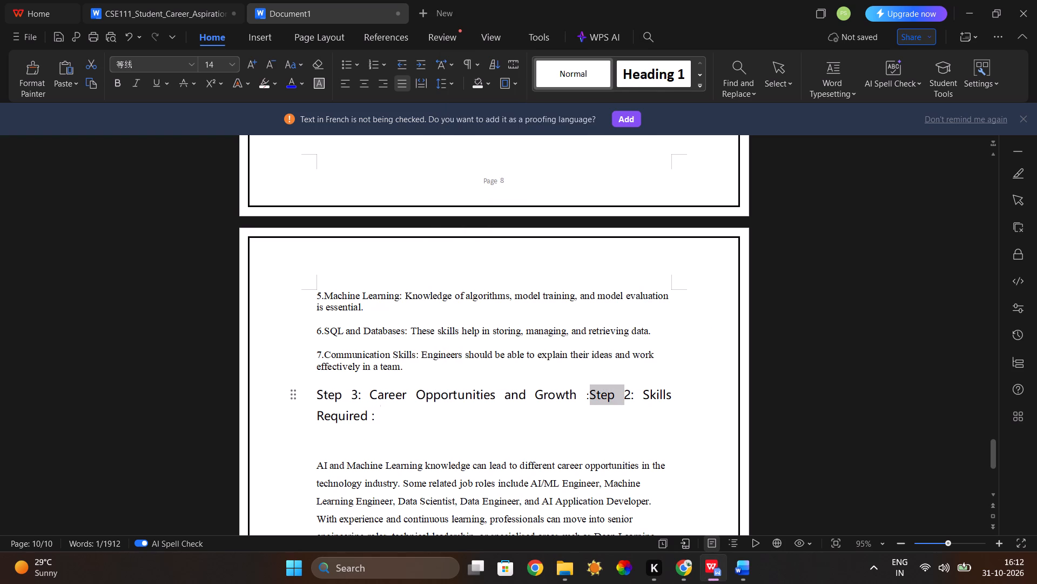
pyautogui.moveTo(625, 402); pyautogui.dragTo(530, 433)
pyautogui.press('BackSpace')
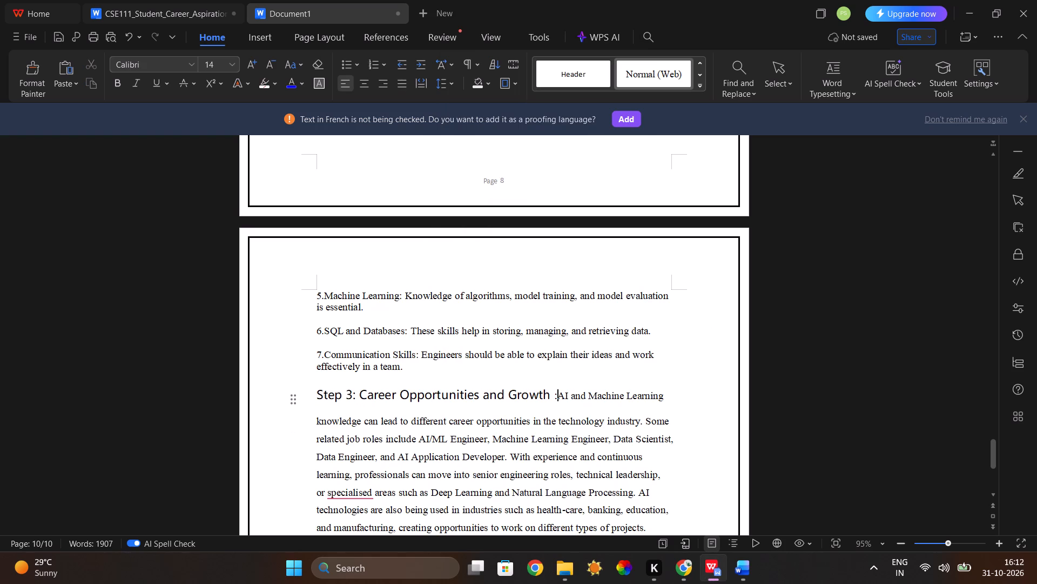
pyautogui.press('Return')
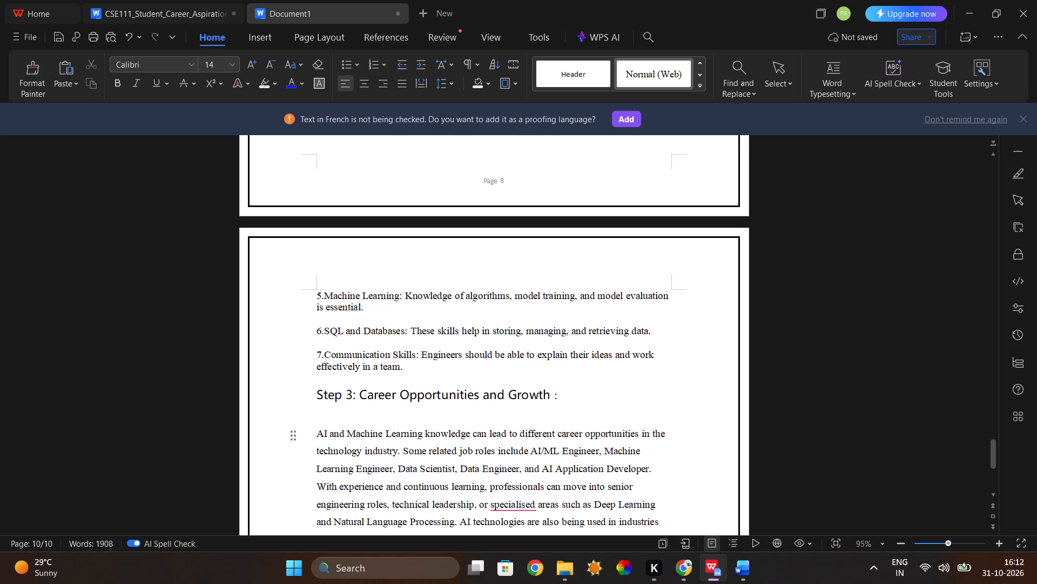
pyautogui.scroll(-4, 530, 433)
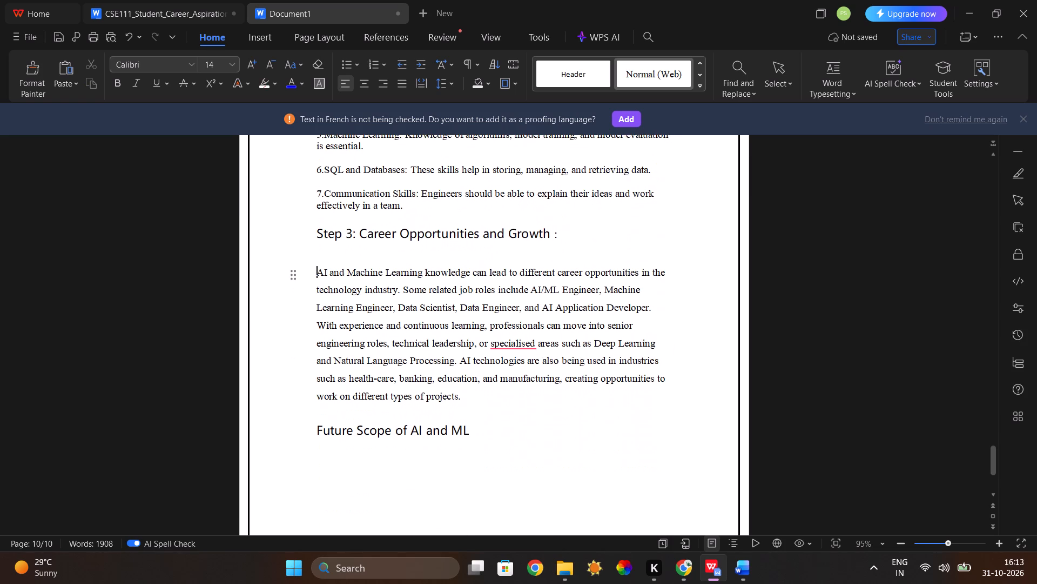
pyautogui.scroll(-1, 530, 433)
pyautogui.moveTo(475, 418); pyautogui.dragTo(473, 418)
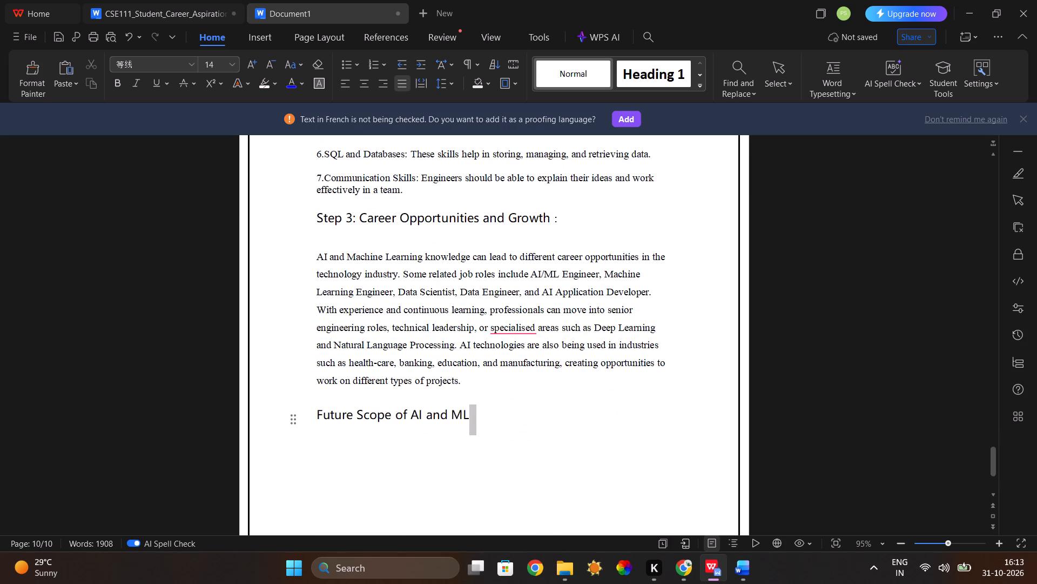
pyautogui.moveTo(473, 418); pyautogui.dragTo(304, 410)
pyautogui.press('BackSpace')
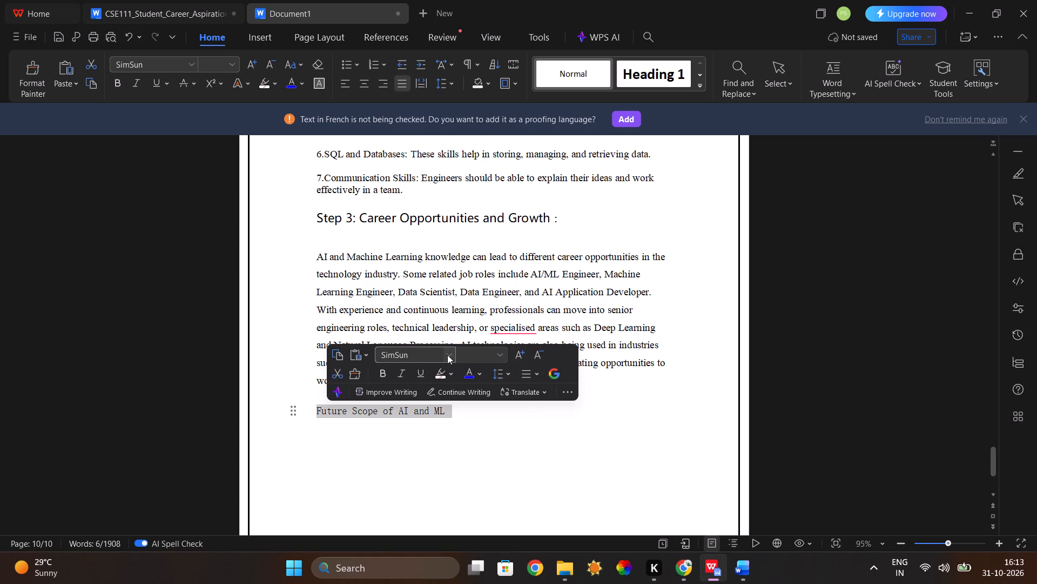
pyautogui.click(447, 355)
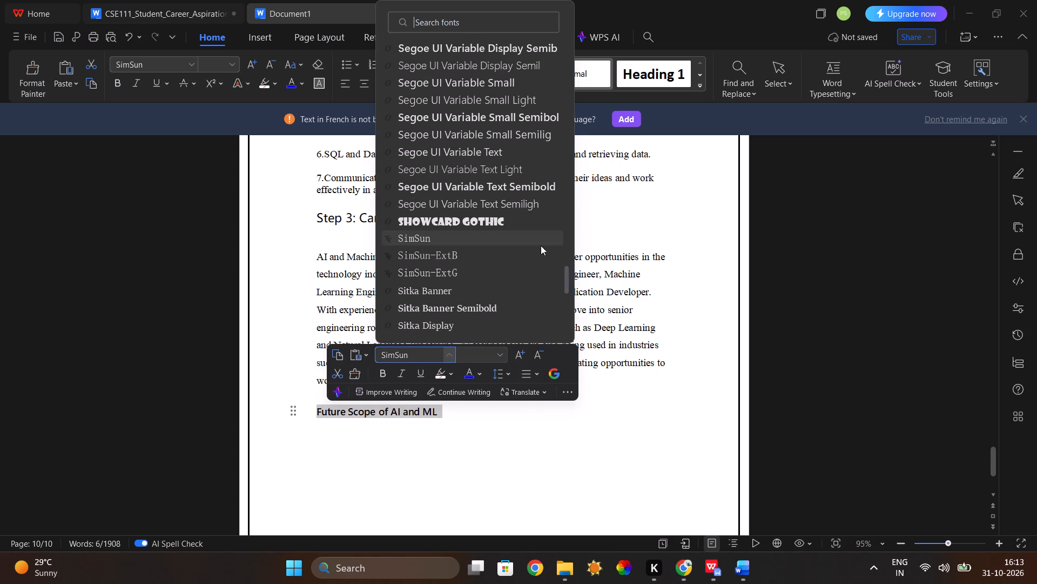
pyautogui.moveTo(568, 275); pyautogui.dragTo(520, 27)
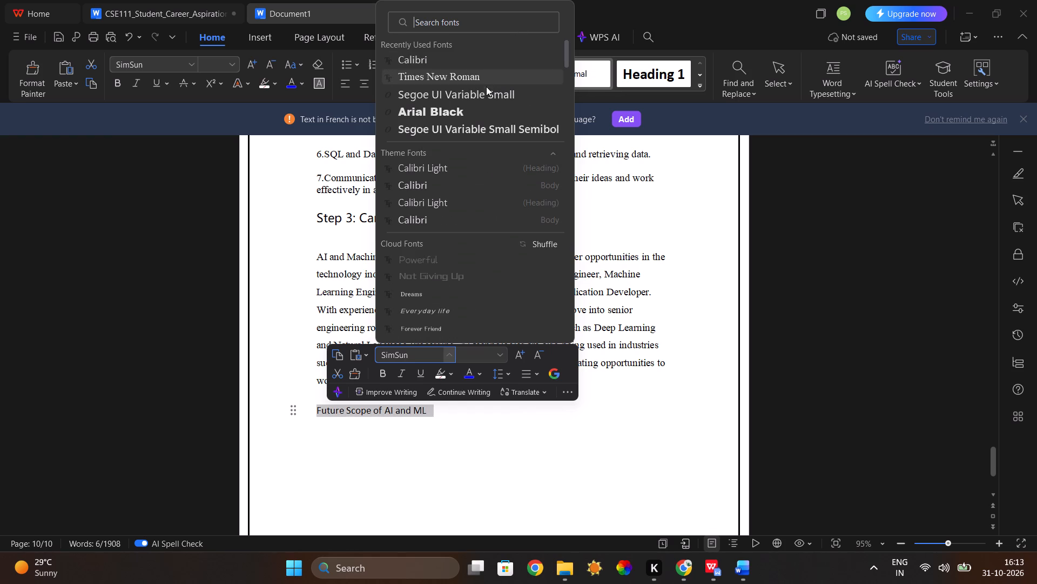
pyautogui.click(470, 218)
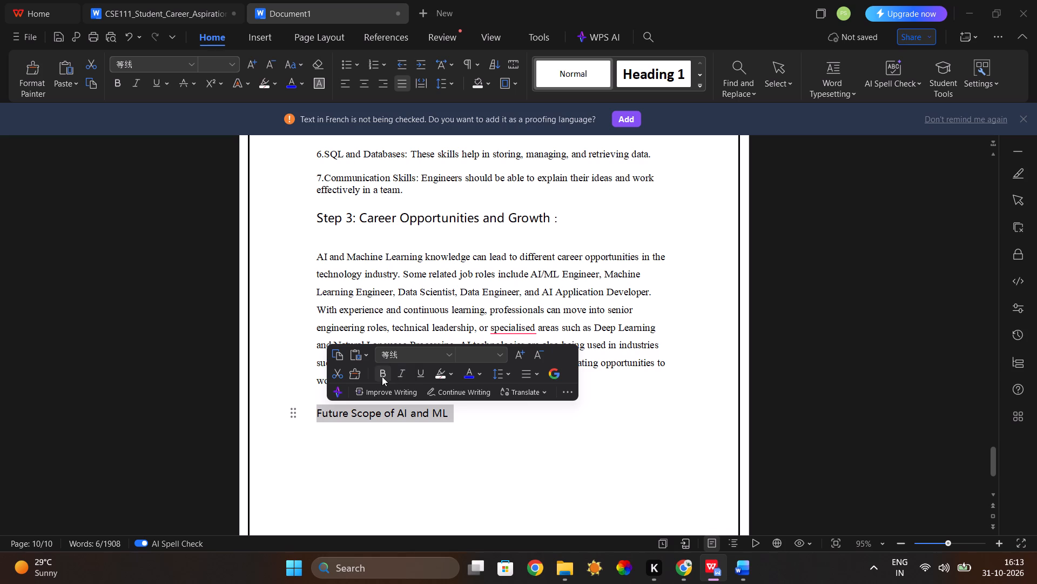
pyautogui.click(382, 376)
pyautogui.click(500, 354)
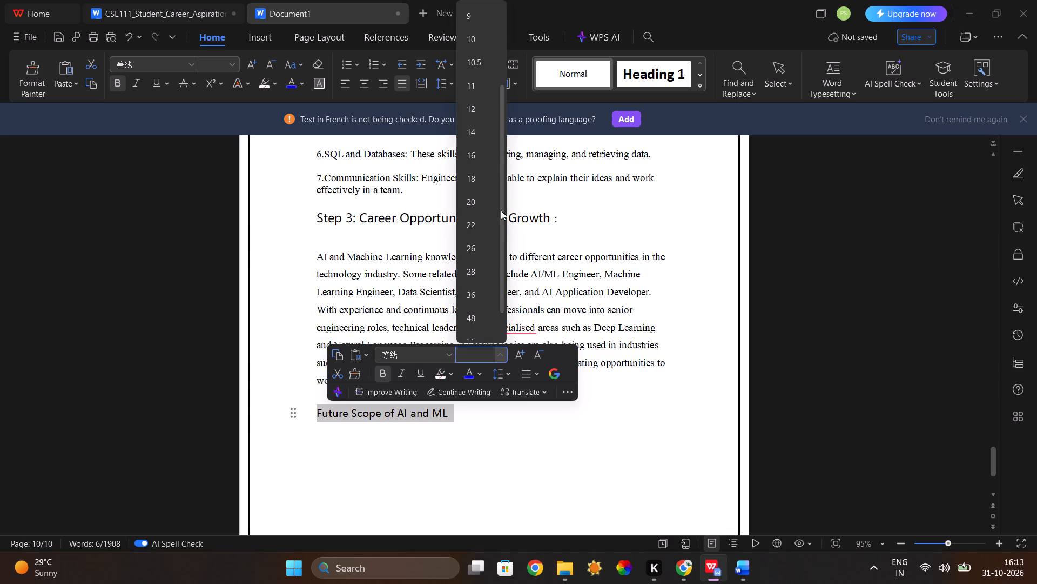
pyautogui.click(483, 134)
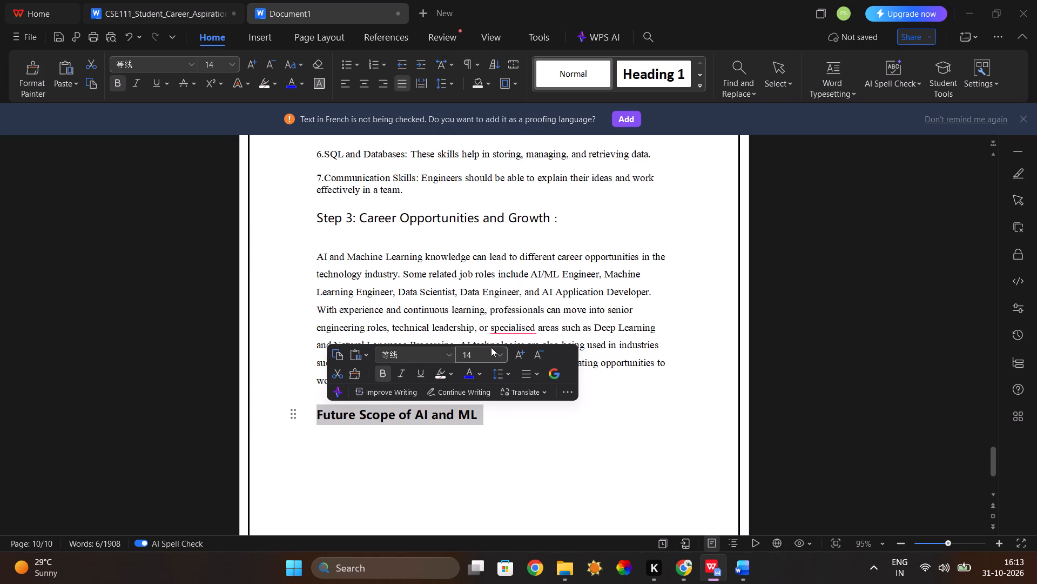
# Remove the bold formatting from the "Future Scope of AI and ML" heading.
pyautogui.click(383, 368)
# Extend the "Future Scope of AI and ML" heading so it reads "Step 4: Future Scope of AI and ML :".
pyautogui.click(496, 411)
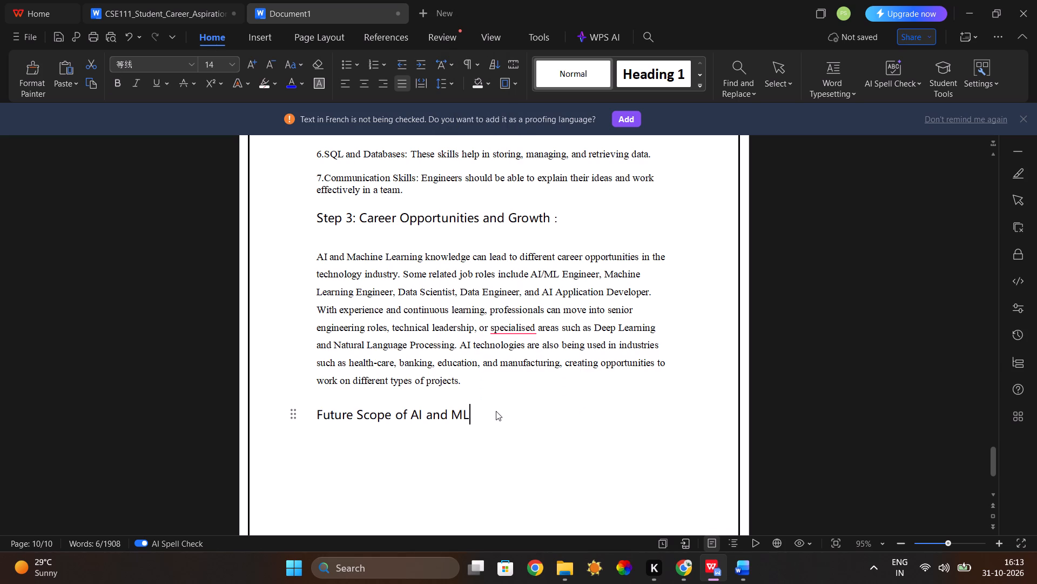
pyautogui.press('space')
pyautogui.write(':')
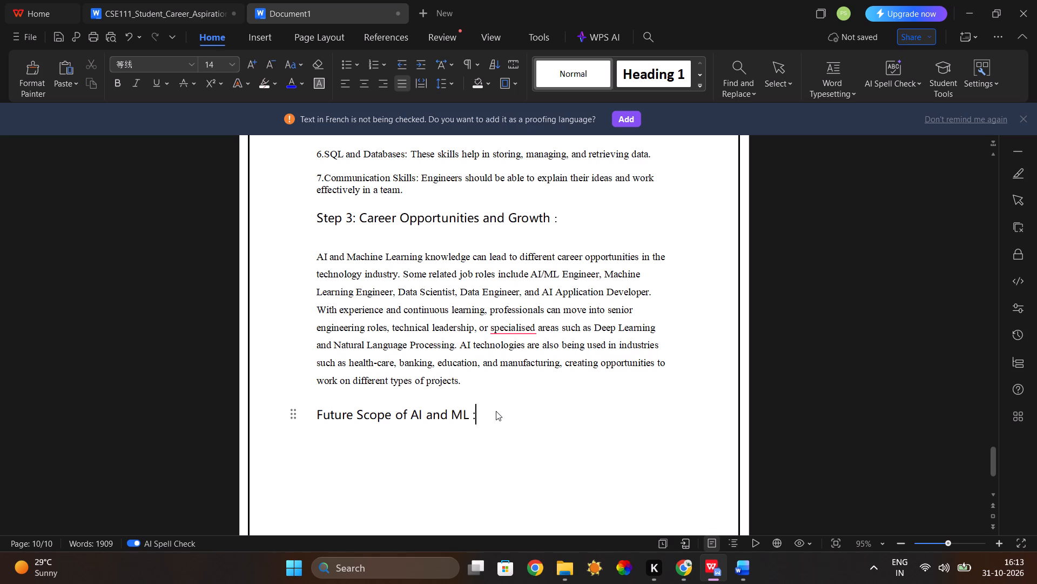
pyautogui.click(315, 421)
pyautogui.write('Step4')
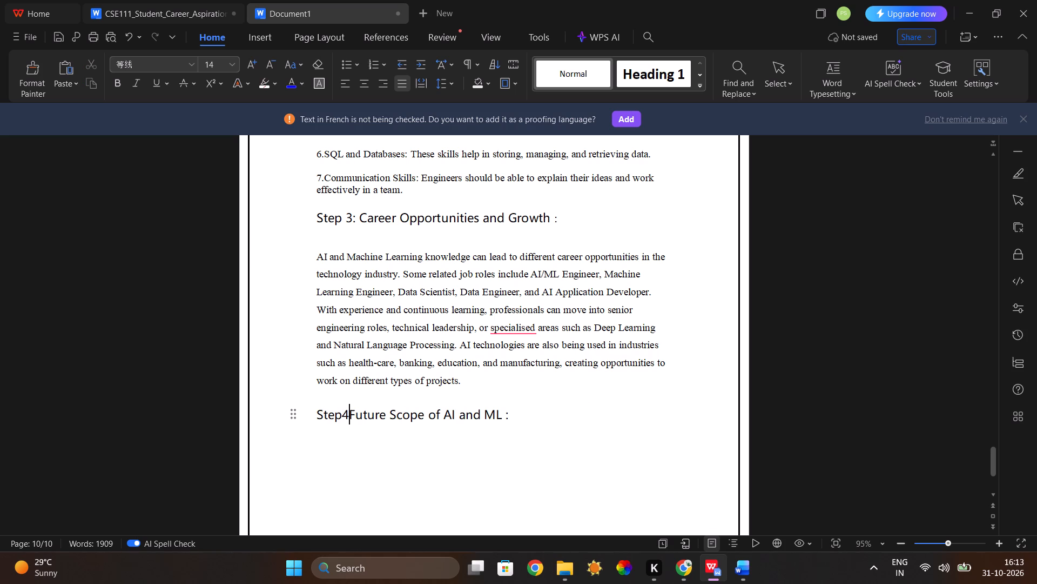
pyautogui.press('BackSpace')
pyautogui.press('space')
pyautogui.write('4')
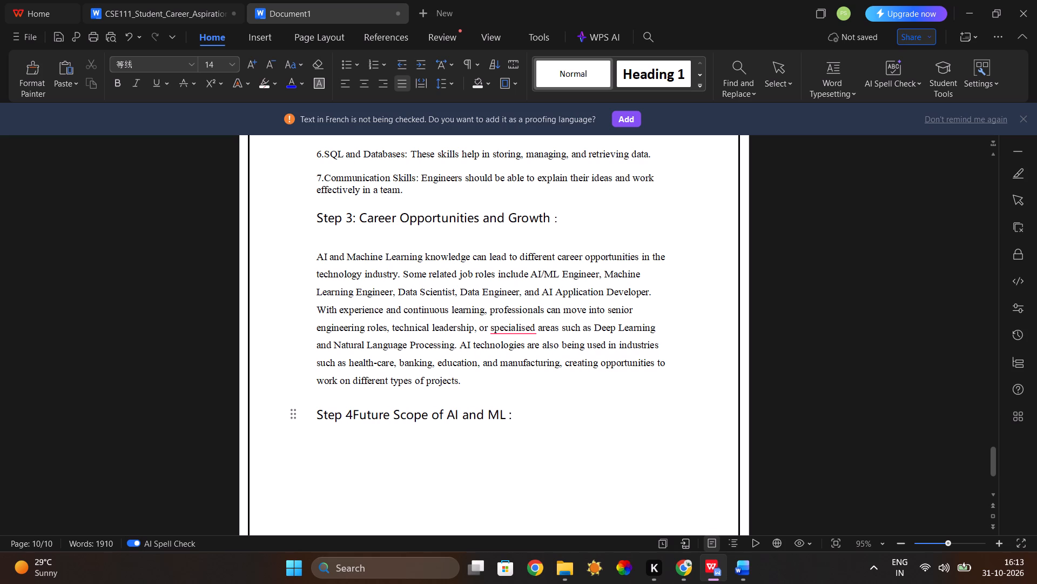
pyautogui.press('space')
pyautogui.write(':')
pyautogui.press('space')
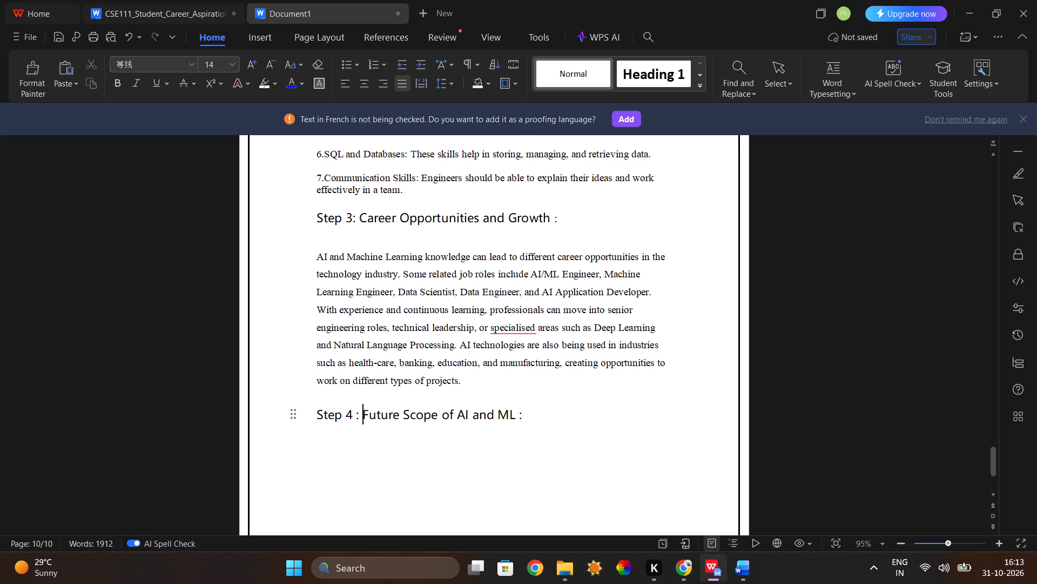
pyautogui.click(356, 416)
pyautogui.press('BackSpace')
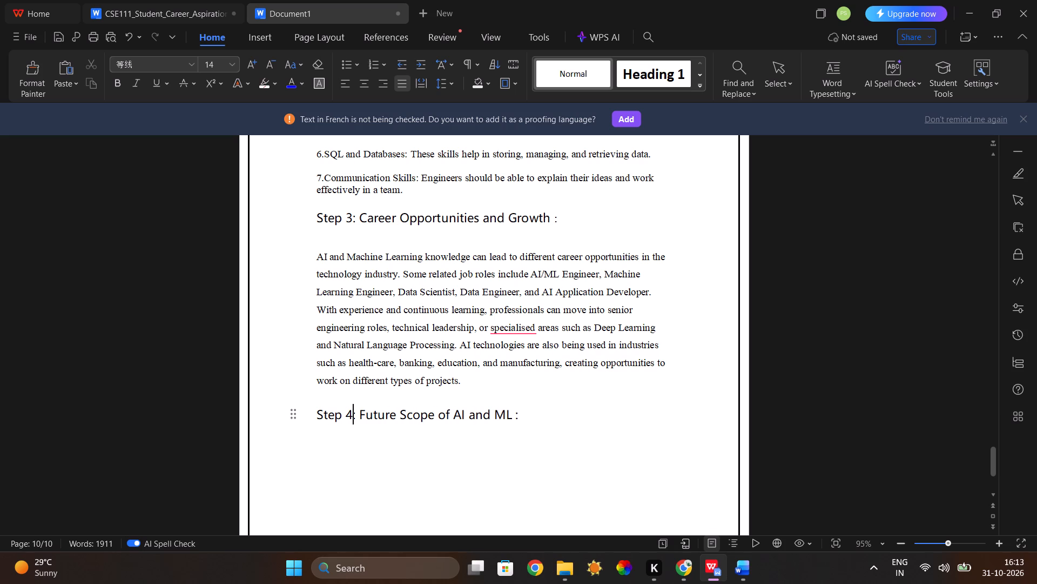
# Review the headings and paragraphs of section 4, from the introduction through Step 4, for consistent formatting.
pyautogui.scroll(5, 529, 423)
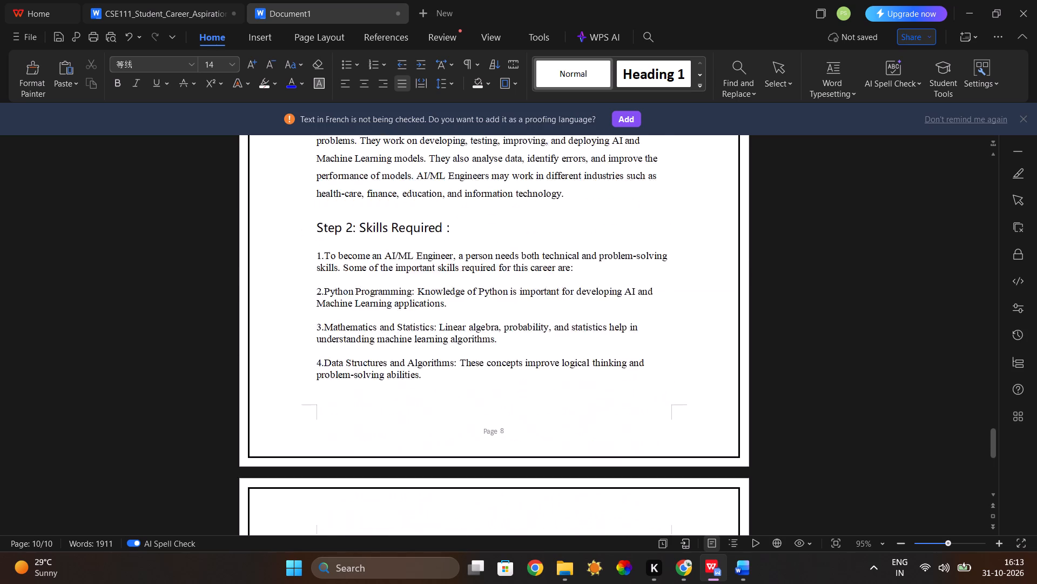
pyautogui.scroll(1, 529, 423)
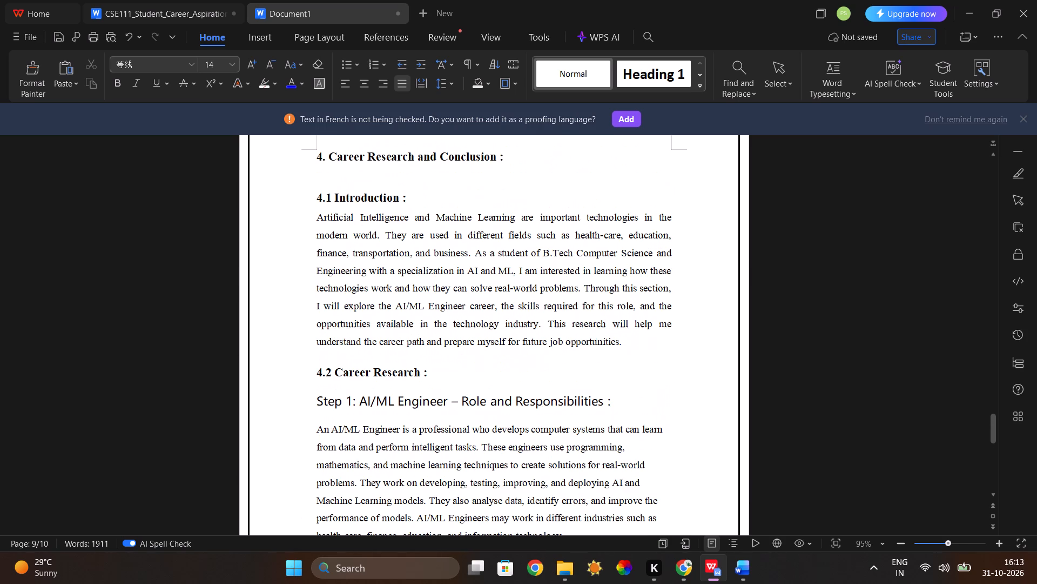
pyautogui.scroll(-5, 529, 423)
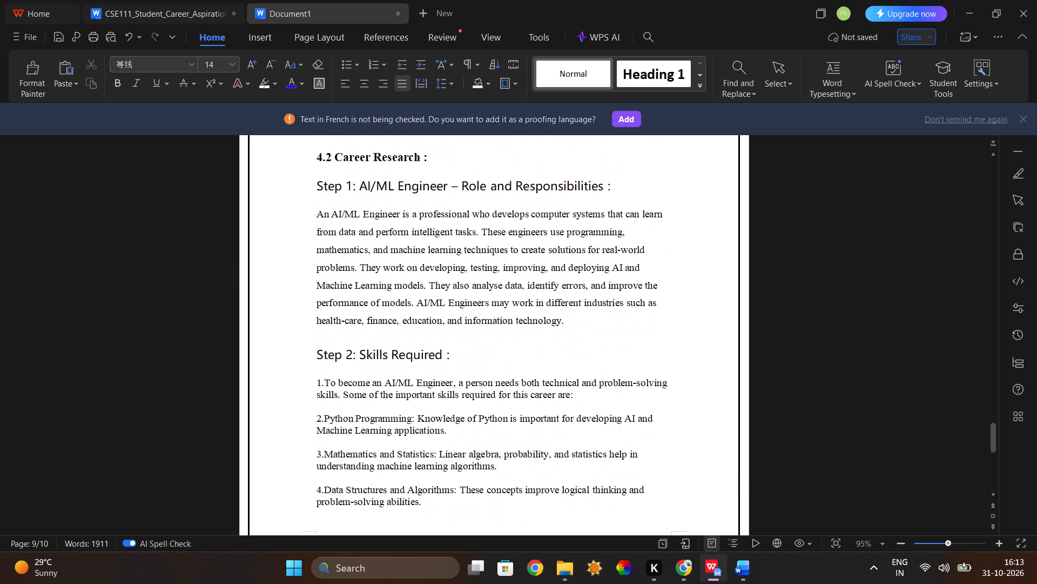
pyautogui.scroll(-4, 529, 423)
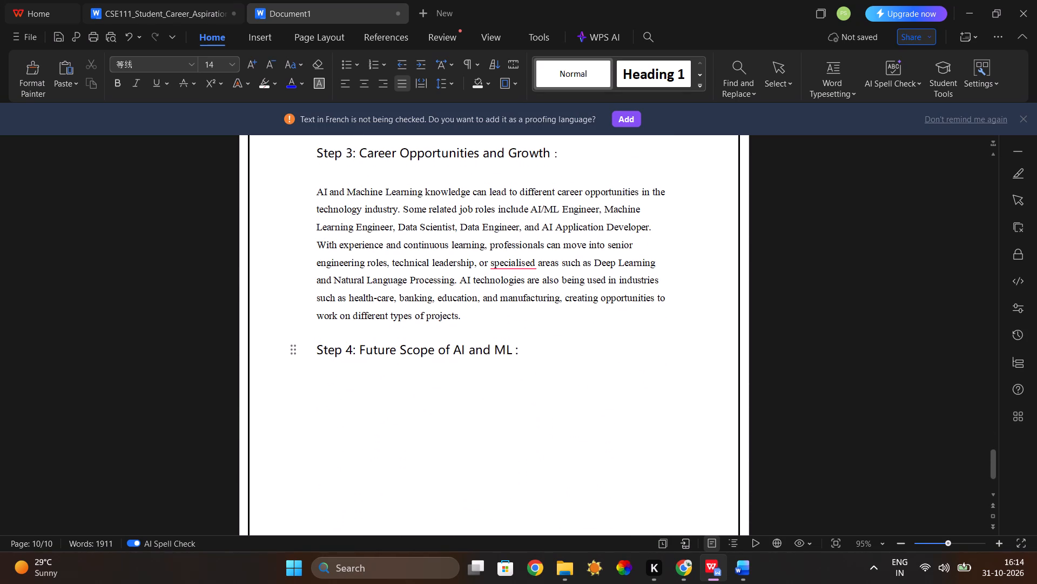
# Copy the section 4.2.4 paragraph from ChatGPT and paste it on a new line below the Step 4 heading in WPS Office.
pyautogui.click(540, 334)
pyautogui.click(537, 354)
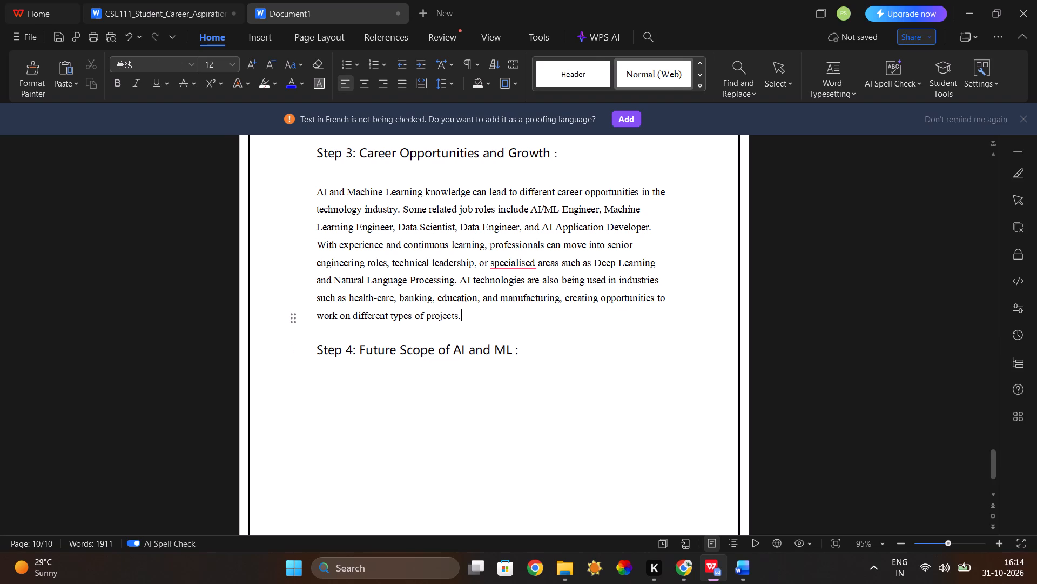
pyautogui.scroll(-1, 497, 407)
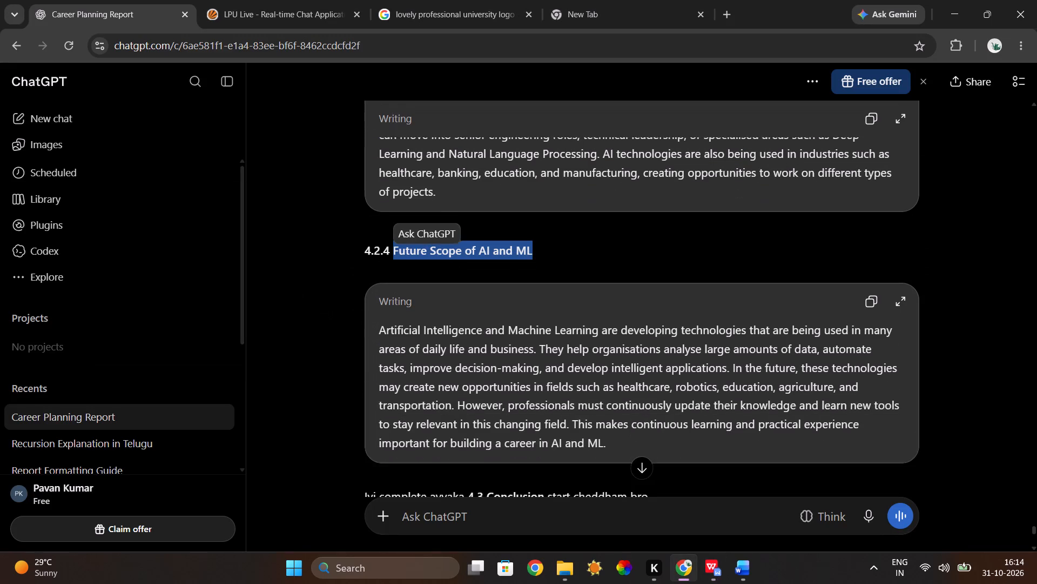
pyautogui.scroll(-1, 497, 407)
pyautogui.click(874, 266)
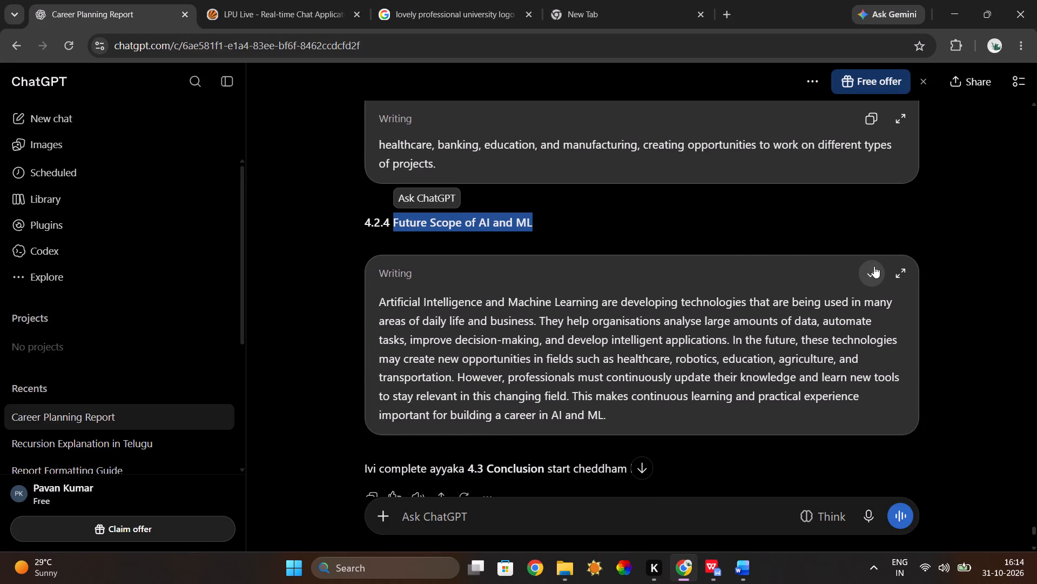
pyautogui.press('Return')
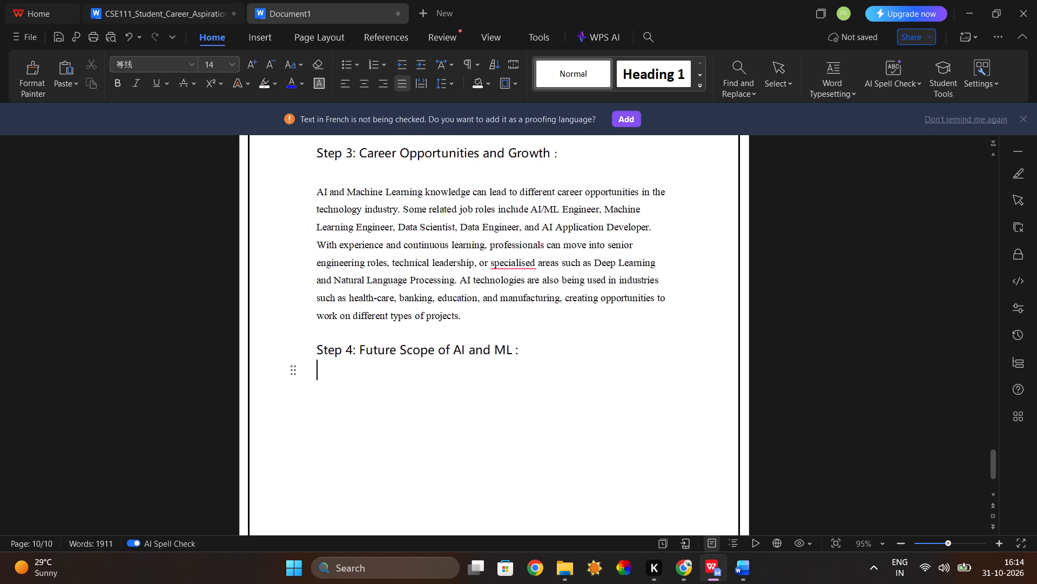
pyautogui.hotkey('ctrl', 'v')
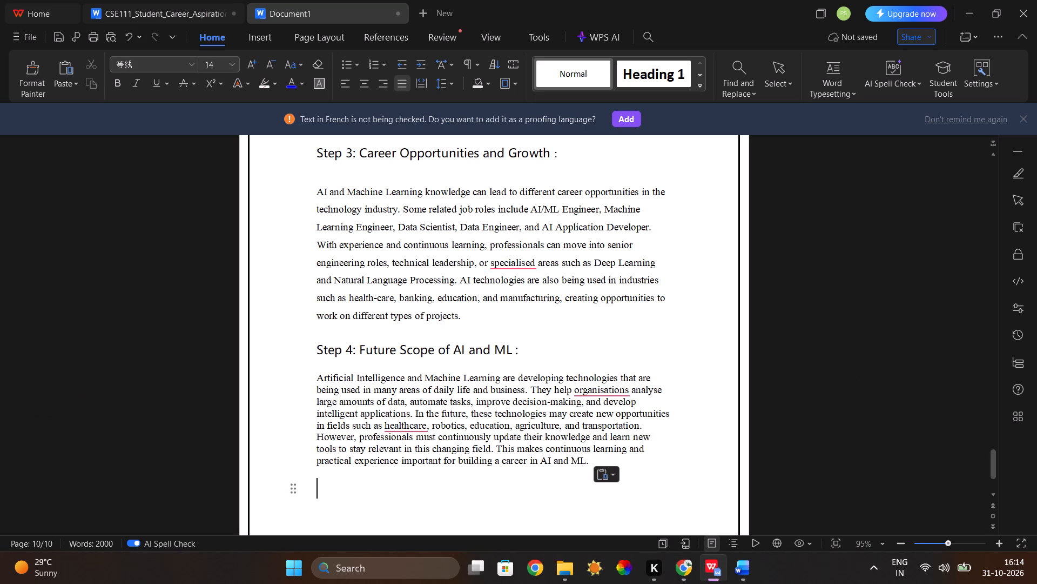
# Format the pasted Step 4 paragraph with font size 12 and 1.5 line spacing.
pyautogui.moveTo(316, 377); pyautogui.dragTo(576, 483)
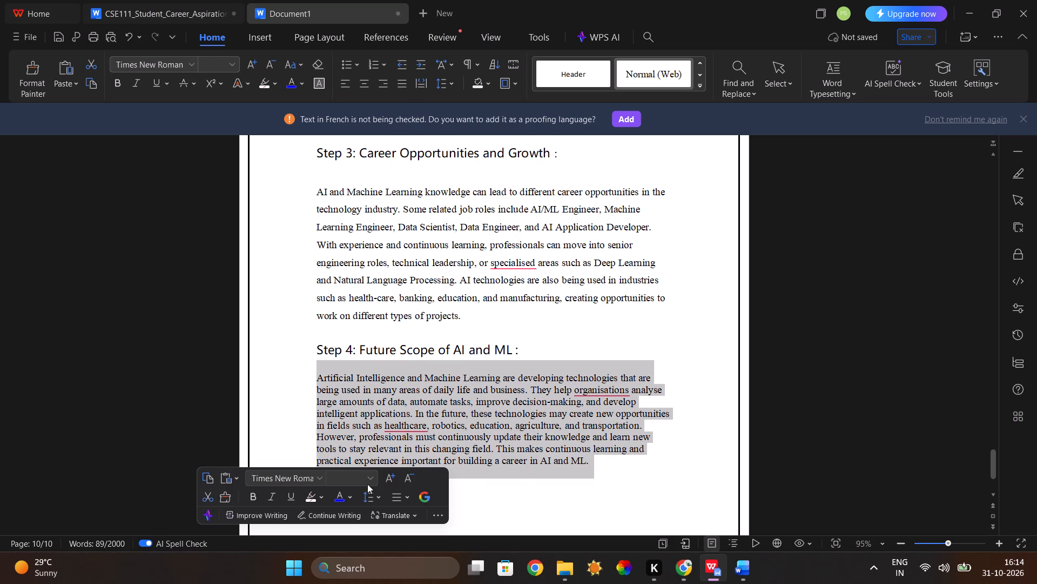
pyautogui.click(369, 481)
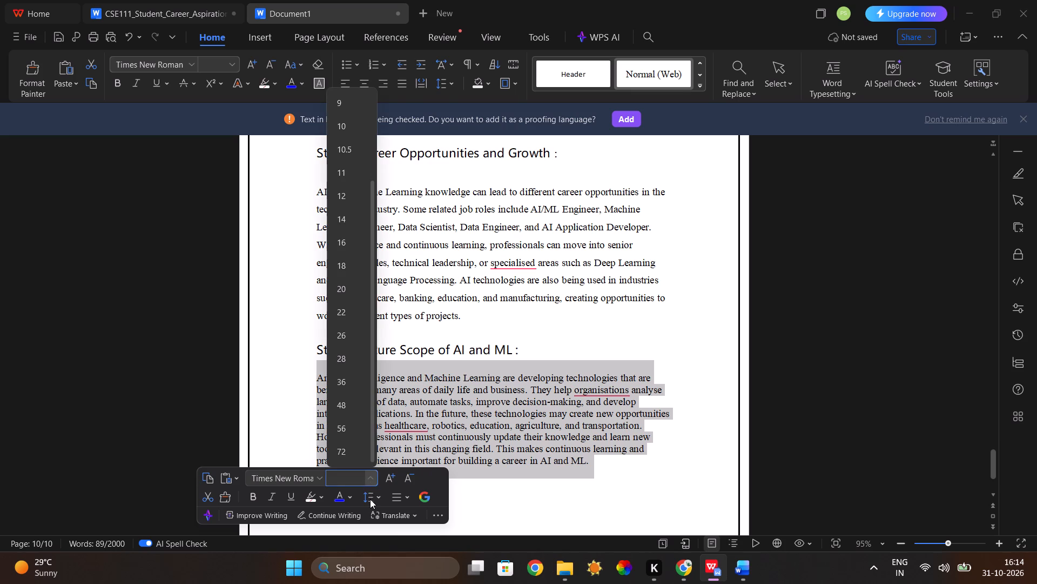
pyautogui.click(370, 499)
pyautogui.click(394, 375)
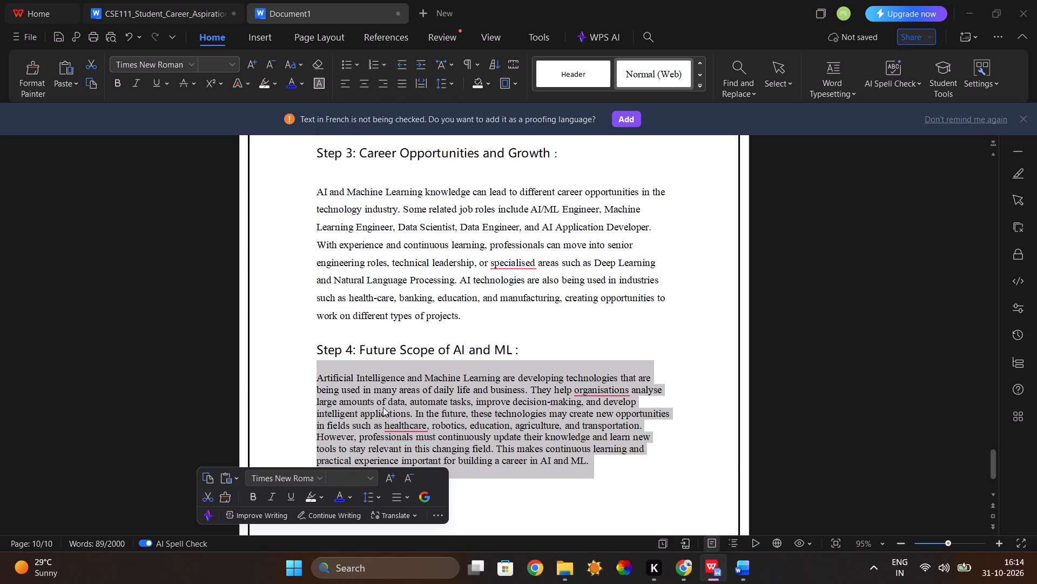
pyautogui.click(373, 480)
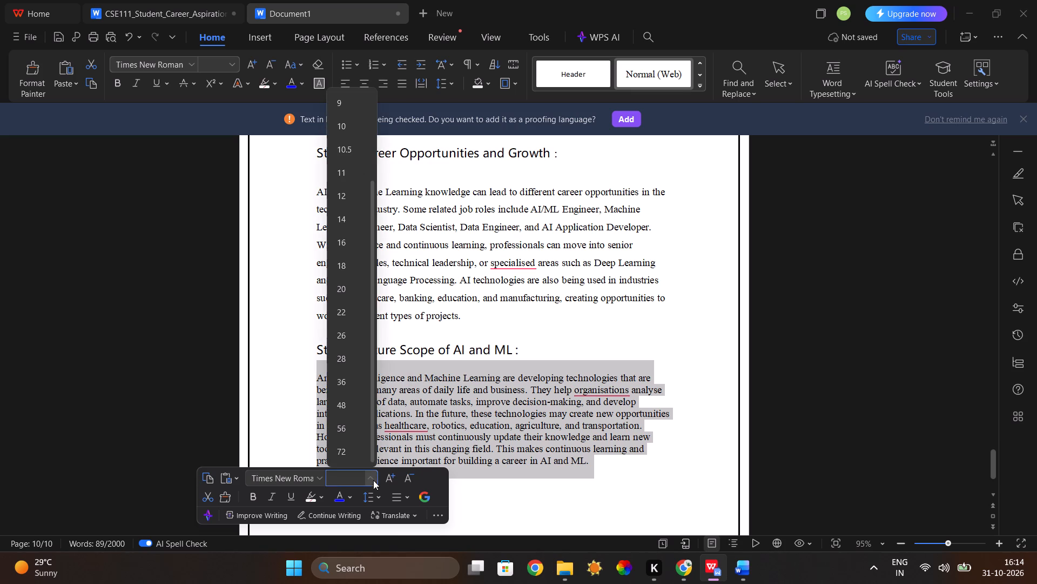
pyautogui.click(342, 197)
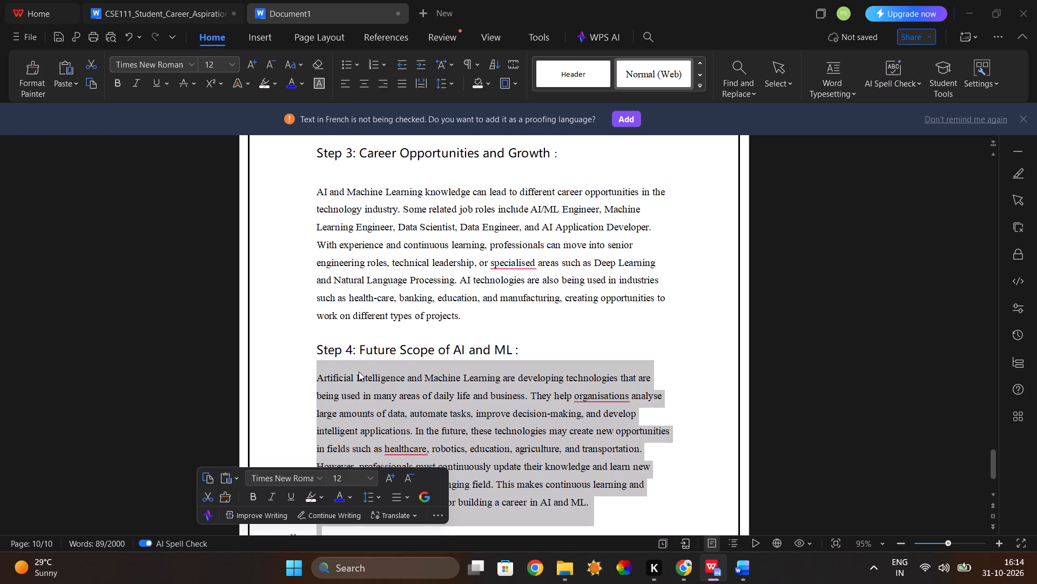
pyautogui.click(375, 494)
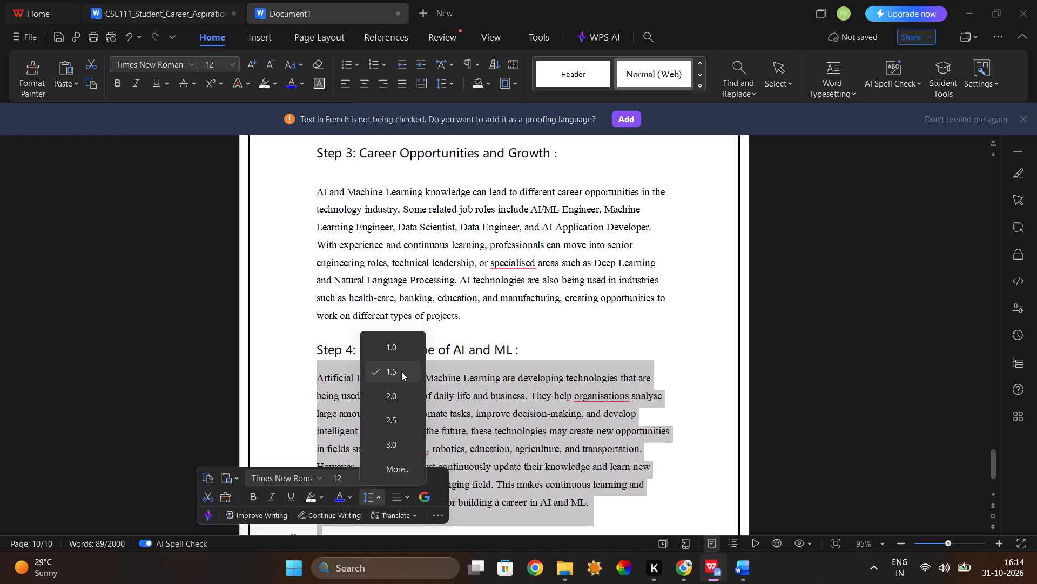
pyautogui.click(401, 371)
pyautogui.click(673, 368)
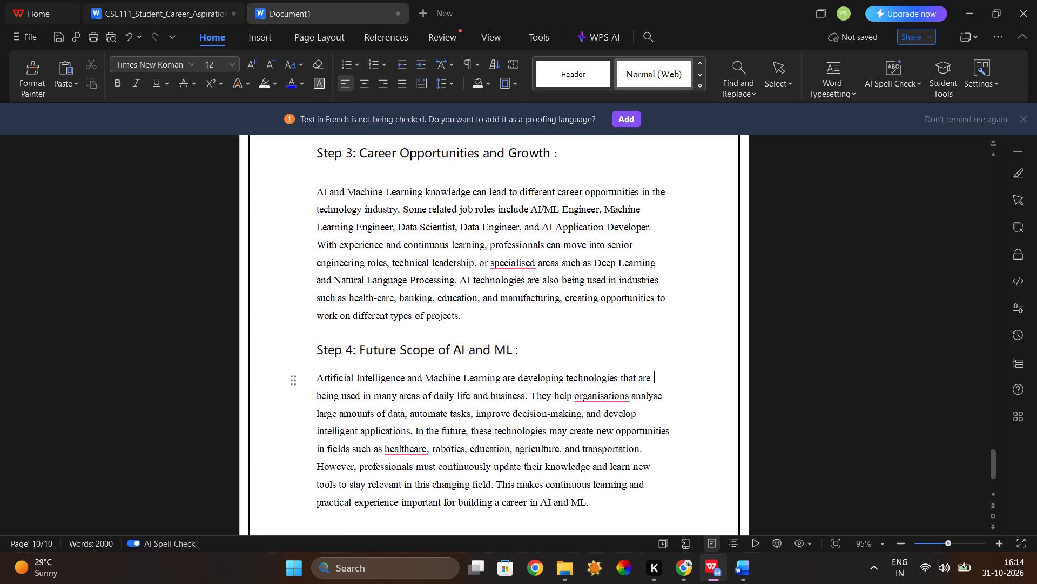
# Switch to ChatGPT in Chrome and send the message "next" at the end of the Career Planning Report conversation.
pyautogui.scroll(-1, 439, 346)
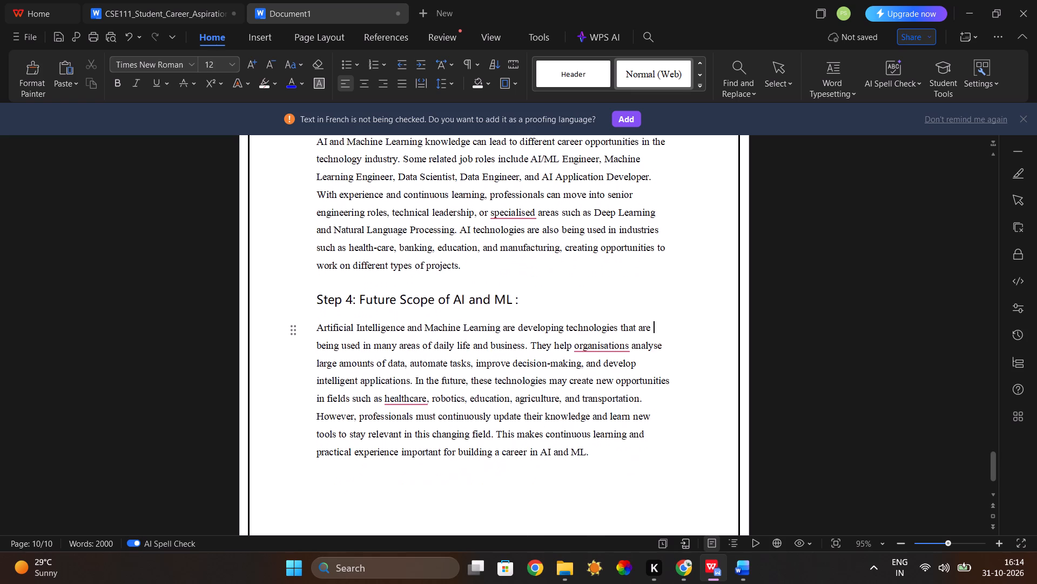
pyautogui.scroll(-2, 439, 346)
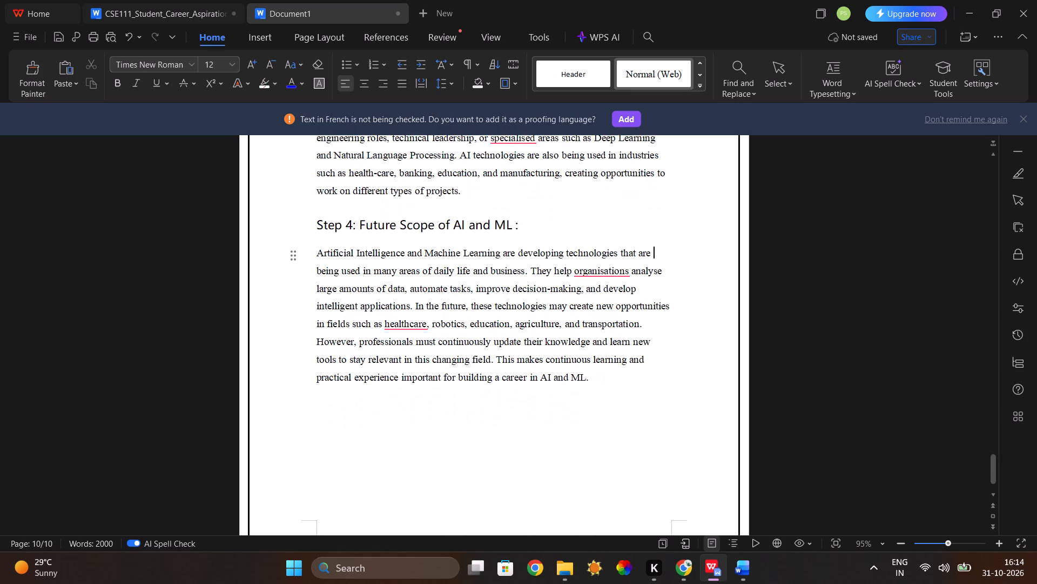
pyautogui.scroll(-1, 439, 346)
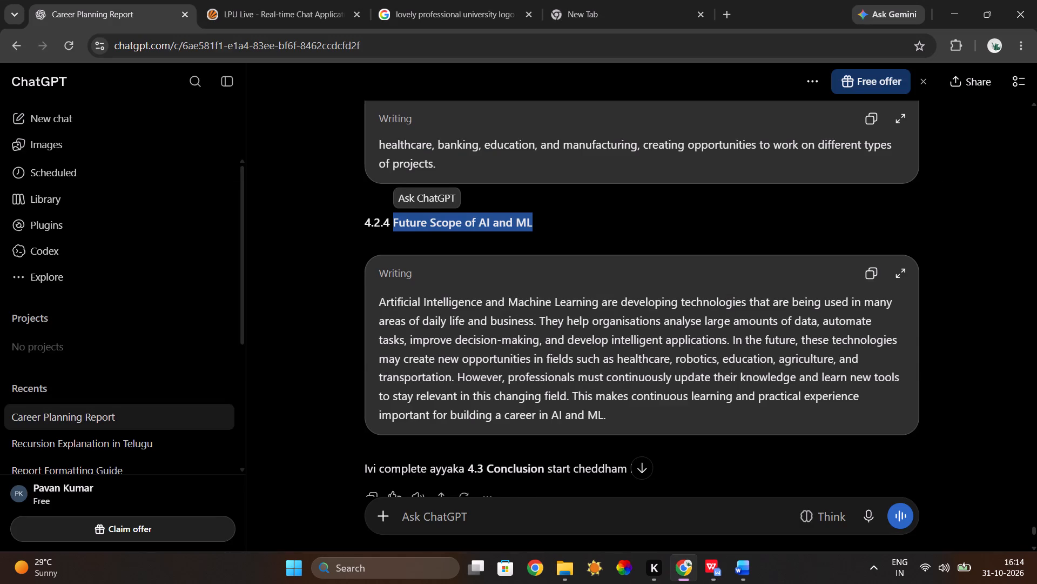
pyautogui.scroll(-3, 439, 346)
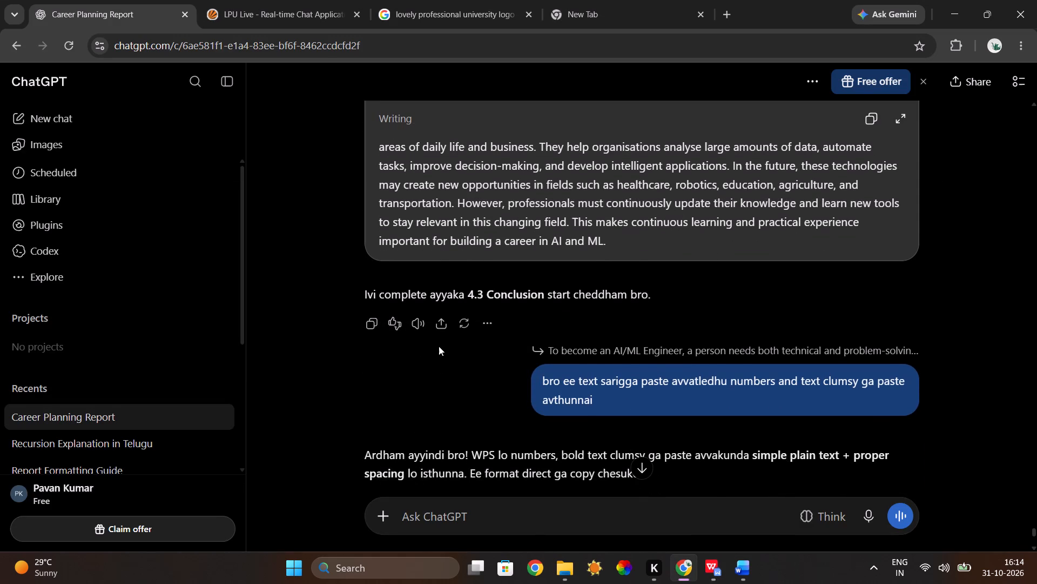
pyautogui.scroll(-6, 439, 346)
pyautogui.click(427, 526)
pyautogui.write('next')
pyautogui.press('Return')
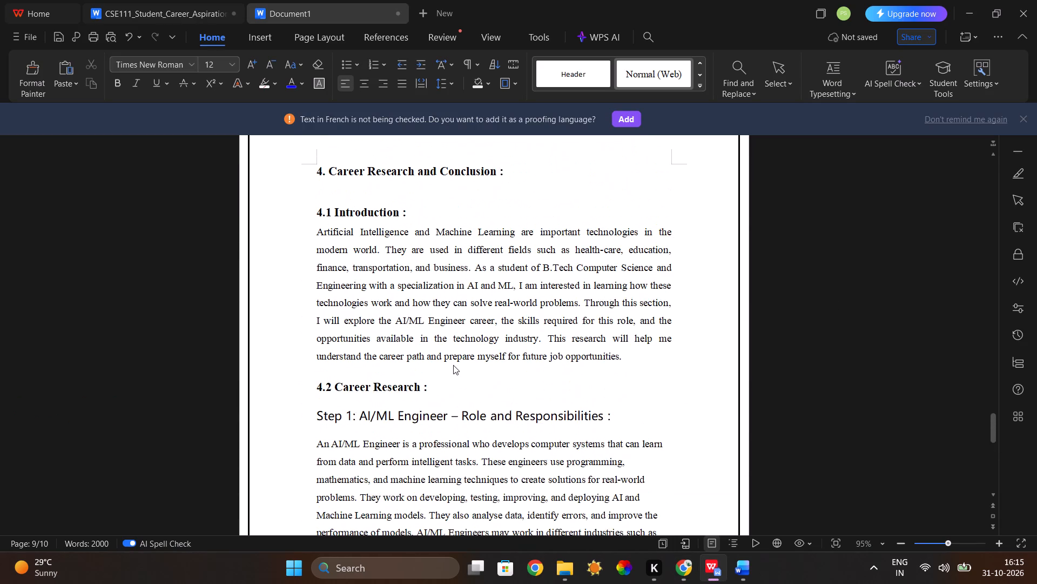
pyautogui.scroll(-2, 453, 365)
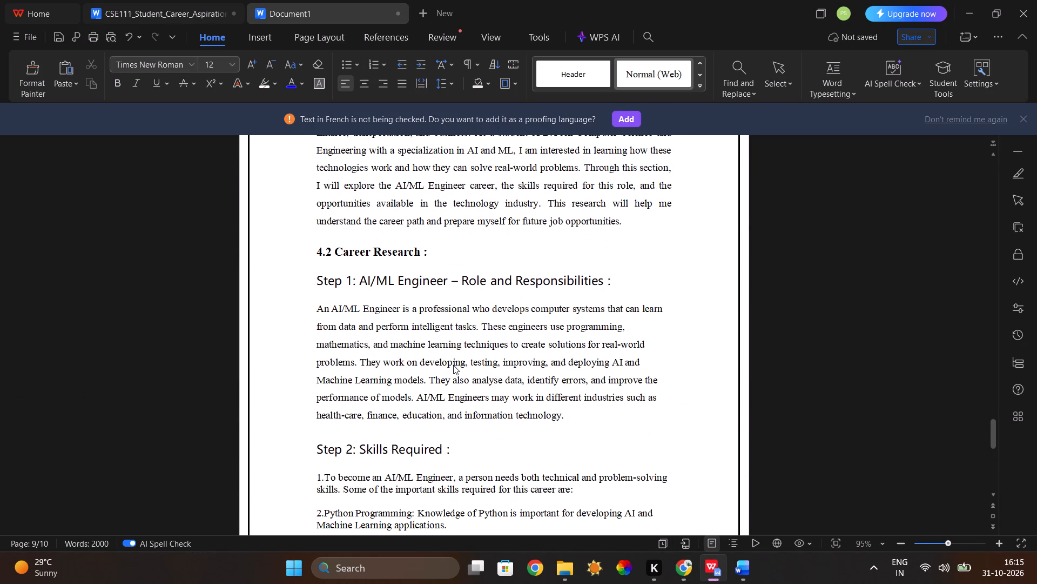
pyautogui.scroll(-3, 453, 365)
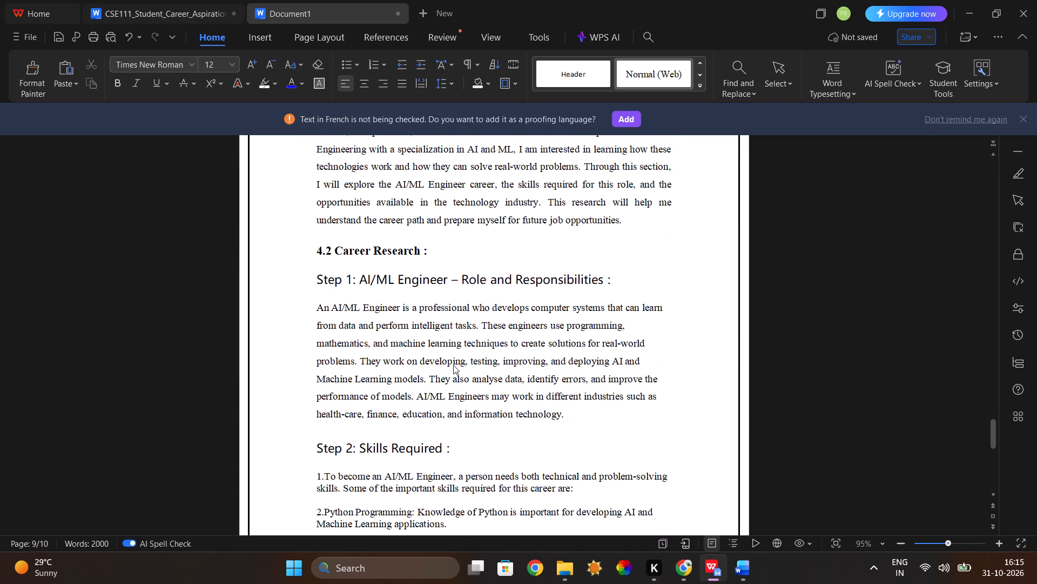
pyautogui.scroll(-2, 453, 365)
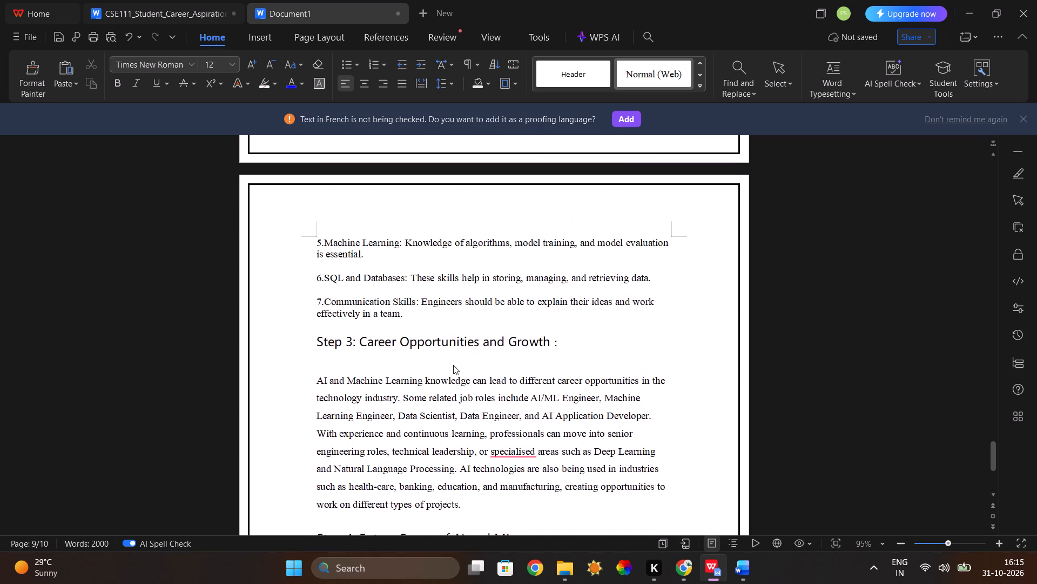
pyautogui.scroll(-5, 453, 365)
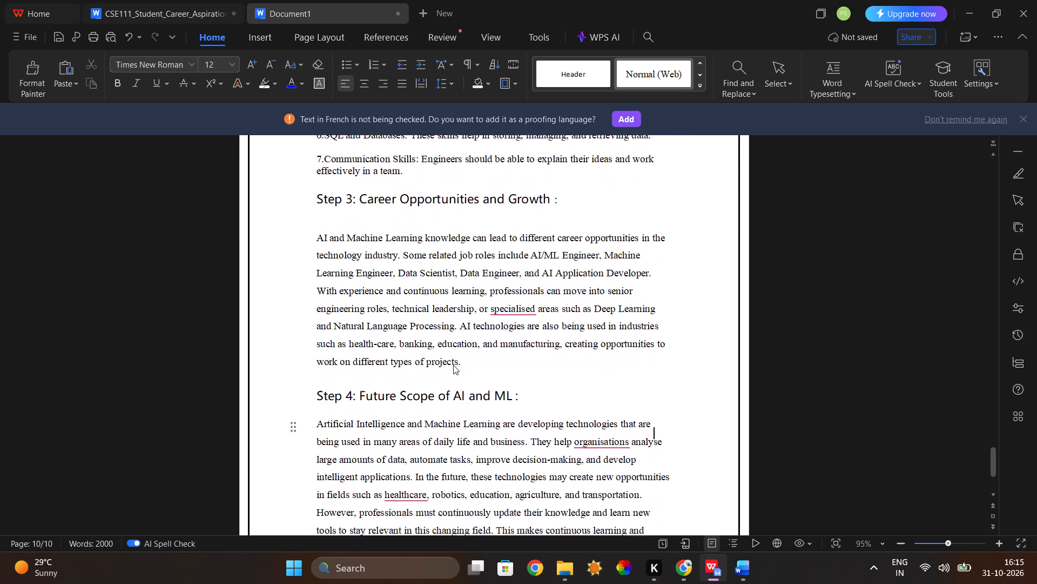
pyautogui.scroll(-1, 453, 365)
pyautogui.scroll(2, 453, 365)
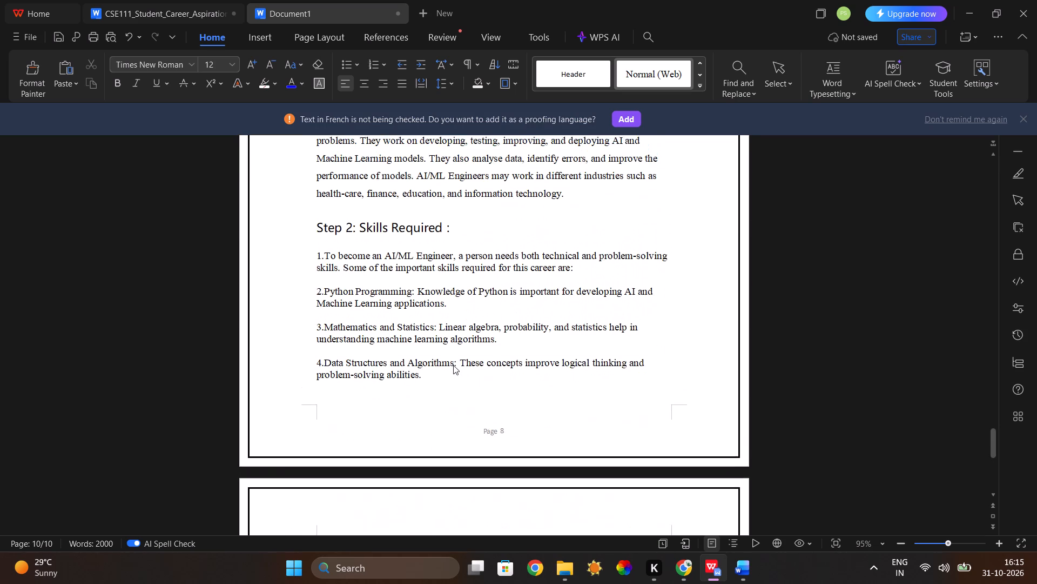
pyautogui.scroll(5, 453, 365)
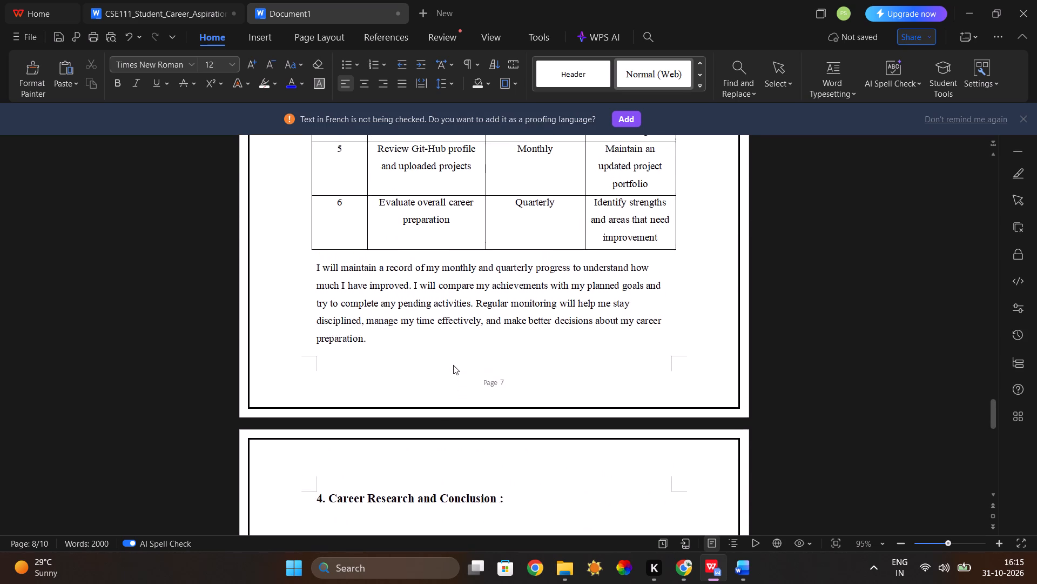
pyautogui.scroll(-3, 453, 365)
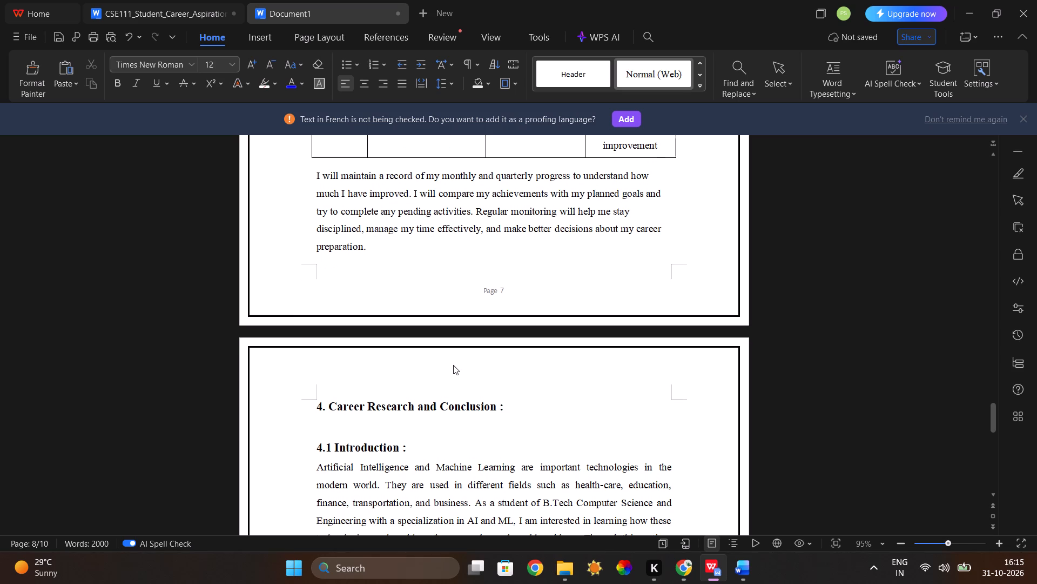
# Examine the whole report in a multi-page view, comparing the table of contents with the section 4 headings.
pyautogui.scroll(6, 453, 365)
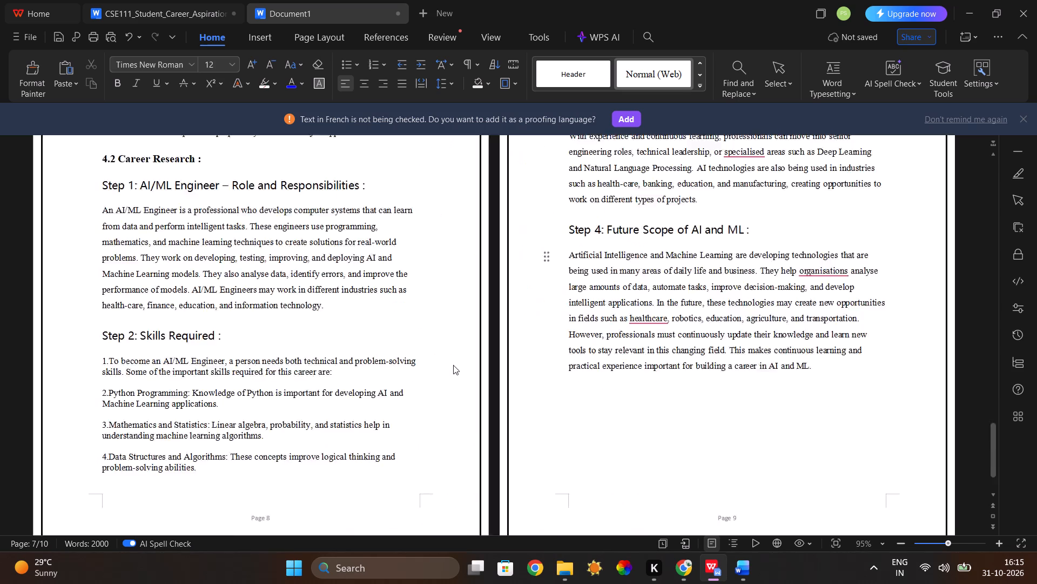
pyautogui.scroll(12, 453, 365)
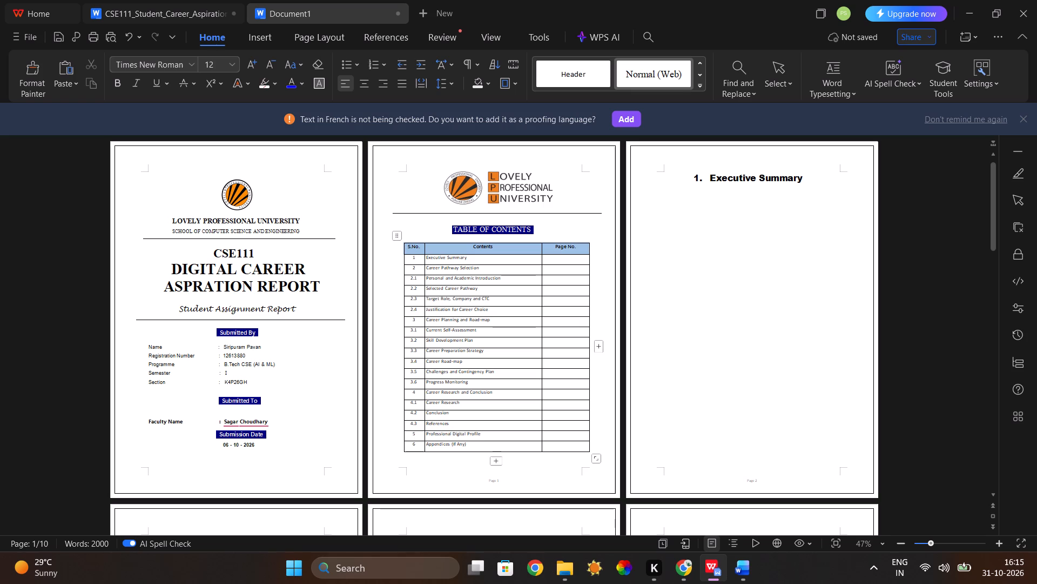
pyautogui.scroll(-4, 462, 333)
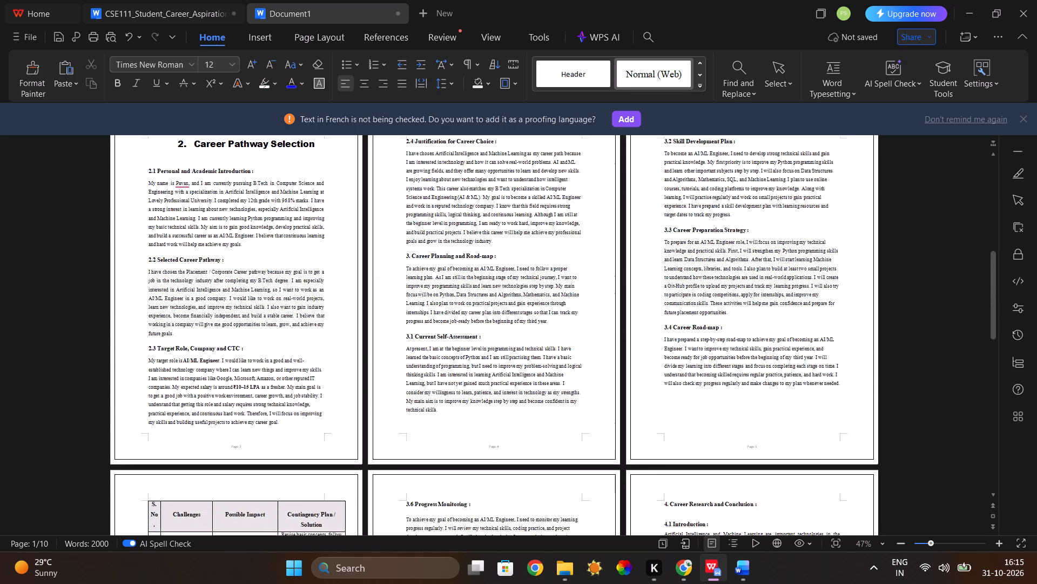
pyautogui.scroll(-6, 462, 333)
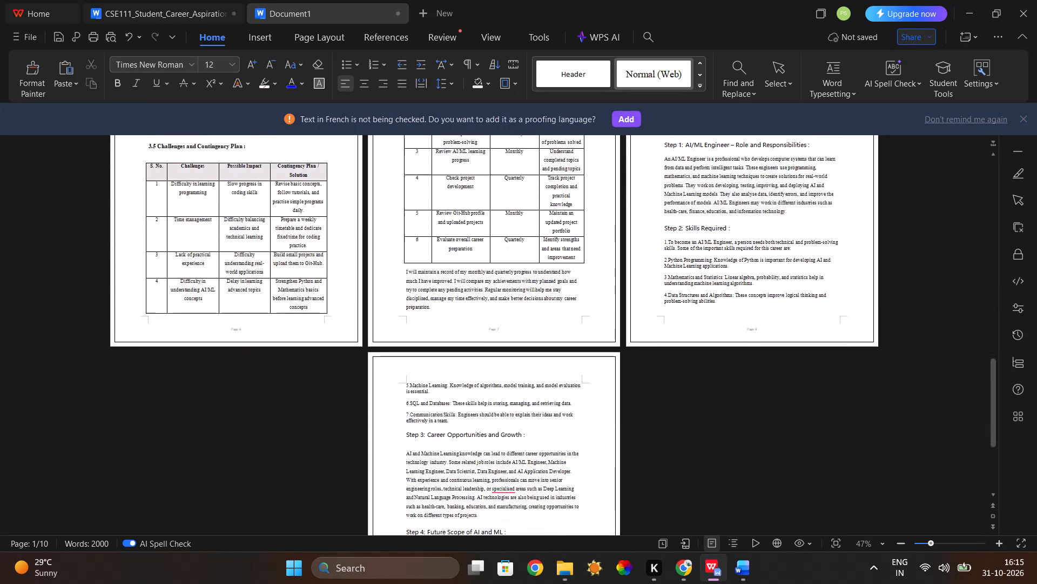
pyautogui.scroll(-2, 462, 333)
pyautogui.scroll(3, 462, 333)
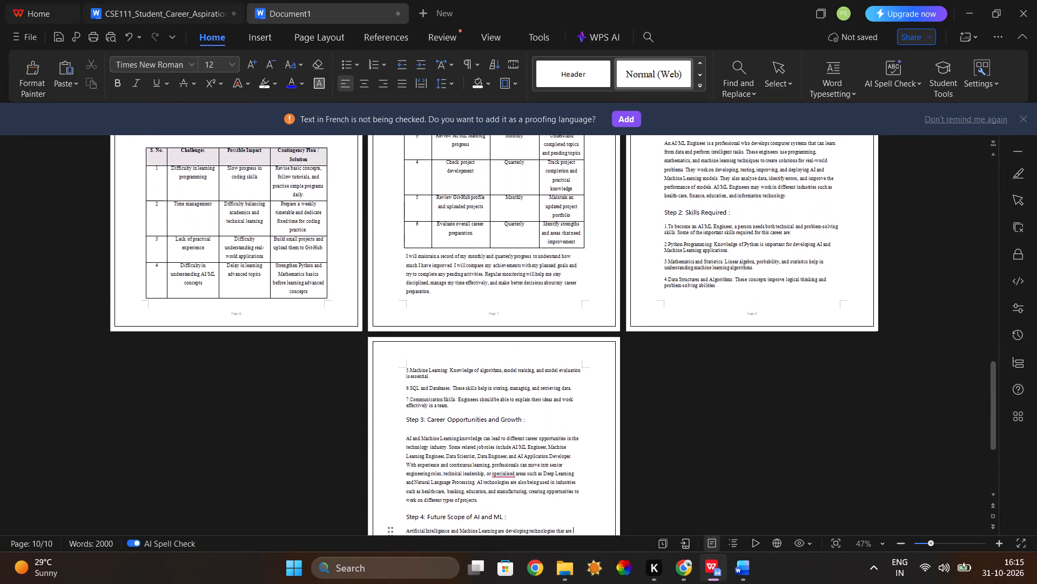
pyautogui.scroll(5, 462, 333)
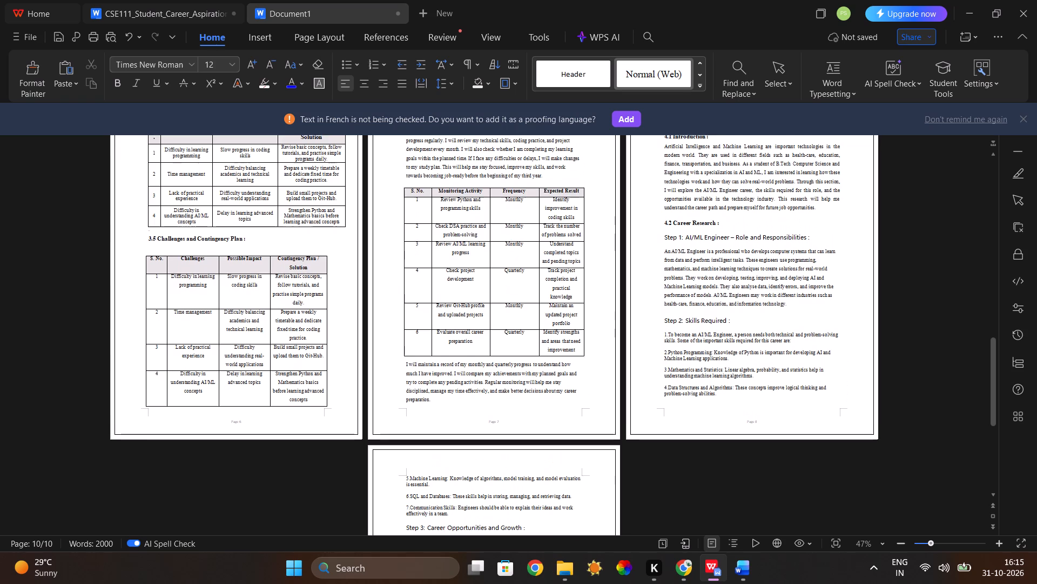
pyautogui.scroll(15, 462, 333)
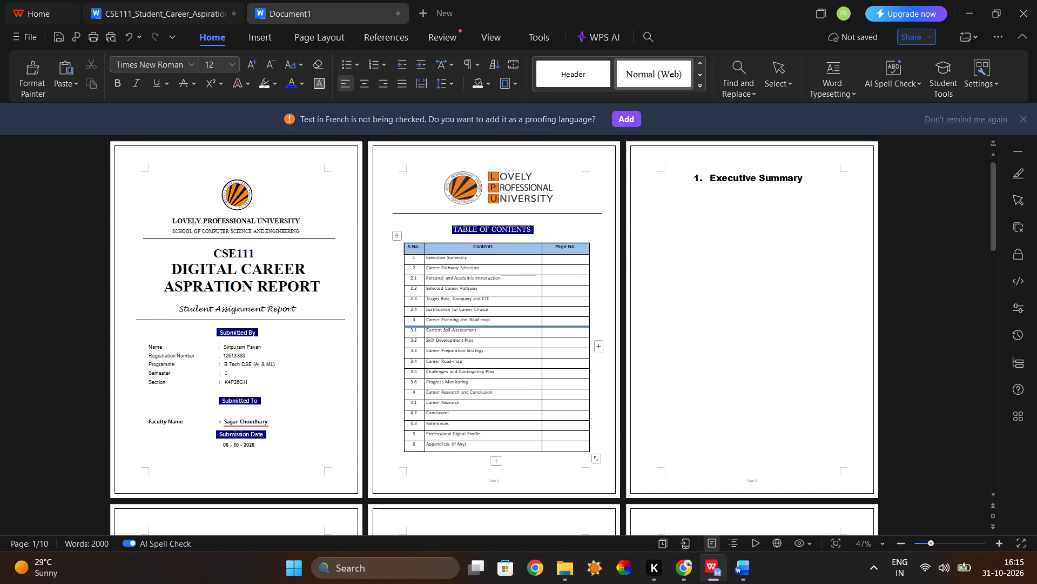
pyautogui.scroll(-9, 497, 408)
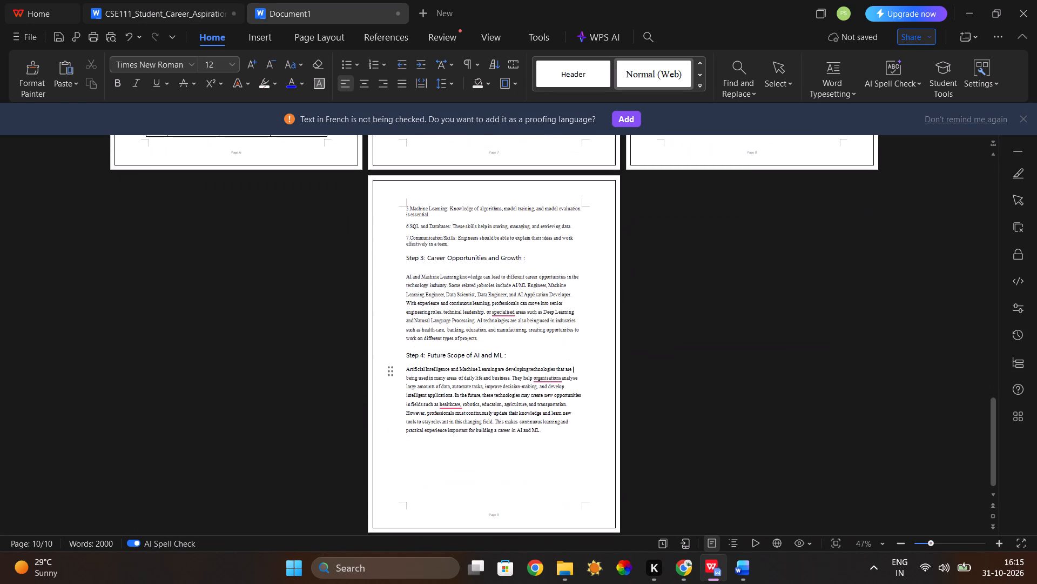
pyautogui.scroll(4, 497, 408)
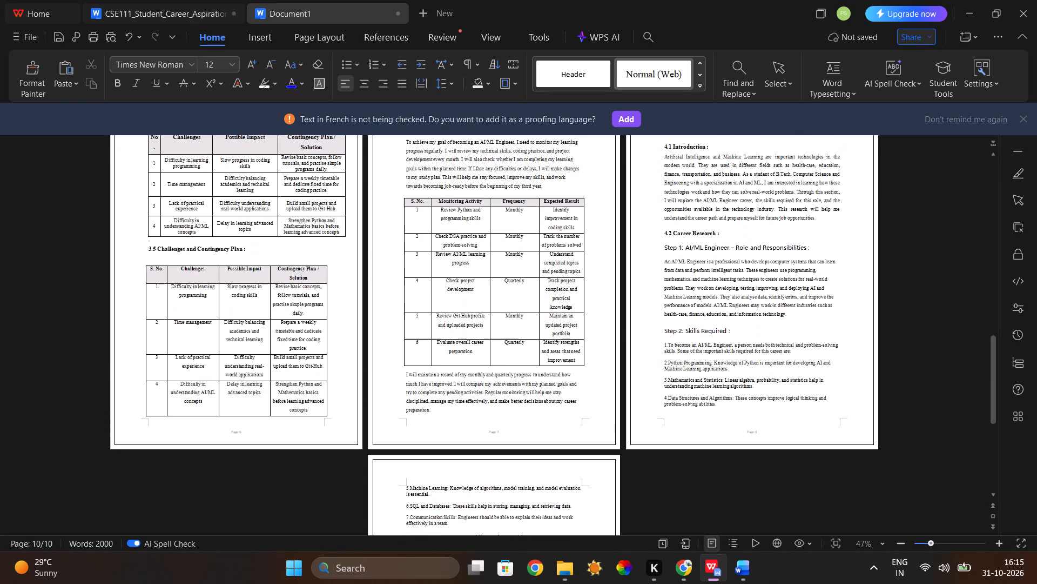
pyautogui.scroll(1, 497, 408)
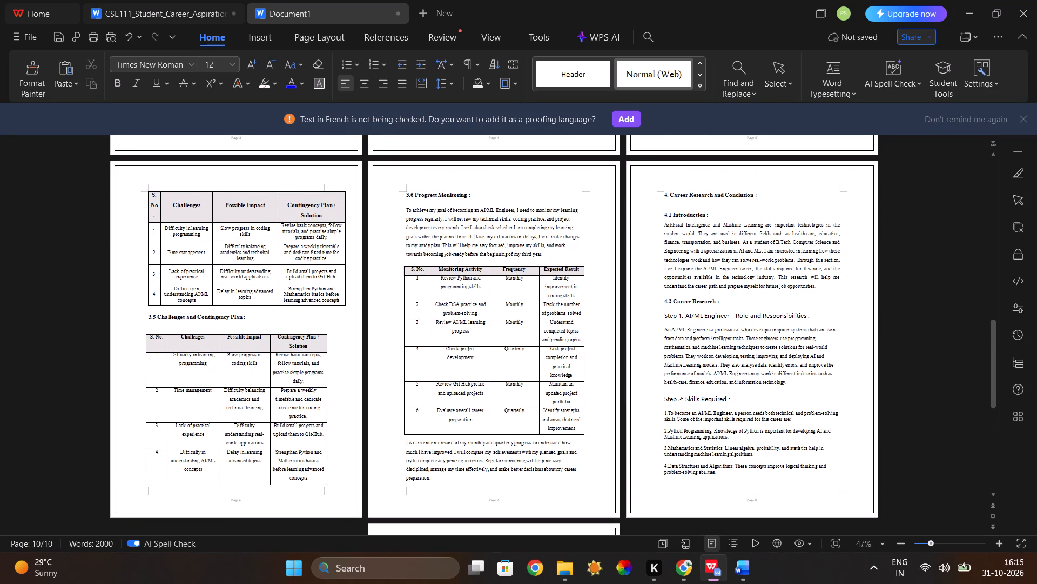
pyautogui.scroll(11, 592, 310)
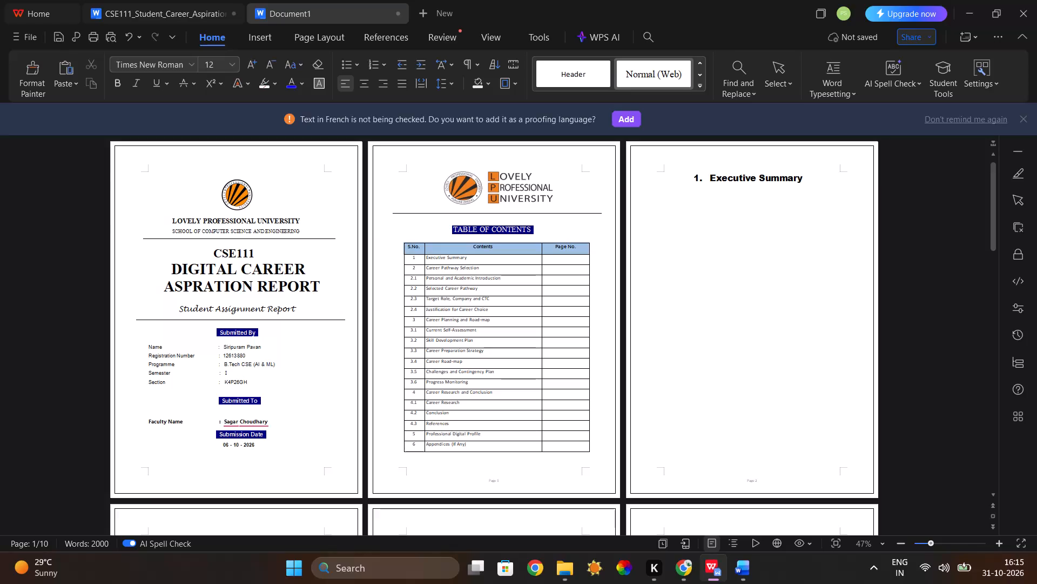
pyautogui.scroll(-8, 592, 310)
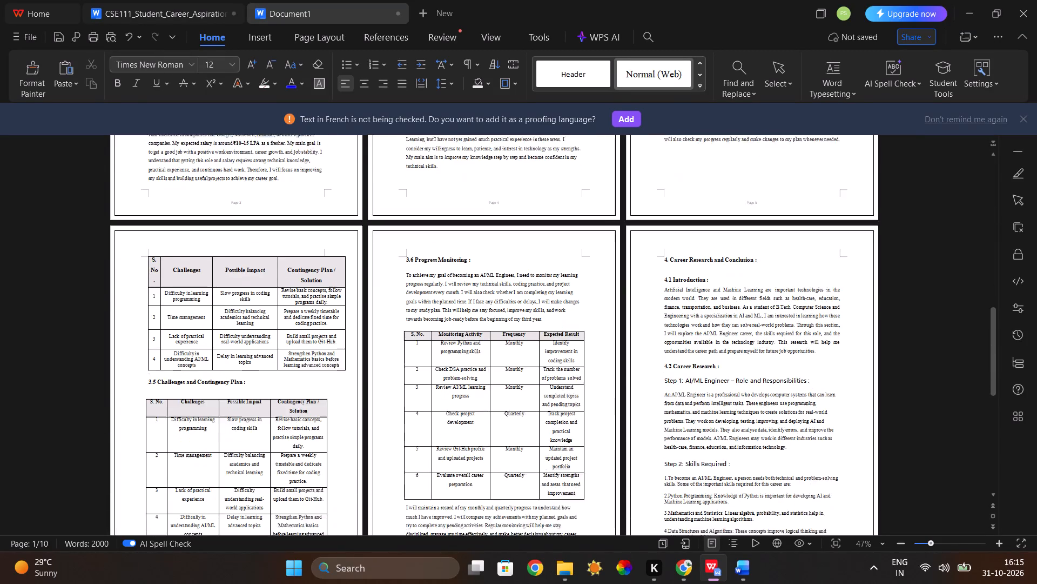
pyautogui.scroll(12, 592, 310)
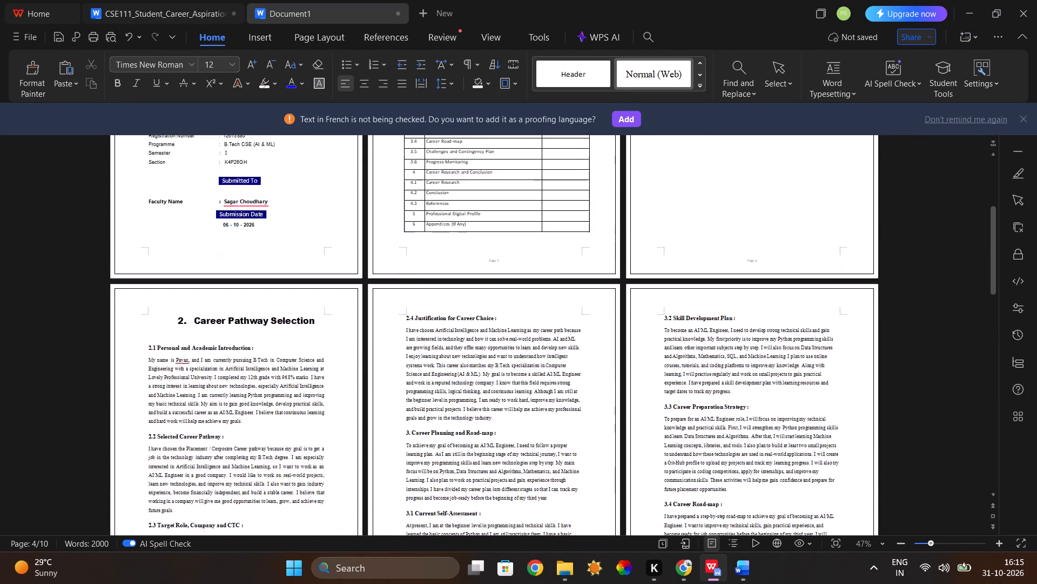
pyautogui.scroll(-3, 592, 310)
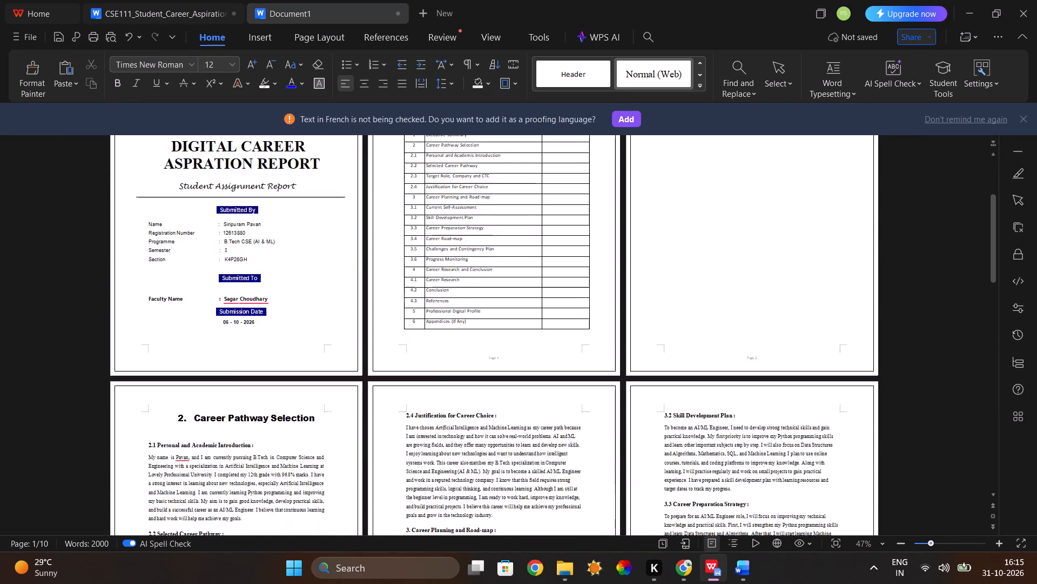
pyautogui.scroll(-4, 592, 310)
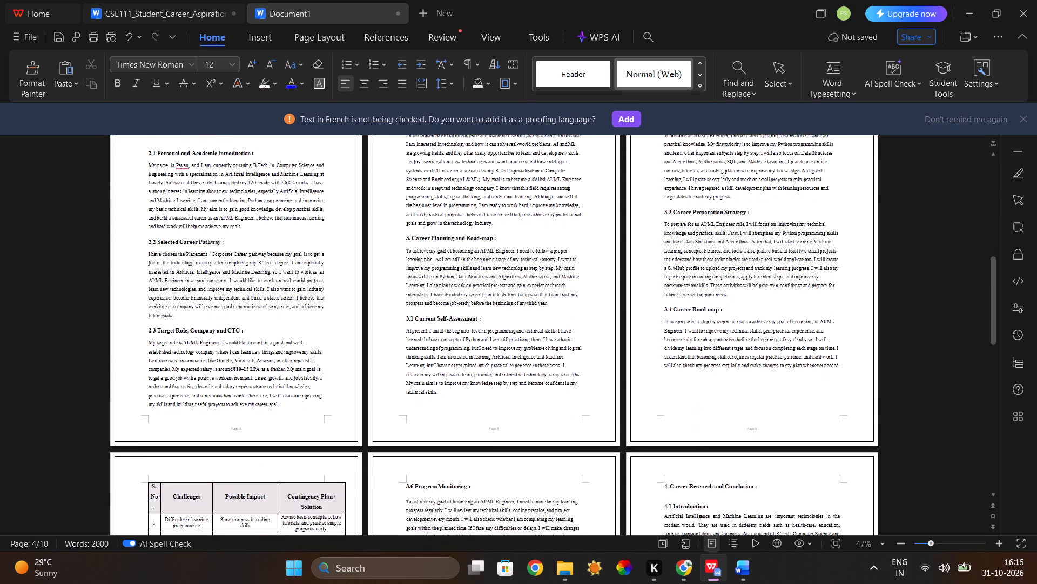
pyautogui.scroll(-2, 592, 310)
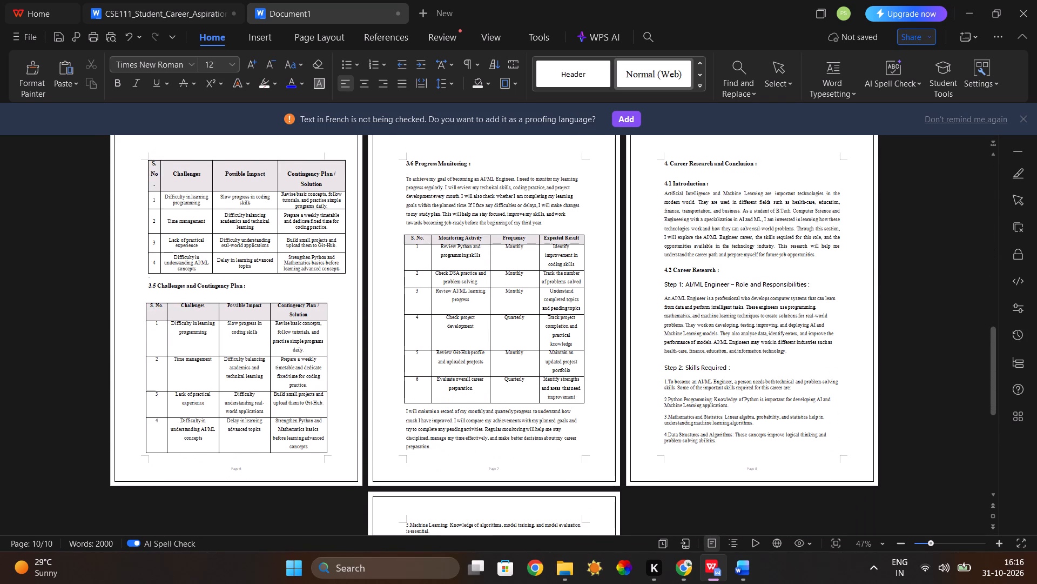
# Remove the number 4.1 from the Introduction heading in section 4.
pyautogui.click(671, 185)
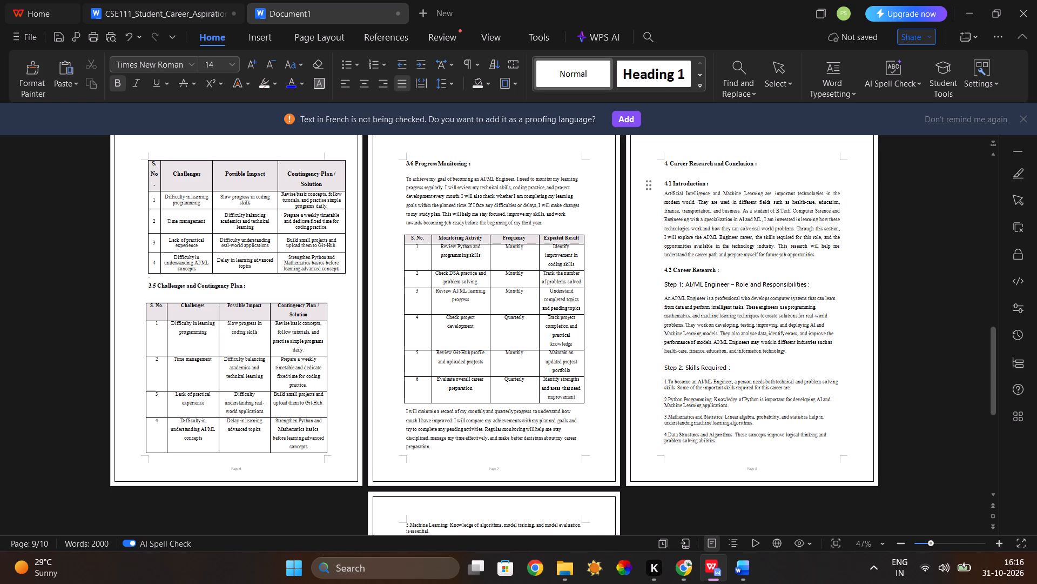
pyautogui.press('BackSpace')
pyautogui.press('BackSpace')
pyautogui.press('BackSpace')
pyautogui.press('Delete')
# Renumber the Career Research heading in section 4 as 4.1.
pyautogui.click(672, 269)
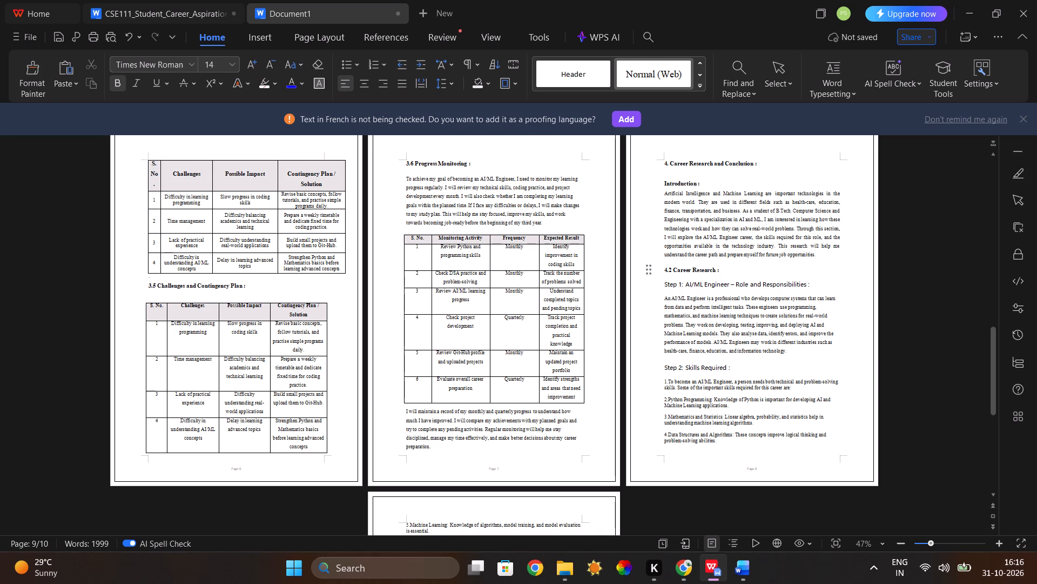
pyautogui.press('Left')
pyautogui.press('BackSpace')
pyautogui.press('1')
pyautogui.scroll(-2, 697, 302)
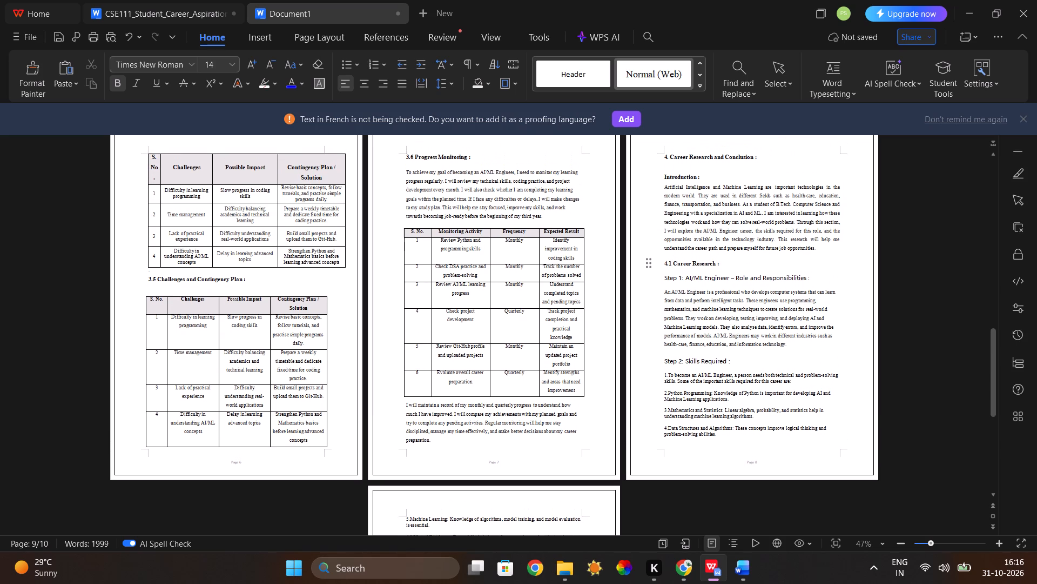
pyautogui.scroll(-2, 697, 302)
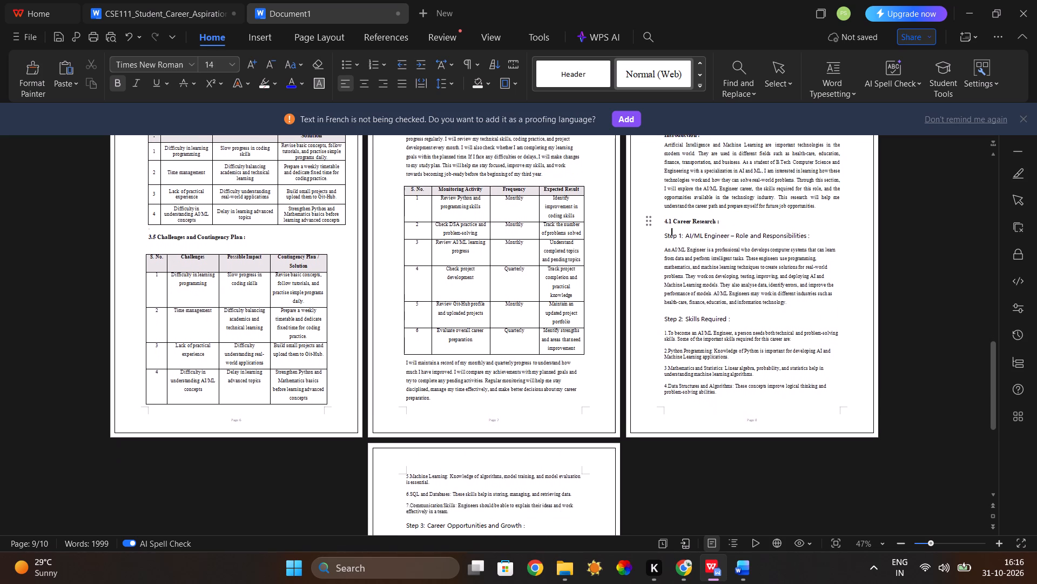
# Check the remaining section 4 content against the table of contents, through the end of the Step 4 paragraph on the last page.
pyautogui.scroll(-2, 697, 302)
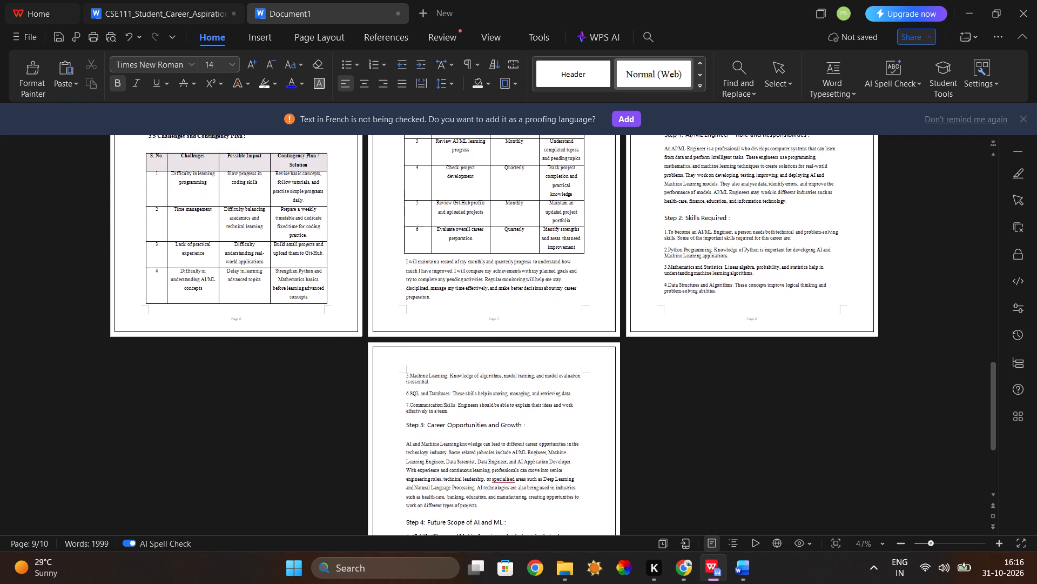
pyautogui.scroll(-1, 697, 302)
pyautogui.scroll(3, 697, 302)
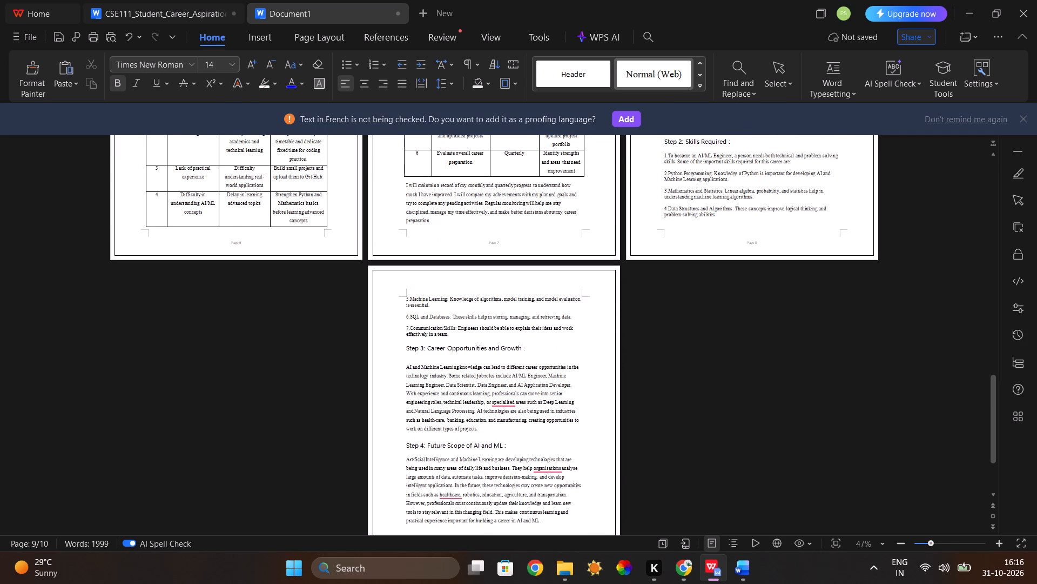
pyautogui.scroll(8, 697, 302)
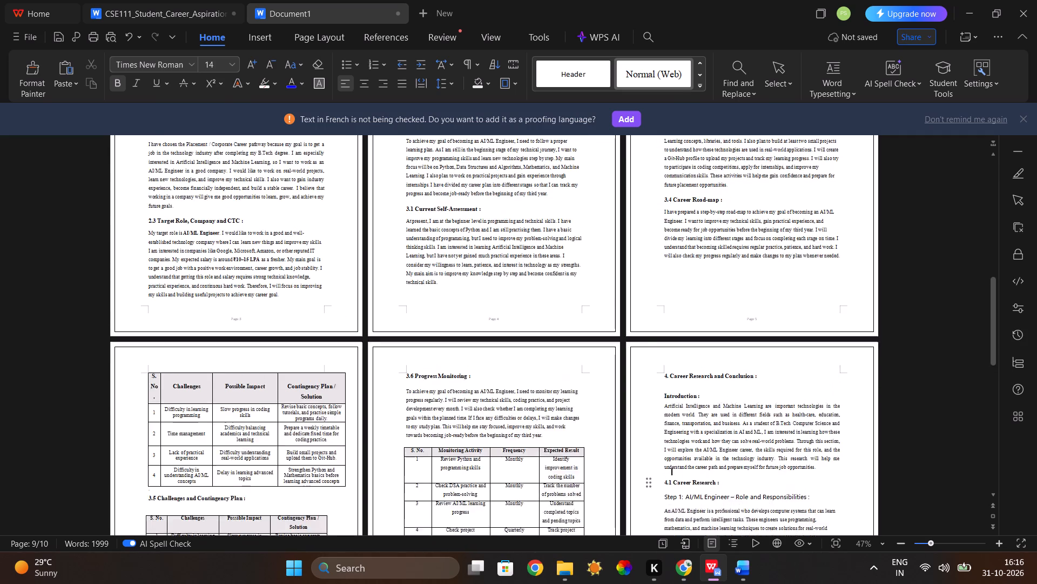
pyautogui.scroll(2, 697, 302)
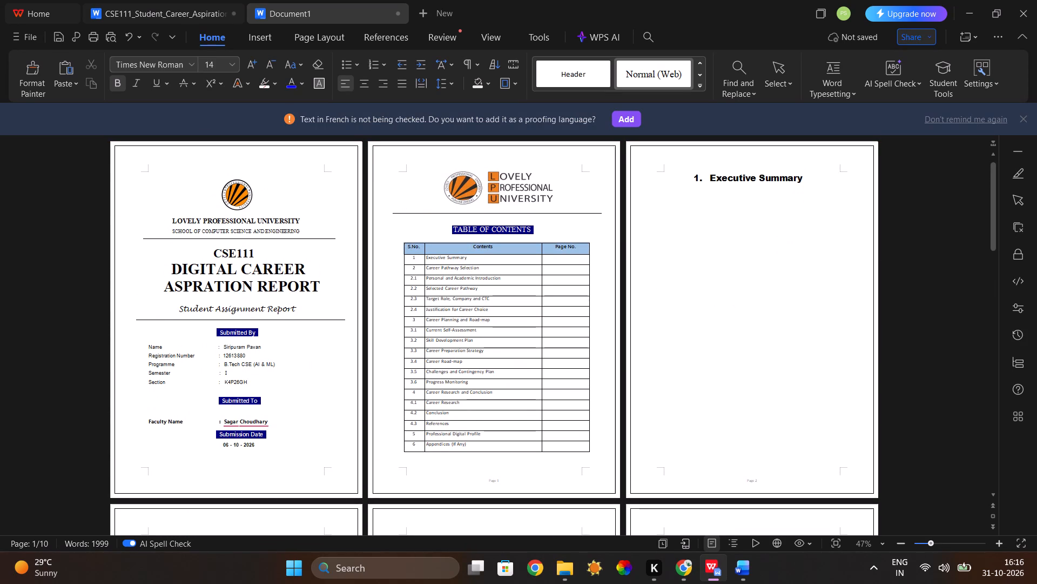
pyautogui.scroll(-10, 697, 302)
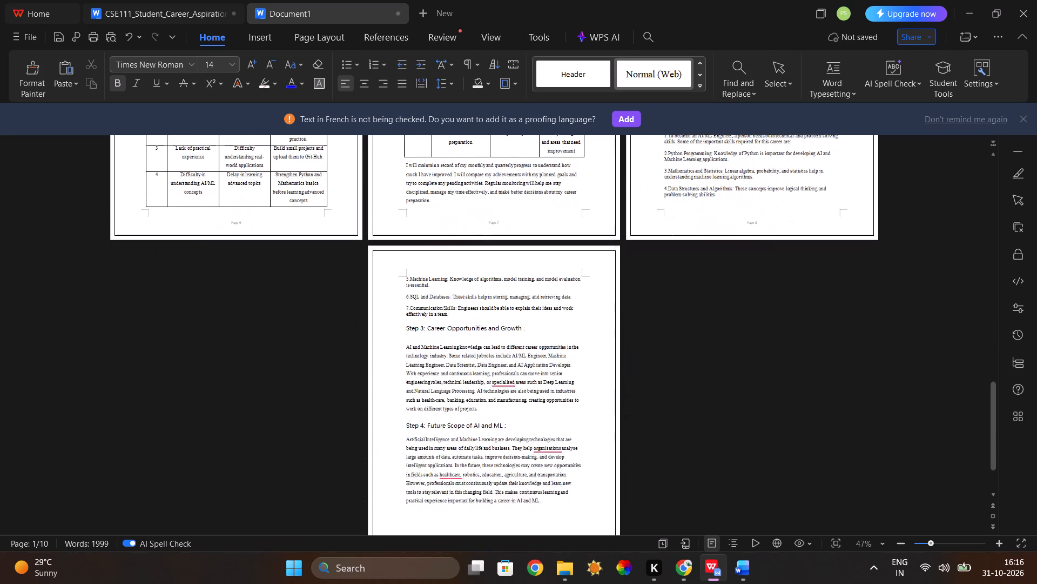
pyautogui.scroll(-2, 697, 302)
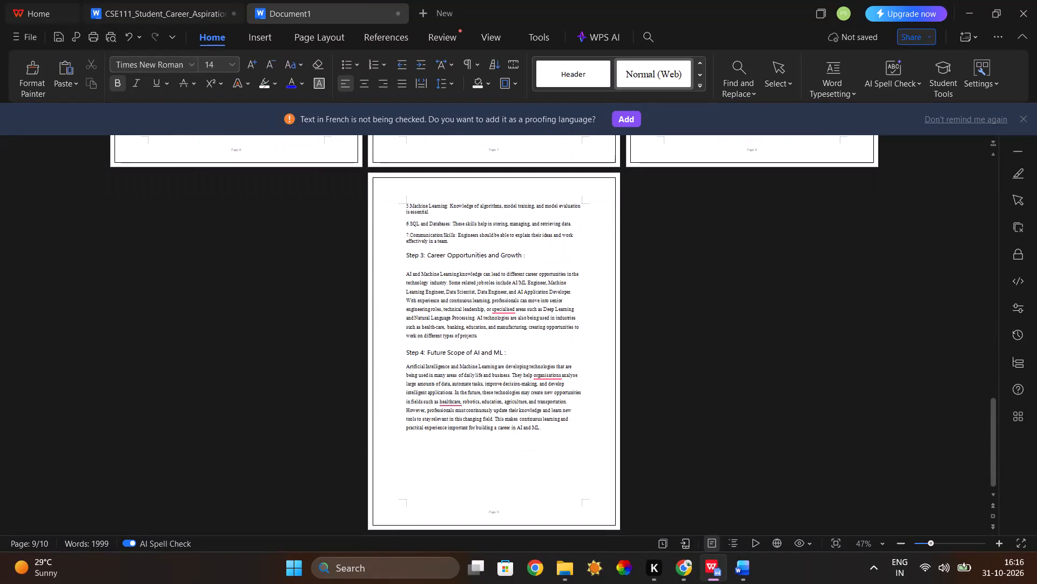
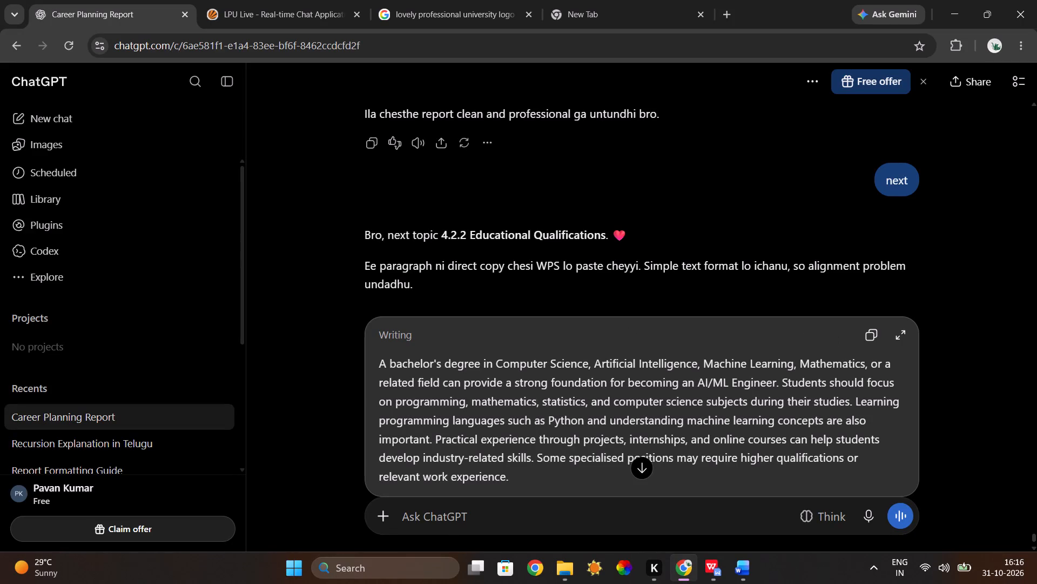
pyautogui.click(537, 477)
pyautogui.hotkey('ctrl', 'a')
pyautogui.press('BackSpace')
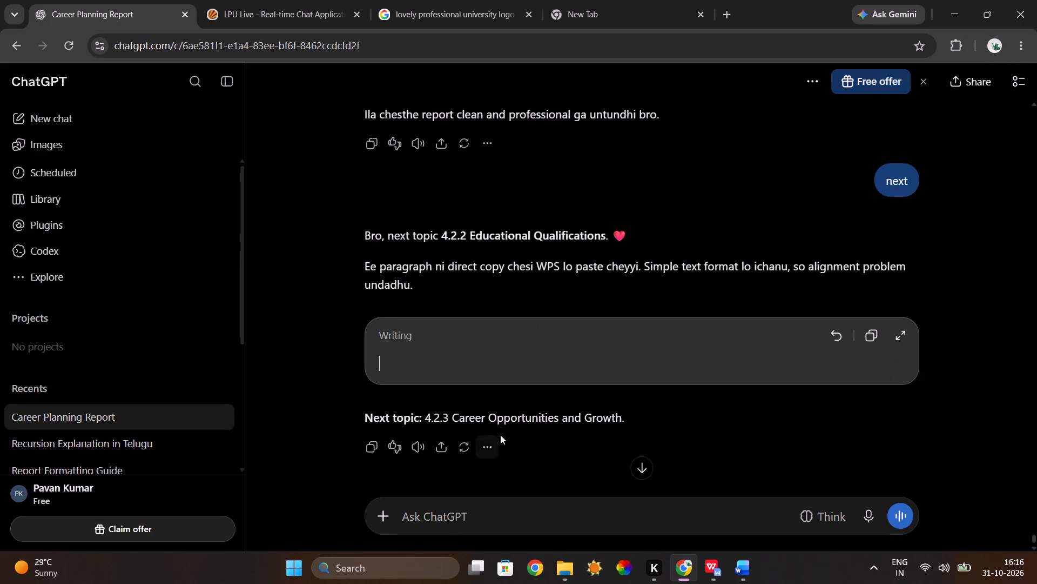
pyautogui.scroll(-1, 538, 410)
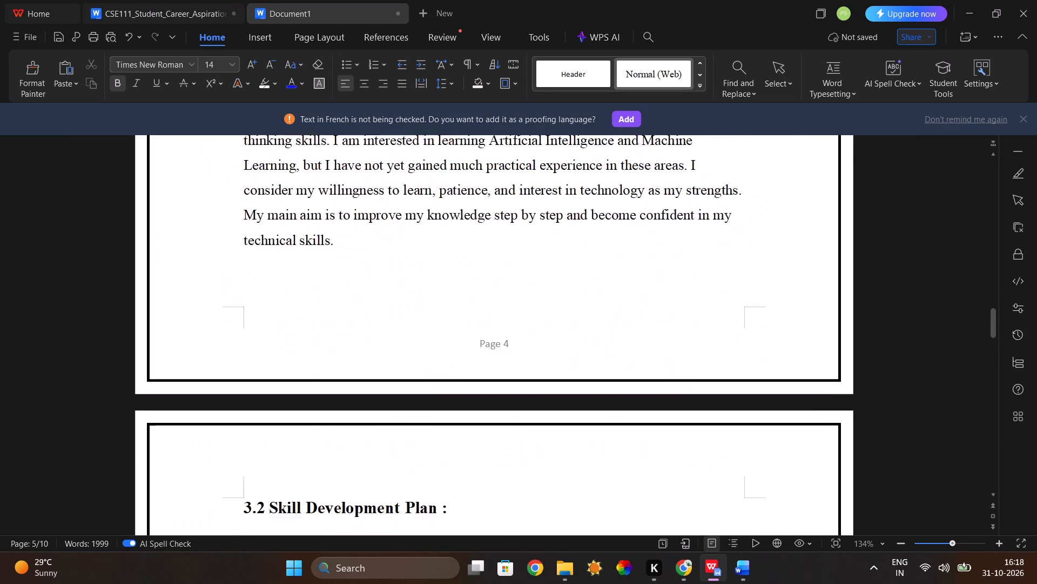
pyautogui.scroll(-12, 631, 287)
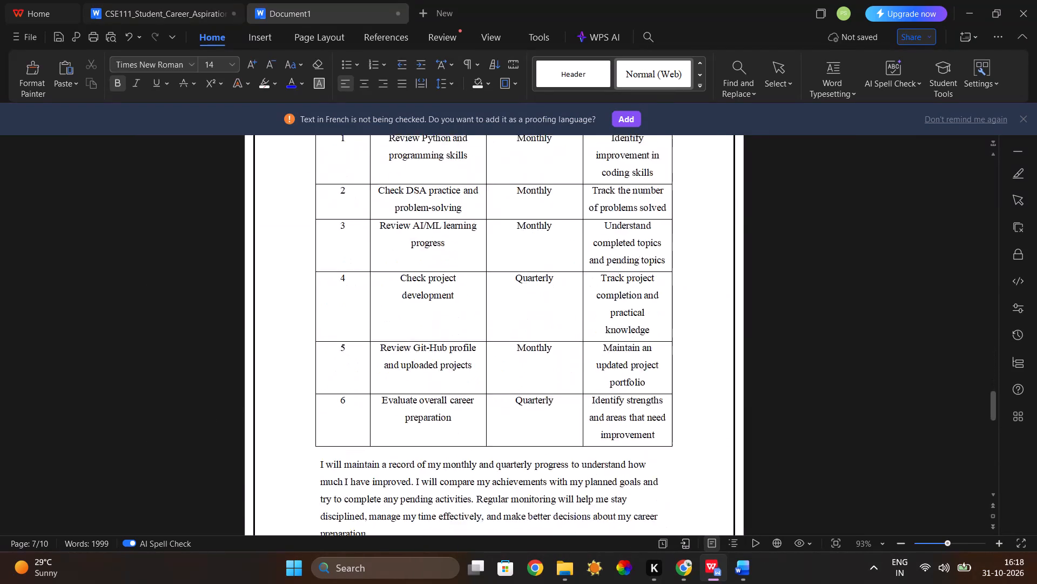
pyautogui.scroll(-9, 631, 287)
pyautogui.scroll(4, 631, 287)
pyautogui.scroll(-6, 631, 287)
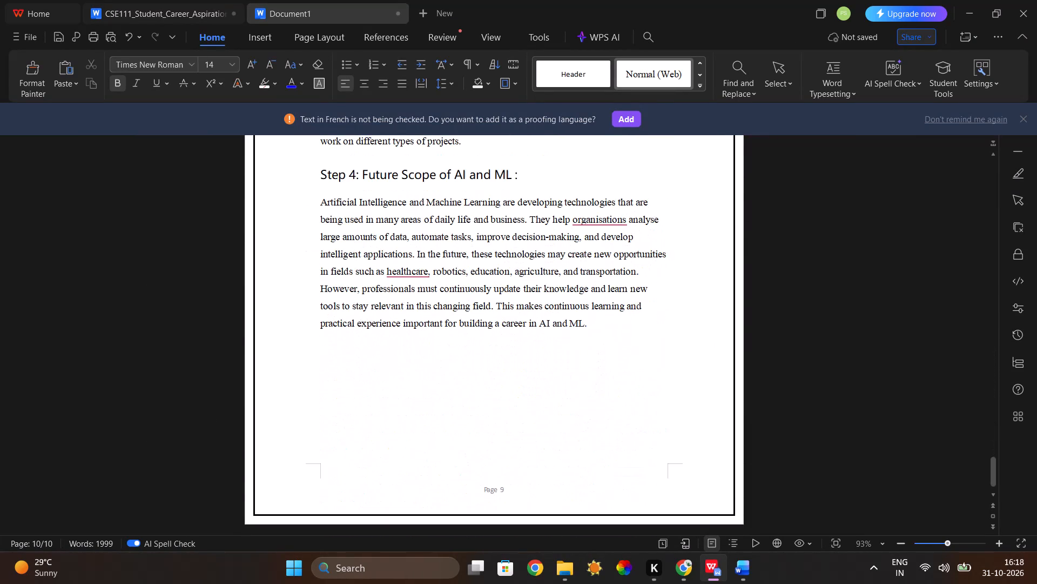
# Add the heading "4.2 Conclusion:" on a new line below the Future Scope of AI and ML paragraph.
pyautogui.scroll(-3, 631, 287)
pyautogui.click(327, 347)
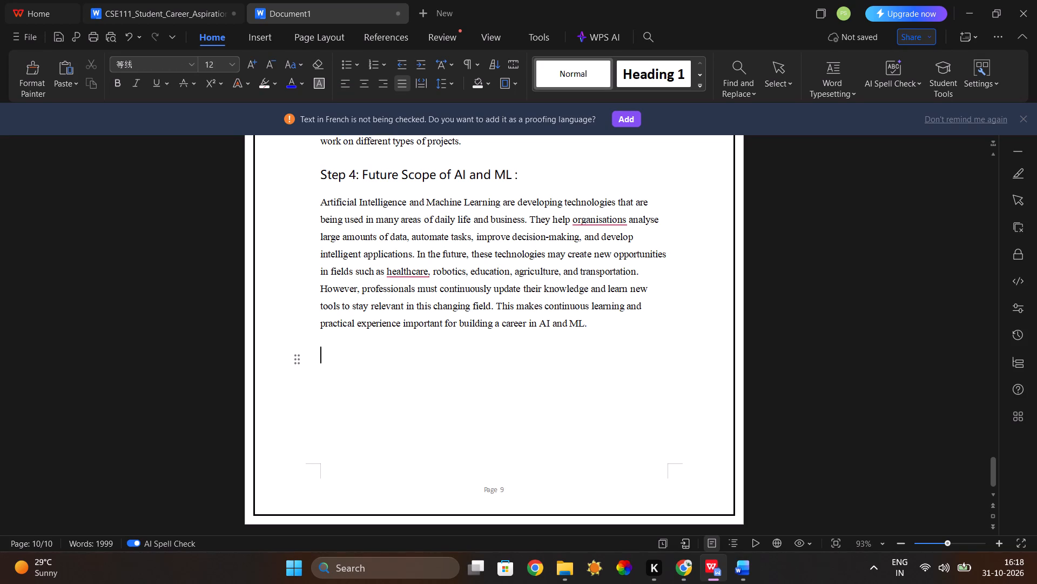
pyautogui.press('4')
pyautogui.write('.2')
pyautogui.press('space')
pyautogui.write('conclusion')
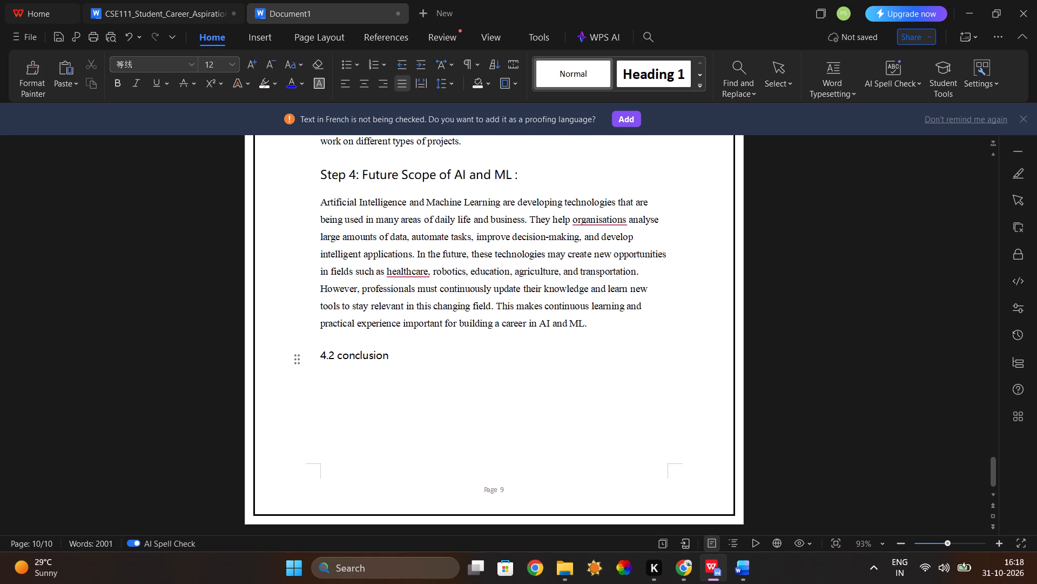
pyautogui.hotkey('ctrl', 'Left')
pyautogui.press('Delete')
pyautogui.hotkey('ctrl', 'c')
pyautogui.hotkey('shift', 'c')
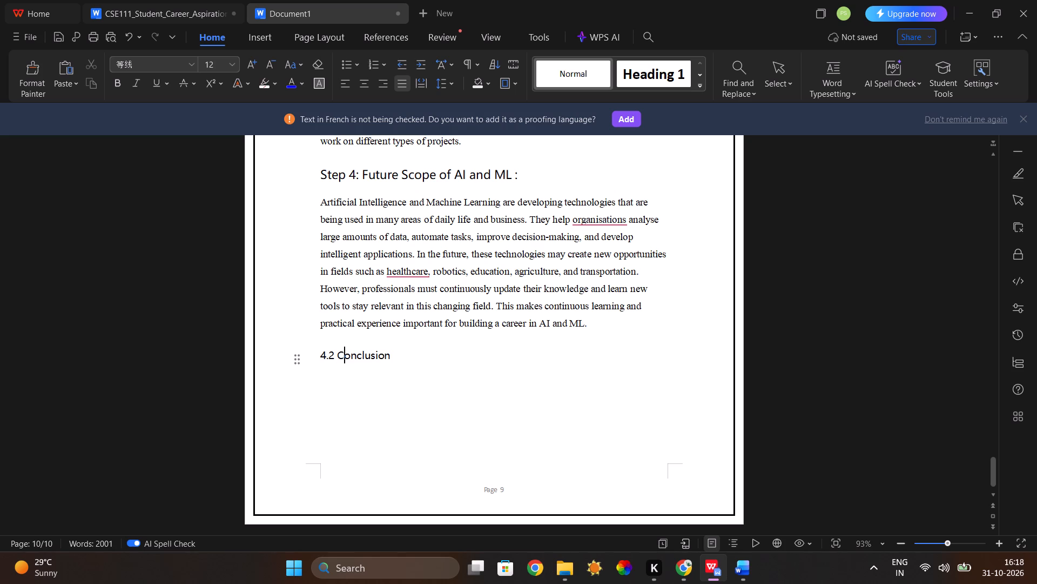
pyautogui.hotkey('ctrl', 'Right')
pyautogui.hotkey('ctrl', 'Right')
pyautogui.hotkey('shift', ':')
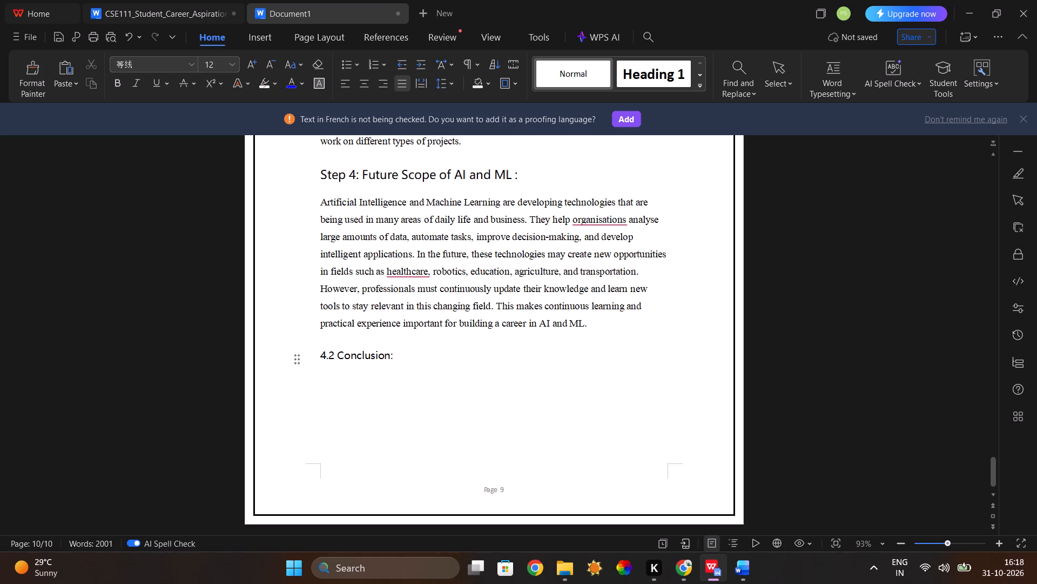
# Format the "4.2 Conclusion:" heading in bold Times New Roman at size 14.
pyautogui.moveTo(399, 356); pyautogui.dragTo(313, 356)
pyautogui.click(315, 302)
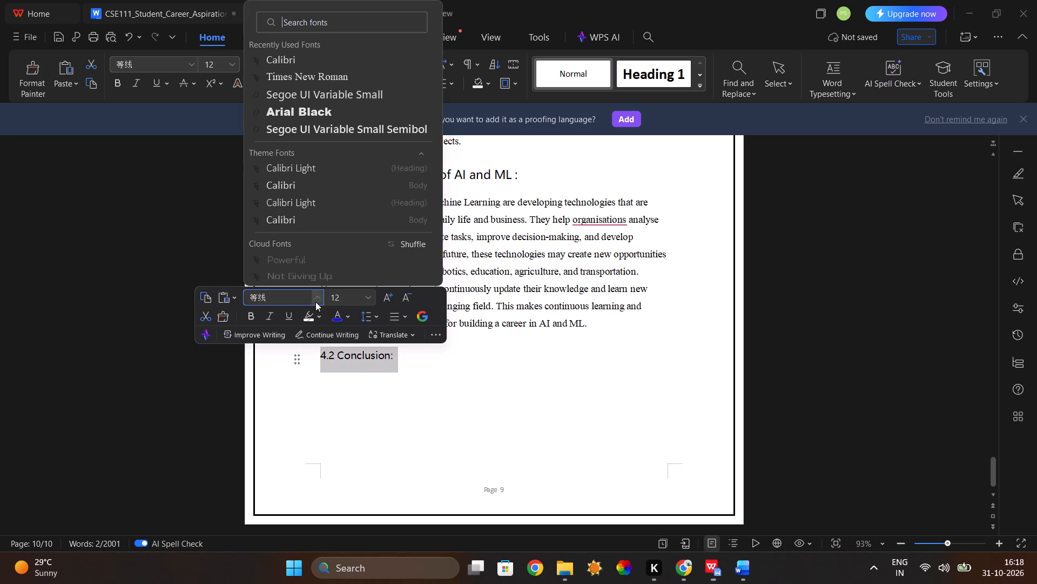
pyautogui.click(334, 79)
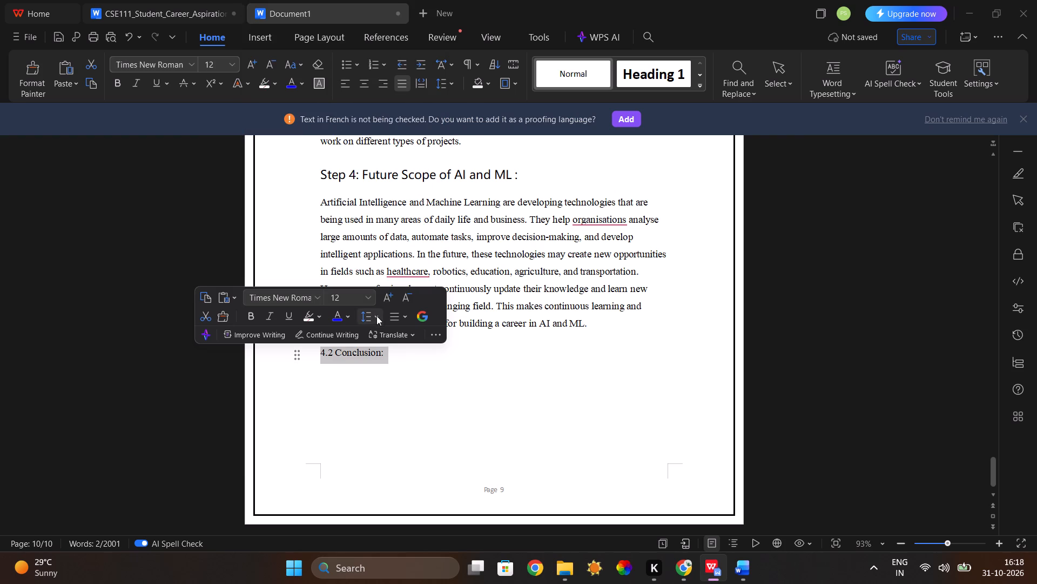
pyautogui.click(369, 297)
pyautogui.click(354, 137)
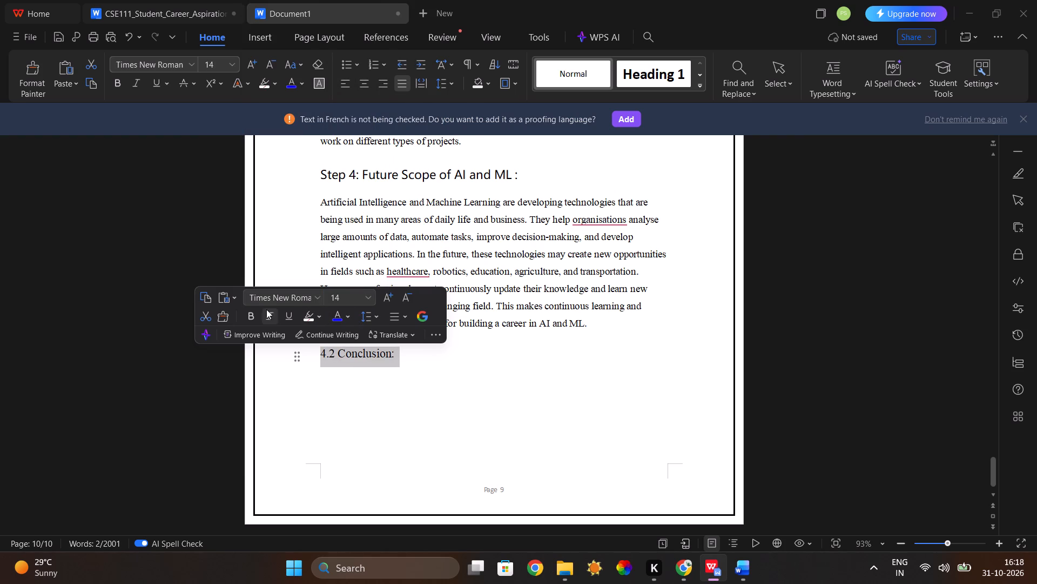
pyautogui.click(250, 313)
pyautogui.click(412, 398)
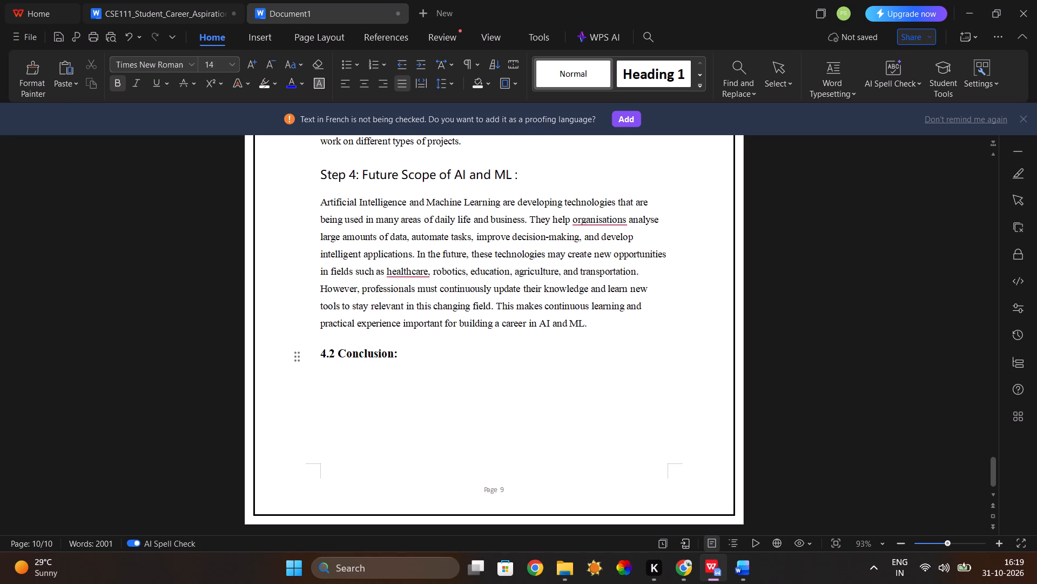
# Paste the copied conclusion paragraph on a new line below the "4.2 Conclusion:" heading.
pyautogui.press('Return')
pyautogui.hotkey('ctrl', 'v')
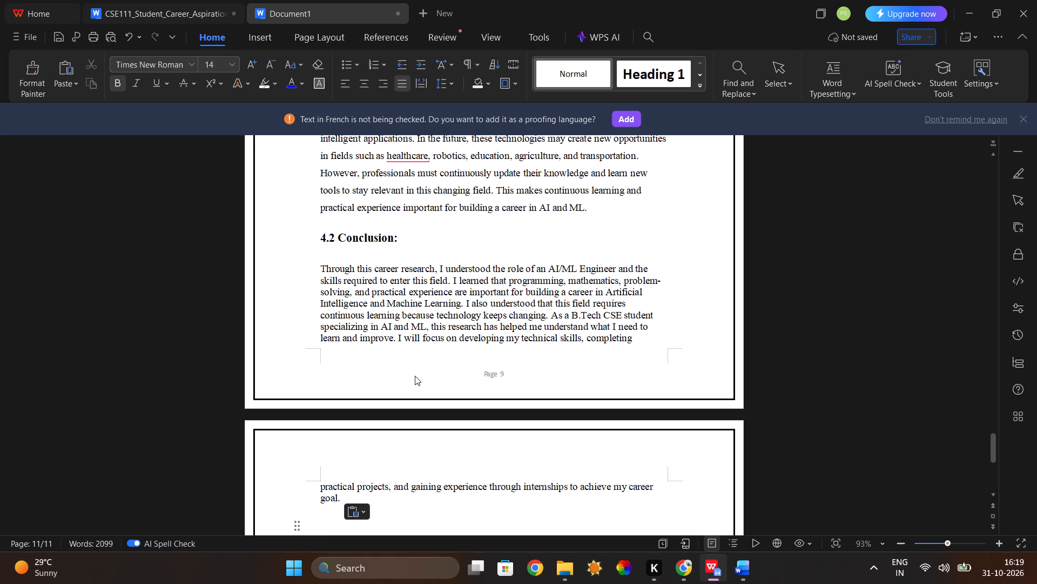
# Increase the line spacing of the whole pasted conclusion paragraph to match the other body paragraphs in section 4.
pyautogui.moveTo(319, 266); pyautogui.dragTo(466, 417)
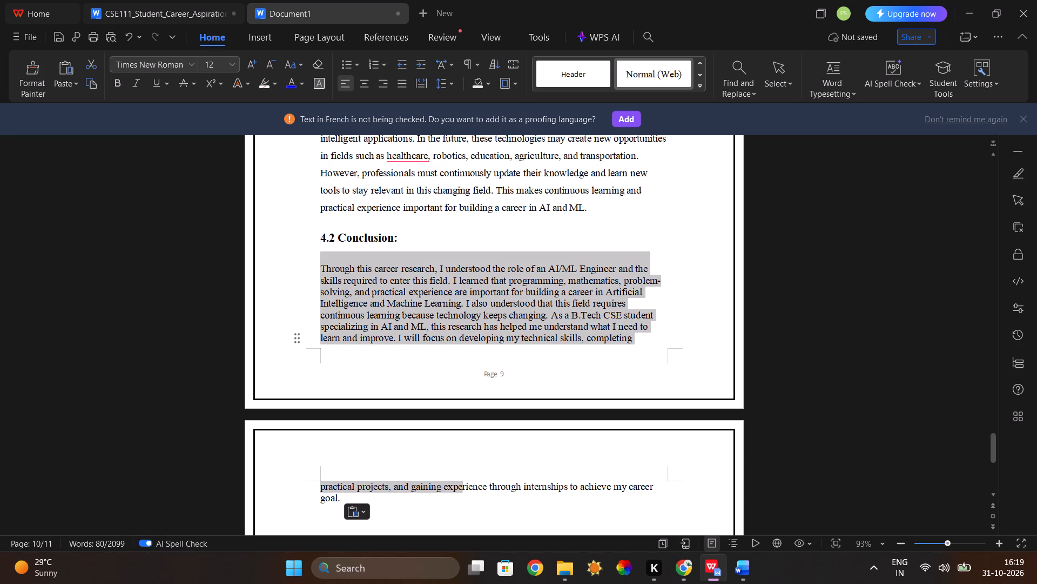
pyautogui.moveTo(466, 417); pyautogui.dragTo(482, 425)
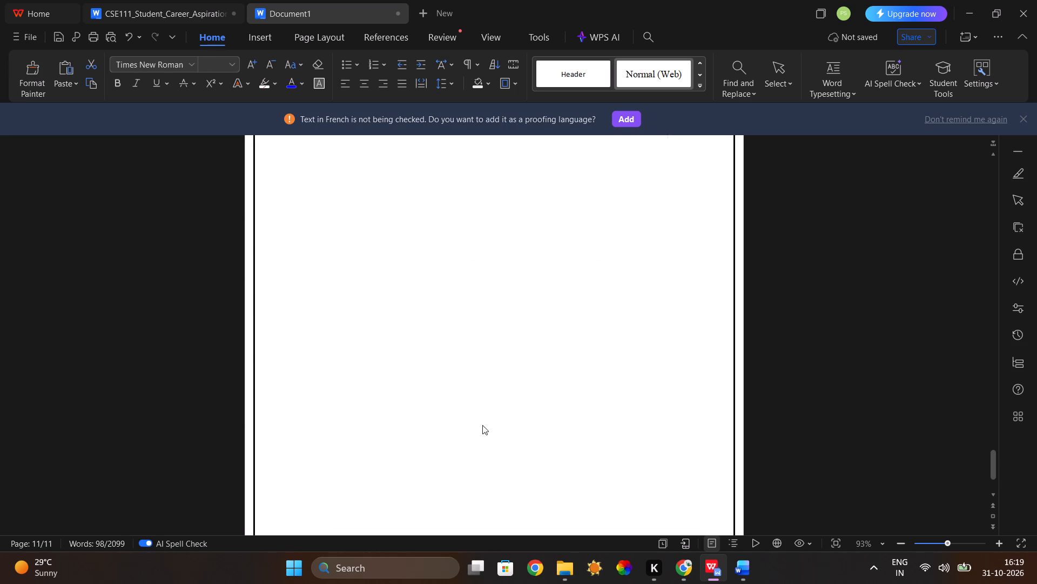
pyautogui.moveTo(482, 425); pyautogui.dragTo(438, 523)
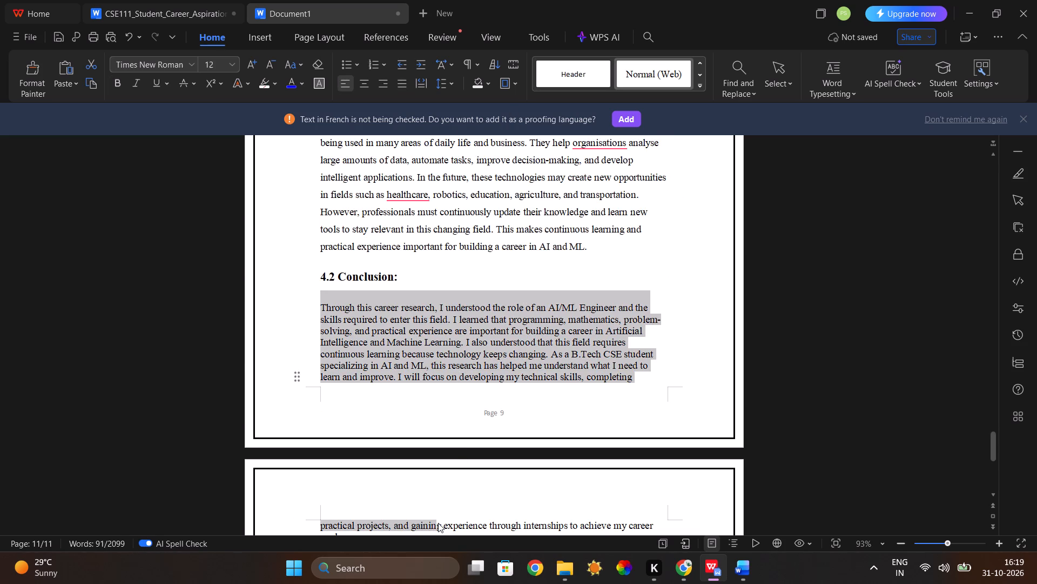
pyautogui.moveTo(438, 523); pyautogui.dragTo(466, 487)
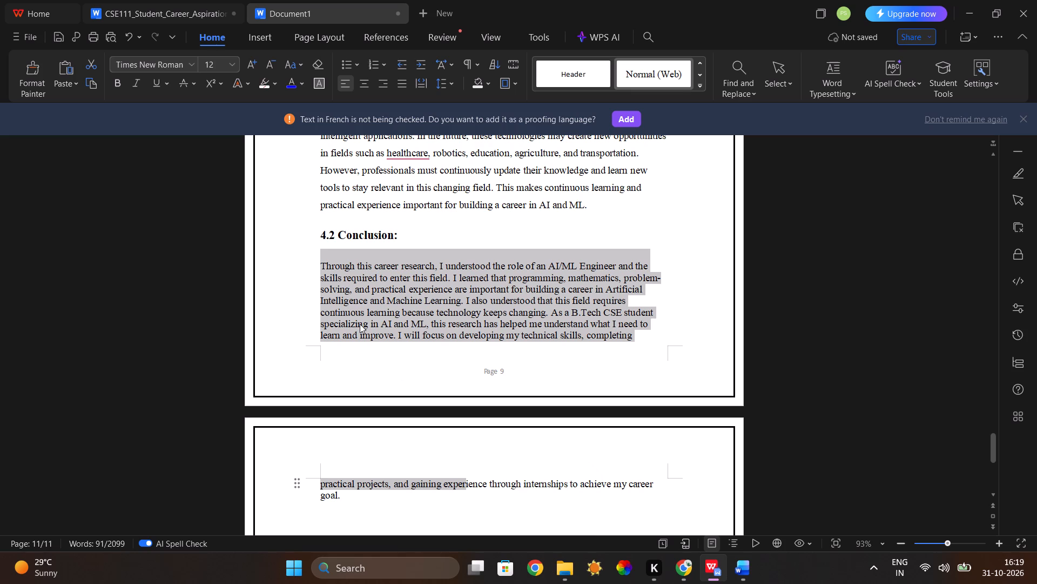
pyautogui.click(317, 261)
pyautogui.moveTo(317, 261); pyautogui.dragTo(393, 497)
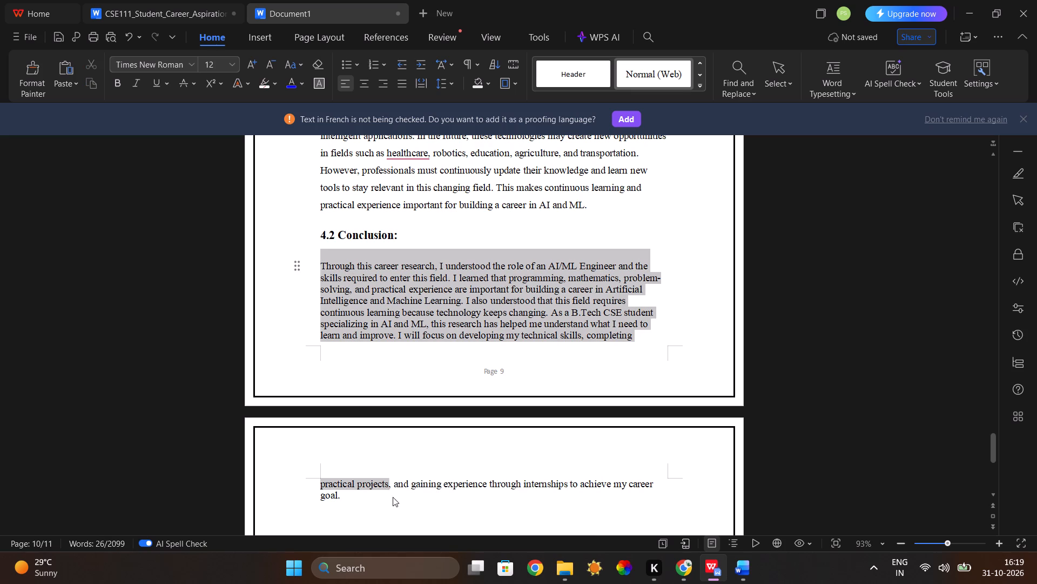
pyautogui.moveTo(393, 497); pyautogui.dragTo(419, 485)
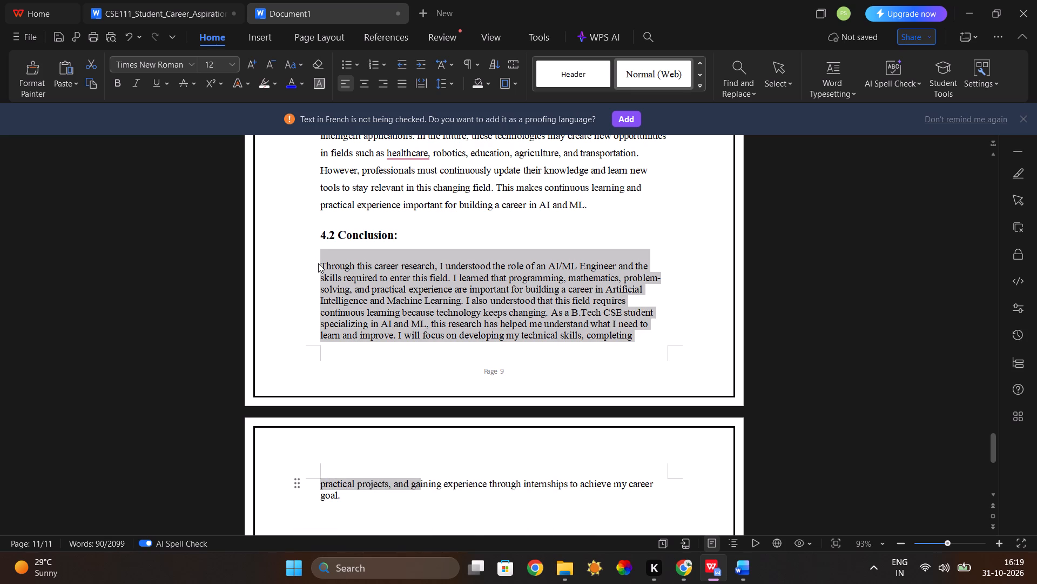
pyautogui.click(318, 263)
pyautogui.moveTo(318, 263); pyautogui.dragTo(412, 507)
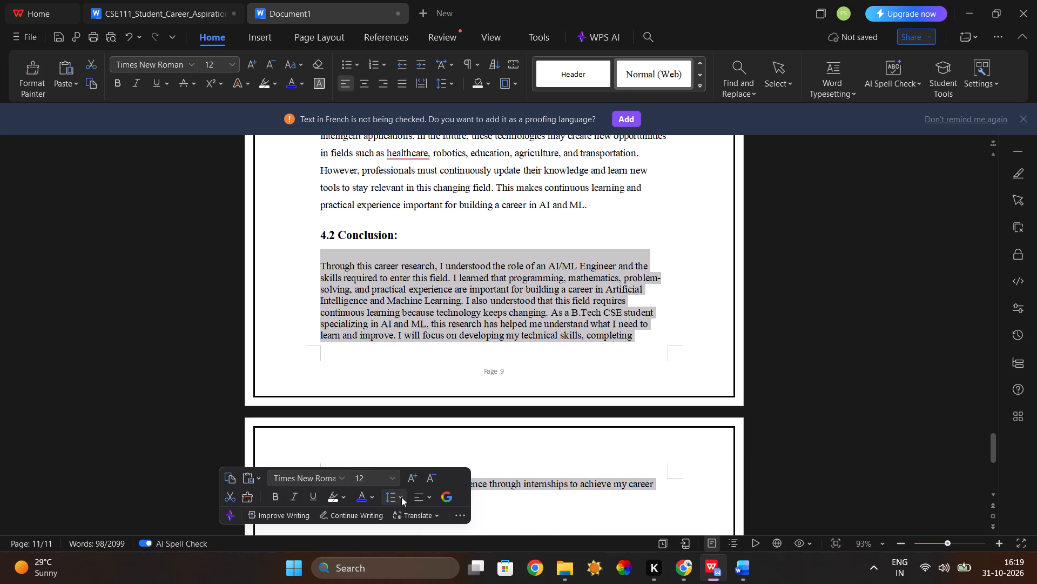
pyautogui.click(401, 497)
pyautogui.click(418, 368)
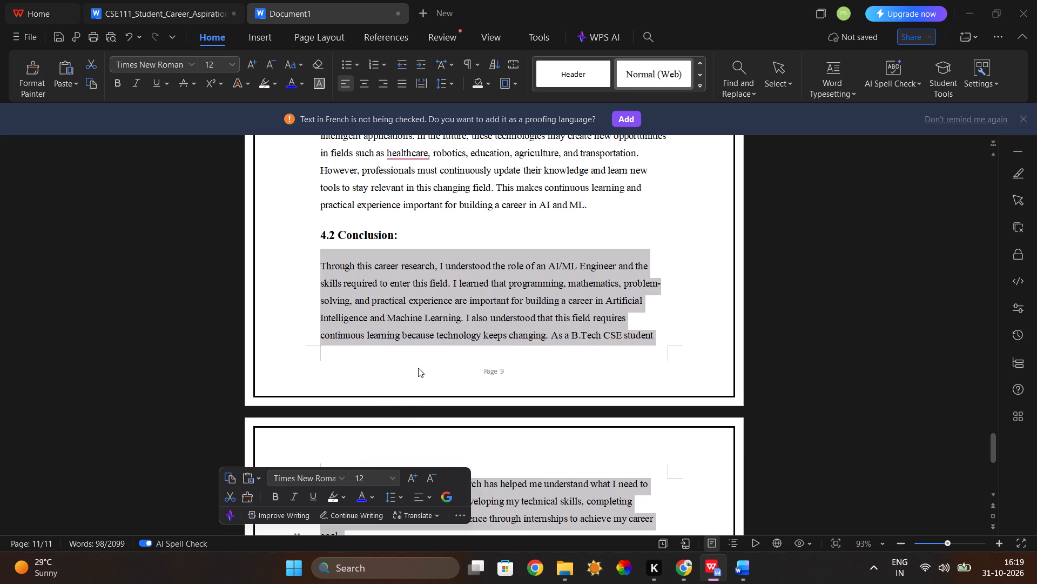
pyautogui.click(480, 439)
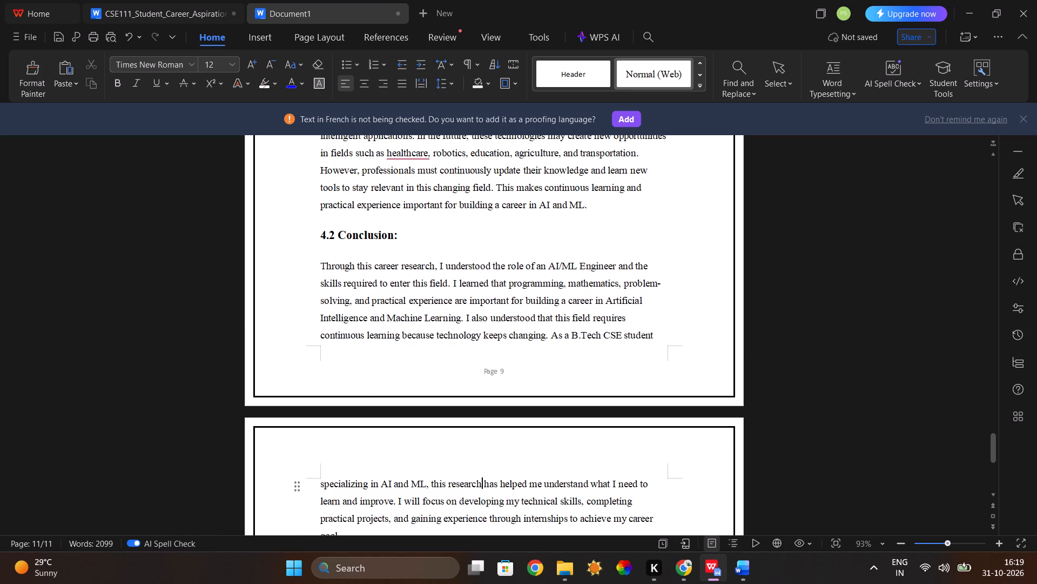
# Review the end of section 4 from Career Opportunities through the last line of the conclusion paragraph.
pyautogui.scroll(-2, 480, 439)
pyautogui.scroll(4, 480, 439)
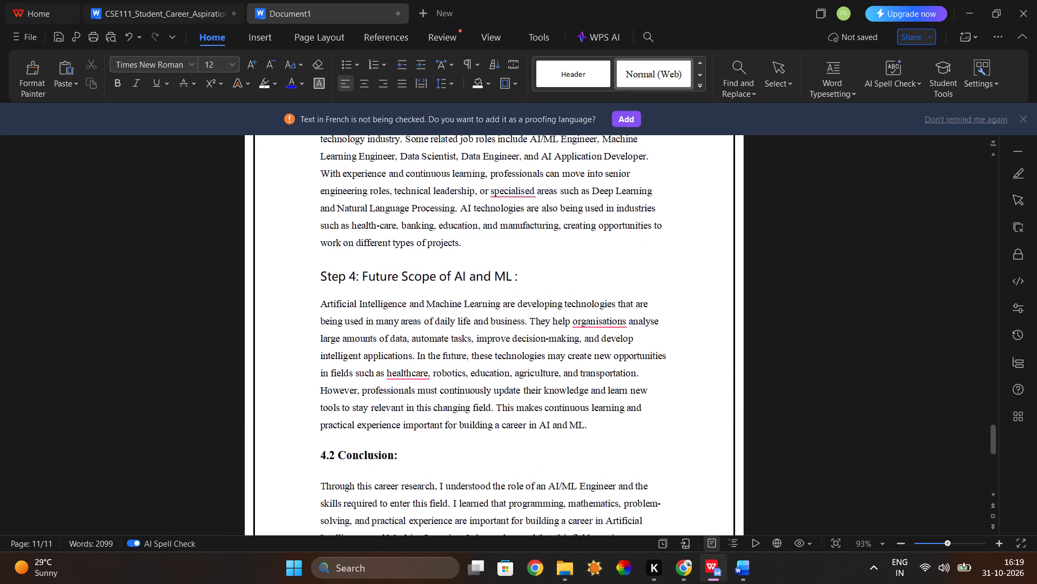
pyautogui.scroll(3, 480, 439)
pyautogui.scroll(-7, 480, 439)
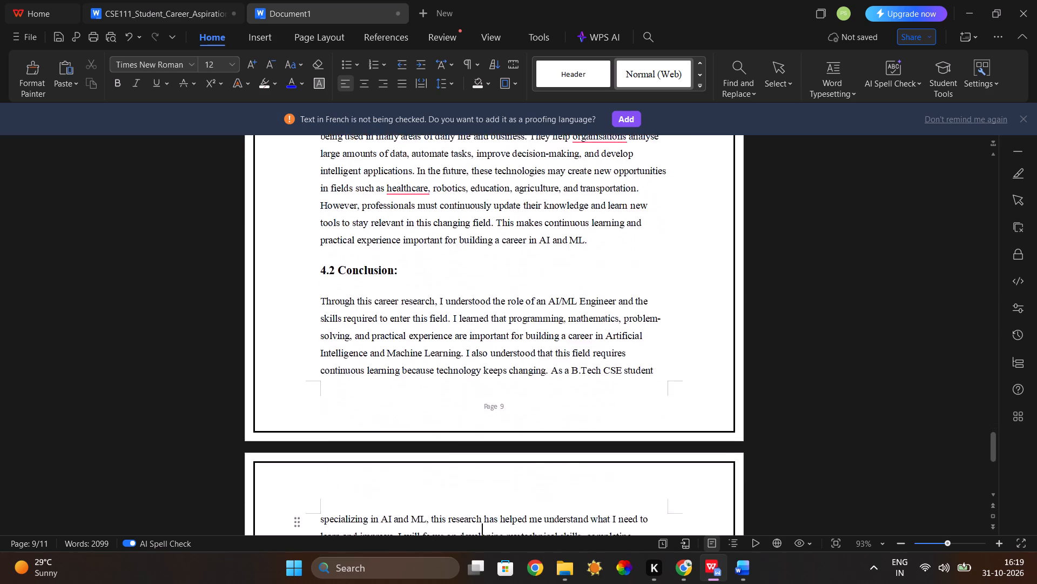
pyautogui.scroll(-2, 480, 439)
pyautogui.click(438, 406)
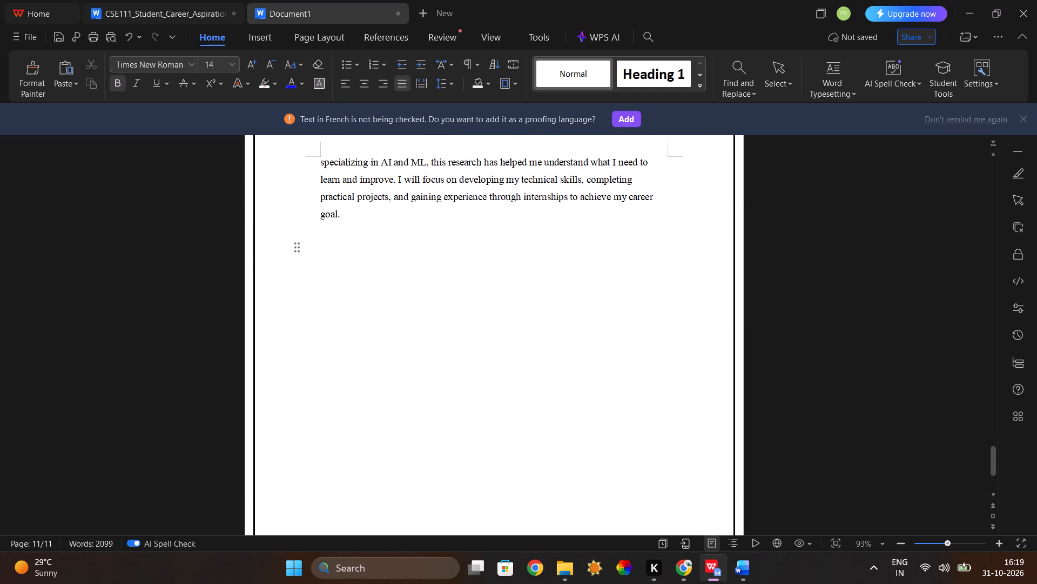
# Check ChatGPT's reply in Chrome for the section suggested after the conclusion.
pyautogui.scroll(-1, 438, 406)
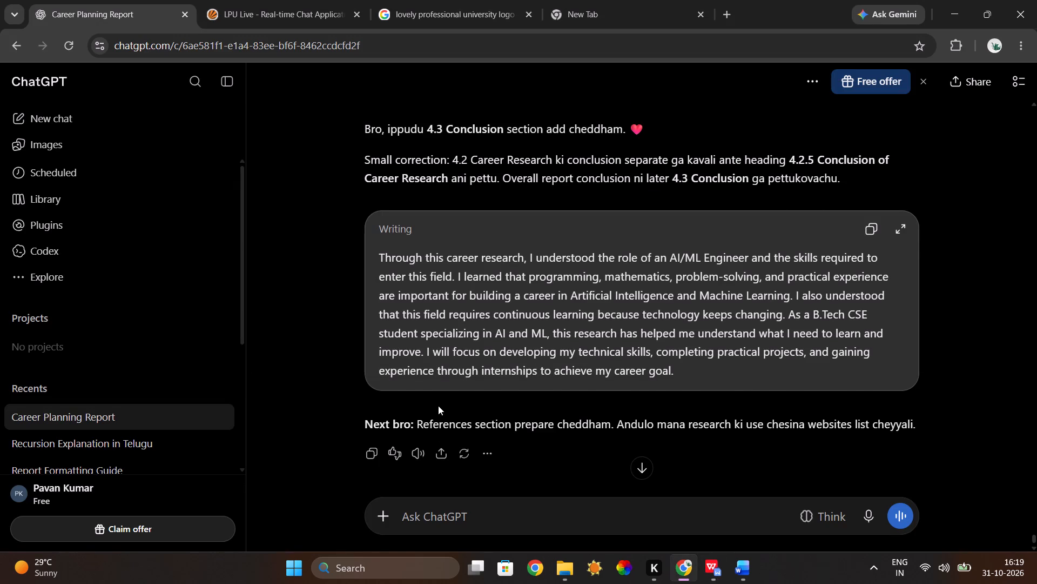
pyautogui.scroll(-1, 438, 406)
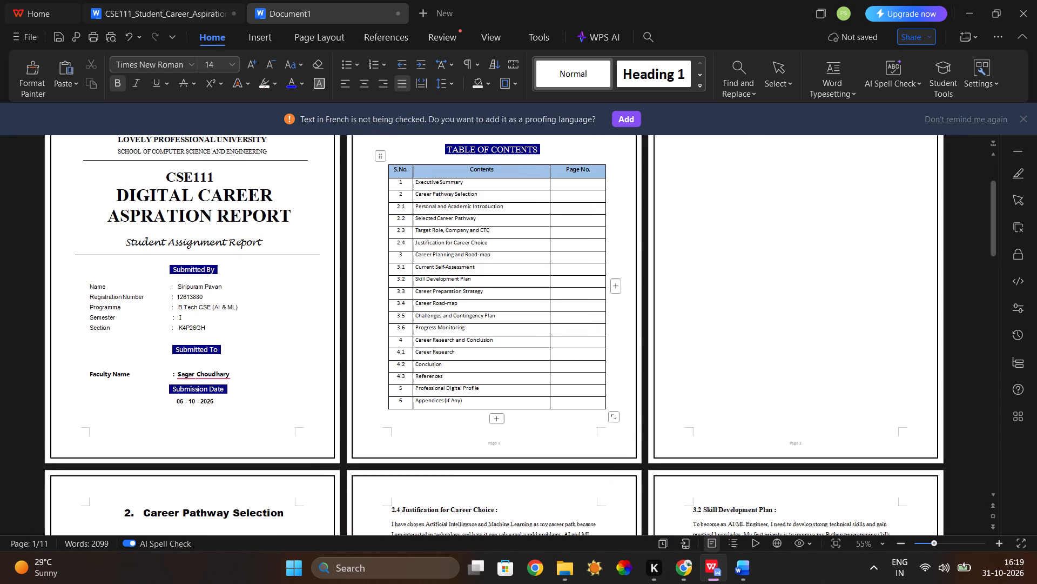
pyautogui.scroll(-3, 467, 257)
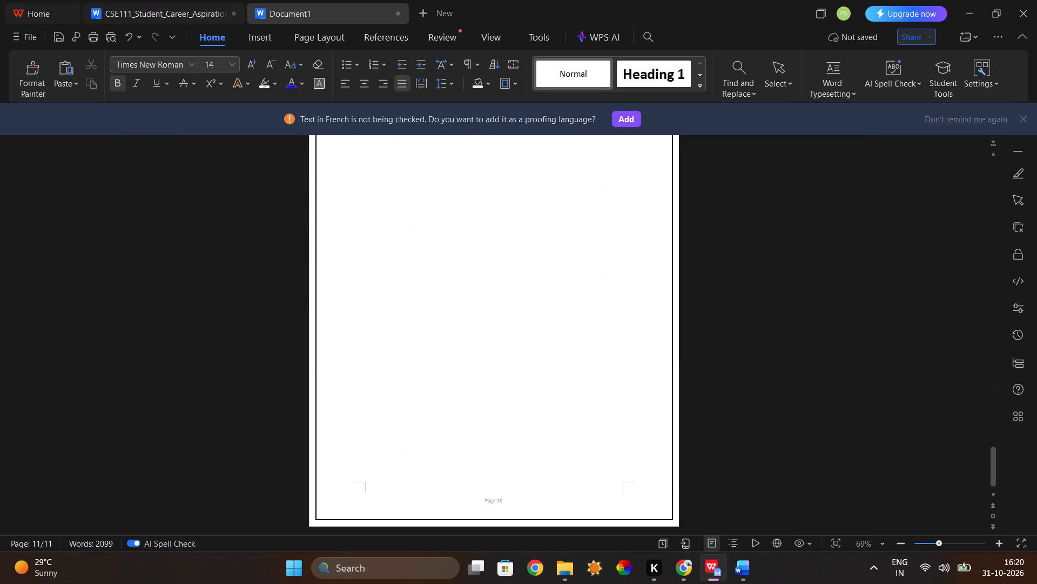
pyautogui.scroll(3, 425, 253)
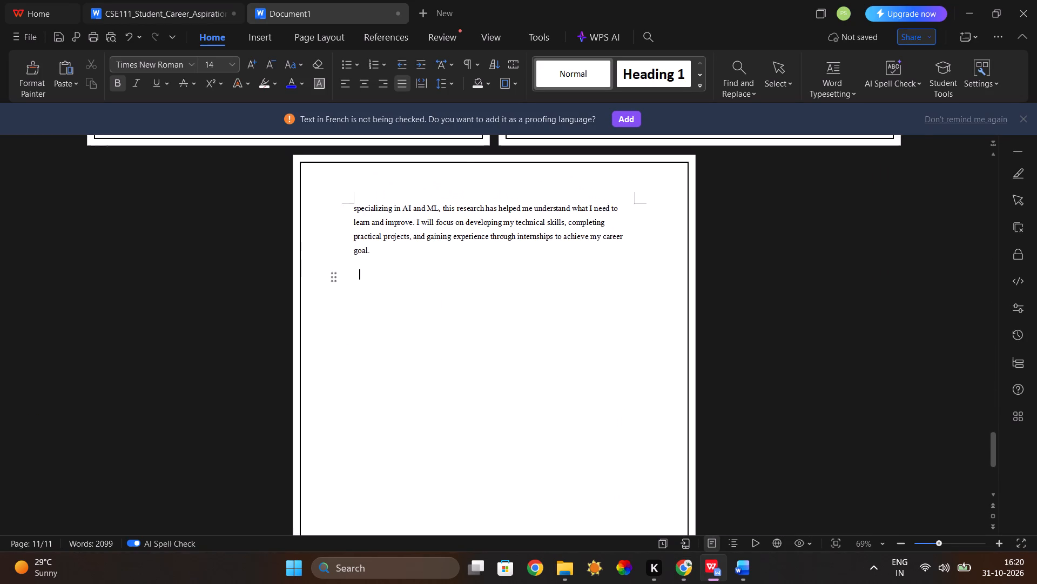
pyautogui.hotkey('ctrl', 'v')
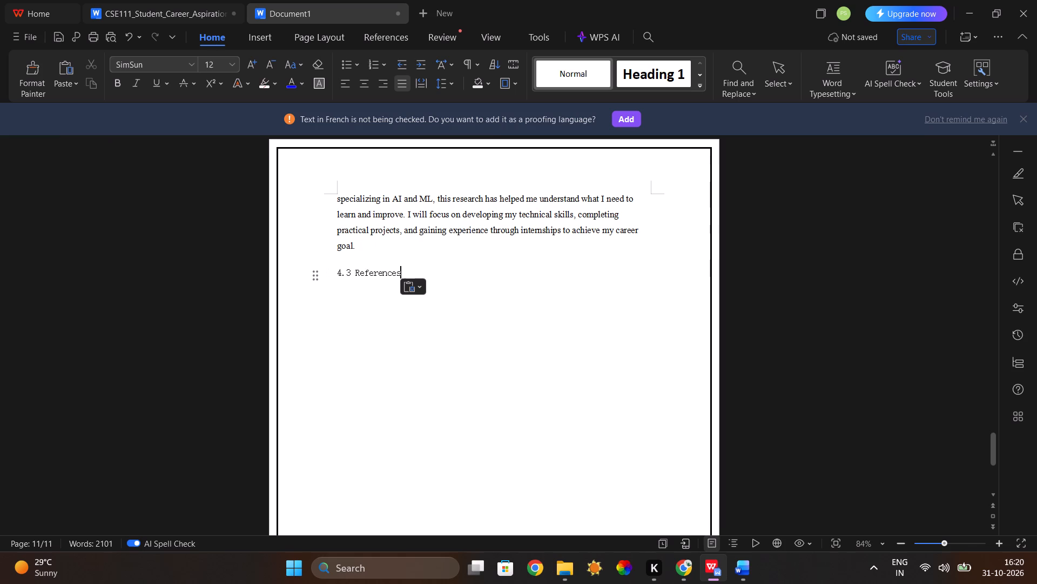
# Format the pasted "4.3 References" heading in Times New Roman, size 14, bold.
pyautogui.moveTo(335, 276); pyautogui.dragTo(410, 285)
pyautogui.click(402, 220)
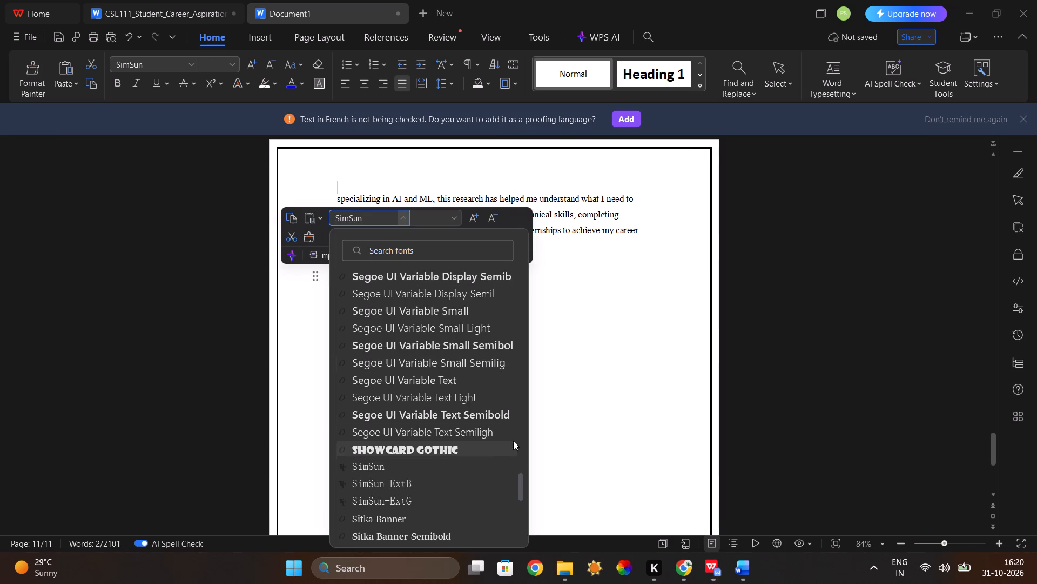
pyautogui.write('tim')
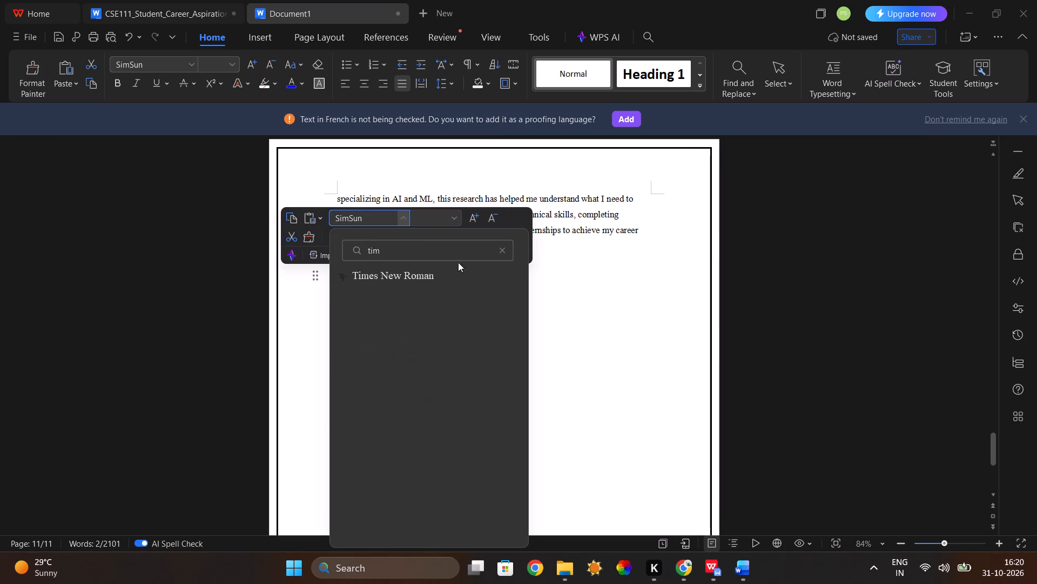
pyautogui.moveTo(453, 275); pyautogui.dragTo(443, 272)
pyautogui.click(443, 272)
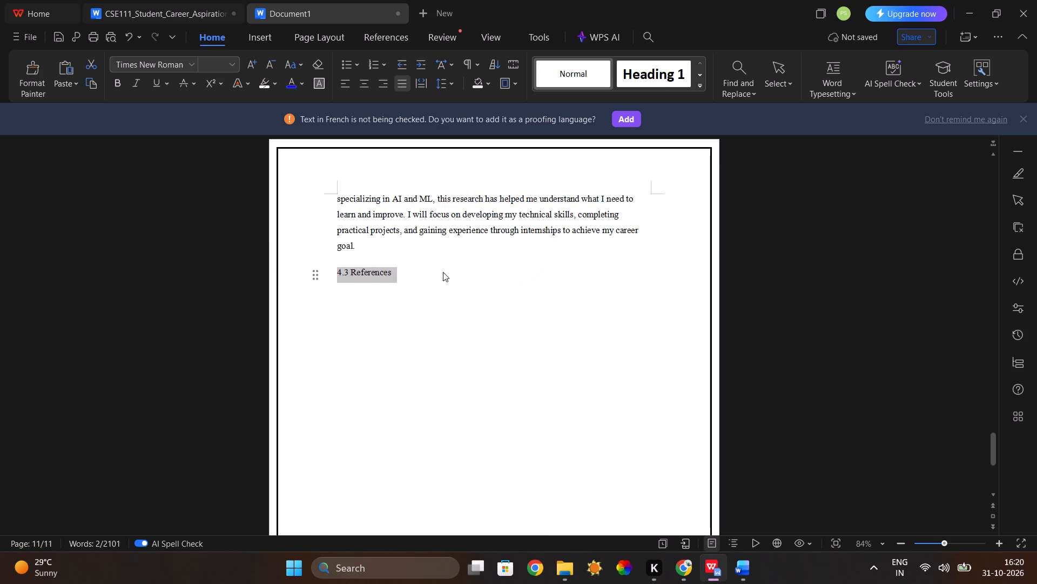
pyautogui.moveTo(333, 265); pyautogui.dragTo(379, 278)
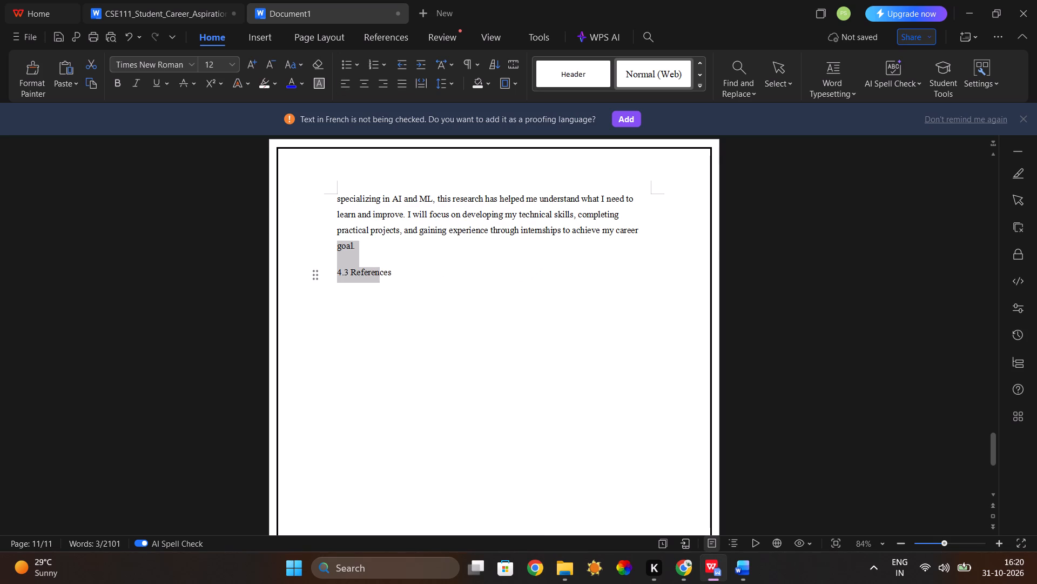
pyautogui.moveTo(379, 278); pyautogui.dragTo(382, 278)
pyautogui.doubleClick(338, 268)
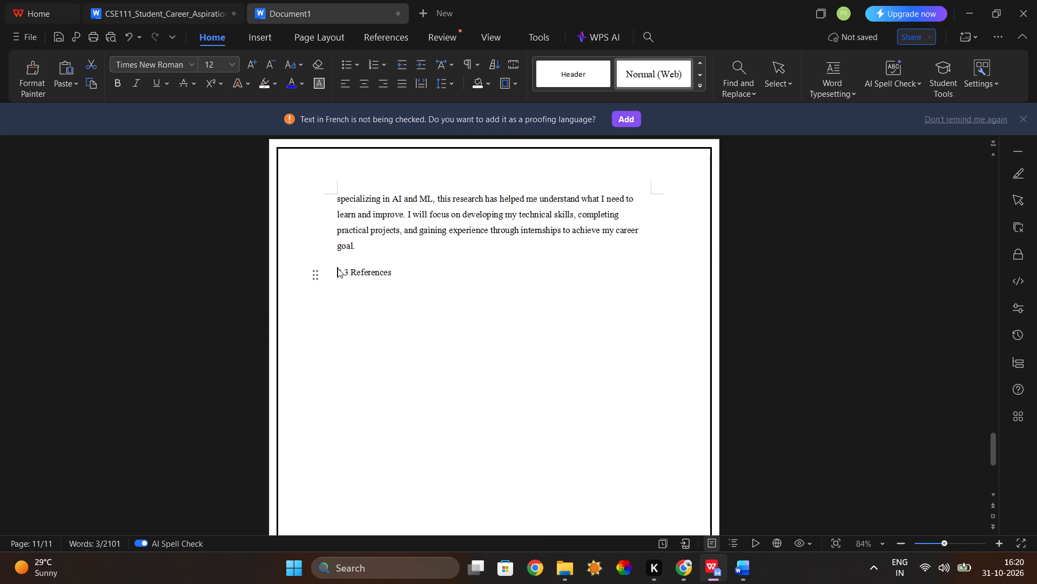
pyautogui.moveTo(338, 268); pyautogui.dragTo(386, 275)
pyautogui.click(446, 217)
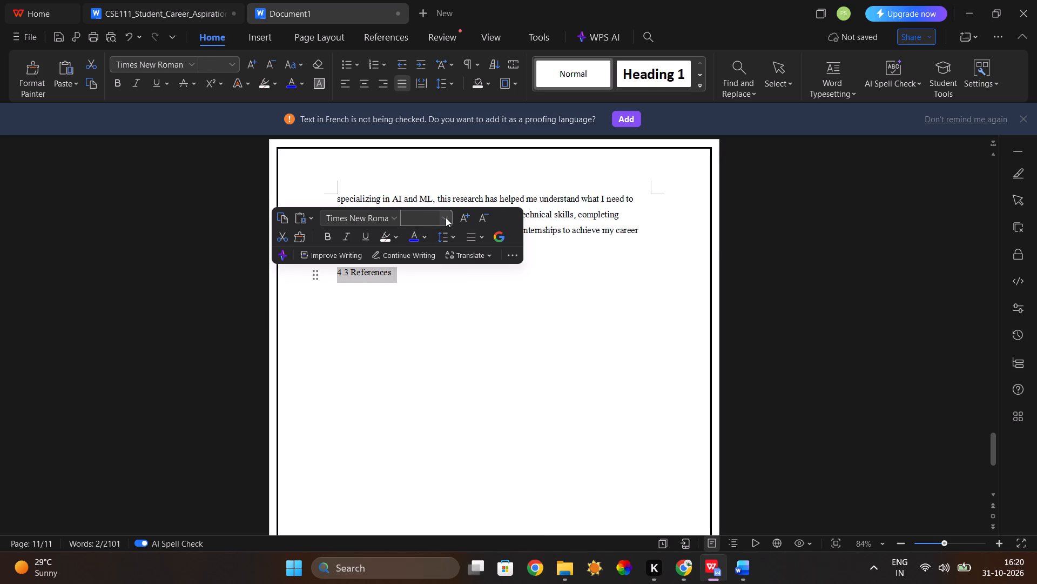
pyautogui.click(426, 357)
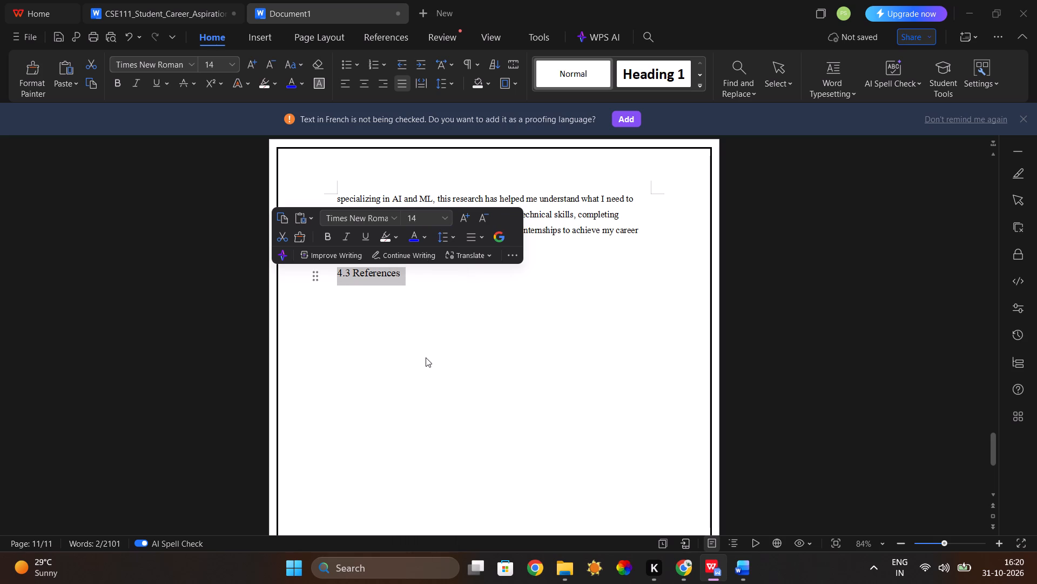
pyautogui.click(322, 236)
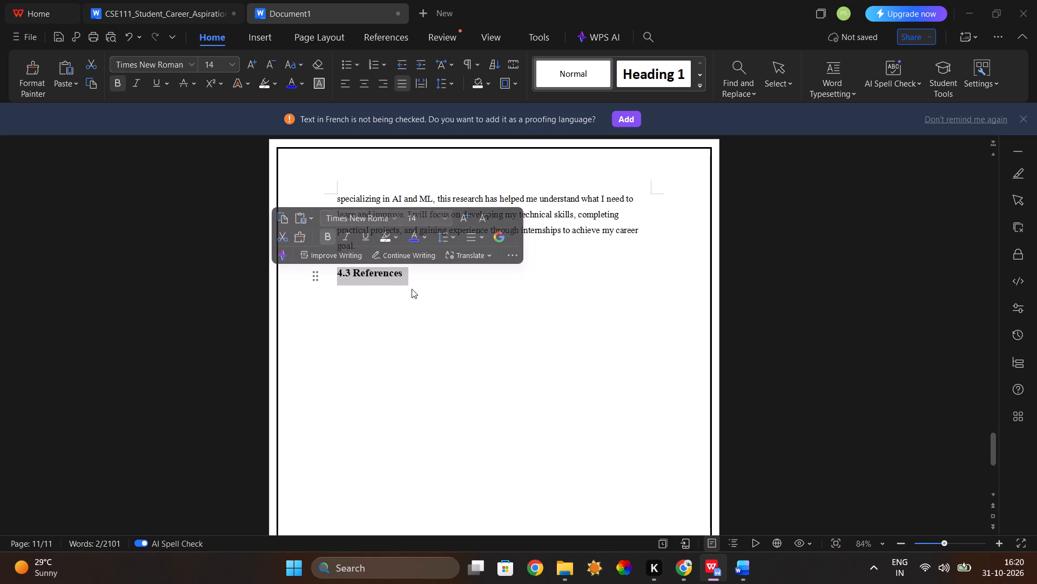
# Add a colon at the end of the "4.3 References" heading and start a new line below it.
pyautogui.click(414, 276)
pyautogui.hotkey('shift', ':')
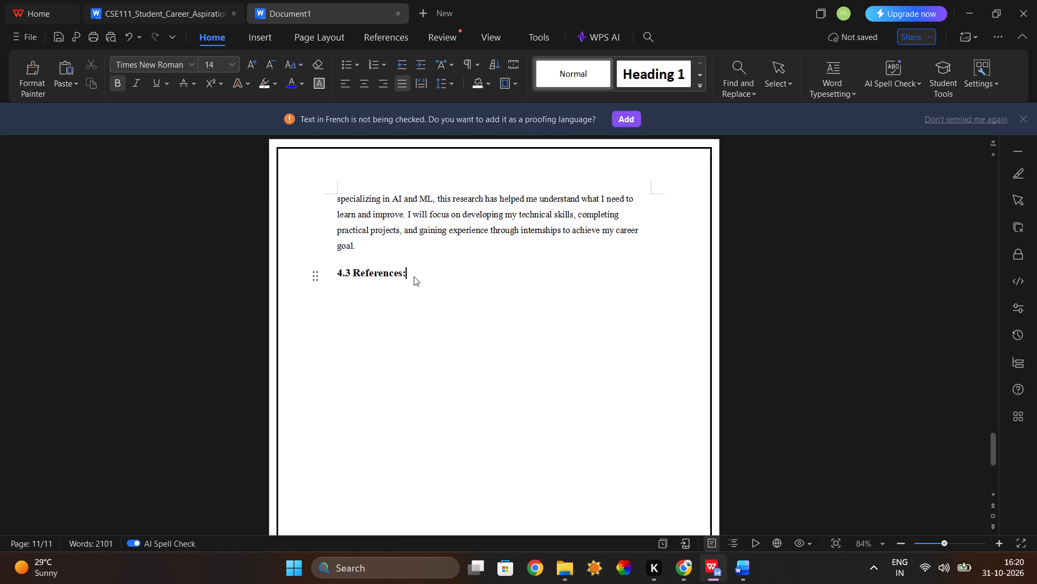
pyautogui.press('Return')
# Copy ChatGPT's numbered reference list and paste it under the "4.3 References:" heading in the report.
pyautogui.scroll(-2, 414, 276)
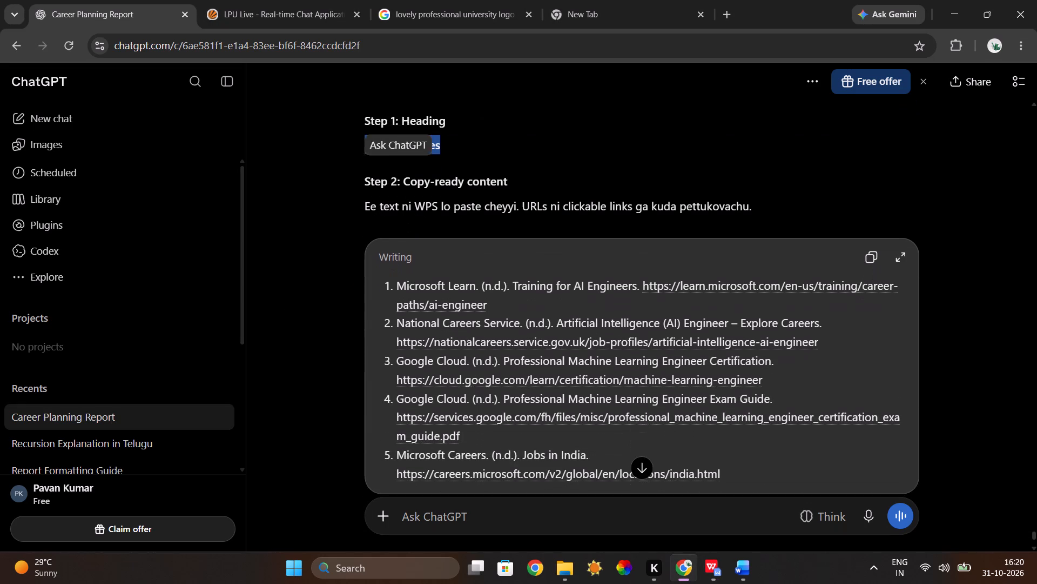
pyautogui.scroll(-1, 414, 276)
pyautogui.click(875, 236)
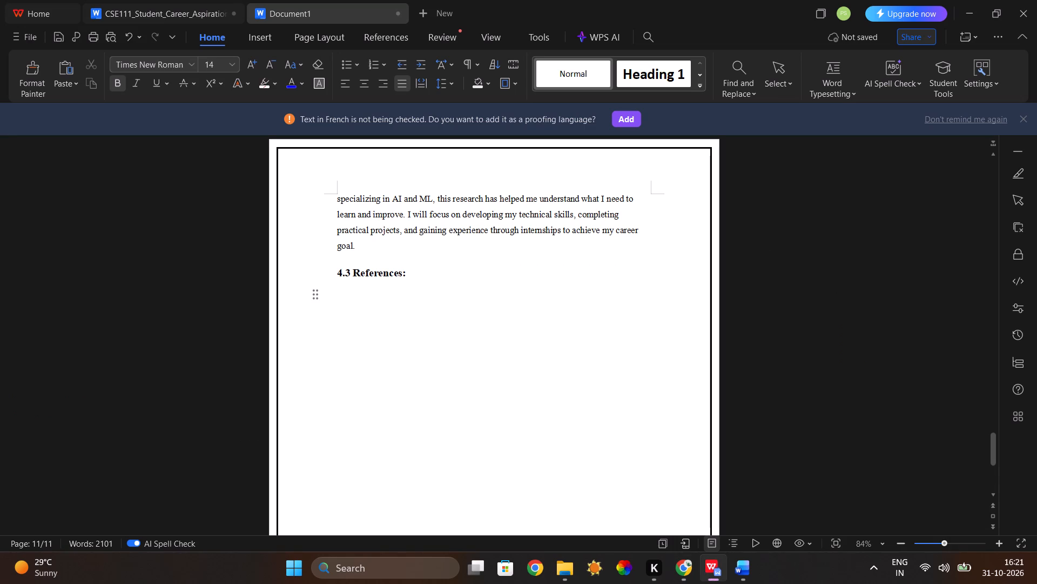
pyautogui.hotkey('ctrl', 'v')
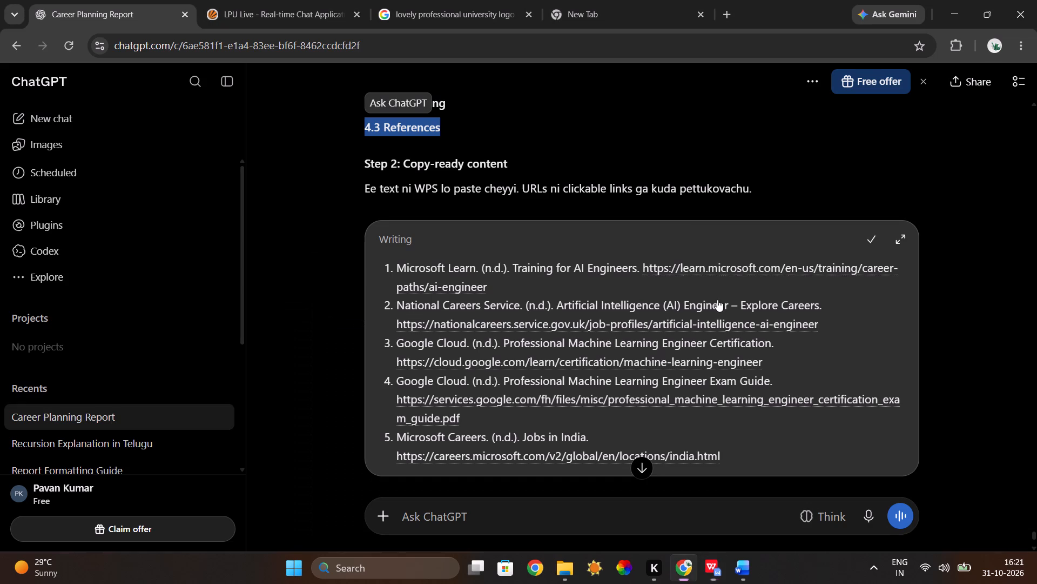
# Complain to ChatGPT about the list numbering by sending "bro indhulo kuda numbers clumsy vasthunnai".
pyautogui.scroll(-4, 669, 386)
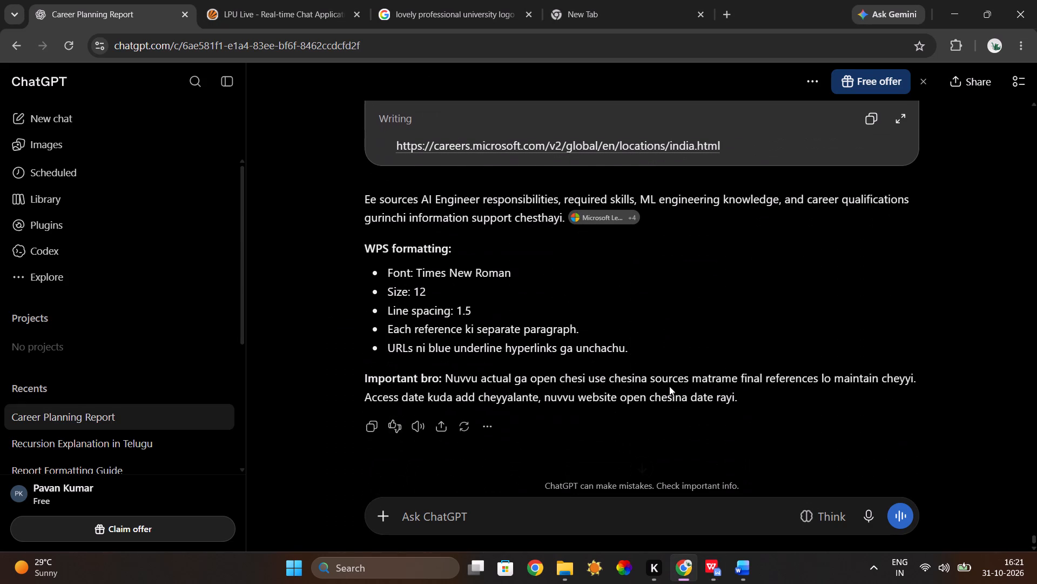
pyautogui.scroll(-1, 669, 386)
pyautogui.click(512, 507)
pyautogui.write('bro indhulo kuda')
pyautogui.press('space')
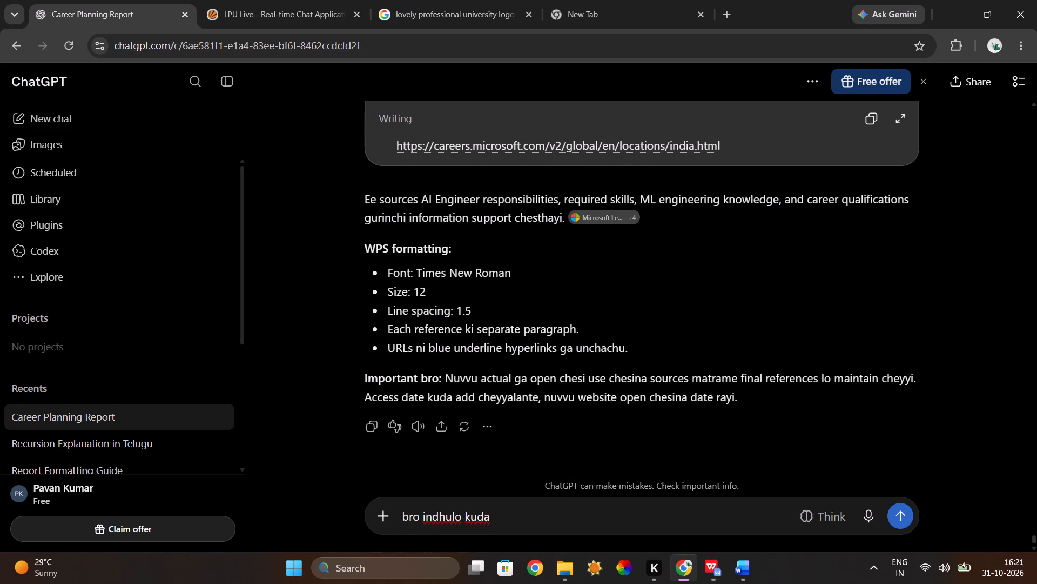
pyautogui.write('numbers clumsy vasthunnai')
pyautogui.press('Return')
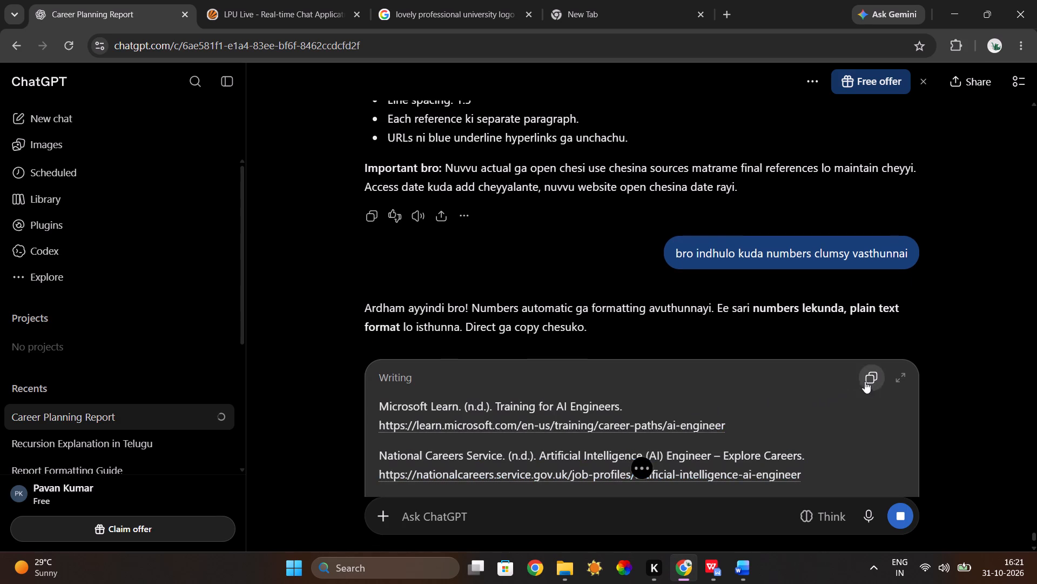
# Replace the numbered list pasted under "4.3 References:" with ChatGPT's new plain-text references without numbers.
pyautogui.scroll(-1, 771, 376)
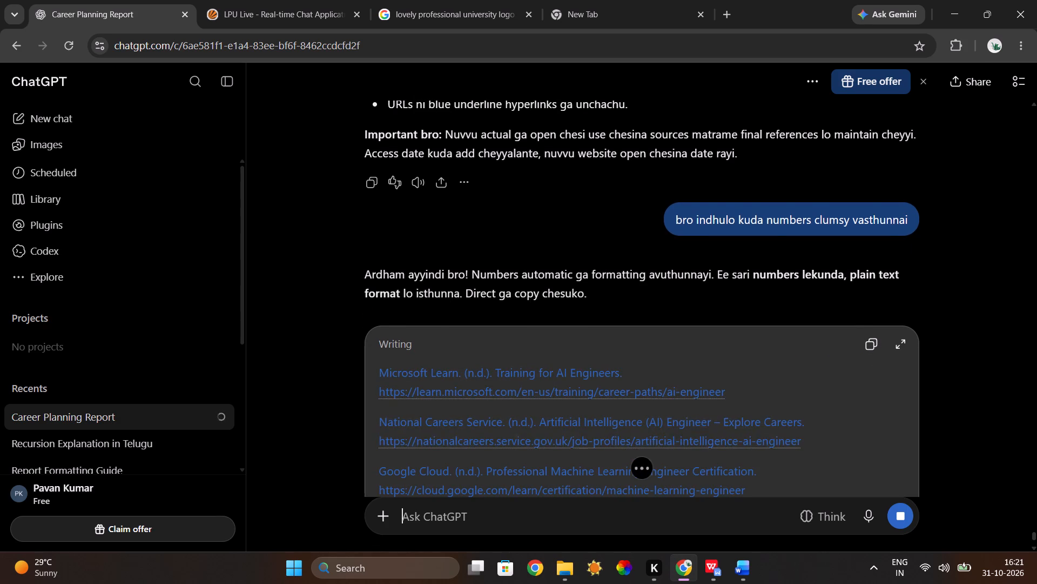
pyautogui.click(872, 344)
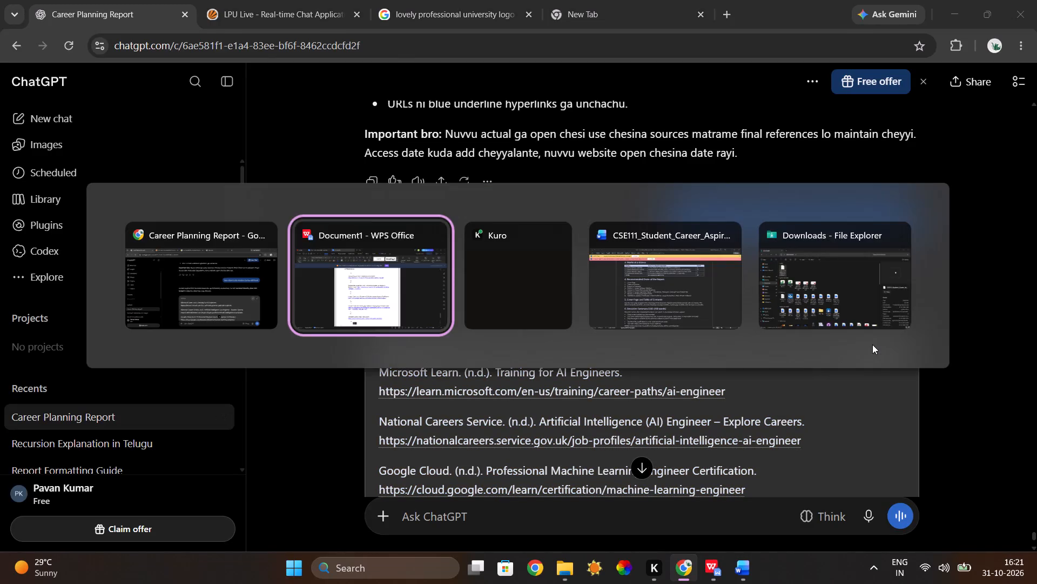
pyautogui.hotkey('ctrl', 'z')
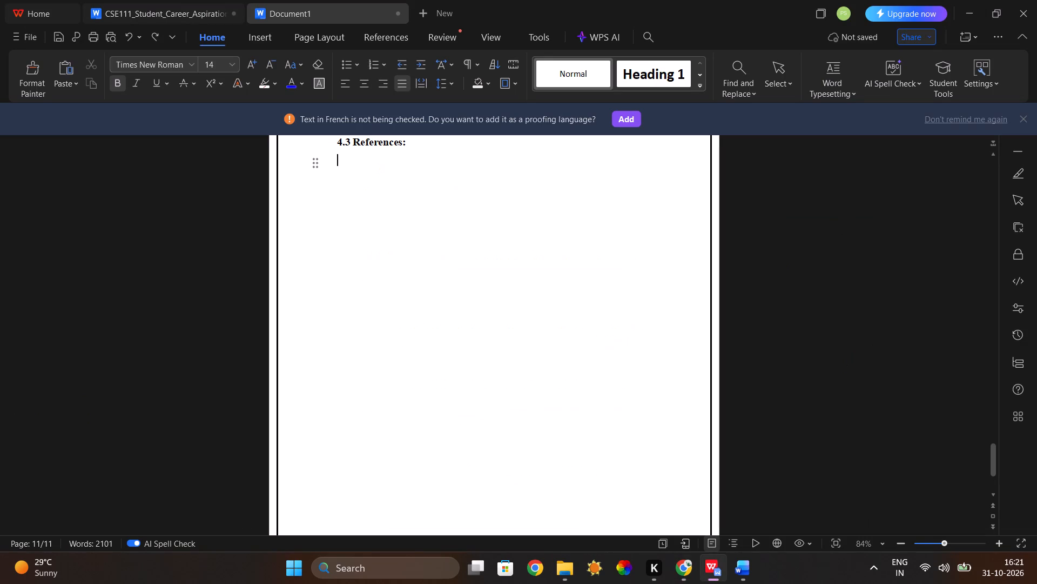
pyautogui.hotkey('ctrl', 'v')
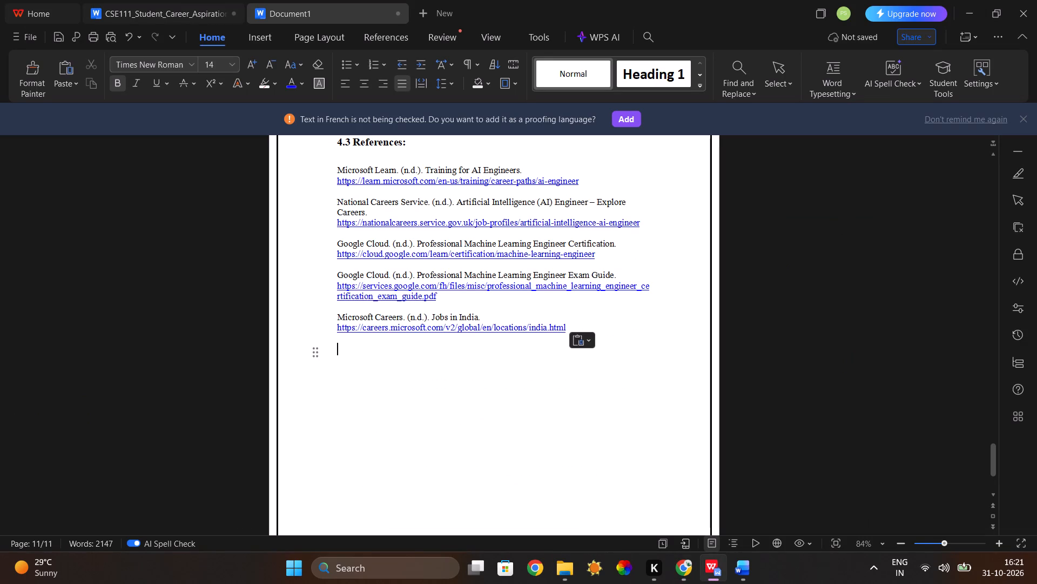
# Number the five sources under "4.3 References:" manually from "1." to "5." at the start of each entry.
pyautogui.click(334, 168)
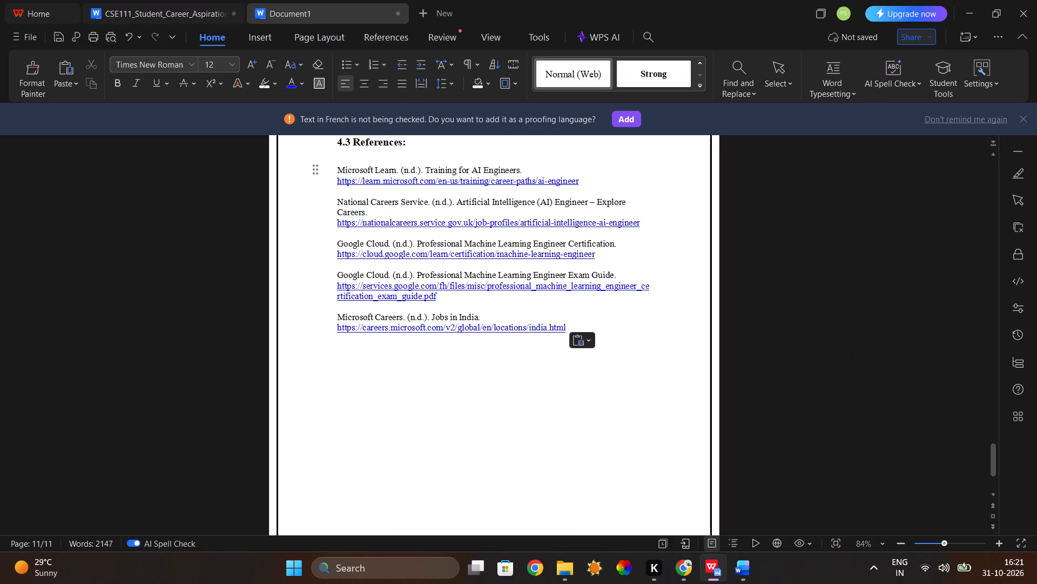
pyautogui.write('1.')
pyautogui.press('Down')
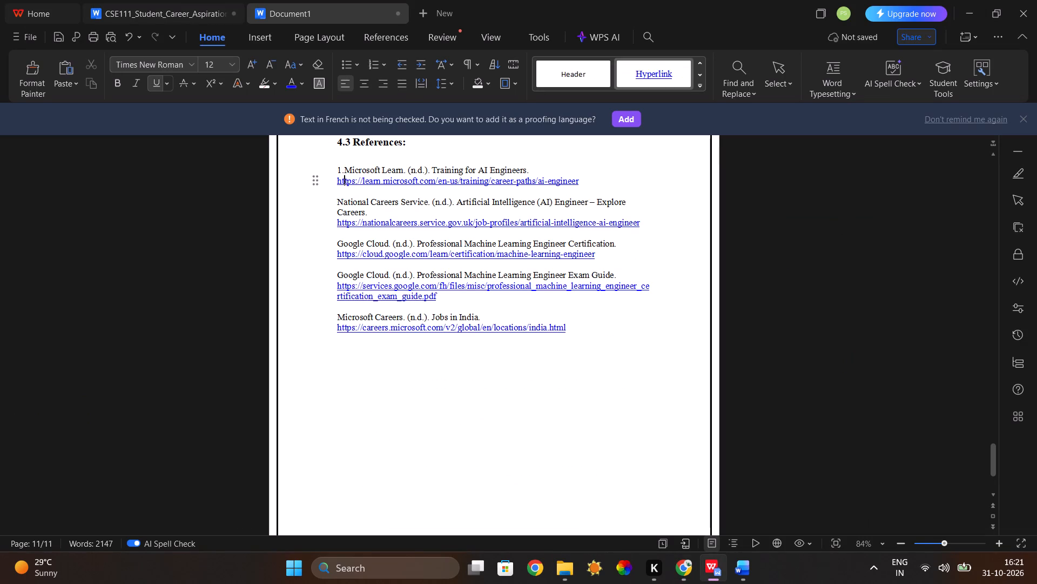
pyautogui.press('Down')
pyautogui.press('Down')
pyautogui.press('Up')
pyautogui.press('Left')
pyautogui.press('Left')
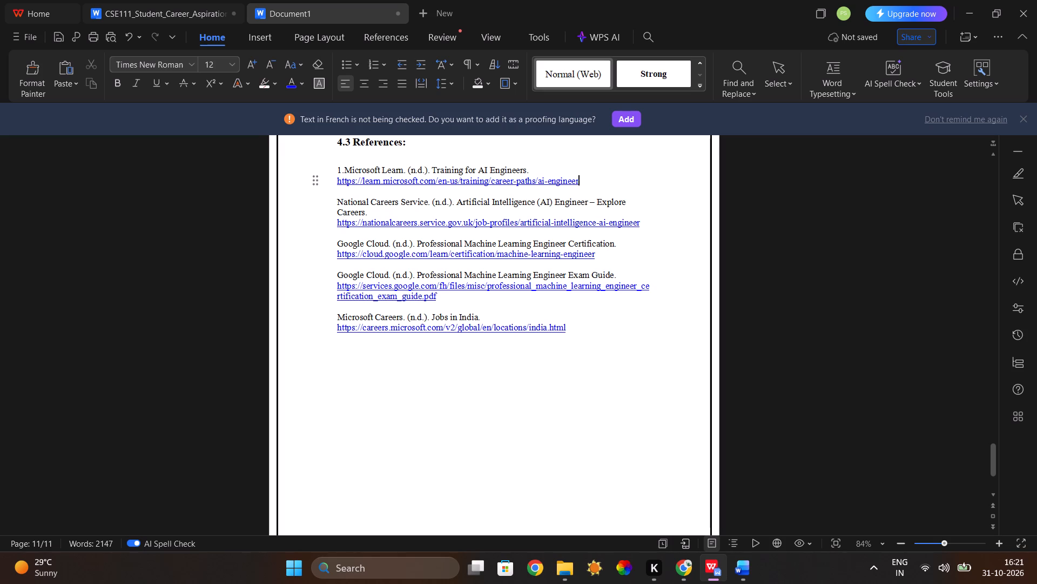
pyautogui.press('Down')
pyautogui.click(336, 200)
pyautogui.write('2.')
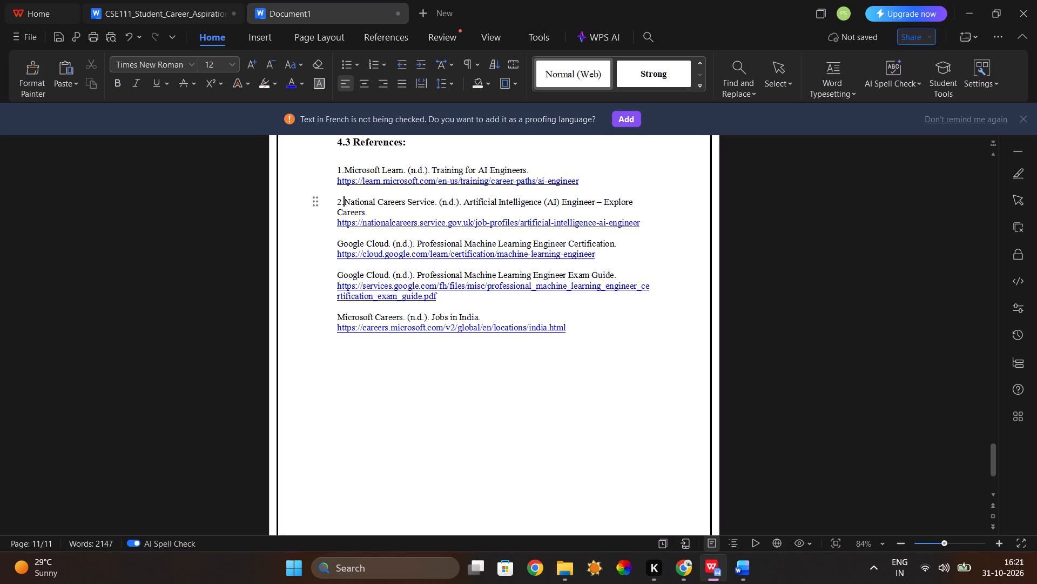
pyautogui.click(334, 243)
pyautogui.write('3.')
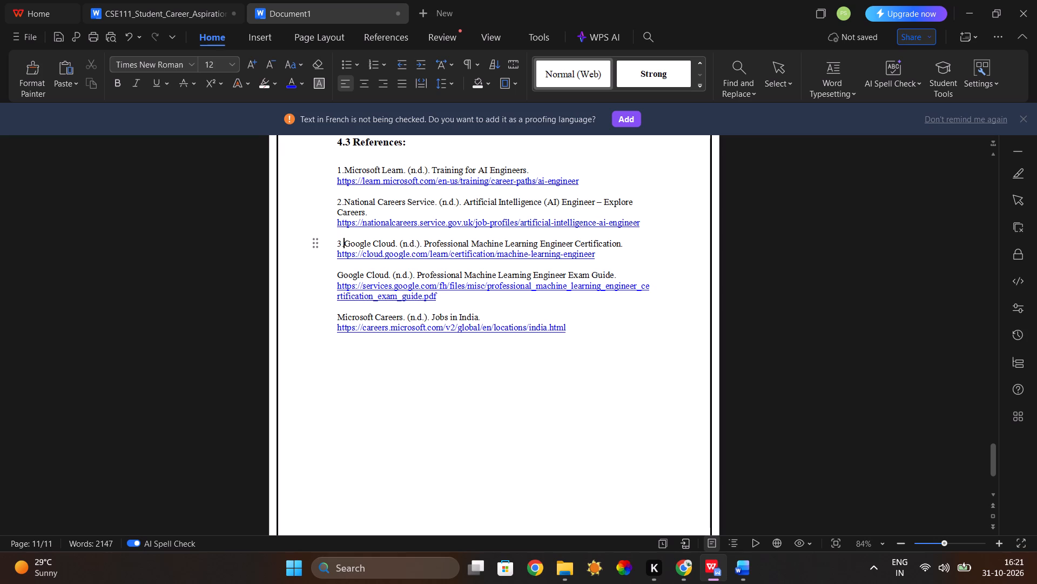
pyautogui.click(336, 279)
pyautogui.write('4.')
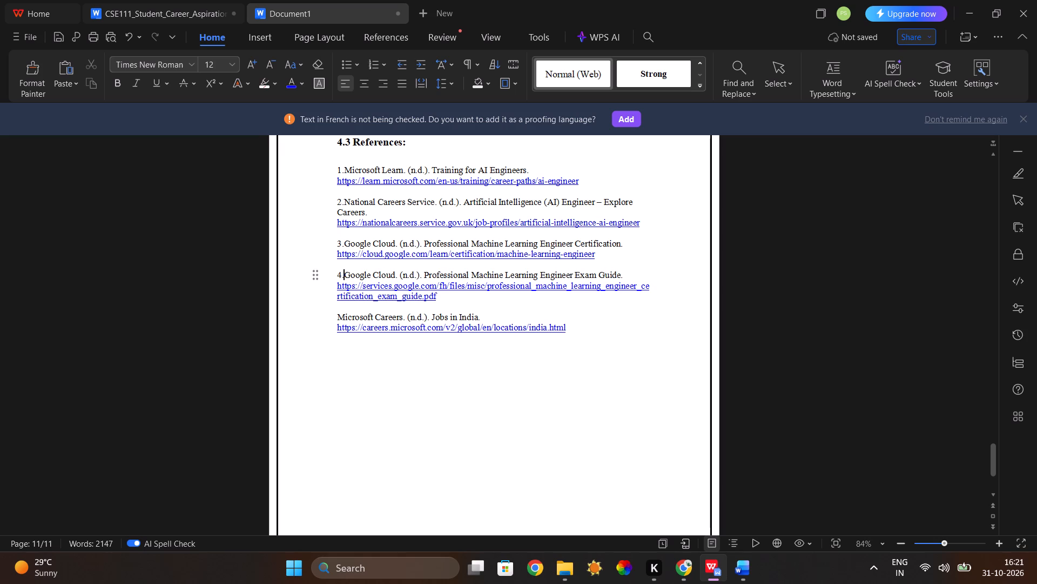
pyautogui.click(336, 316)
pyautogui.write('5.')
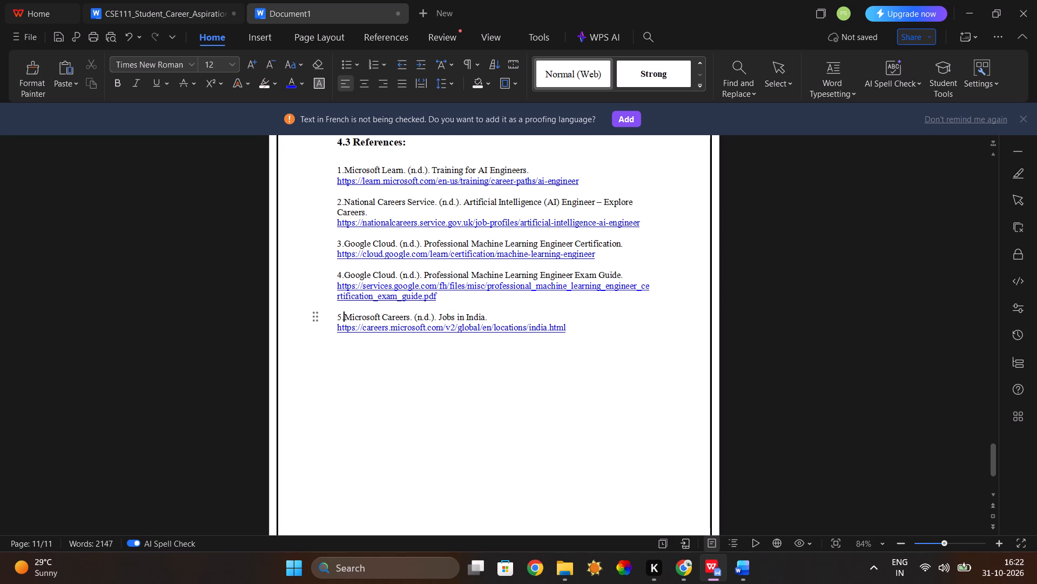
# Start a new line below the Microsoft Careers link, the last reference.
pyautogui.scroll(1, 441, 379)
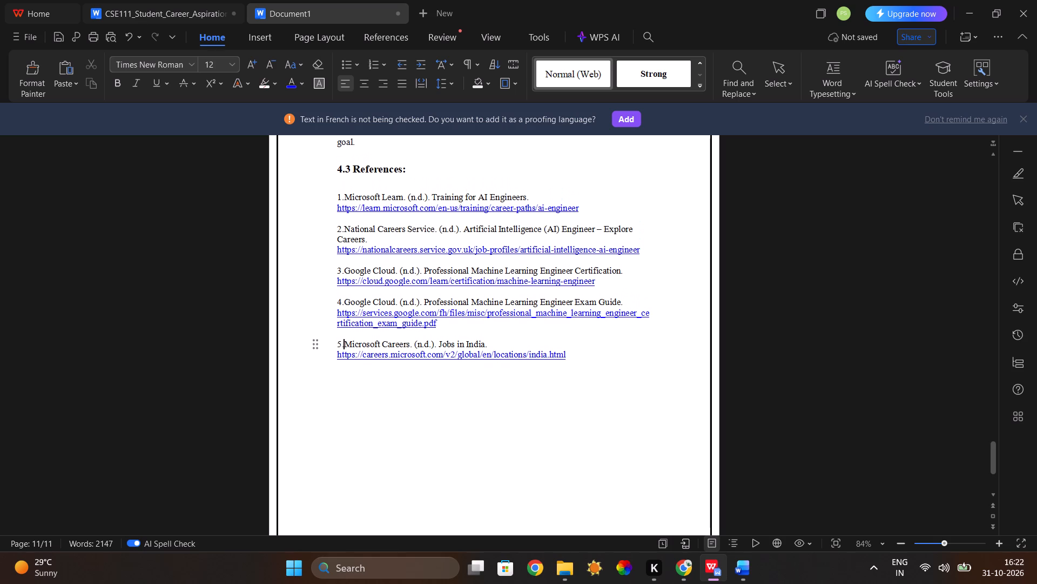
pyautogui.click(572, 355)
pyautogui.press('Return')
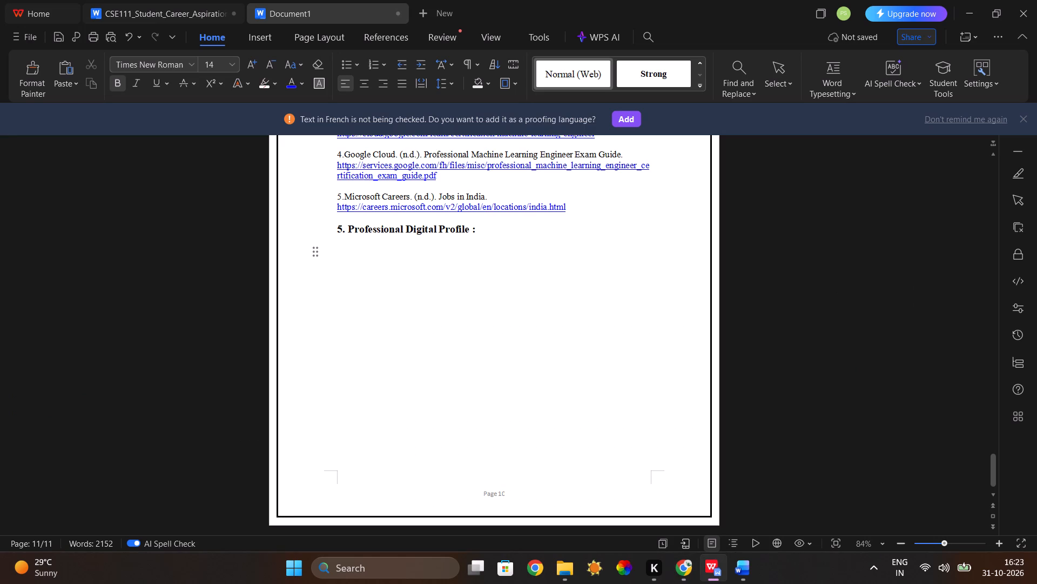
pyautogui.hotkey('ctrl', 'v')
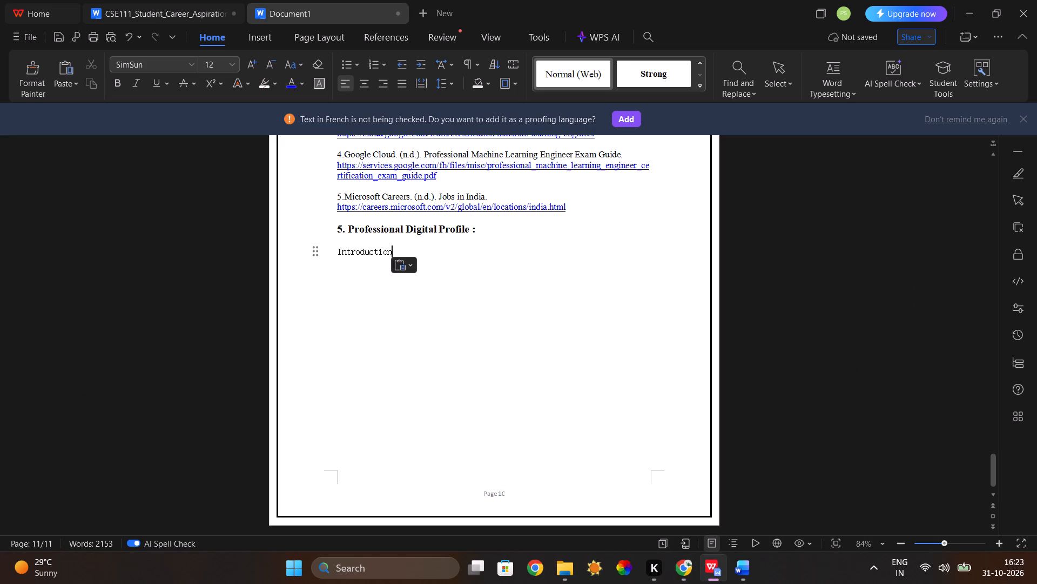
# Format the "Introduction" subheading in the second Calibri body theme font (等线) at size 14.
pyautogui.moveTo(337, 252); pyautogui.dragTo(413, 263)
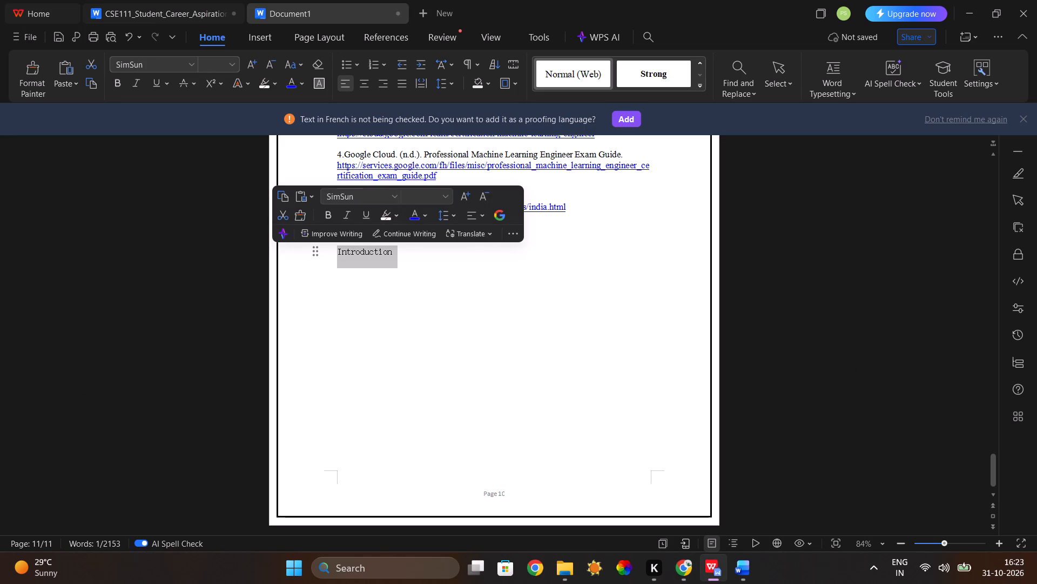
pyautogui.click(397, 193)
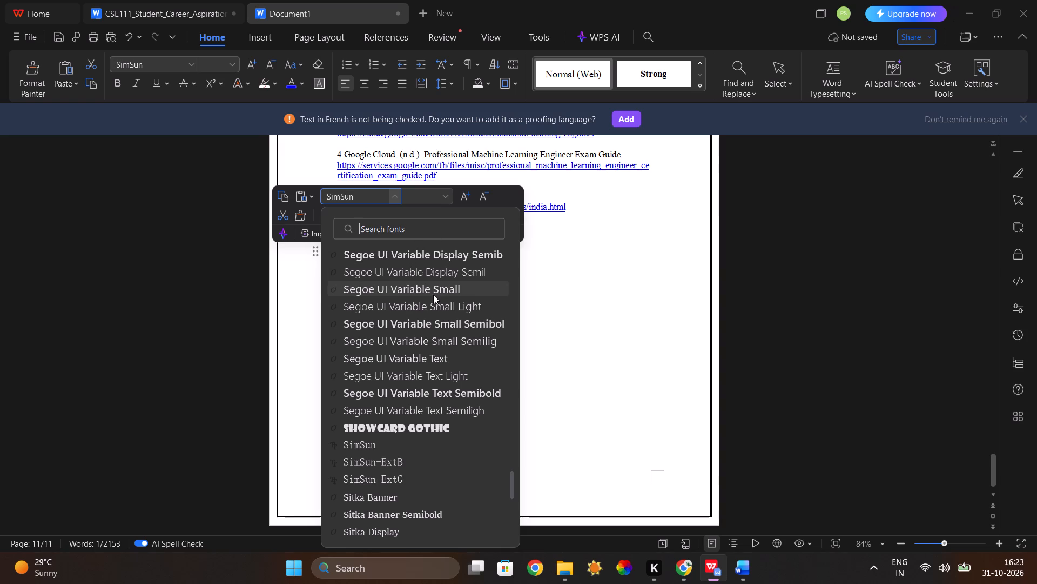
pyautogui.moveTo(510, 479); pyautogui.dragTo(515, 444)
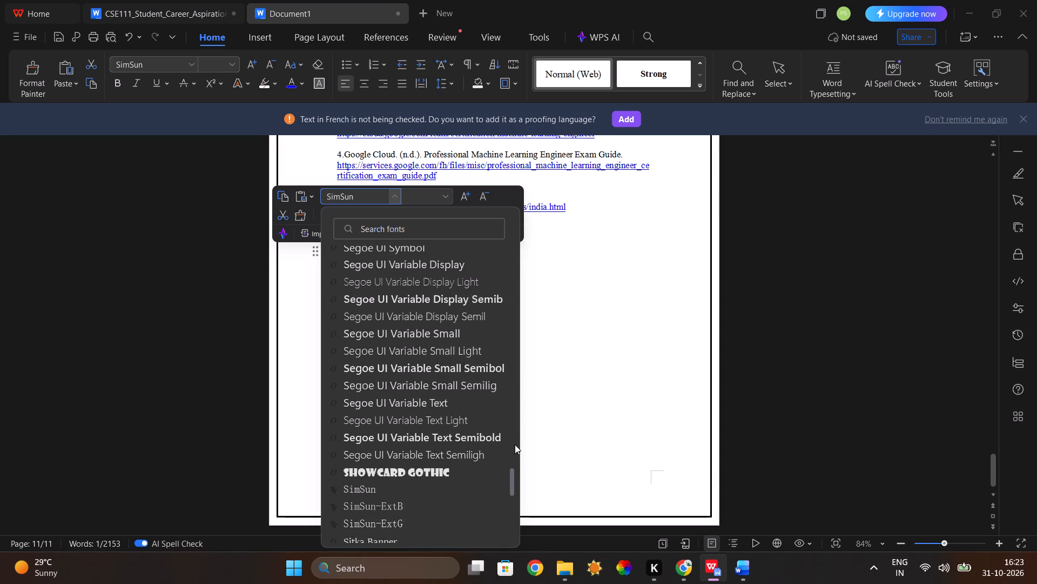
pyautogui.moveTo(515, 444); pyautogui.dragTo(520, 196)
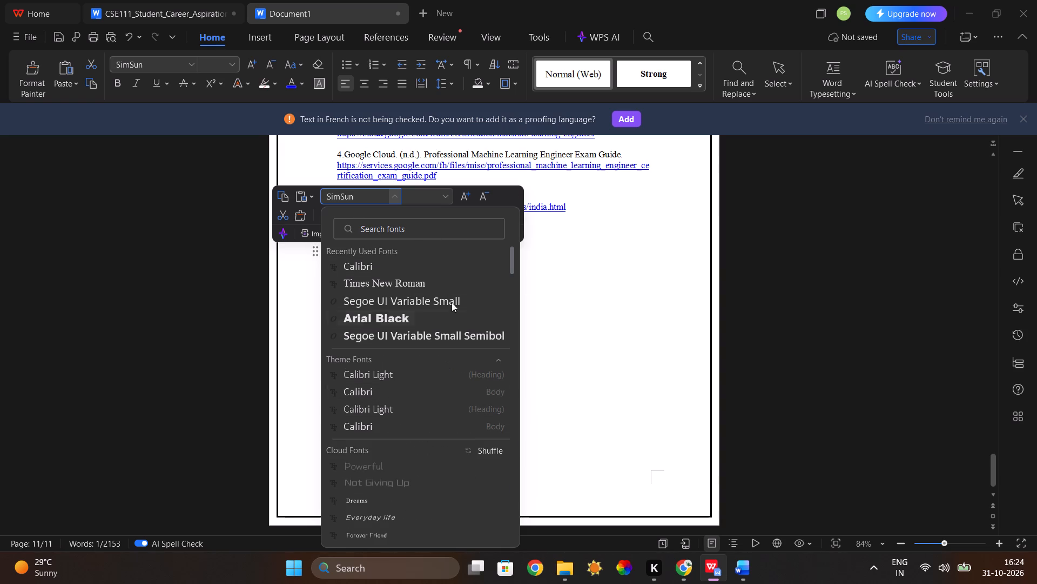
pyautogui.click(457, 265)
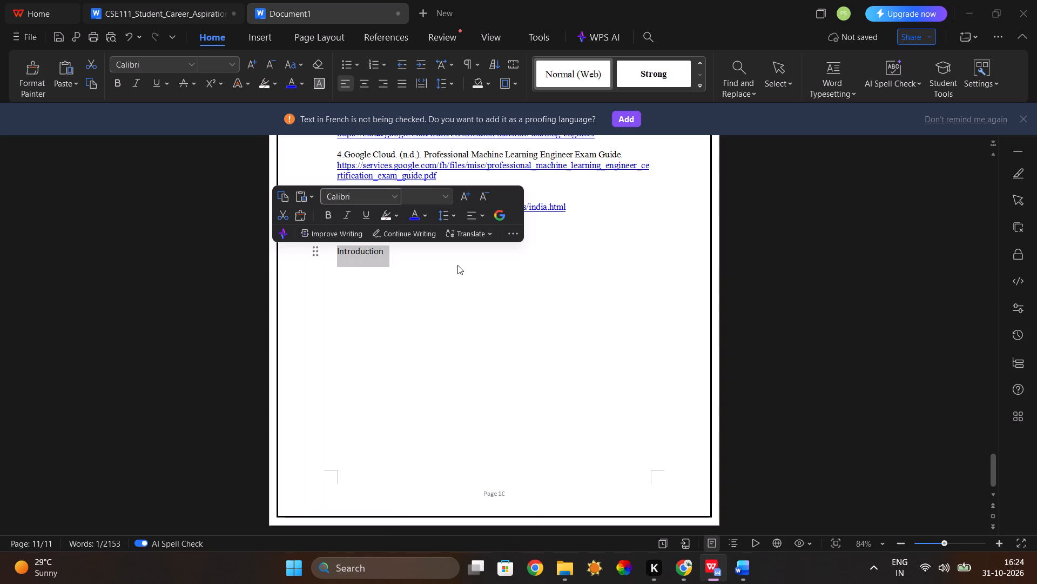
pyautogui.click(400, 198)
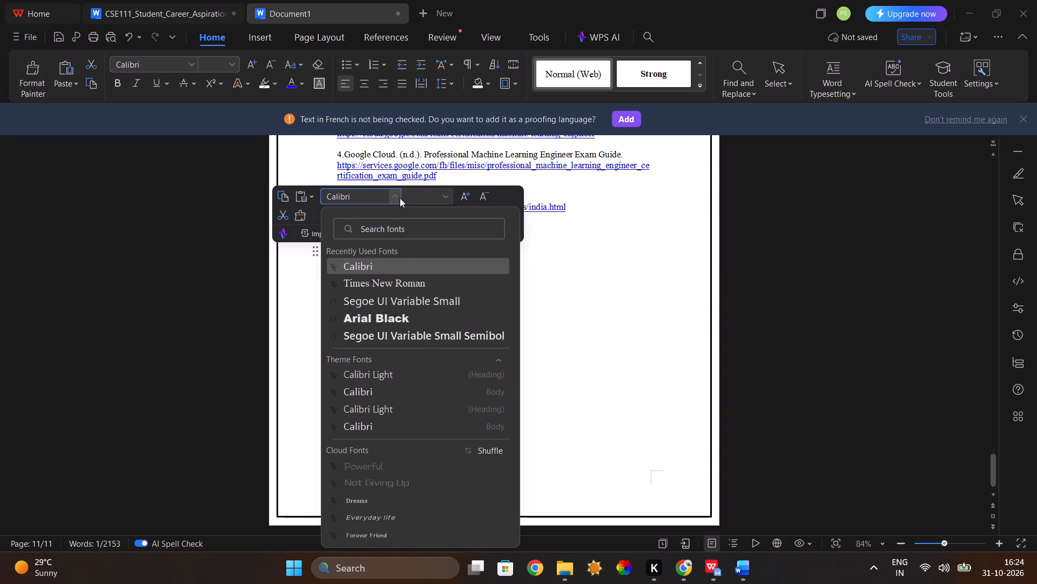
pyautogui.click(425, 430)
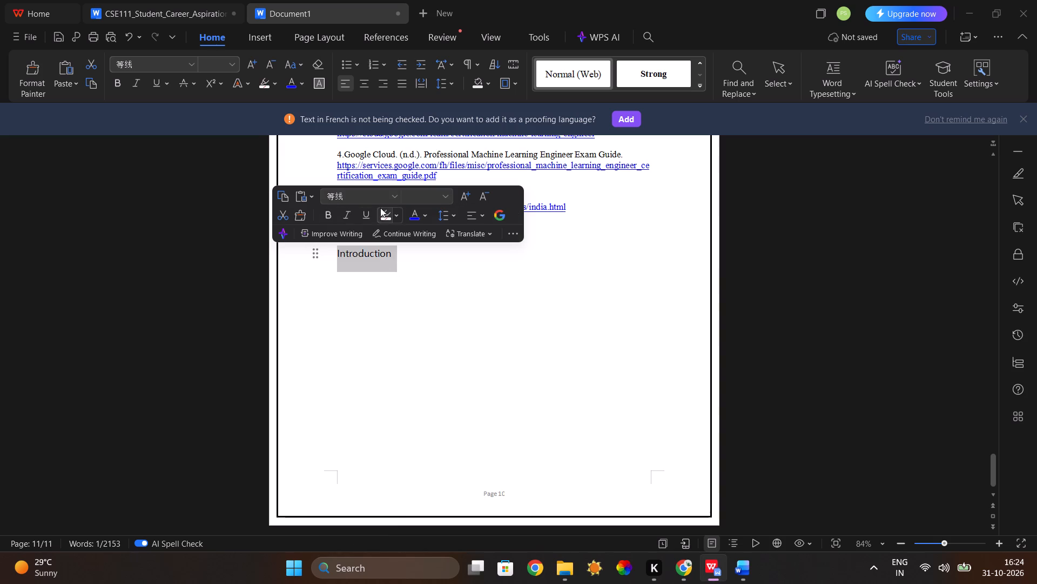
pyautogui.click(394, 196)
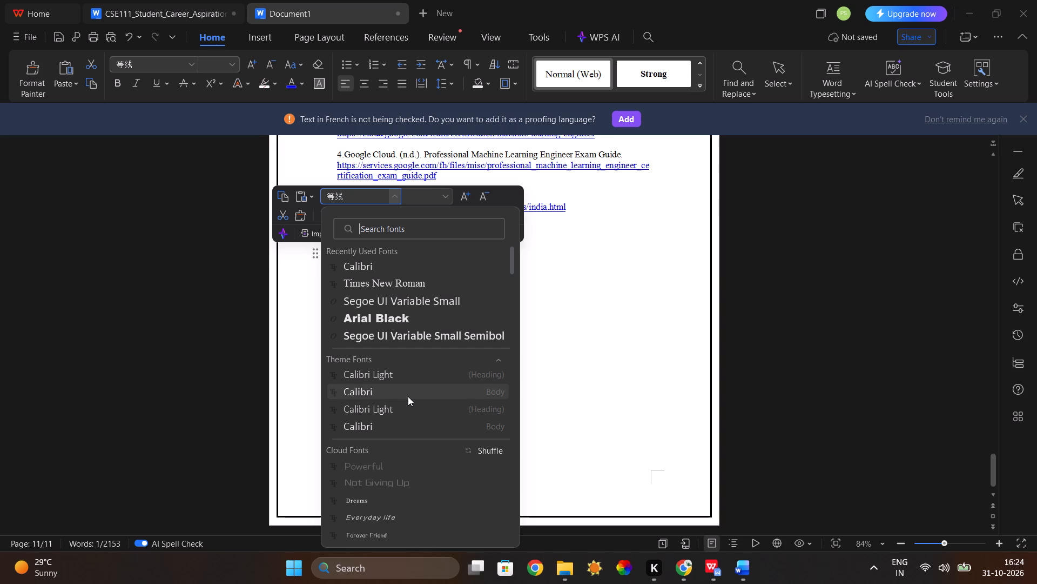
pyautogui.click(408, 396)
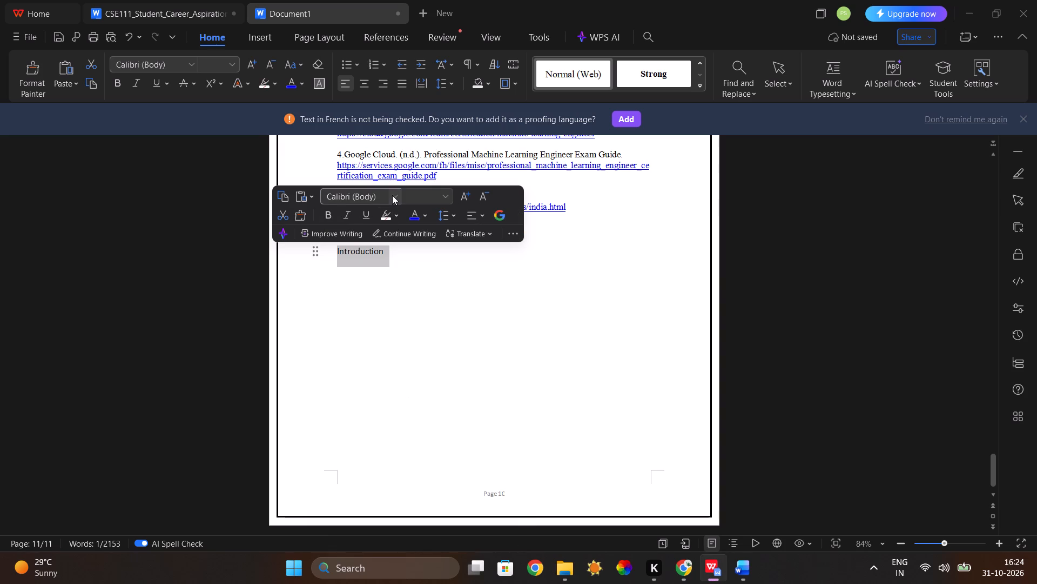
pyautogui.click(392, 195)
pyautogui.click(395, 423)
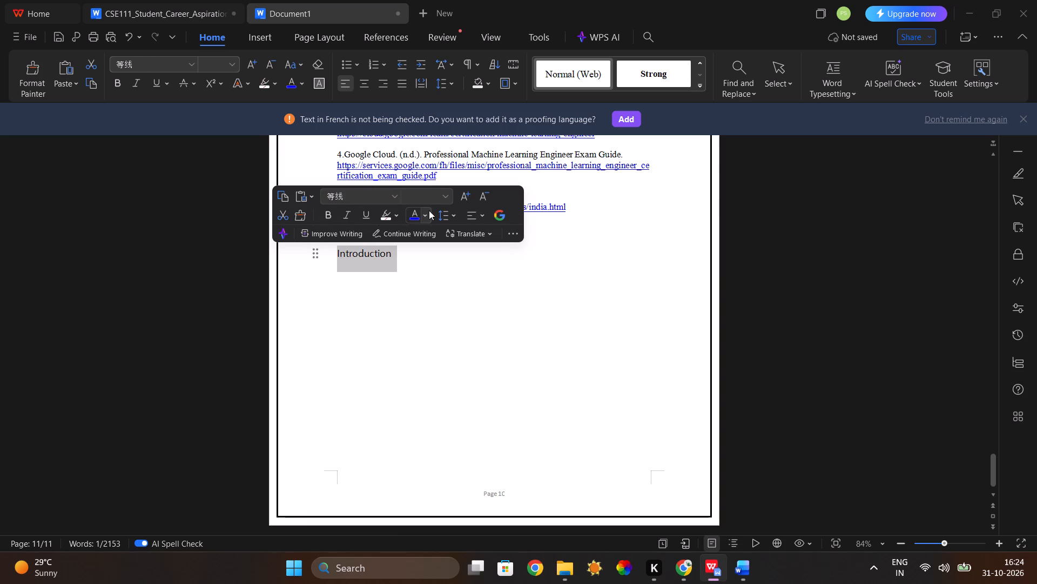
pyautogui.click(445, 191)
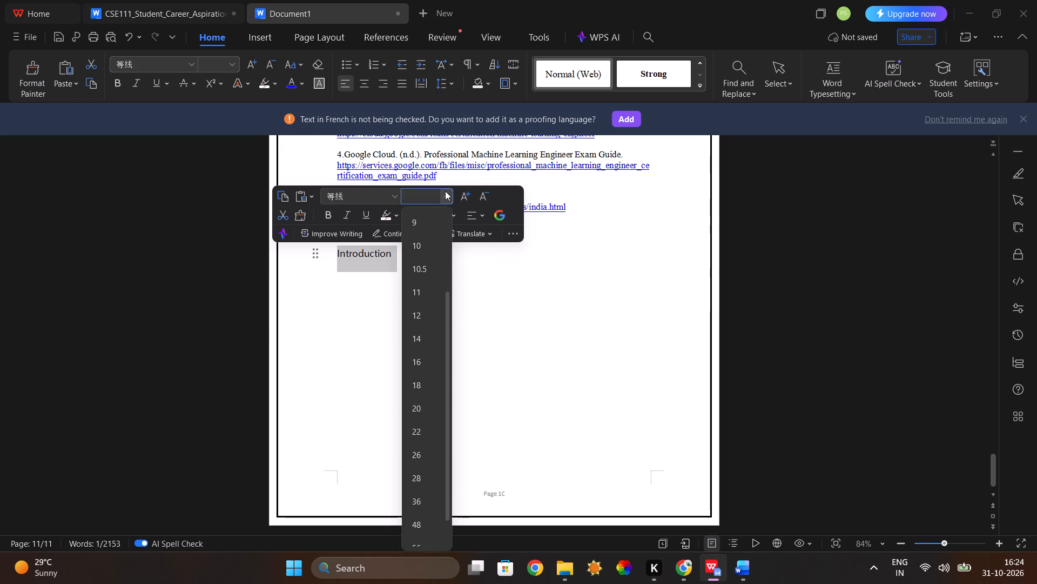
pyautogui.click(426, 329)
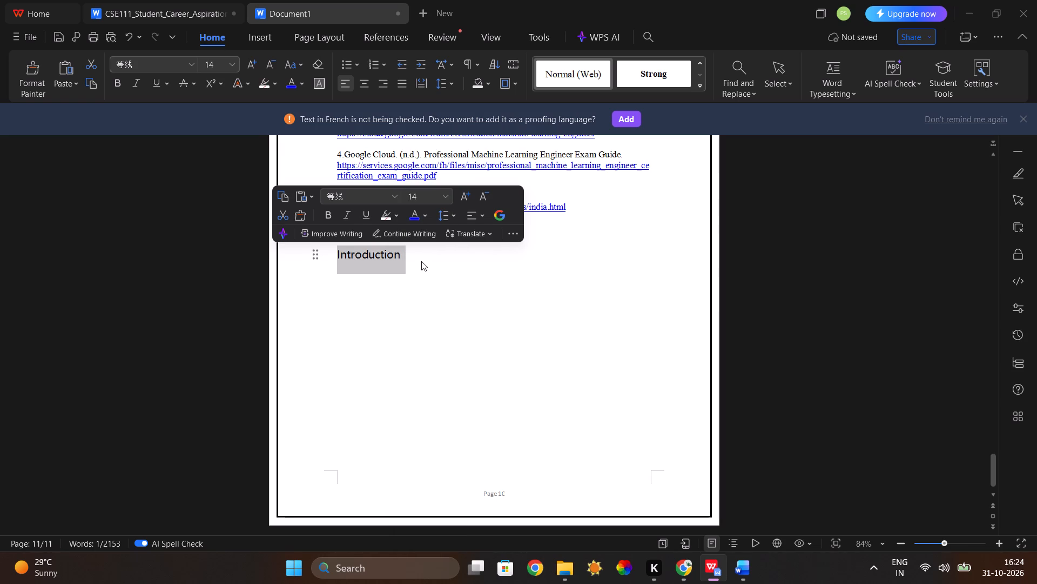
# Add a space and a colon at the end of the "Introduction" subheading and start a new line below it.
pyautogui.click(421, 261)
pyautogui.press('space')
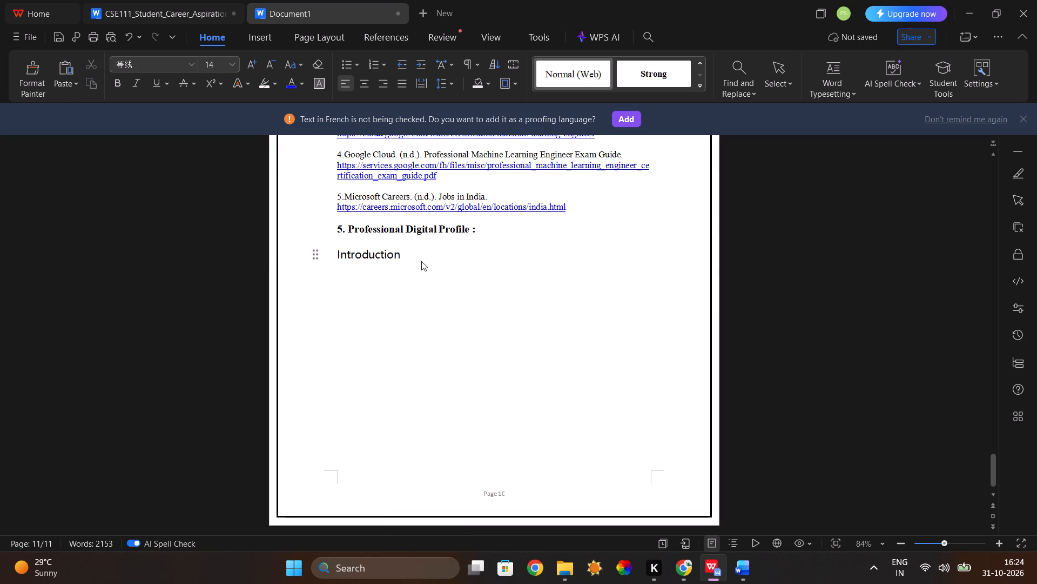
pyautogui.write(':')
pyautogui.press('Return')
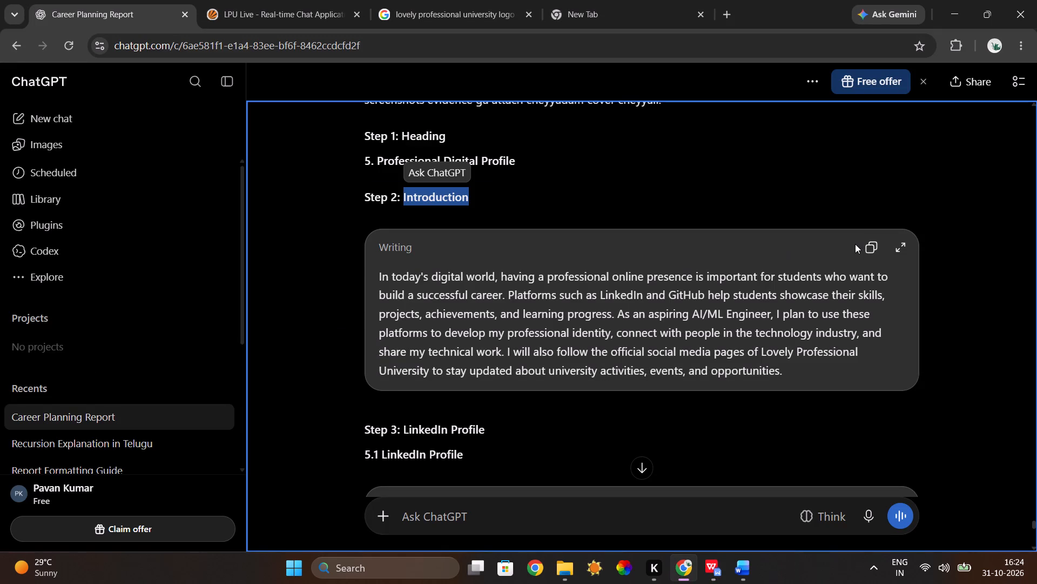
# Copy ChatGPT's introduction paragraph, beginning "In today's digital world", and paste it under the "Introduction :" subheading in the report.
pyautogui.click(868, 244)
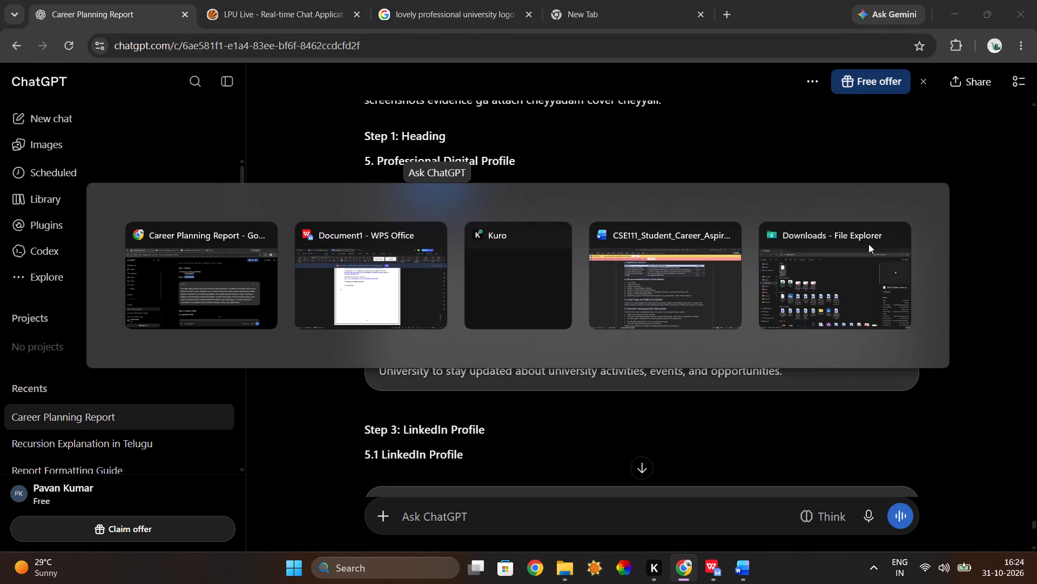
pyautogui.hotkey('ctrl', 'v')
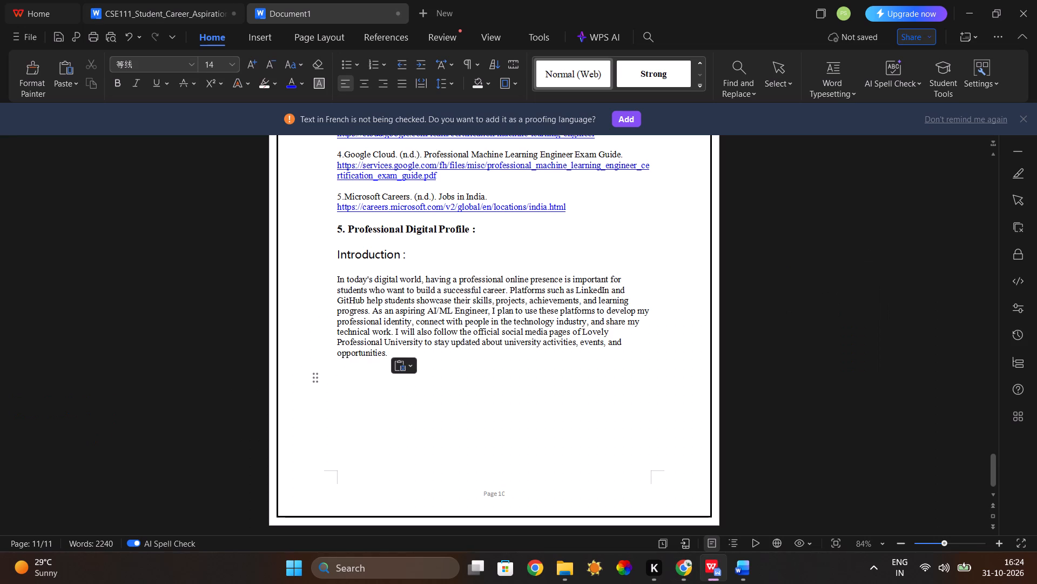
# Set the line spacing of the introduction paragraph to 1.5.
pyautogui.moveTo(334, 279); pyautogui.dragTo(347, 289)
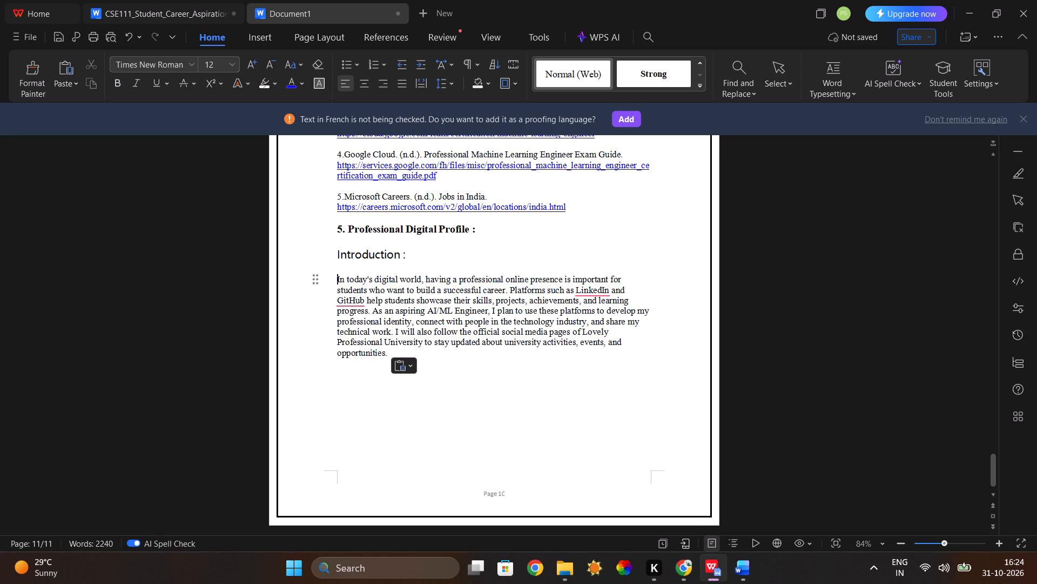
pyautogui.moveTo(347, 289); pyautogui.dragTo(407, 366)
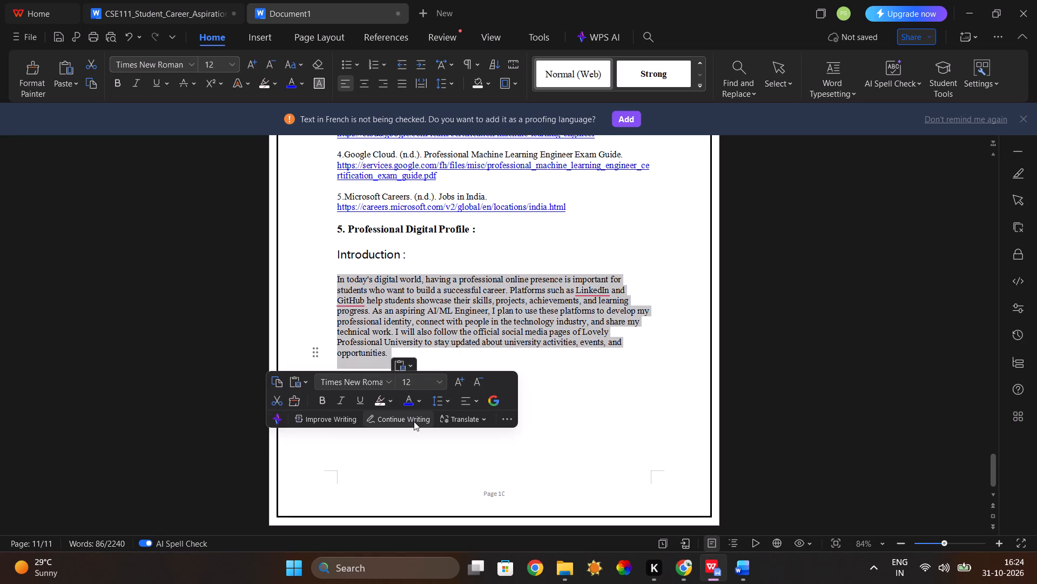
pyautogui.click(439, 396)
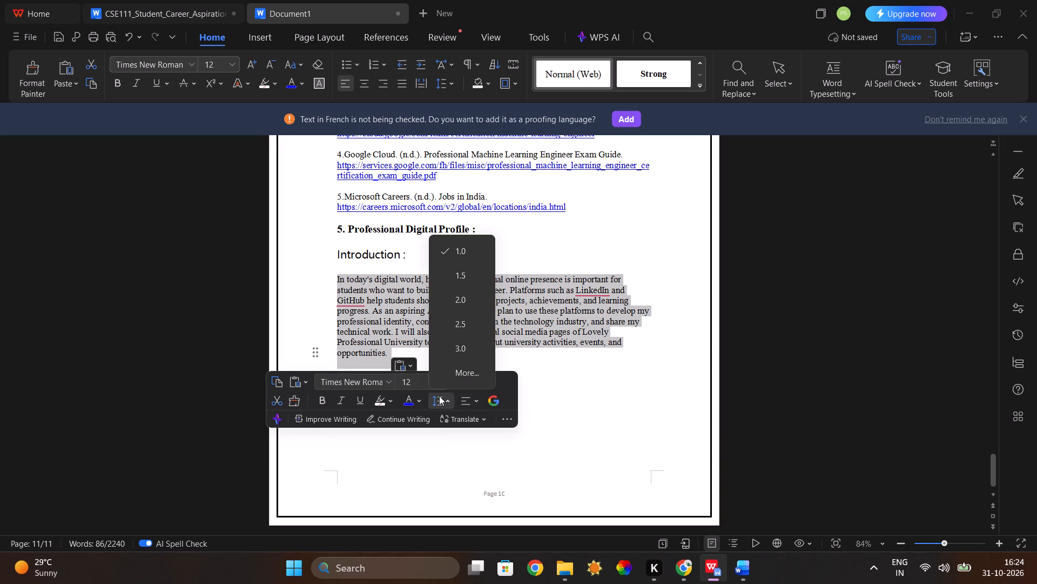
pyautogui.click(463, 274)
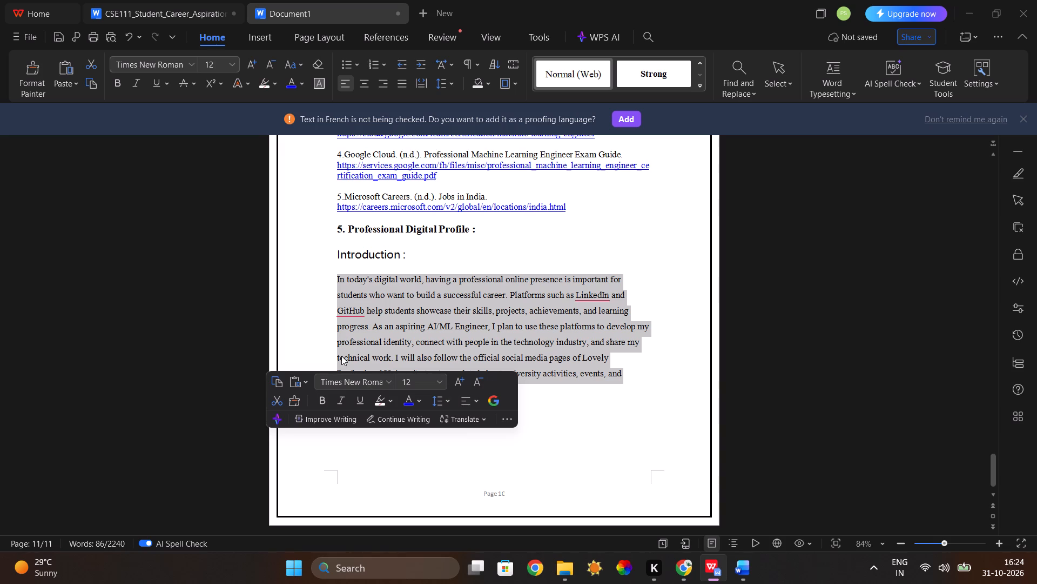
# Change "GitHub" to "Git-Hub" in the introduction paragraph.
pyautogui.click(347, 307)
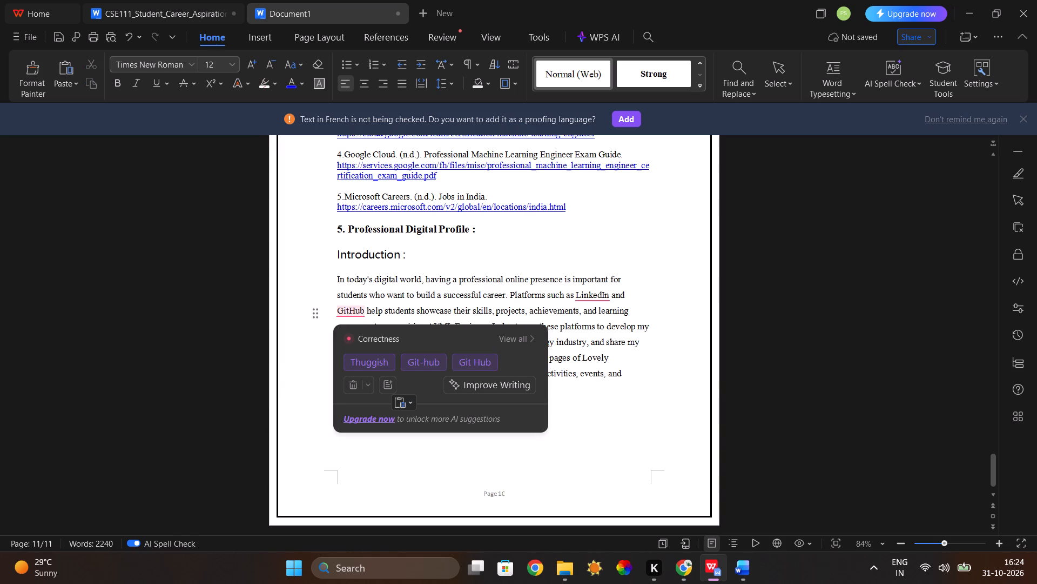
pyautogui.press('Right')
pyautogui.press('=')
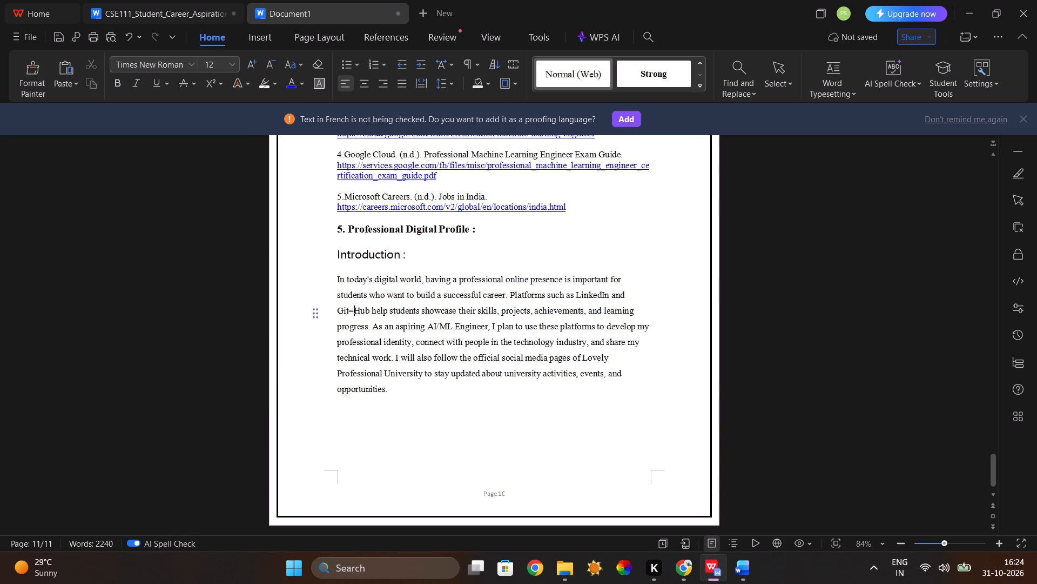
pyautogui.press('BackSpace')
pyautogui.press('-')
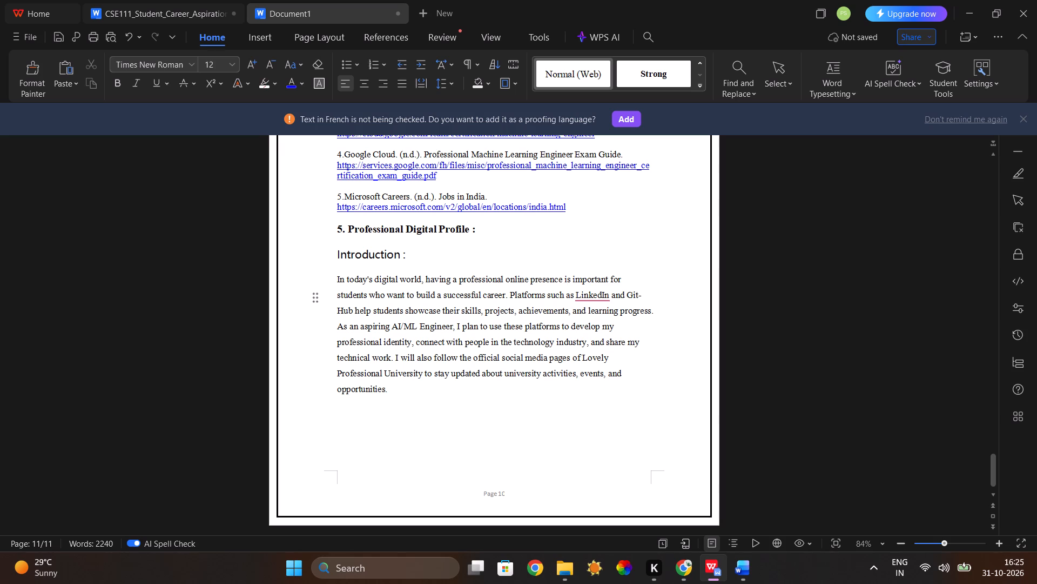
# Copy "LinkedIn Profile" from the Step 3 title in ChatGPT's reply and paste it on a new line below the introduction paragraph.
pyautogui.click(398, 393)
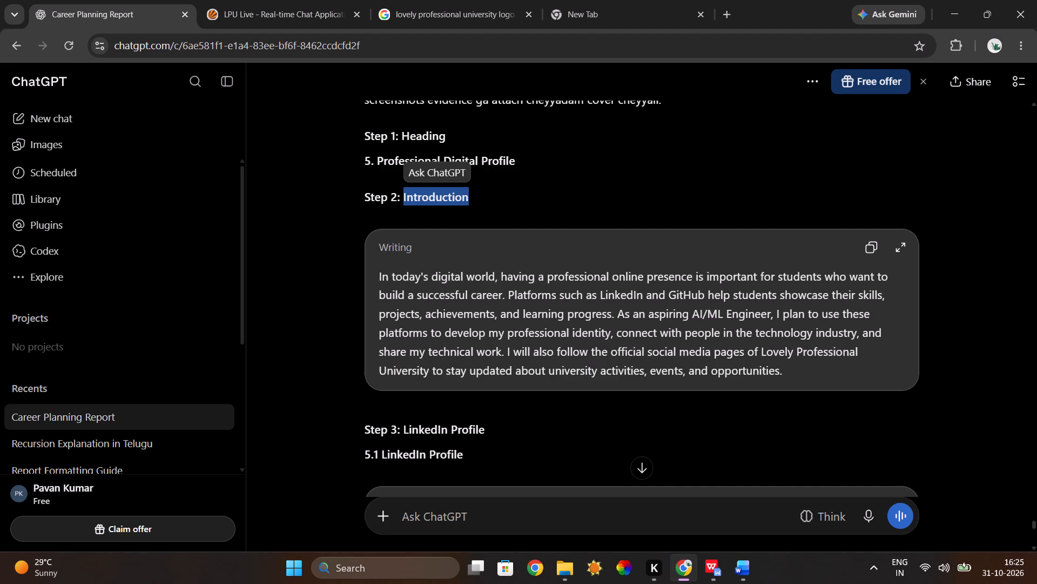
pyautogui.scroll(-3, 448, 369)
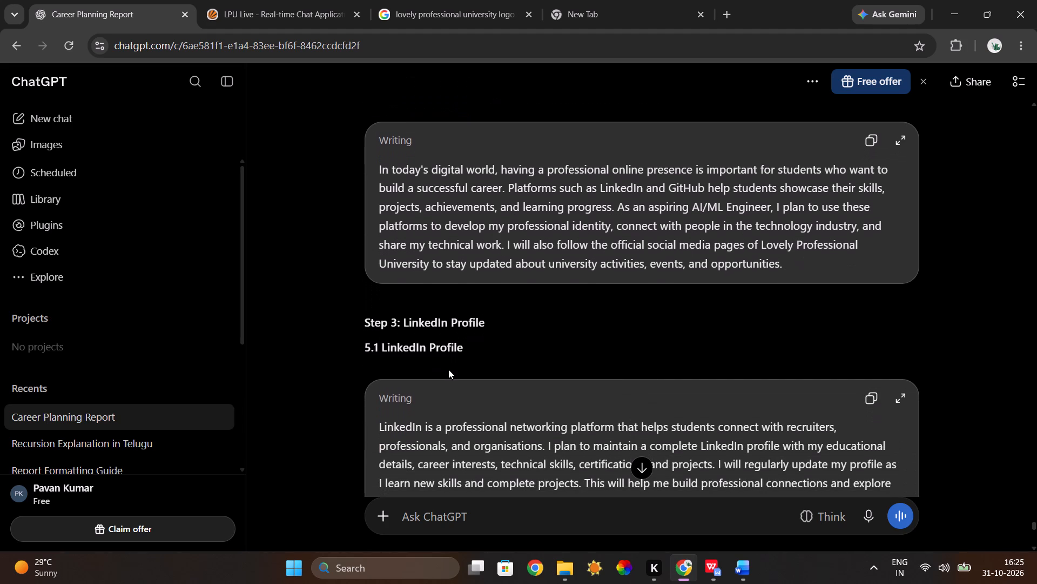
pyautogui.scroll(-1, 448, 369)
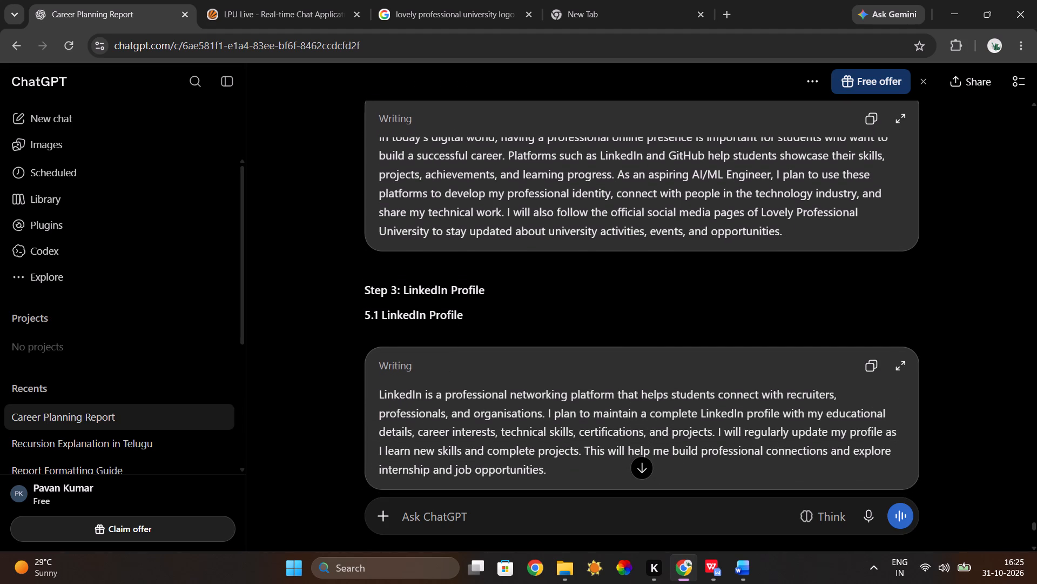
pyautogui.moveTo(403, 293); pyautogui.dragTo(489, 295)
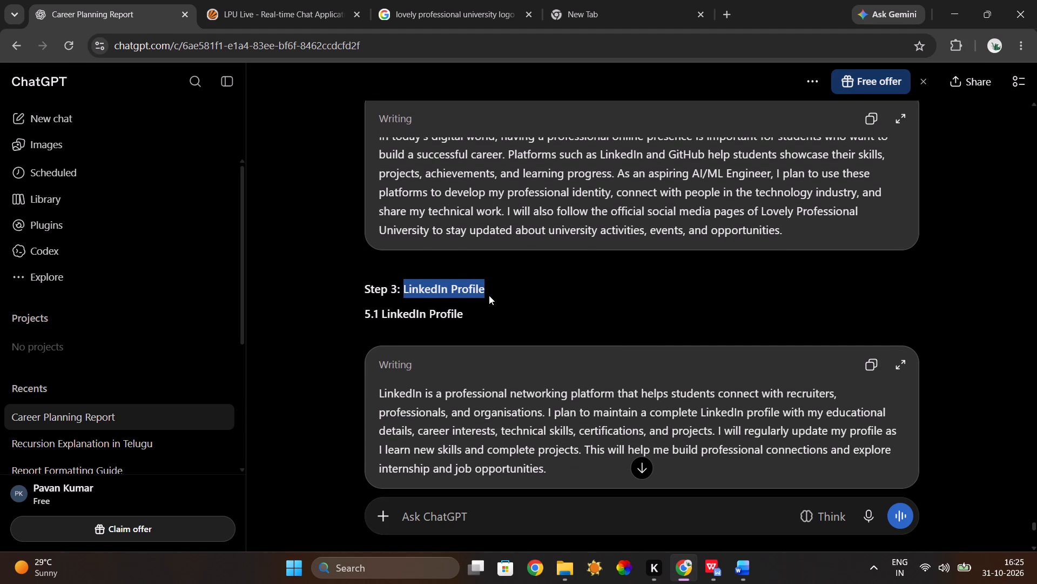
pyautogui.hotkey('ctrl', 'c')
pyautogui.scroll(-1, 509, 351)
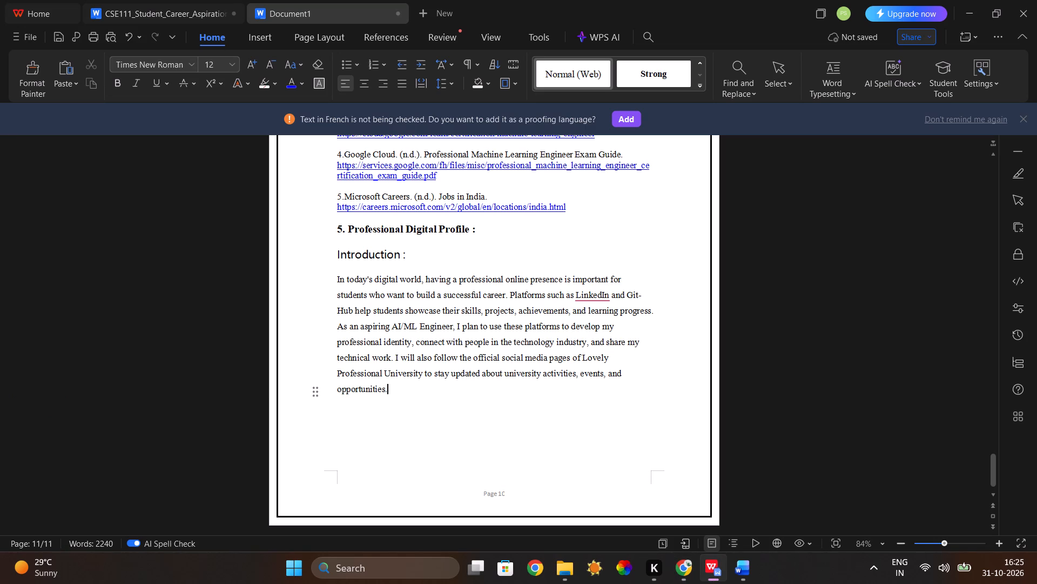
pyautogui.press('Return')
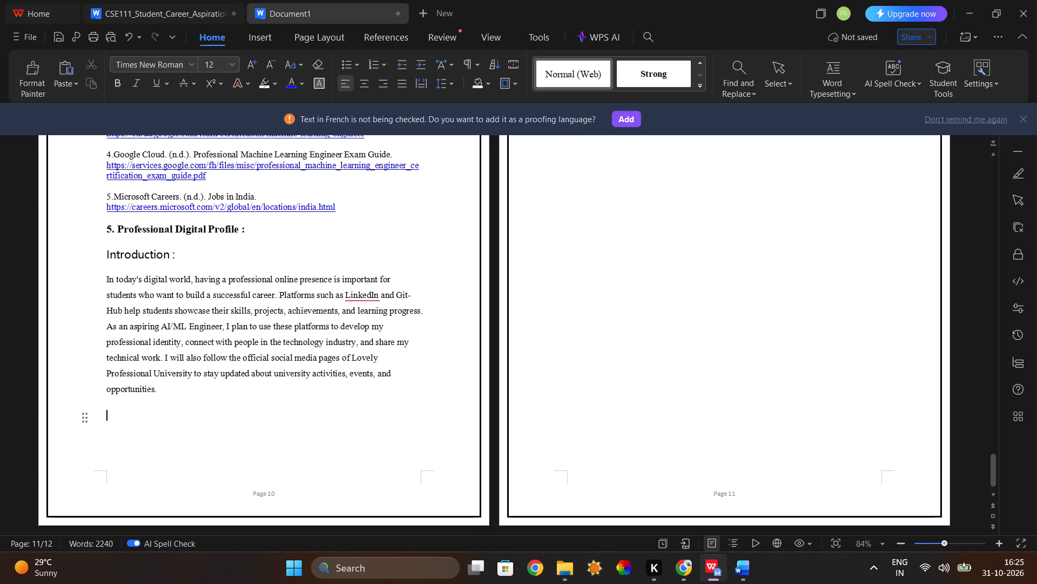
pyautogui.hotkey('ctrl', 'v')
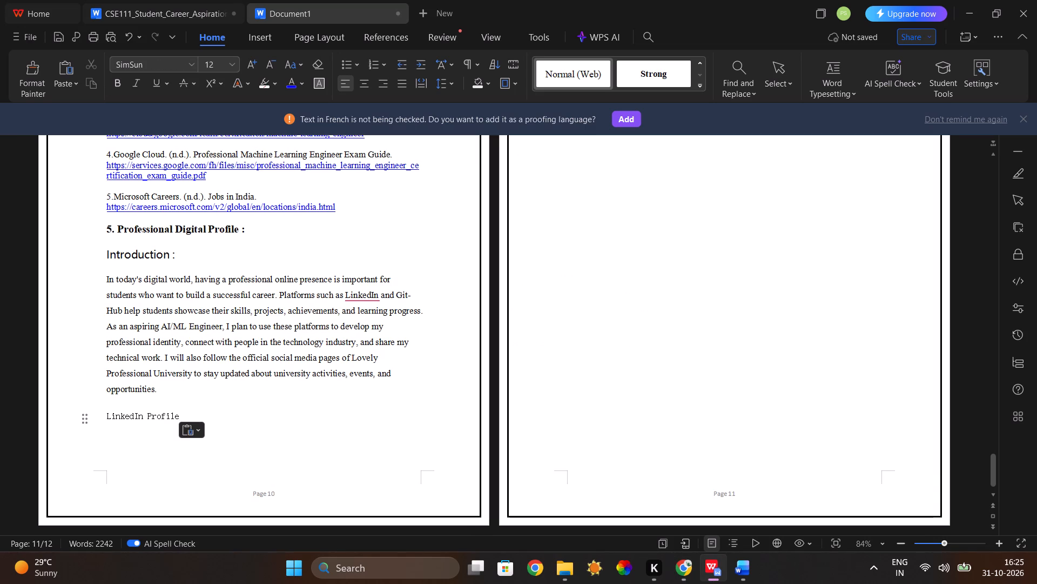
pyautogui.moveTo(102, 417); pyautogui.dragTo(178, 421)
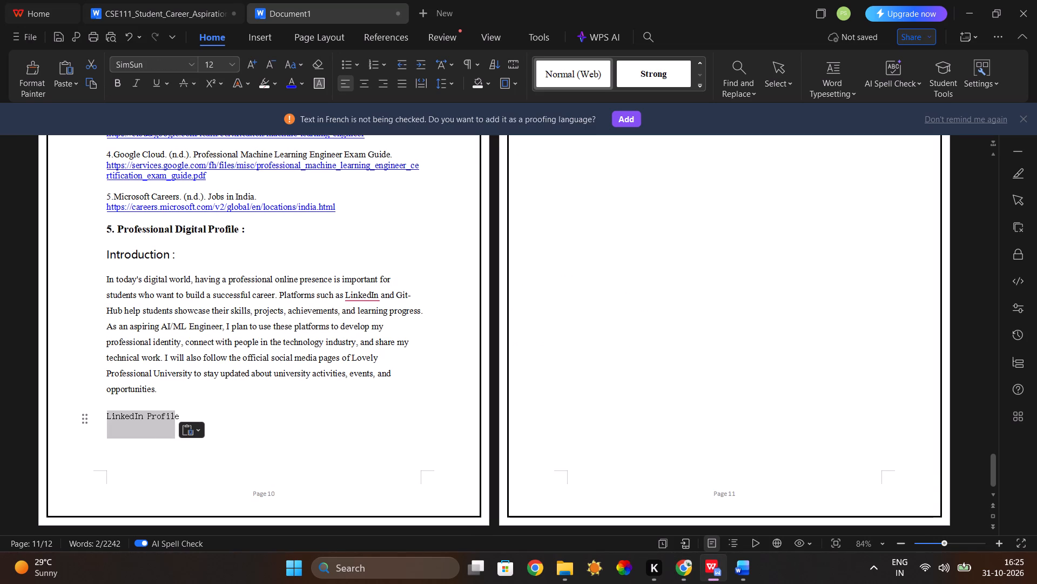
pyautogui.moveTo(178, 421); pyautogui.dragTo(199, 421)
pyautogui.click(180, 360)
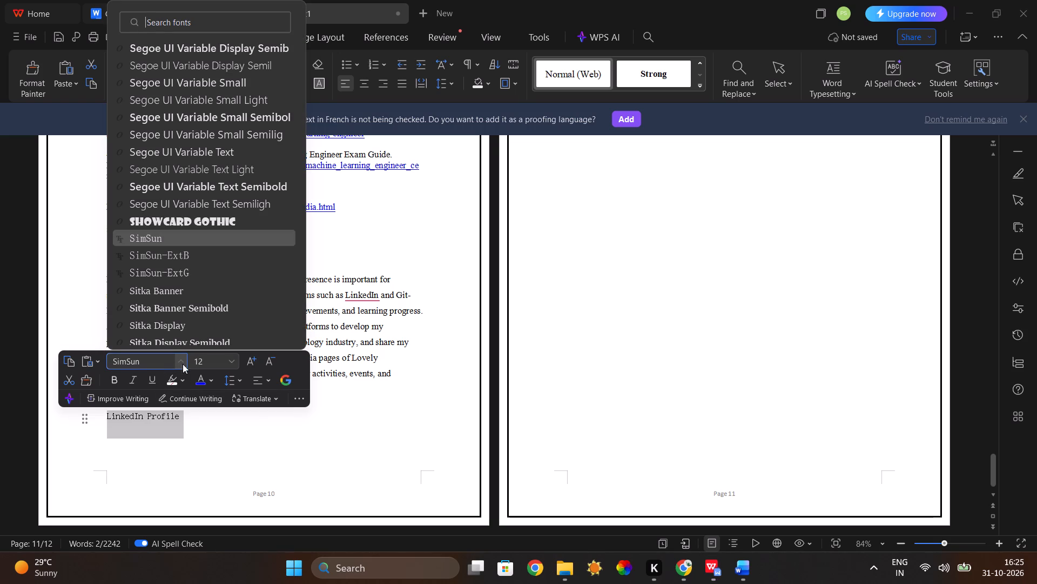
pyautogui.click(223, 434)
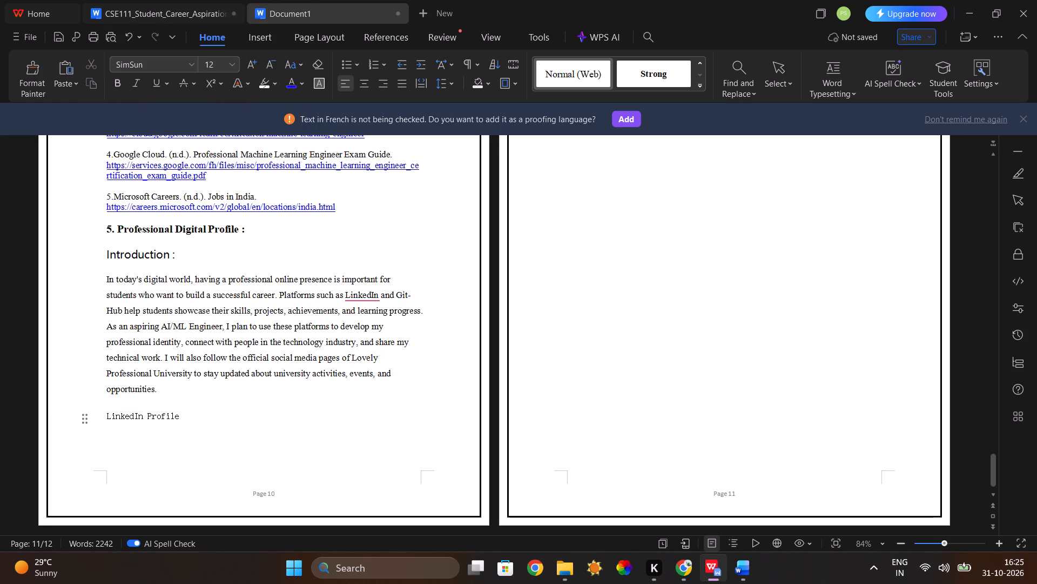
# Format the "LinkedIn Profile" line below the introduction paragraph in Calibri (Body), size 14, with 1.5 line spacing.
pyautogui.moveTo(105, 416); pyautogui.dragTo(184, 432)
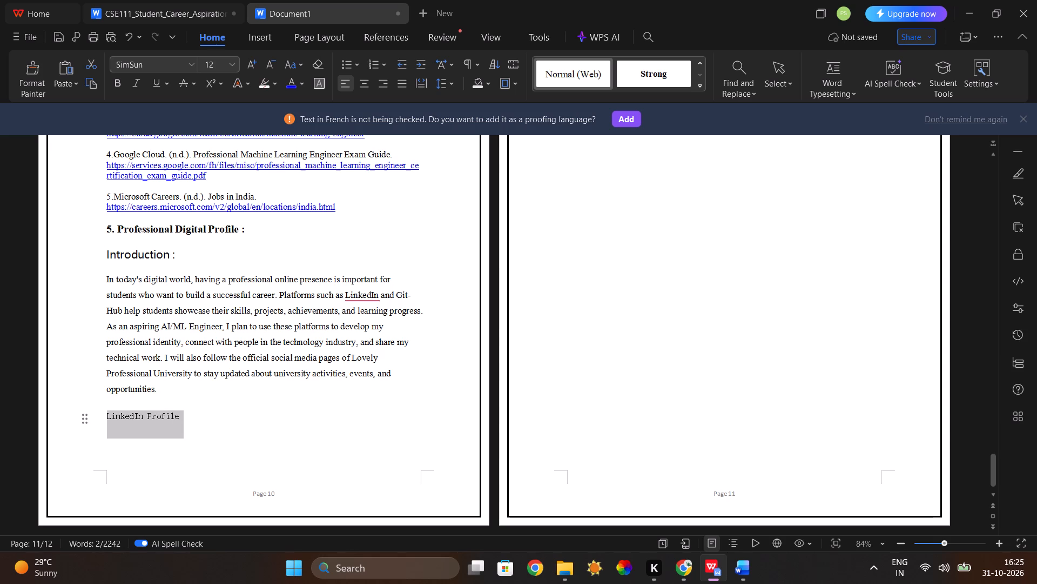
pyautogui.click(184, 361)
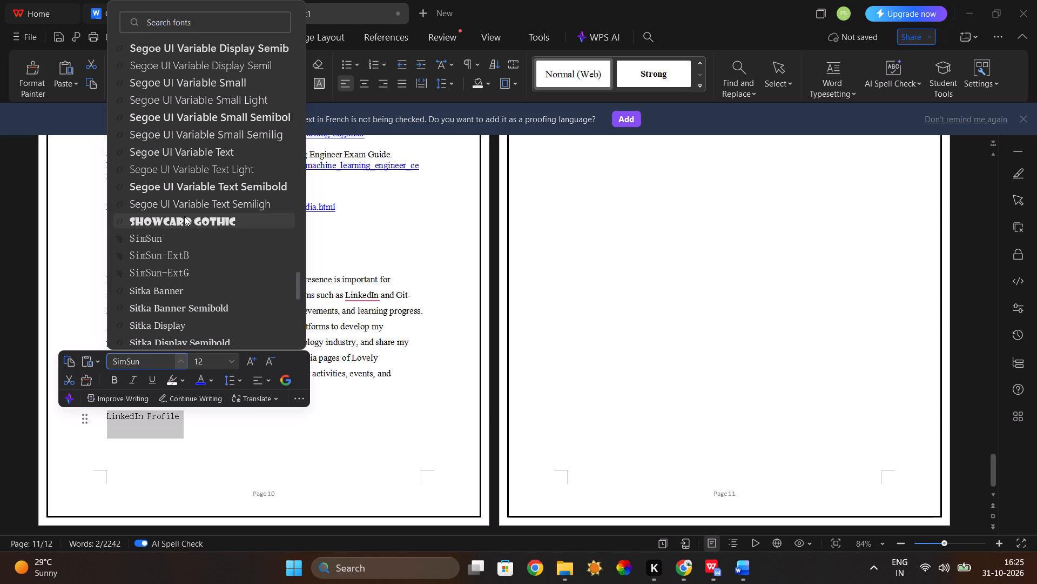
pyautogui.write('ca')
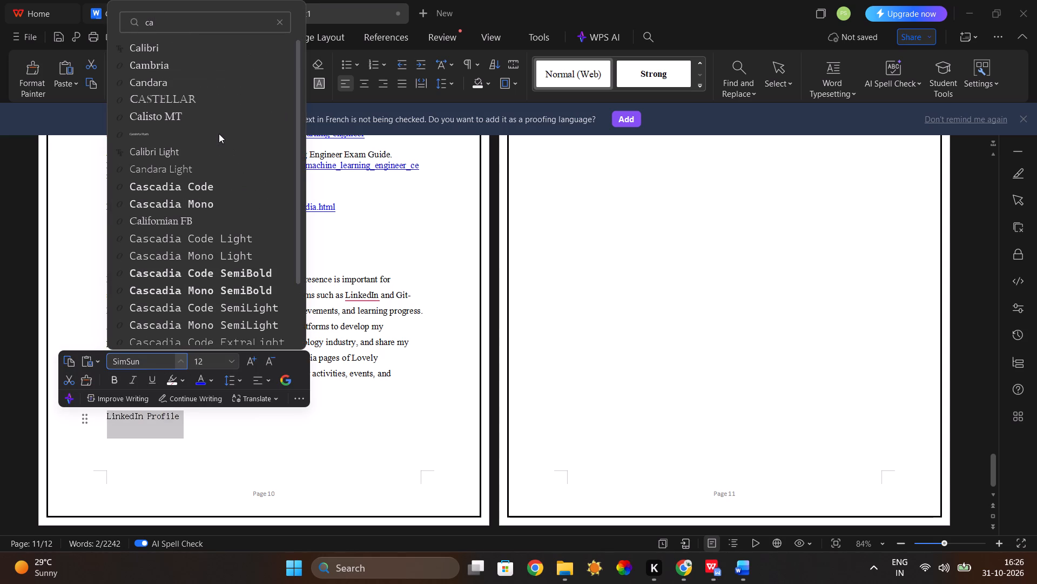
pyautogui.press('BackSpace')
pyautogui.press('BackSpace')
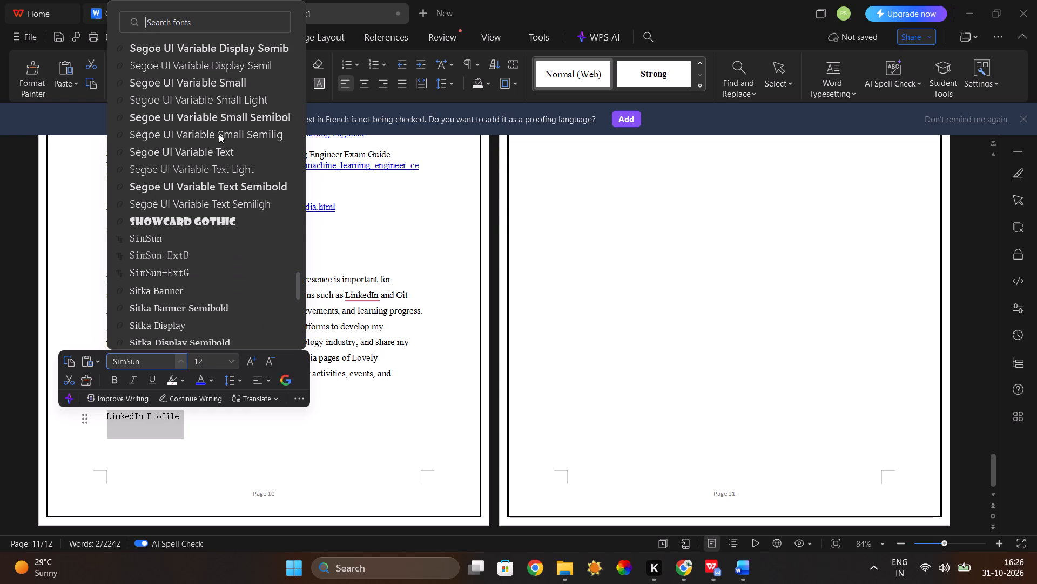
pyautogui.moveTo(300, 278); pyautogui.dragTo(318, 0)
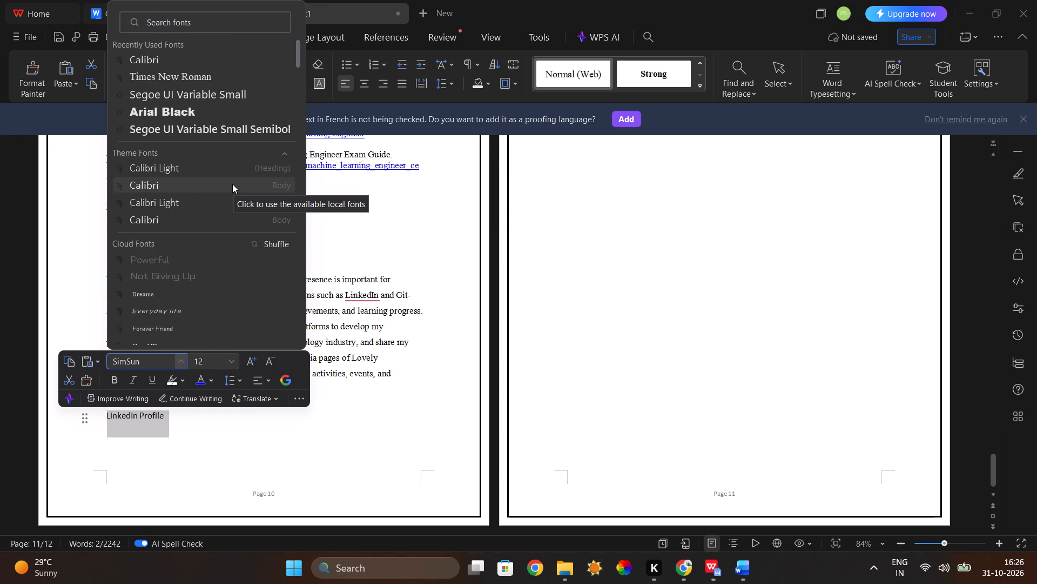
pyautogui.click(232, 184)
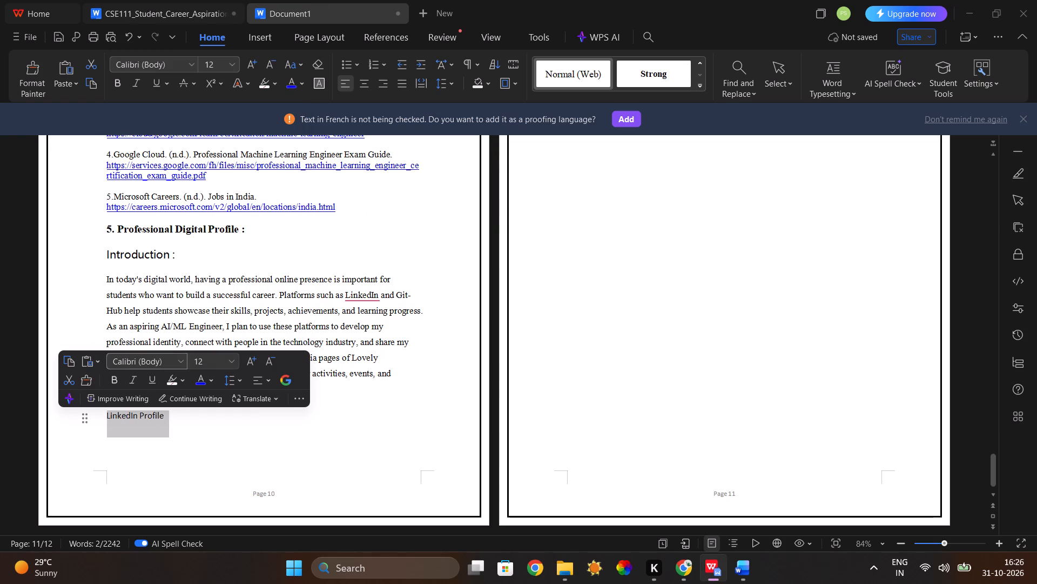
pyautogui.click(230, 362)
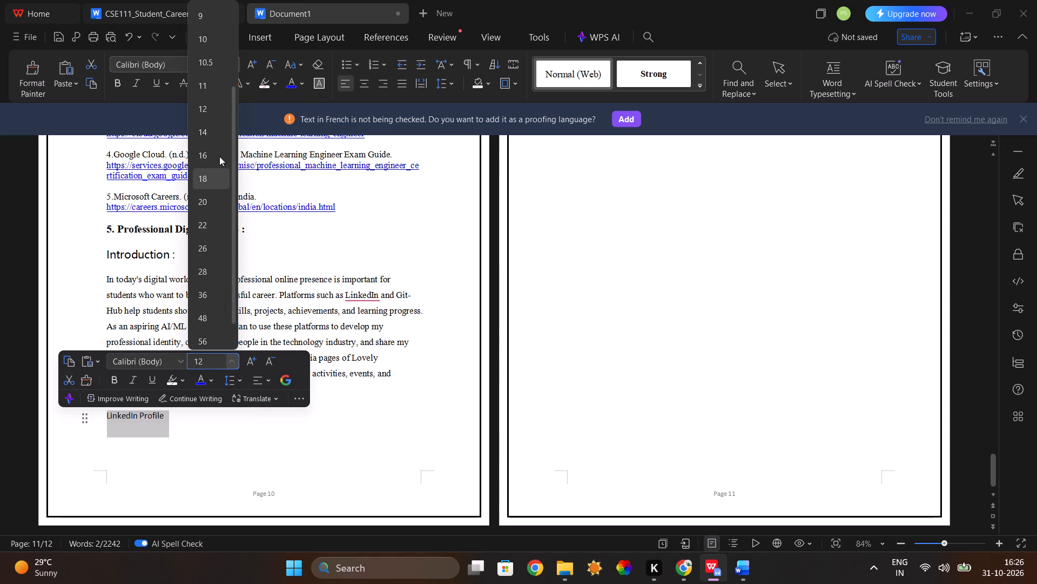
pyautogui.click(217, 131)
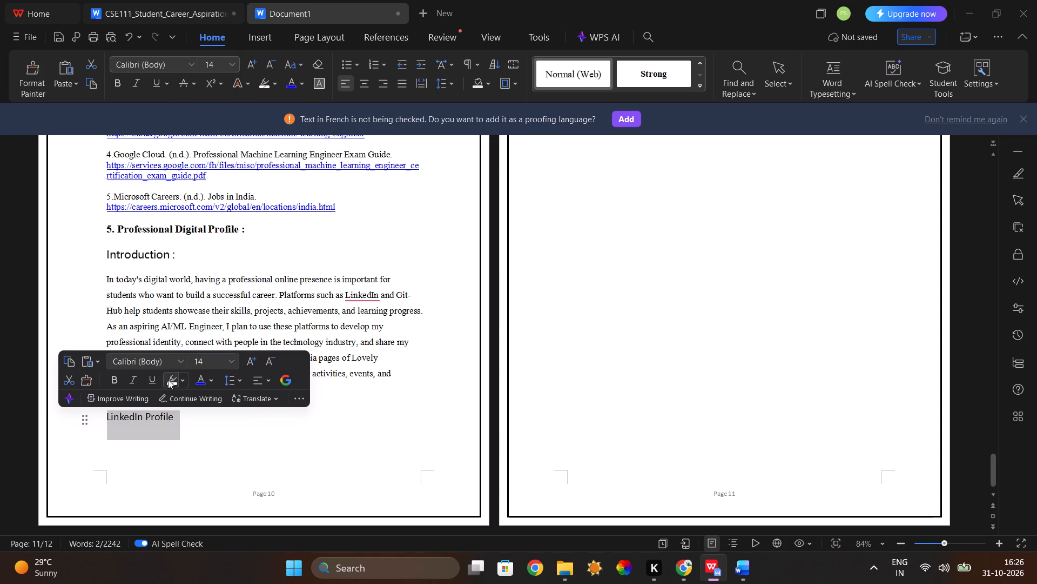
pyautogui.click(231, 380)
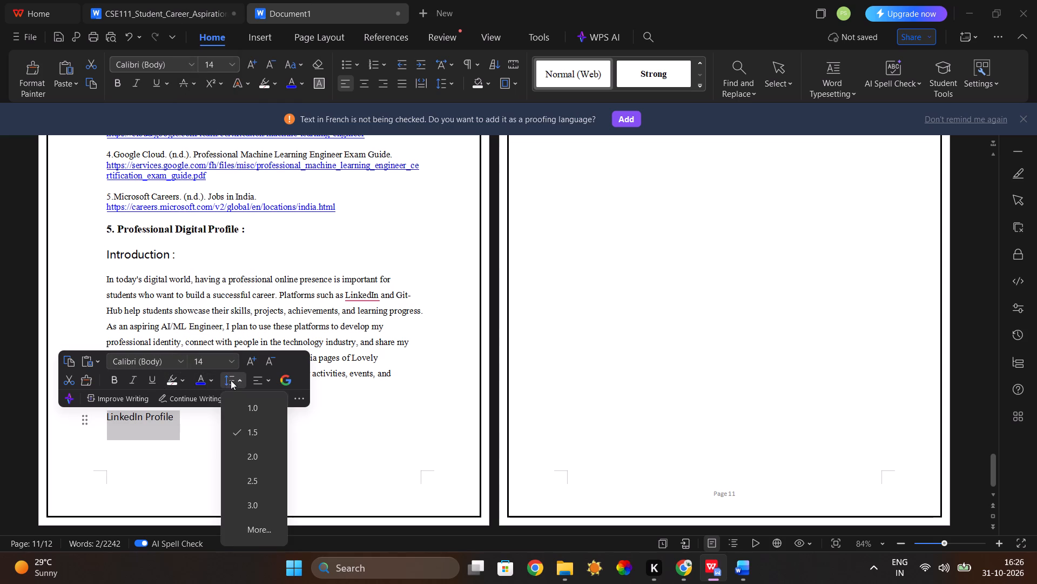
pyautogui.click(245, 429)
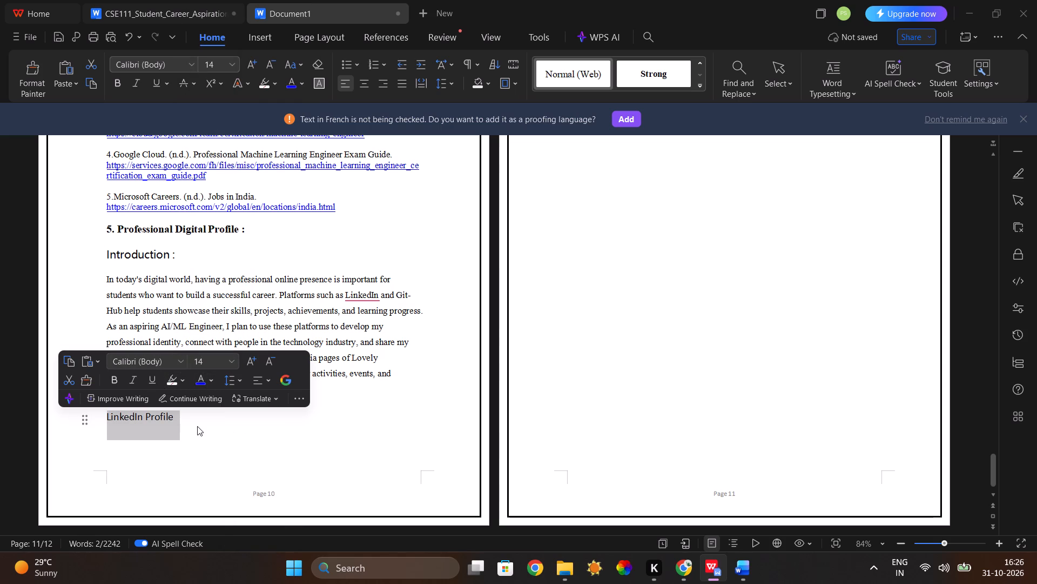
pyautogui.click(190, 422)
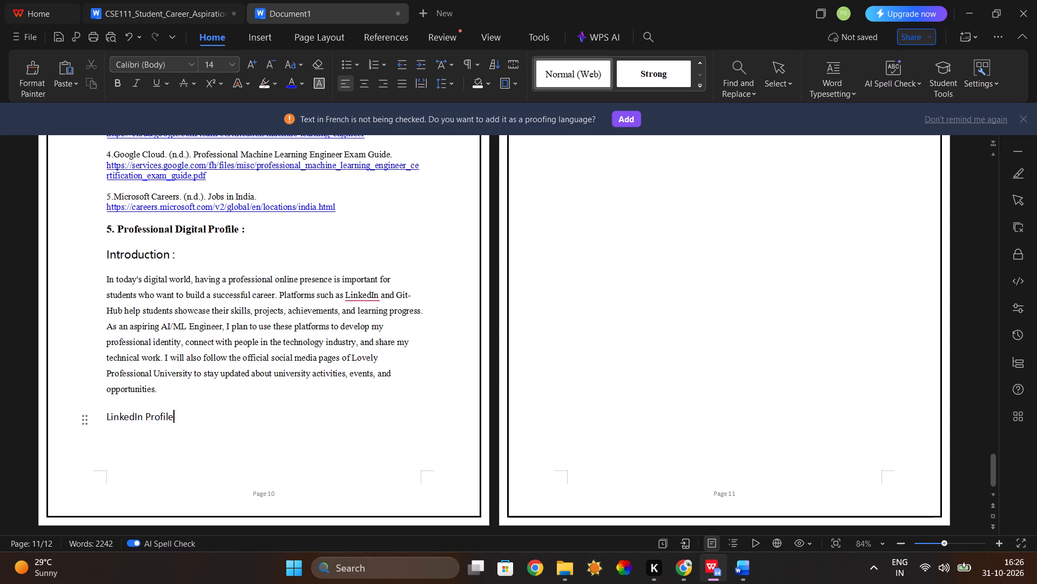
# Copy the "Introduction :" subheading and paste it over the "LinkedIn Profile" line to reuse its formatting.
pyautogui.moveTo(105, 253); pyautogui.dragTo(201, 266)
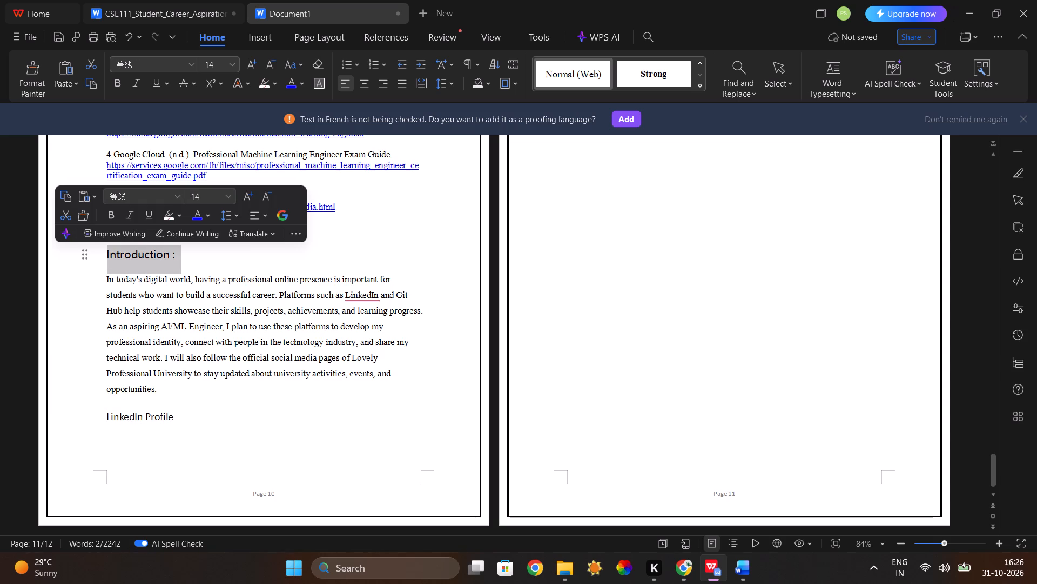
pyautogui.hotkey('ctrl', 'c')
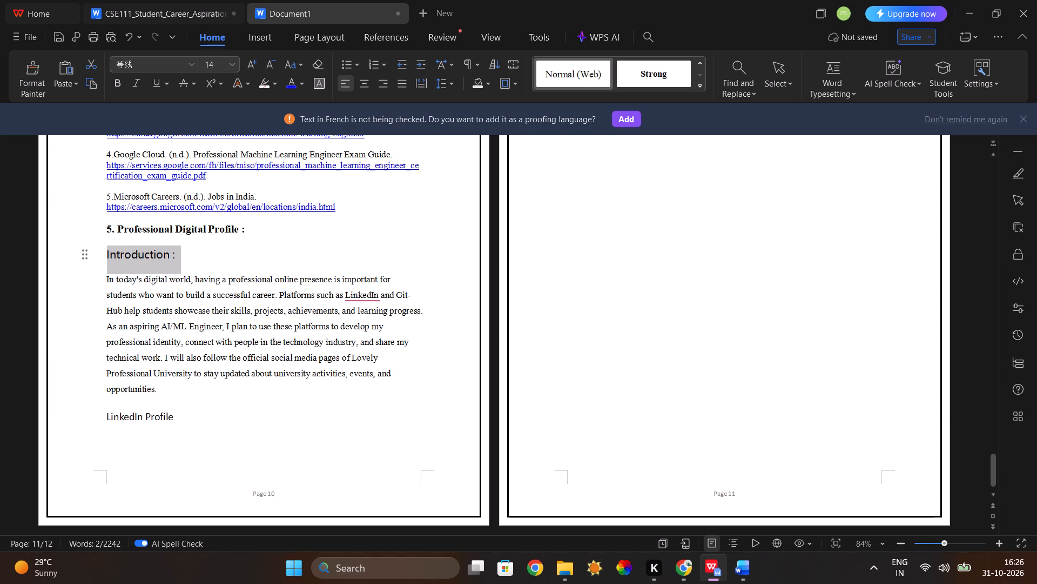
pyautogui.moveTo(107, 418); pyautogui.dragTo(178, 420)
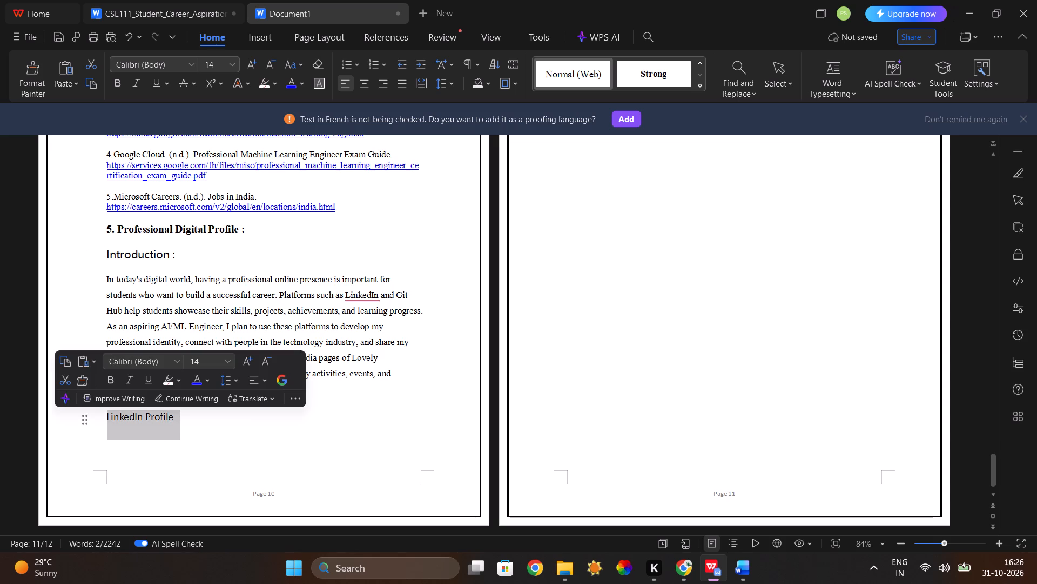
pyautogui.hotkey('ctrl', 'v')
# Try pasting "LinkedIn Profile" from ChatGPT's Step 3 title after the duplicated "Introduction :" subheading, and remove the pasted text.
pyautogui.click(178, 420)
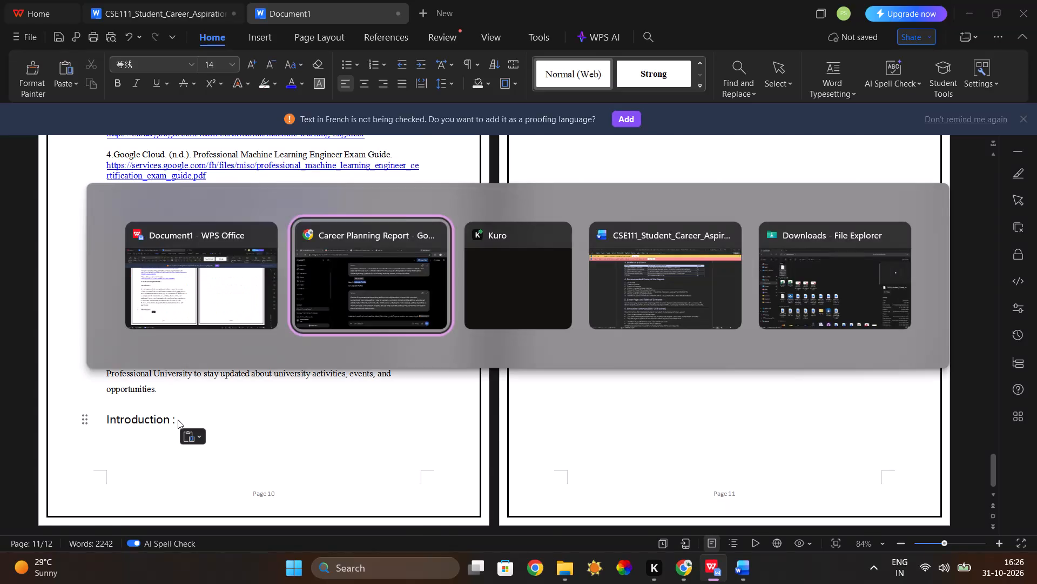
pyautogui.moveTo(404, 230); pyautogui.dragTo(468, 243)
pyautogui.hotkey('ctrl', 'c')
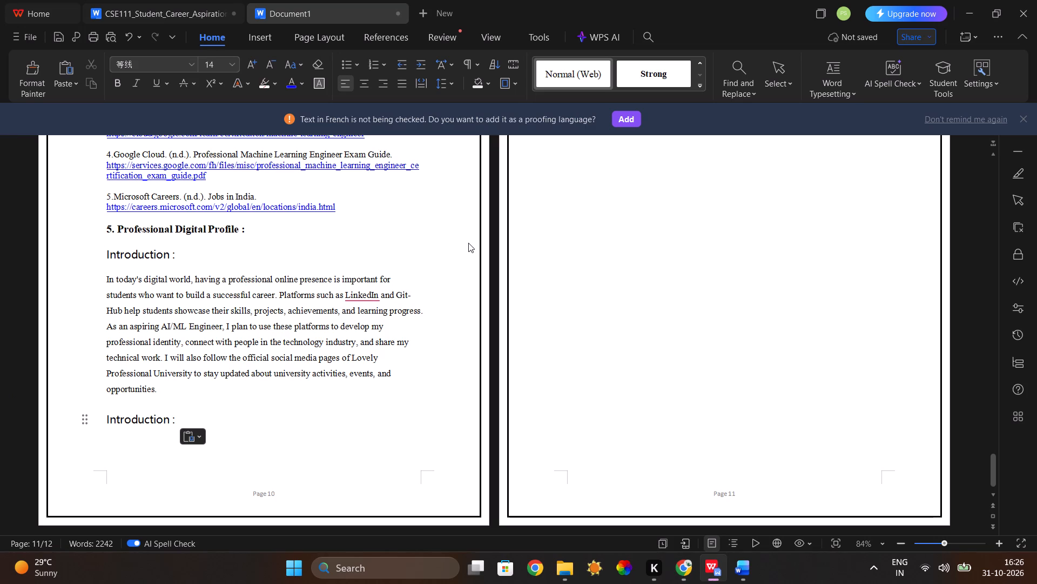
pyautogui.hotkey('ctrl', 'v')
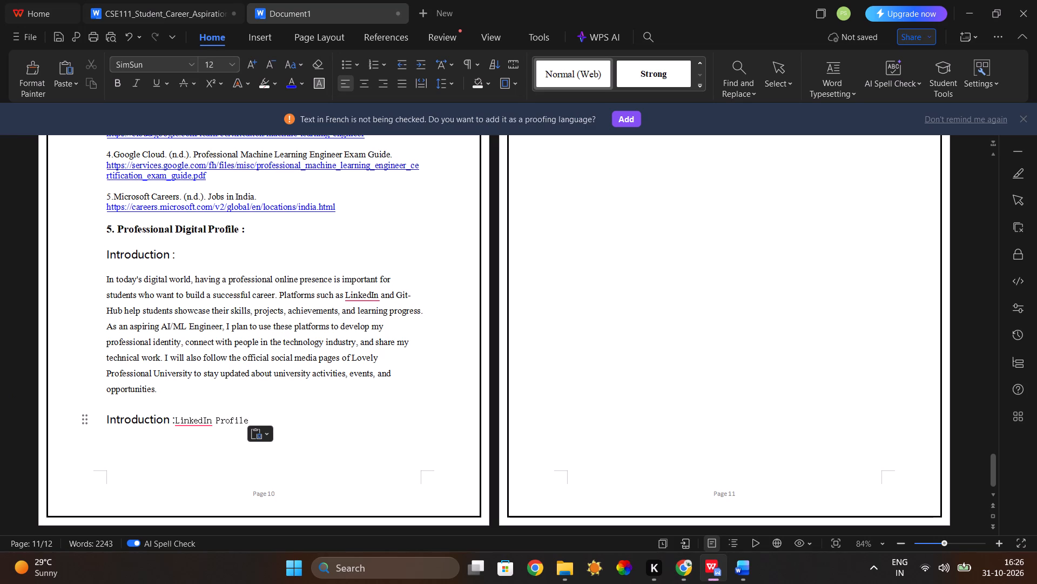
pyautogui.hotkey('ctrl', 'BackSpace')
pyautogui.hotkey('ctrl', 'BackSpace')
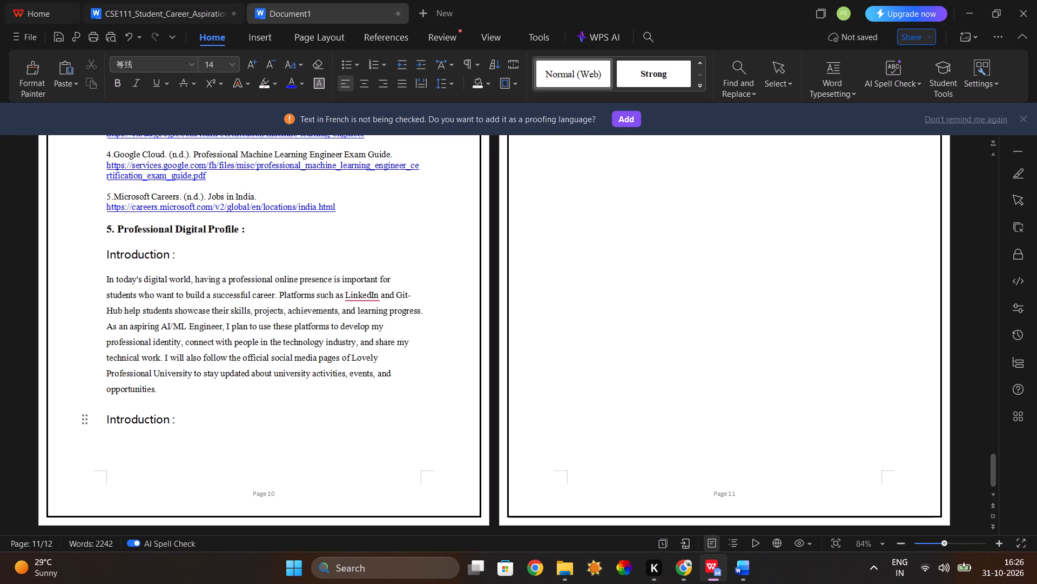
# Replace the duplicated "Introduction :" text with "Linkedin Profile:", keeping the subheading's formatting.
pyautogui.write('Linkedin')
pyautogui.press('space')
pyautogui.write('Profile')
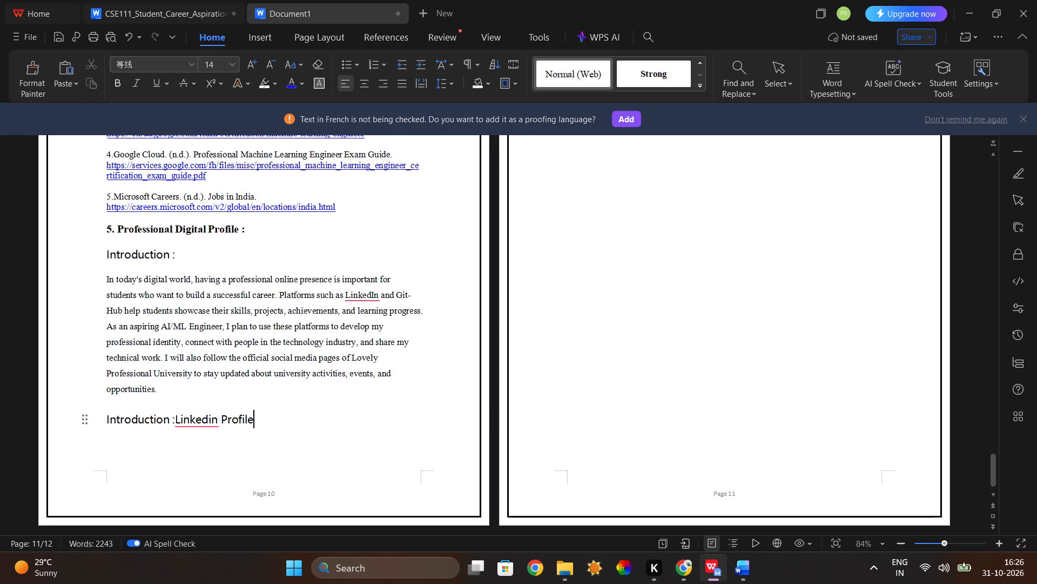
pyautogui.hotkey('shift', ':')
pyautogui.click(173, 422)
pyautogui.press('Right')
pyautogui.hotkey('ctrl', 'BackSpace')
pyautogui.hotkey('ctrl', 'BackSpace')
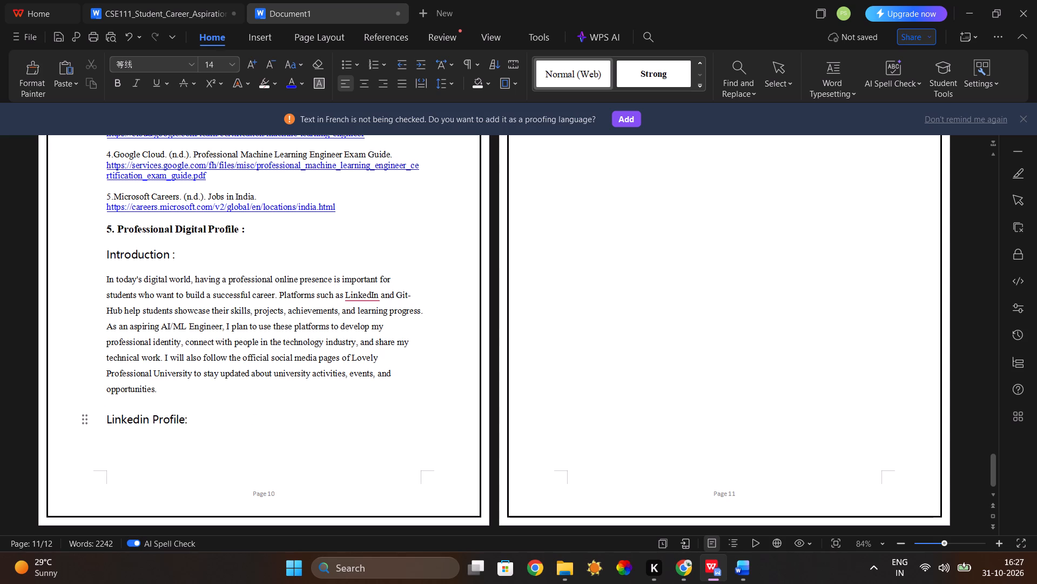
# Copy ChatGPT's paragraph beginning "LinkedIn is a professional networking platform" and paste it below the "Linkedin Profile:" subheading.
pyautogui.click(196, 422)
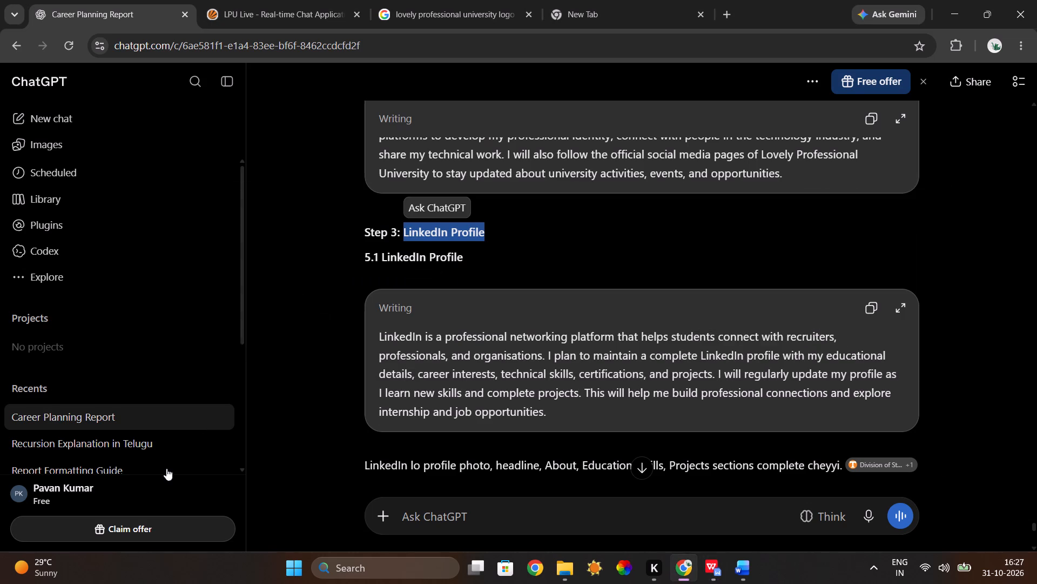
pyautogui.click(873, 304)
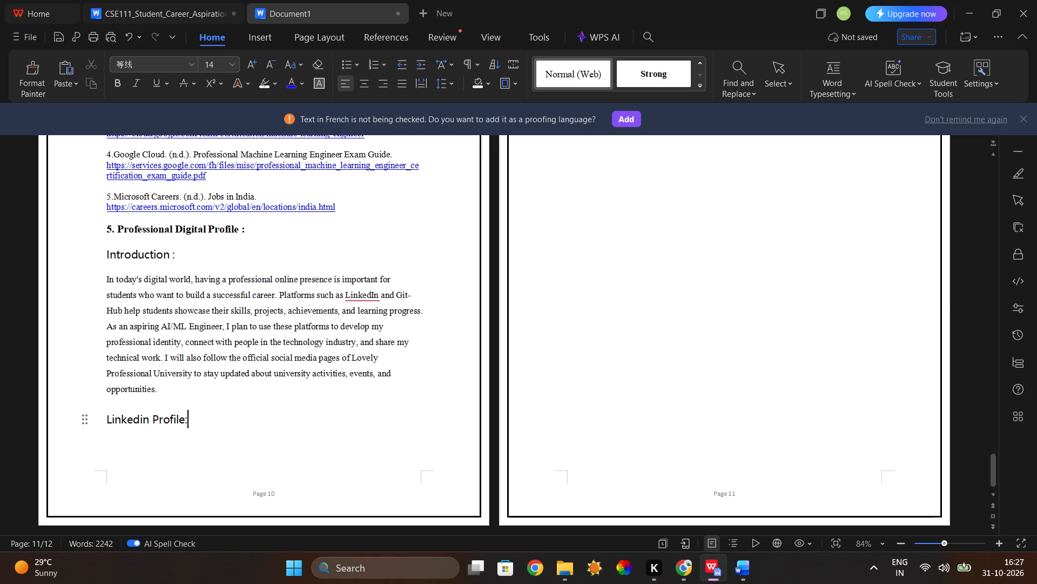
pyautogui.press('Return')
pyautogui.hotkey('ctrl', 'v')
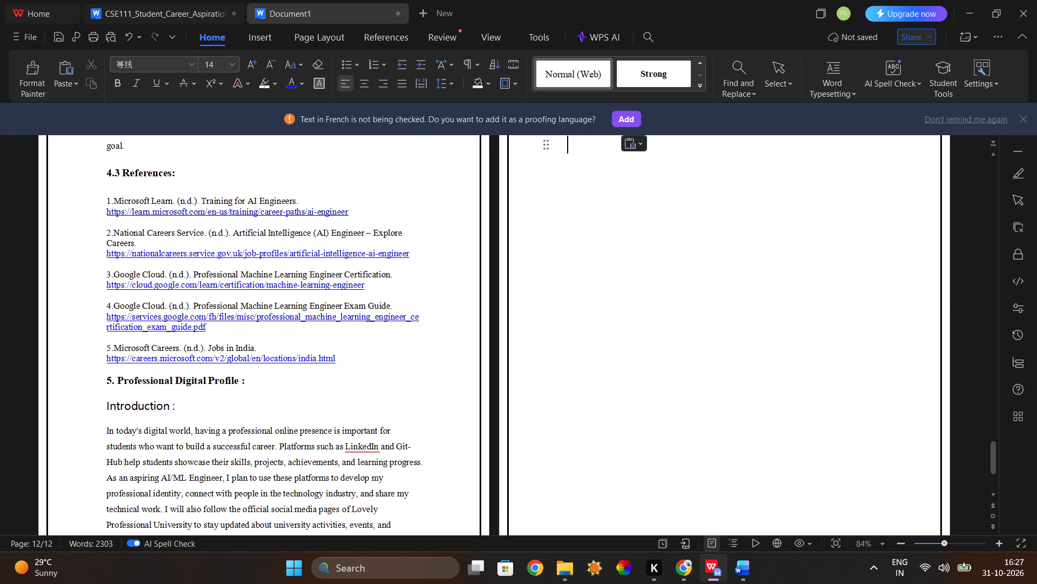
# Increase the line spacing of the whole paragraph under "Linkedin Profile:", across both pages, to match the Introduction paragraph.
pyautogui.scroll(-2, 289, 452)
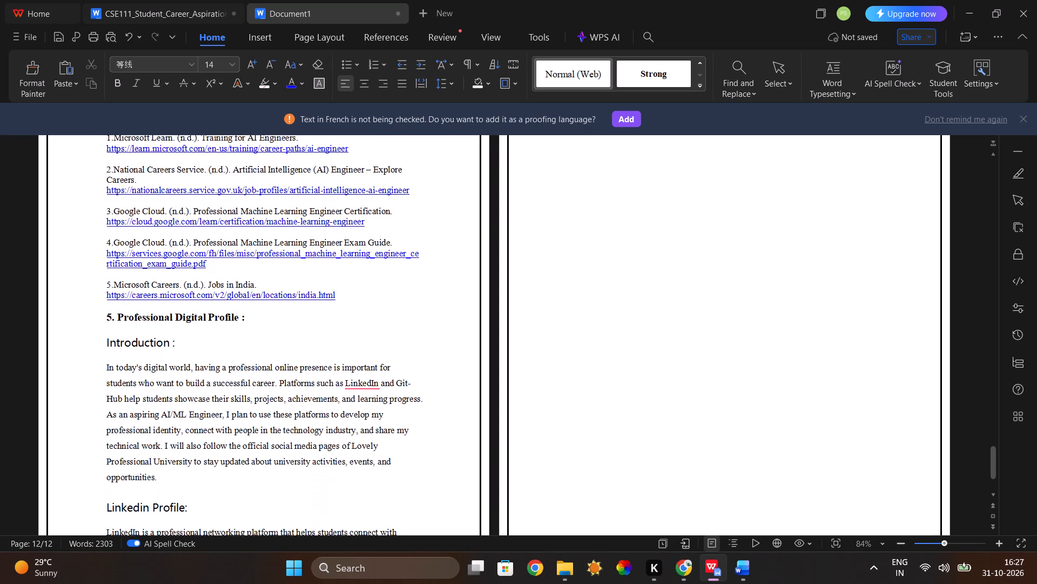
pyautogui.scroll(-1, 289, 452)
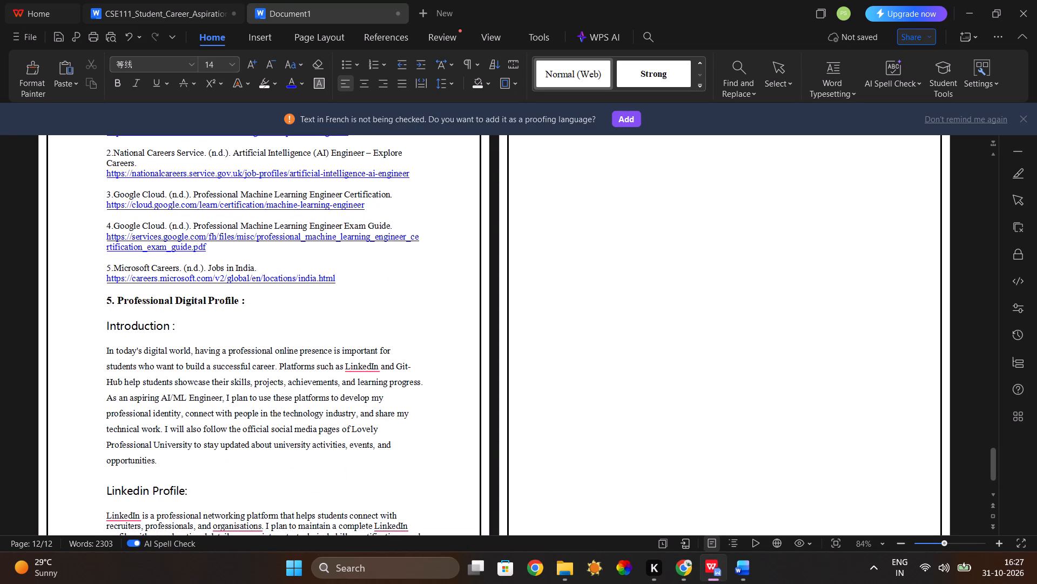
pyautogui.scroll(-2, 289, 452)
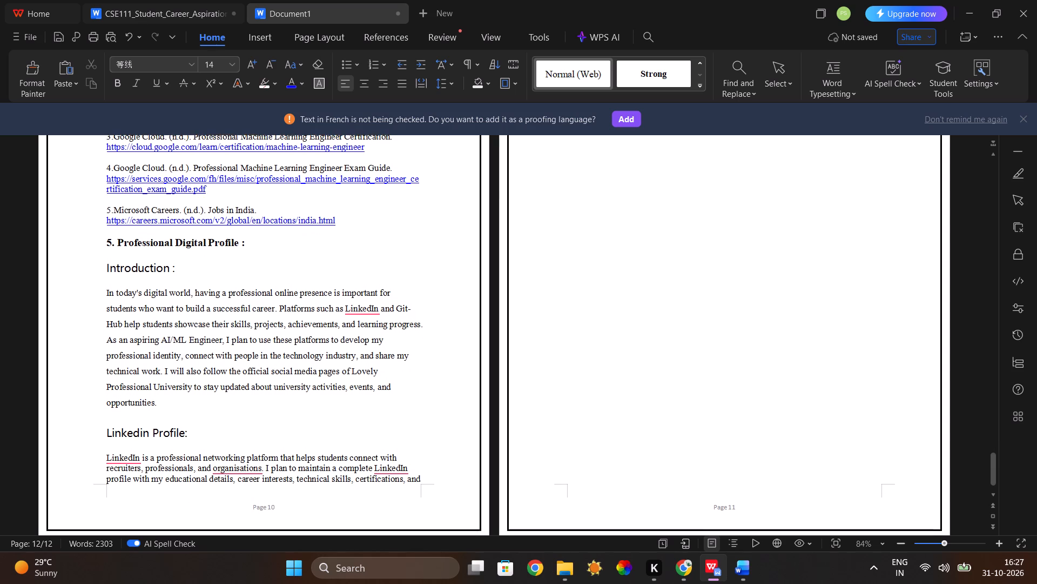
pyautogui.scroll(-3, 289, 452)
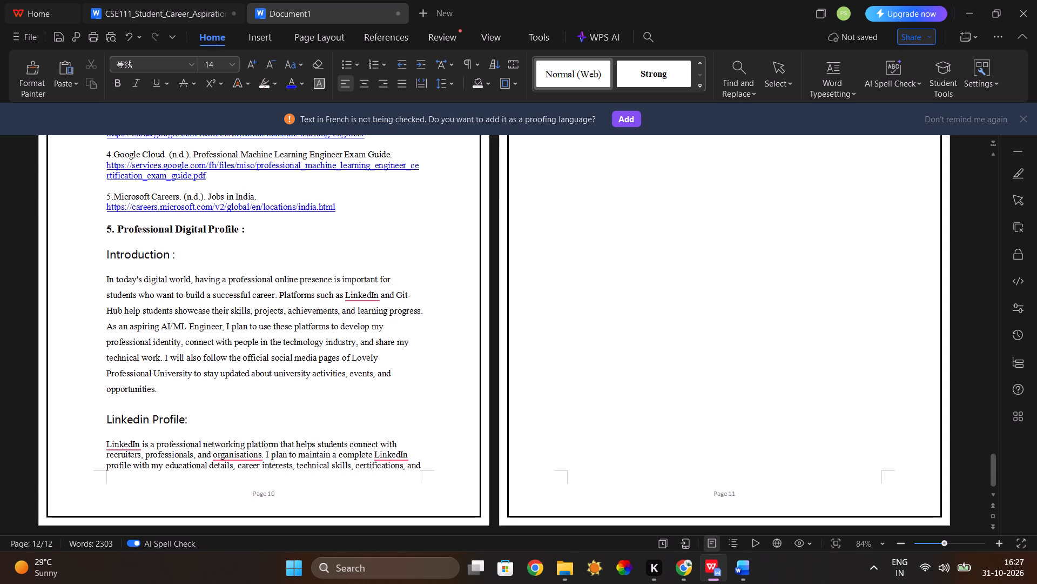
pyautogui.scroll(-1, 289, 452)
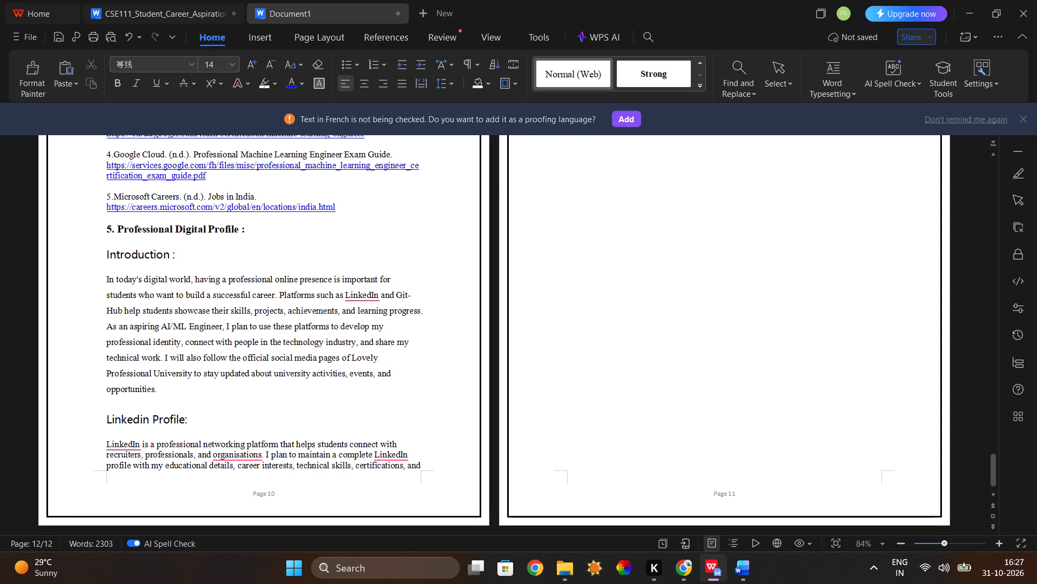
pyautogui.moveTo(104, 441); pyautogui.dragTo(393, 470)
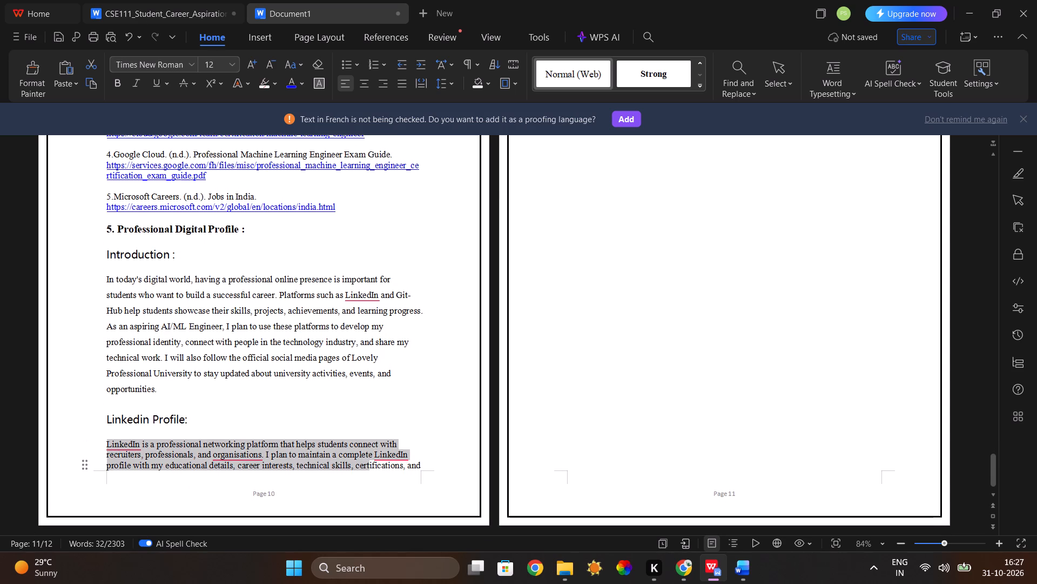
pyautogui.moveTo(393, 470); pyautogui.dragTo(428, 526)
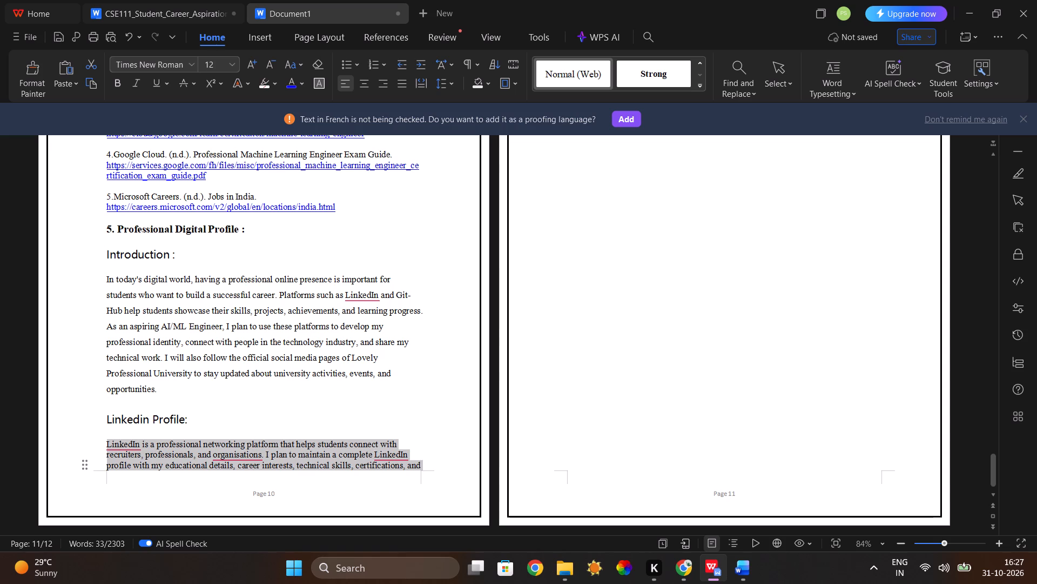
pyautogui.moveTo(428, 526); pyautogui.dragTo(756, 122)
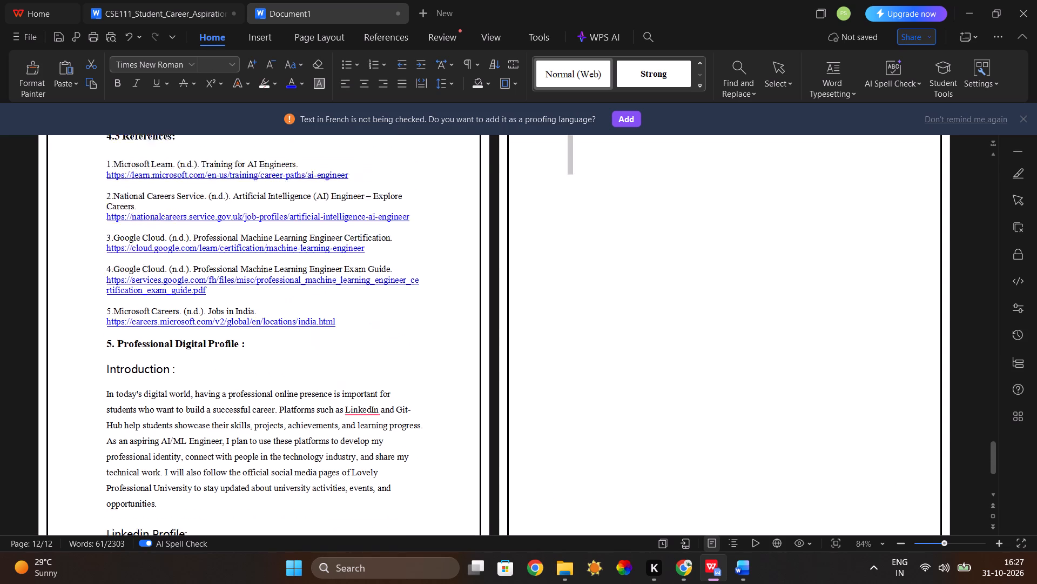
pyautogui.moveTo(756, 122); pyautogui.dragTo(792, 252)
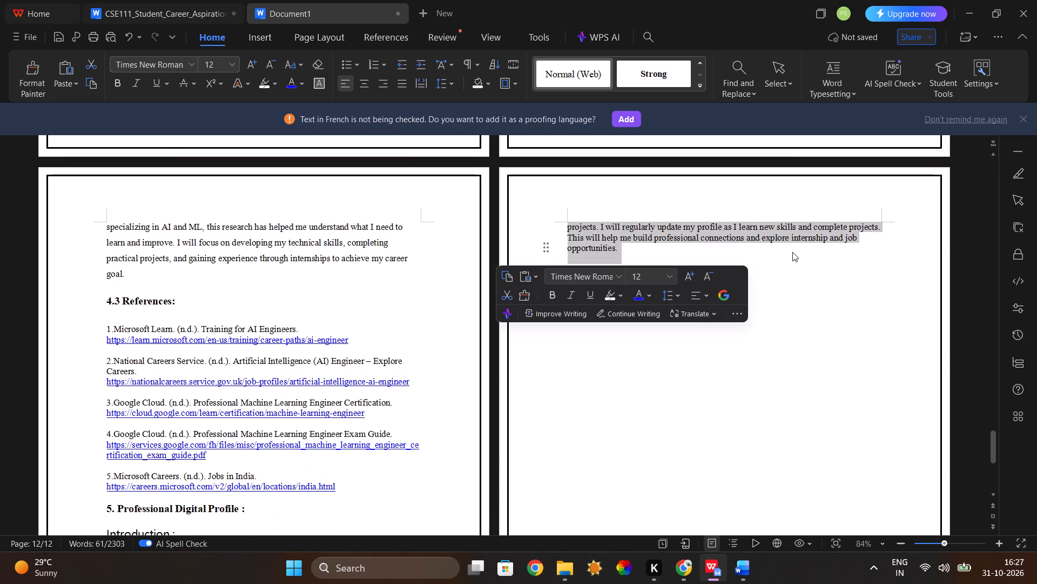
pyautogui.click(668, 293)
pyautogui.click(681, 344)
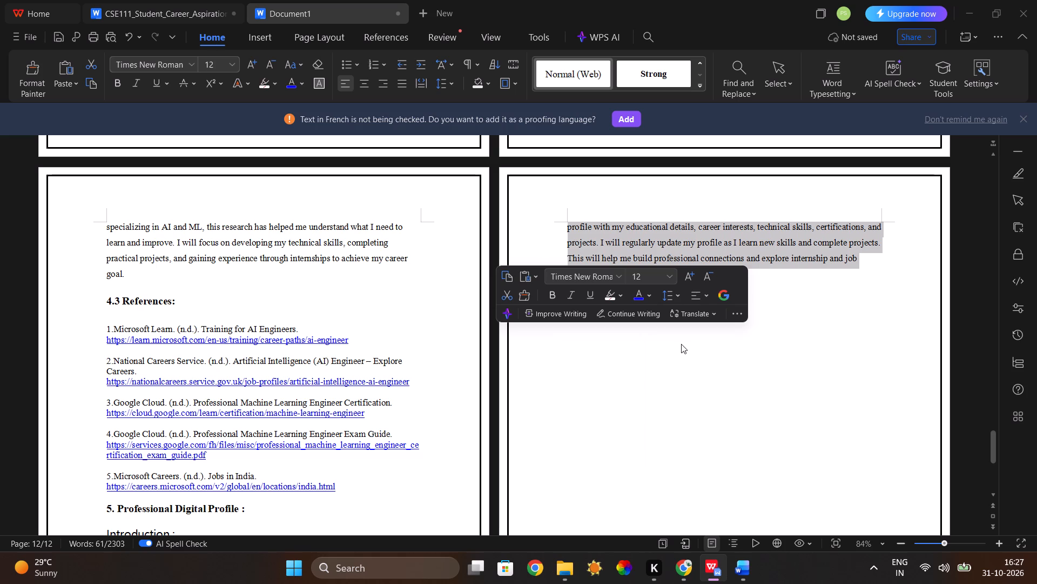
pyautogui.click(650, 376)
# Review the report's layout from section 3.2 Skill Development Plan through the end of the LinkedIn Profile paragraph.
pyautogui.scroll(-3, 650, 376)
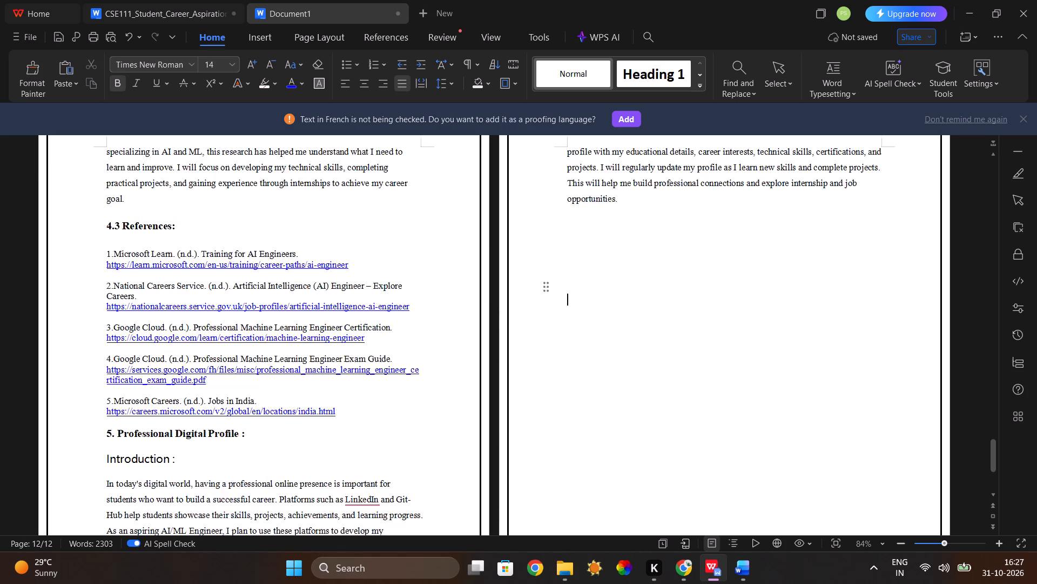
pyautogui.scroll(-2, 650, 376)
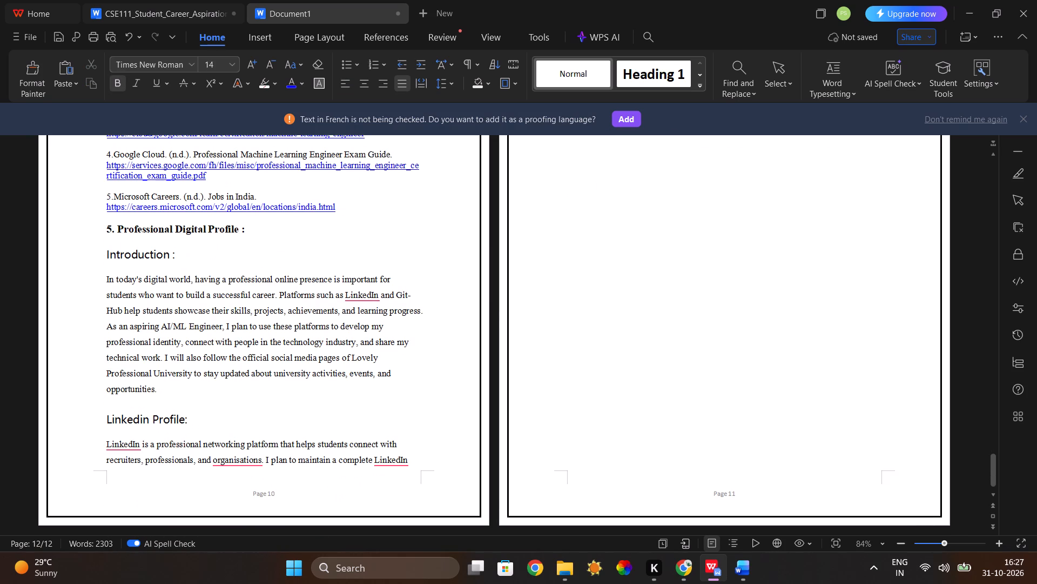
pyautogui.scroll(2, 650, 376)
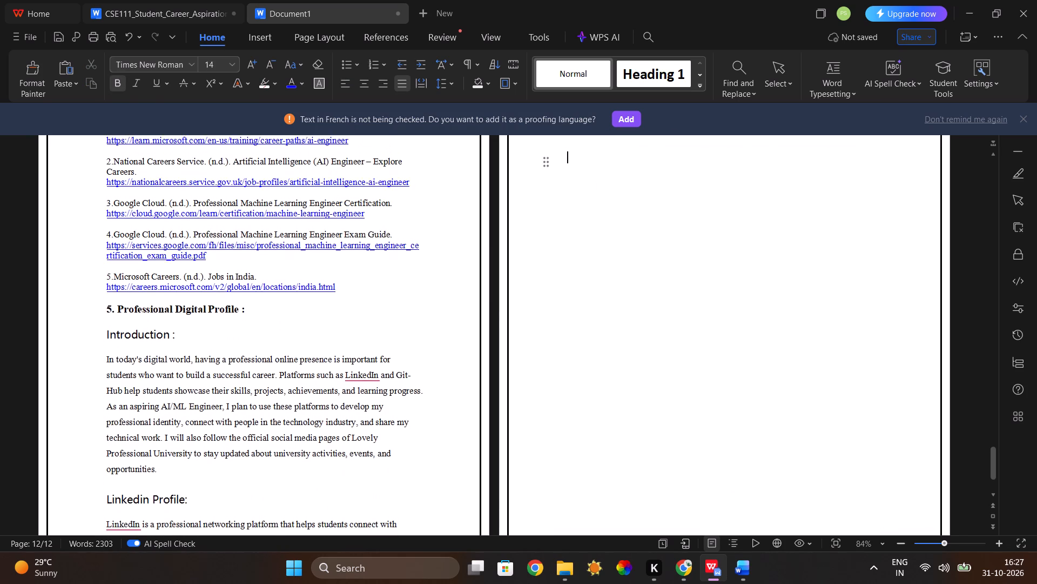
pyautogui.scroll(3, 650, 376)
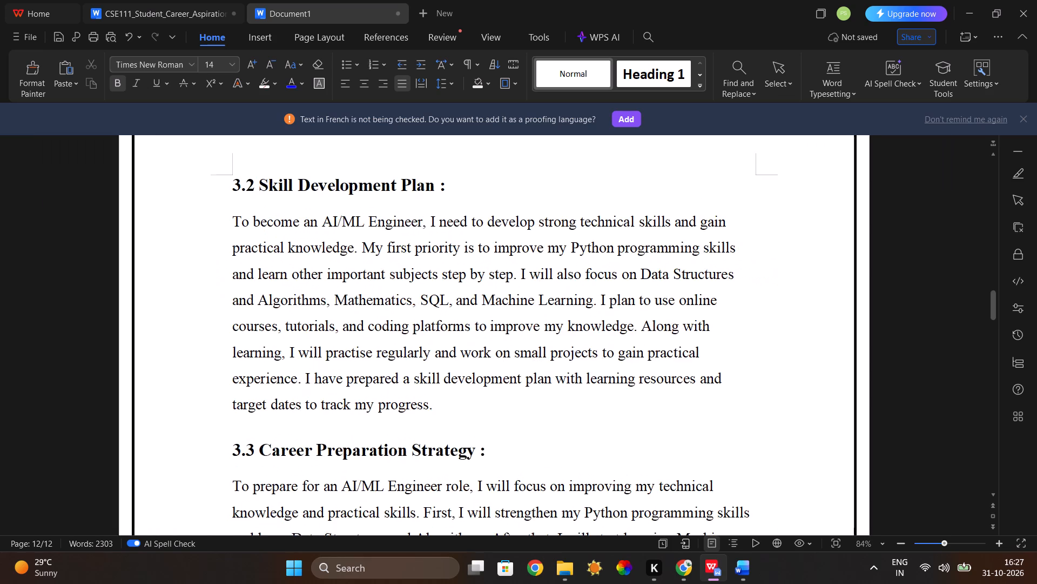
pyautogui.scroll(-7, 650, 376)
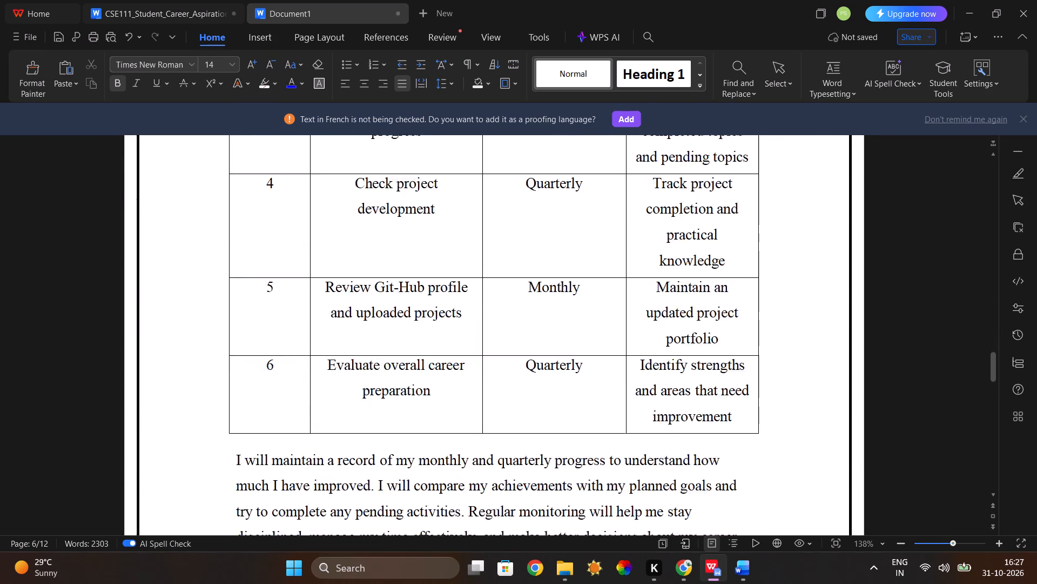
pyautogui.scroll(-9, 650, 376)
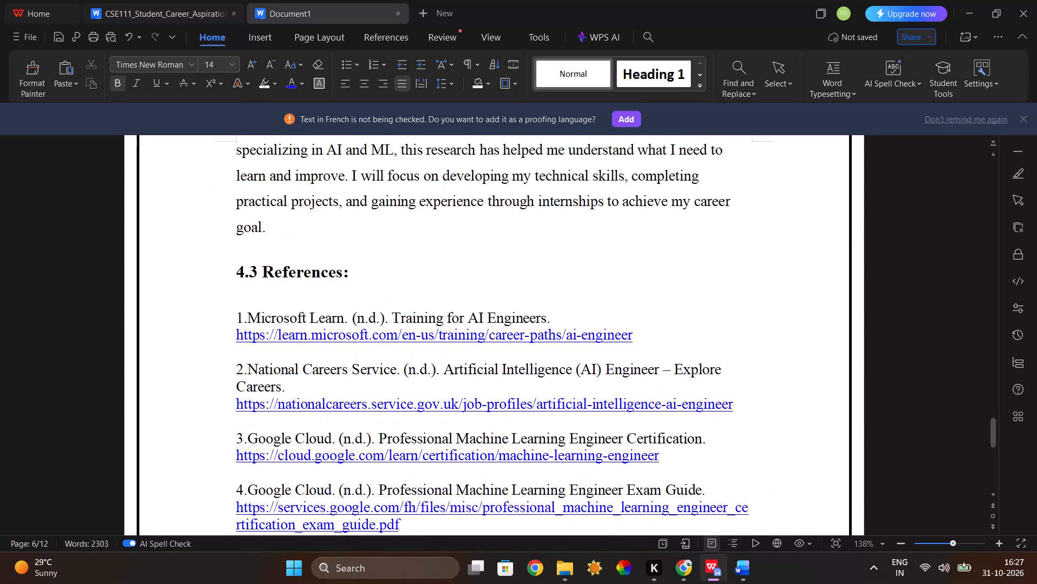
pyautogui.scroll(-9, 650, 376)
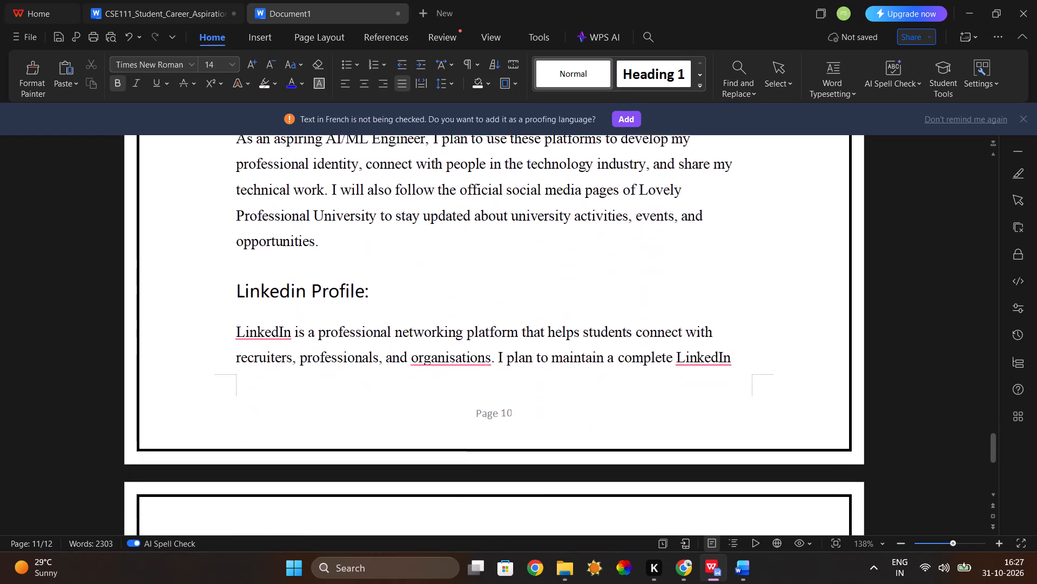
pyautogui.scroll(-2, 650, 376)
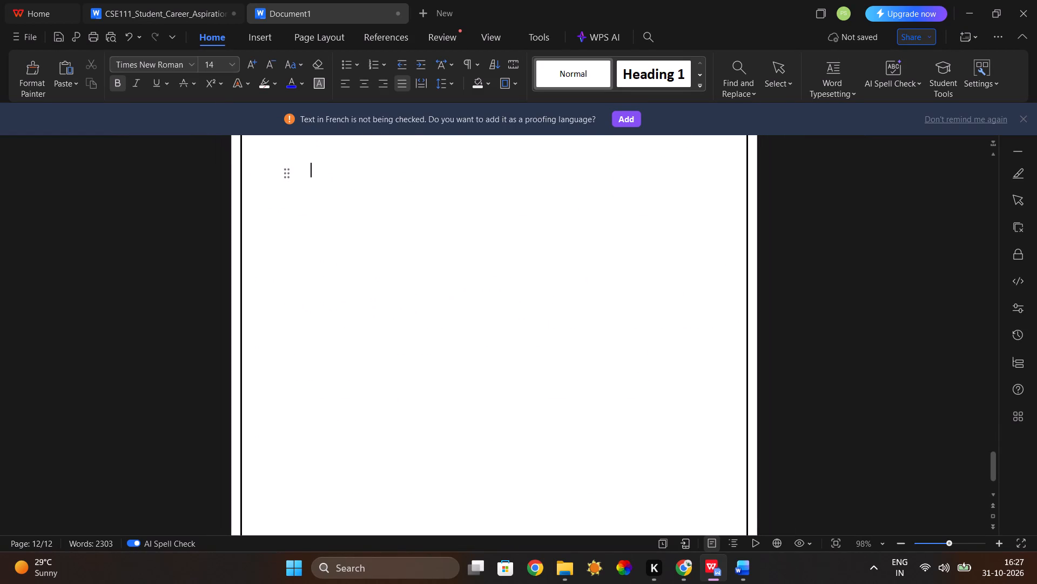
pyautogui.scroll(6, 650, 376)
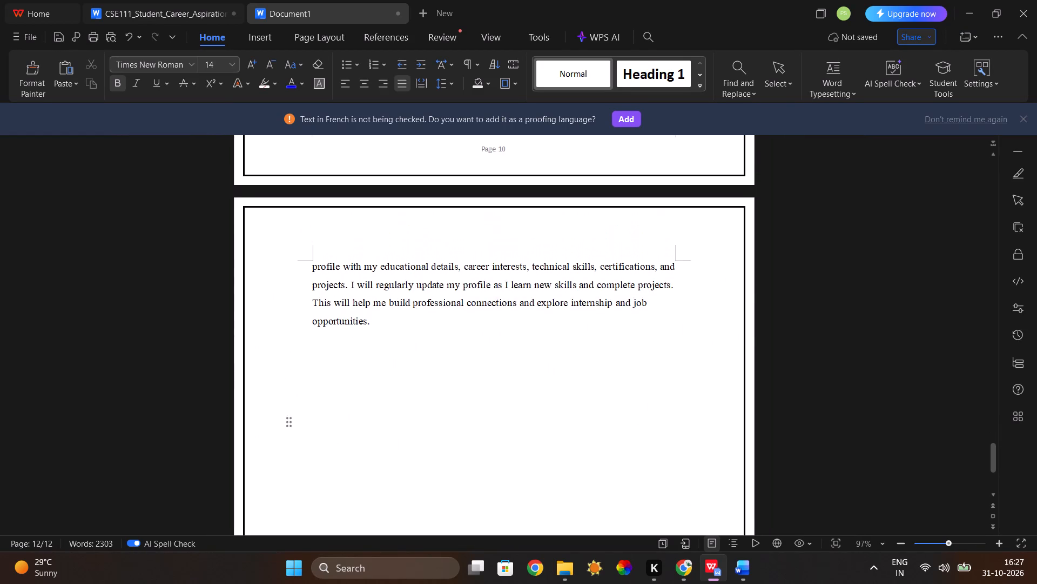
pyautogui.scroll(1, 650, 376)
pyautogui.scroll(-2, 650, 376)
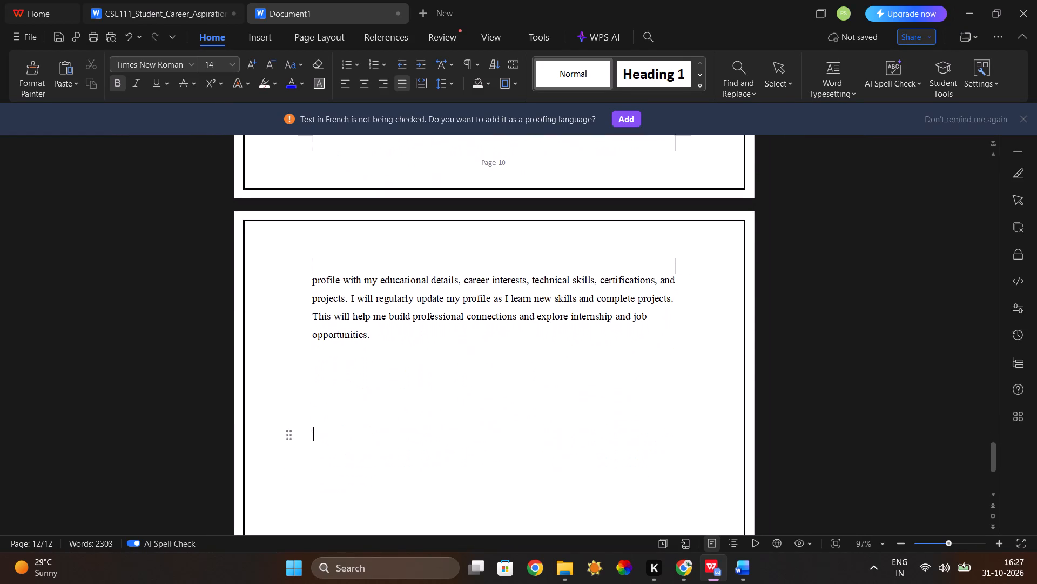
pyautogui.scroll(-1, 650, 376)
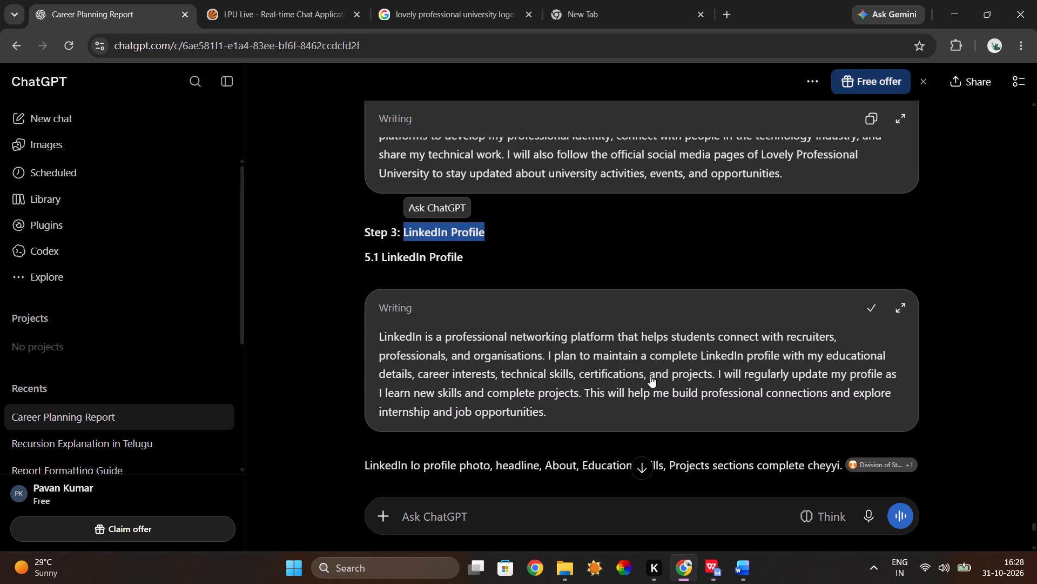
# Switch to ChatGPT and read through its Professional Digital Profile answer, including the Step 4 GitHub Profile part and section 5.5 Professional Profile Links.
pyautogui.scroll(-3, 625, 391)
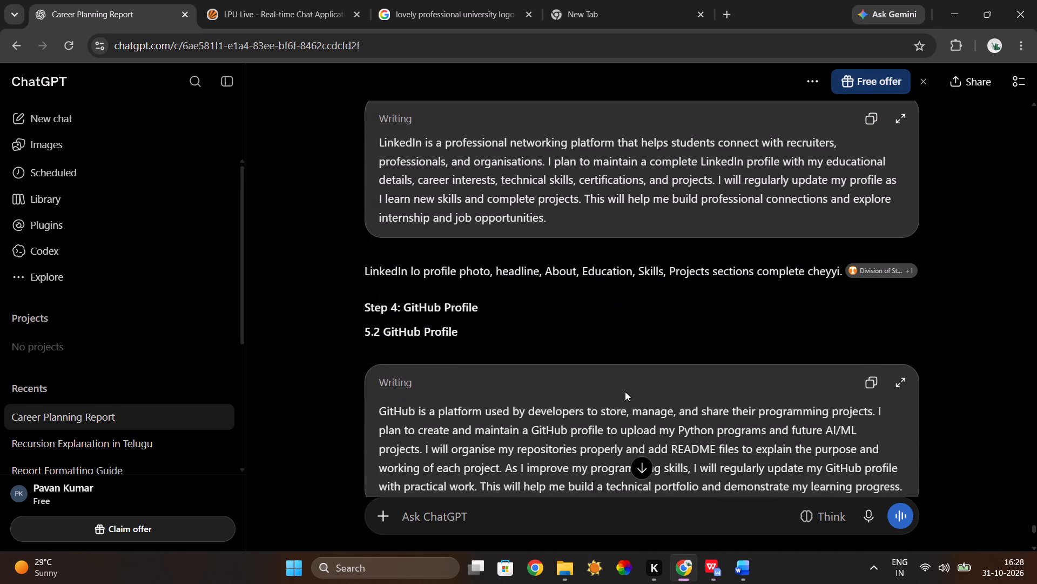
pyautogui.scroll(-1, 625, 391)
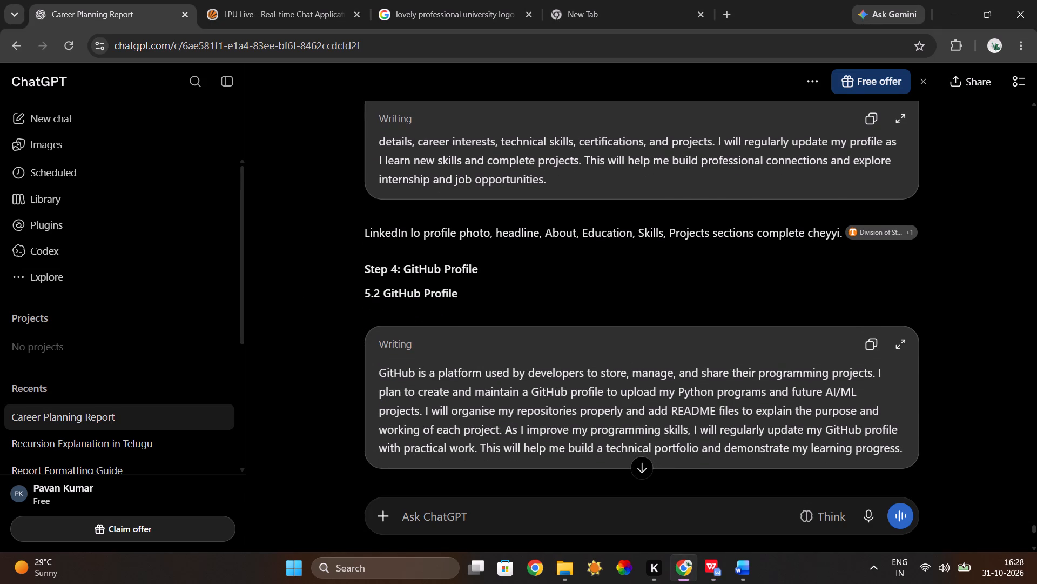
pyautogui.moveTo(407, 265); pyautogui.dragTo(469, 271)
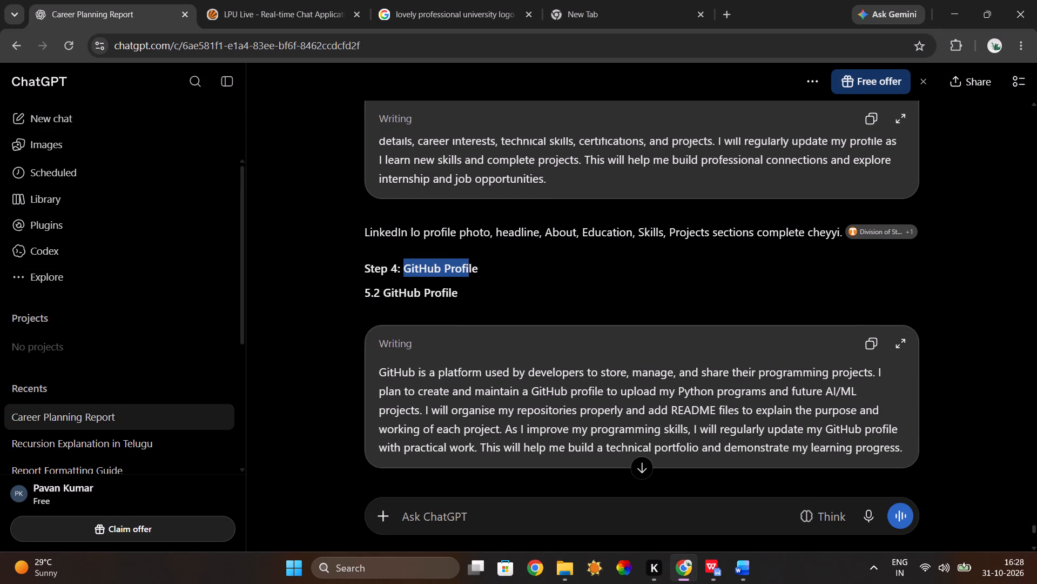
pyautogui.moveTo(469, 271); pyautogui.dragTo(481, 272)
pyautogui.click(585, 282)
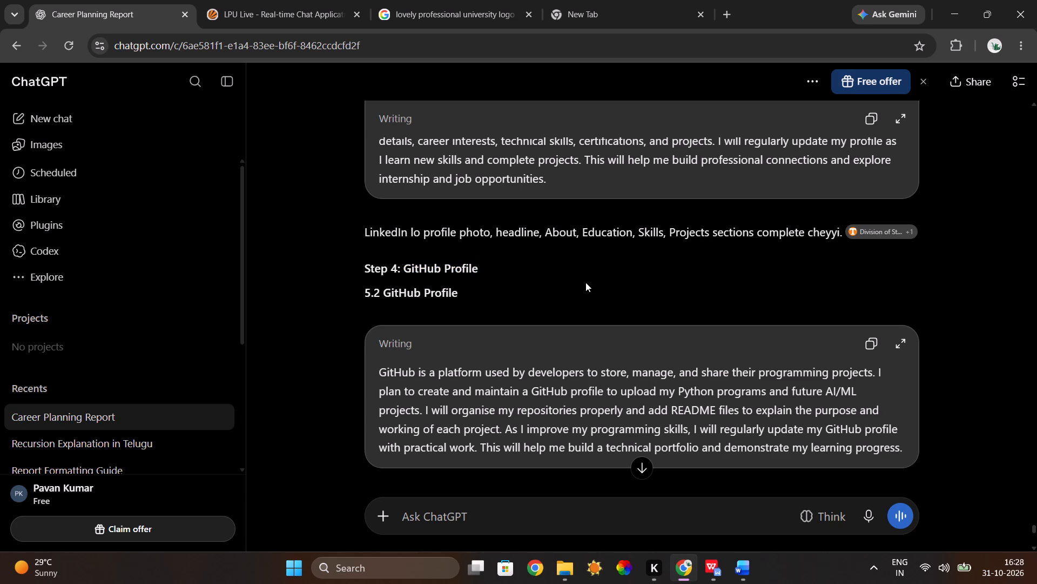
pyautogui.scroll(5, 585, 282)
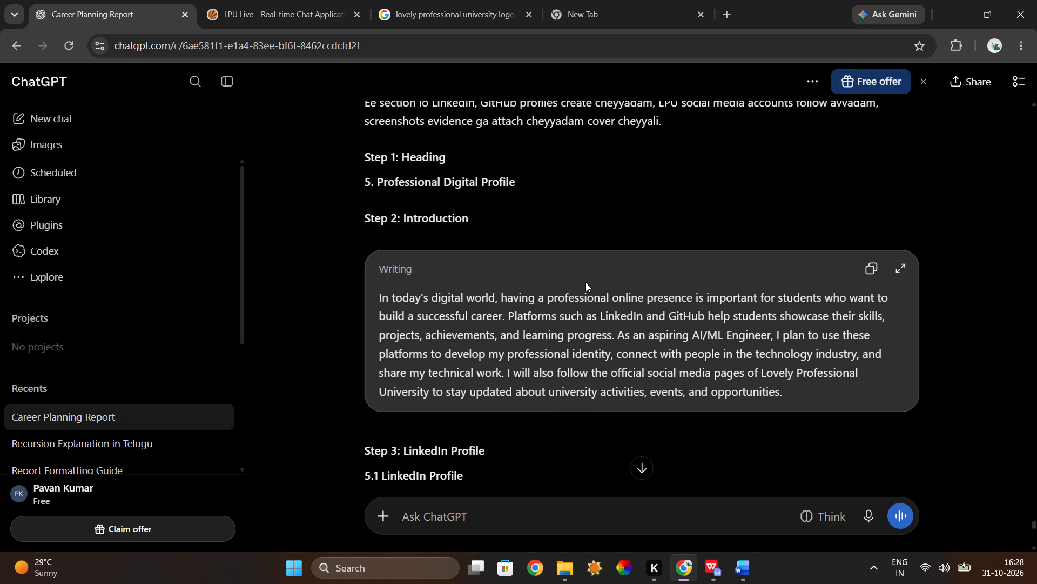
pyautogui.scroll(2, 585, 282)
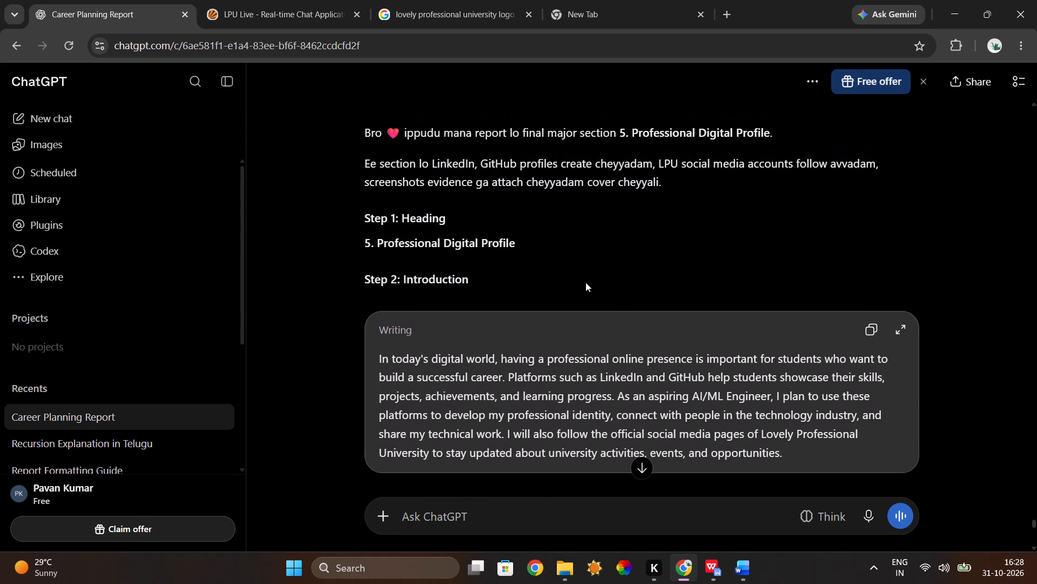
pyautogui.scroll(2, 585, 282)
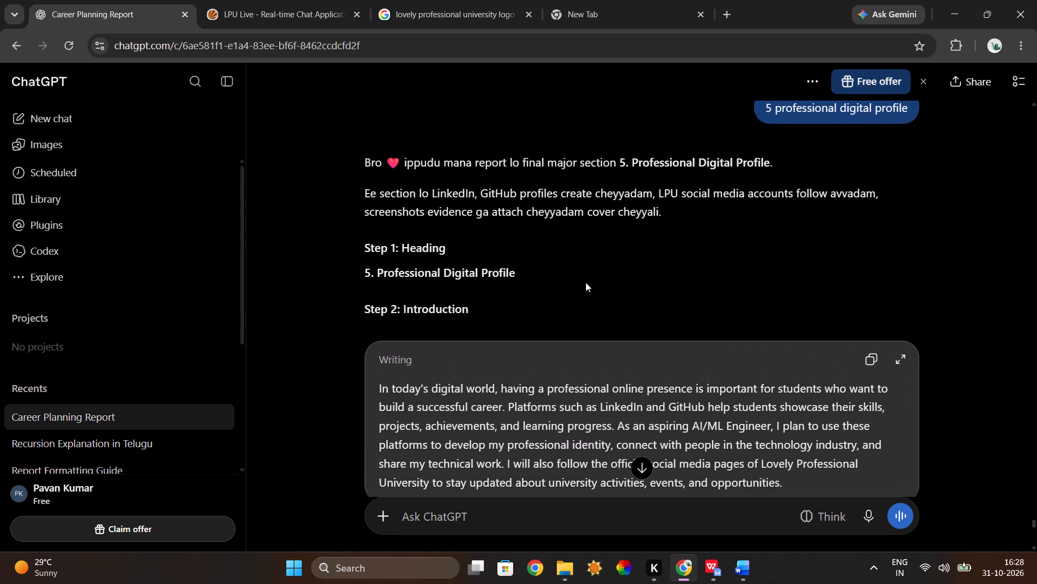
pyautogui.scroll(1, 585, 282)
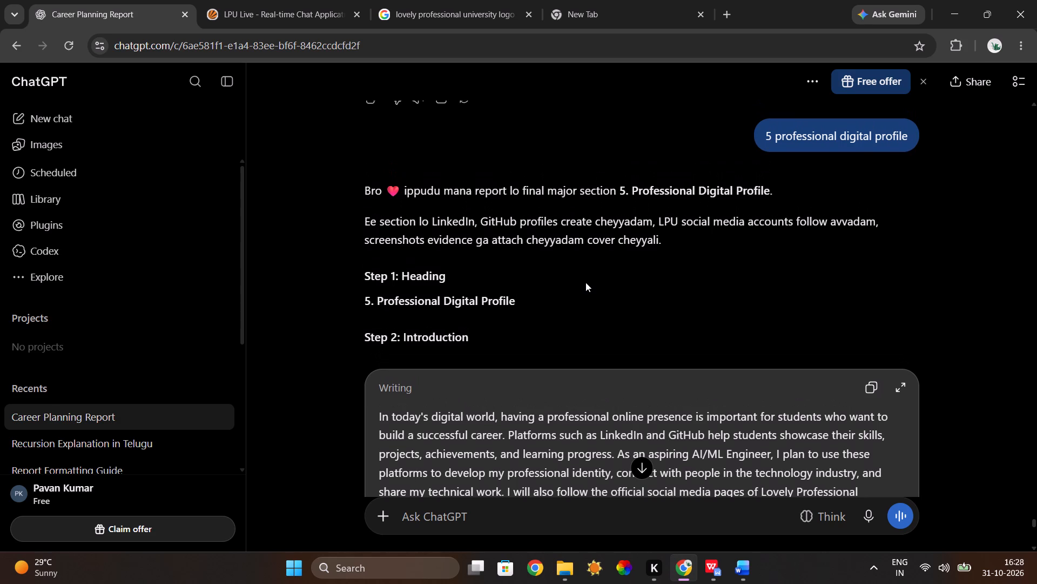
pyautogui.scroll(-12, 585, 282)
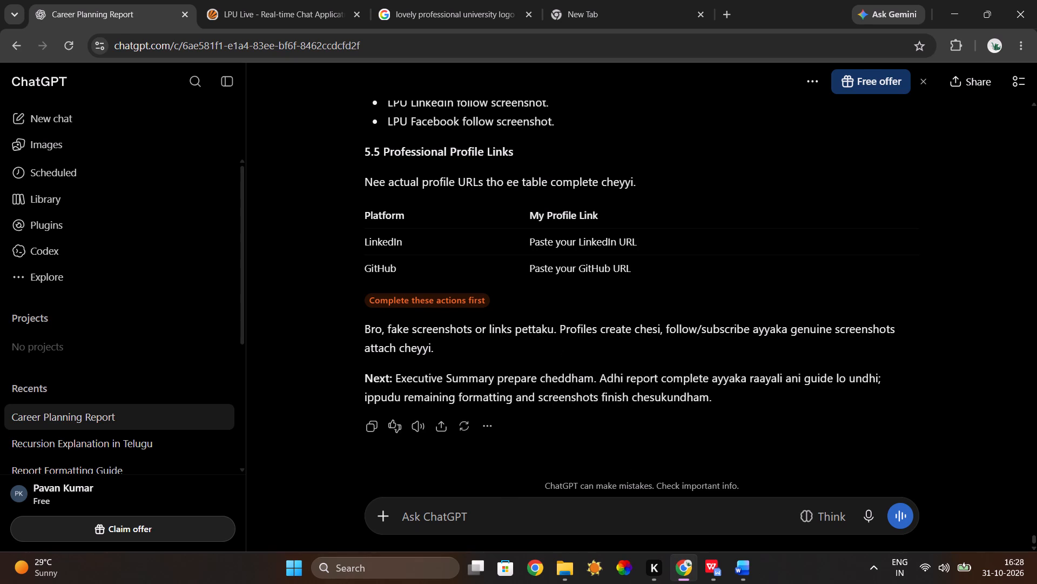
pyautogui.click(489, 508)
pyautogui.write('bro u')
pyautogui.press('BackSpace')
pyautogui.write('nuvvu ichina headu')
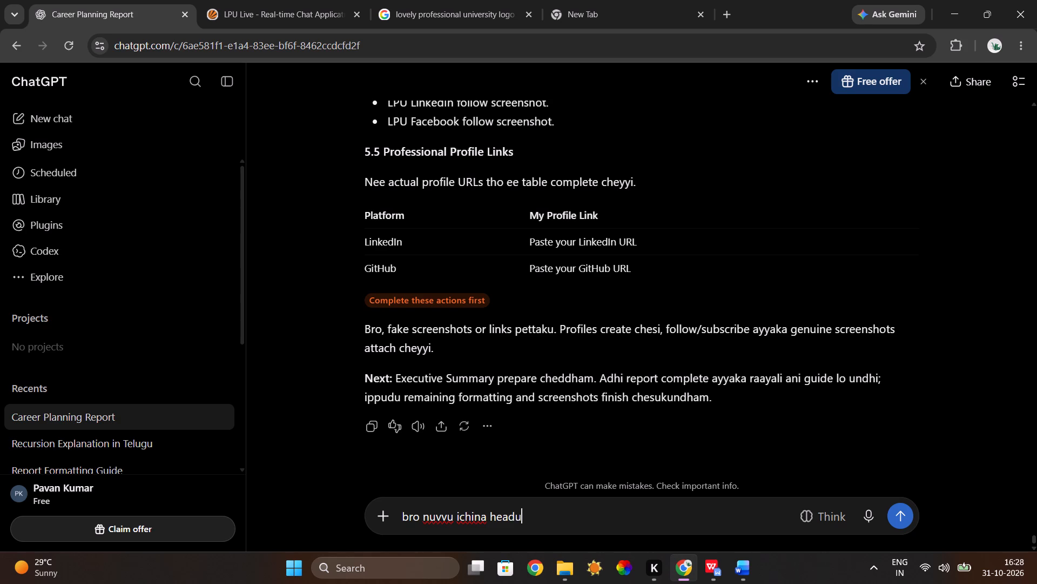
pyautogui.press('BackSpace')
pyautogui.write('ins and')
pyautogui.press('space')
pyautogui.write('paragra[ph')
pyautogui.press('space')
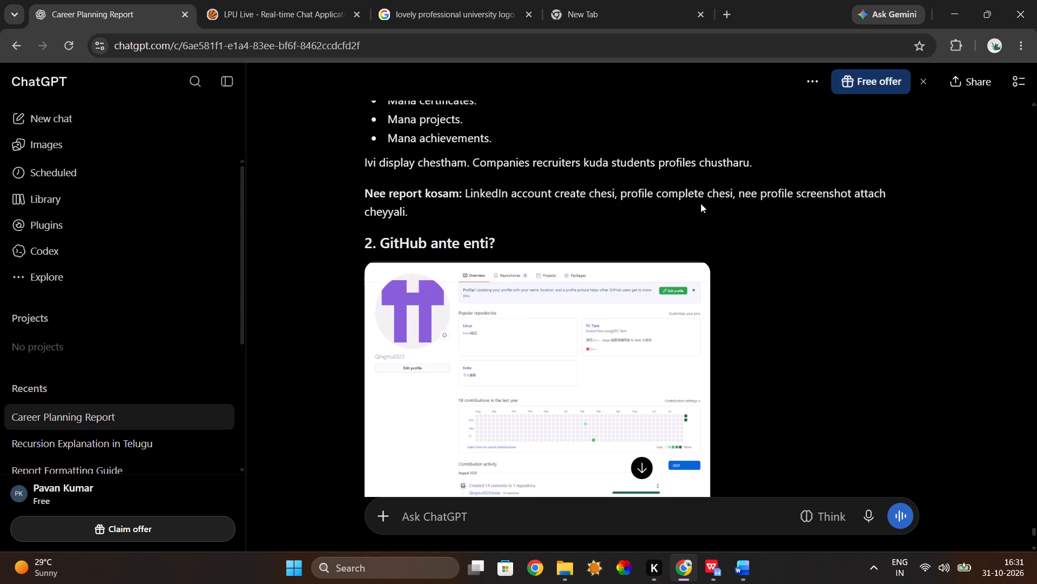
# Search Google for "linkedin login" in the empty New Tab page.
pyautogui.click(617, 18)
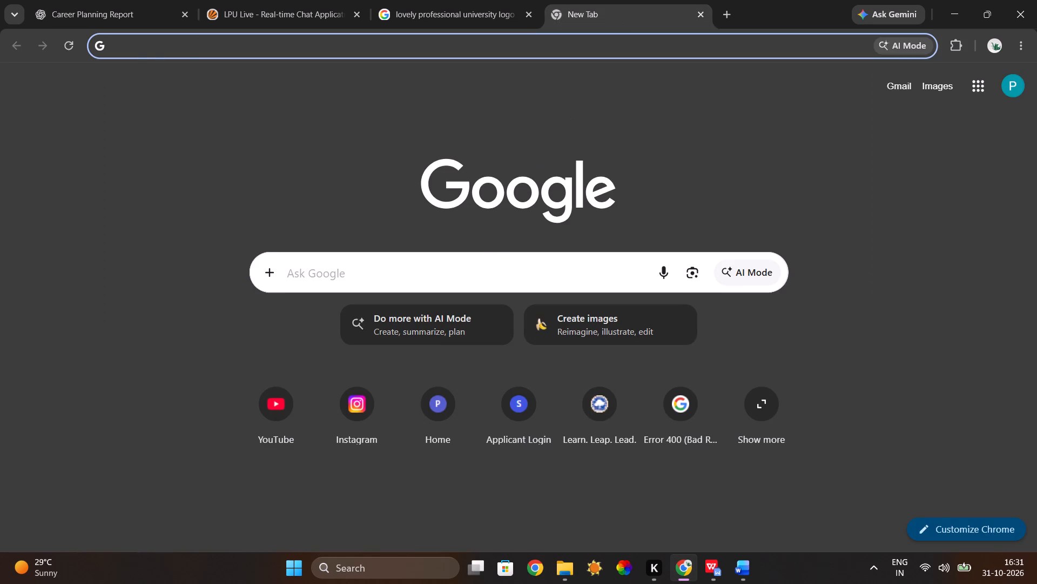
pyautogui.click(478, 264)
pyautogui.write('lon')
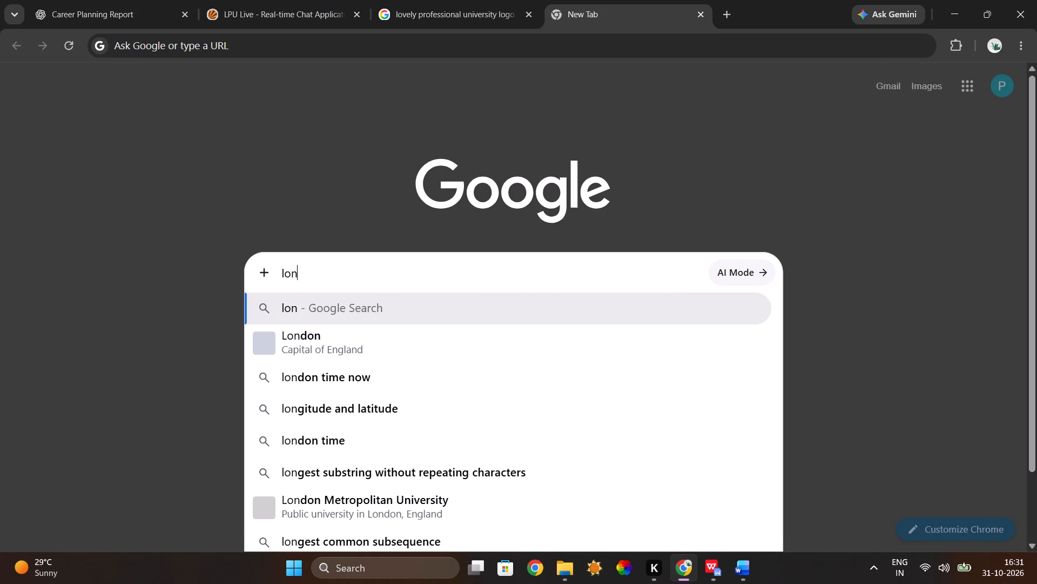
pyautogui.press('BackSpace')
pyautogui.press('BackSpace')
pyautogui.write('inke')
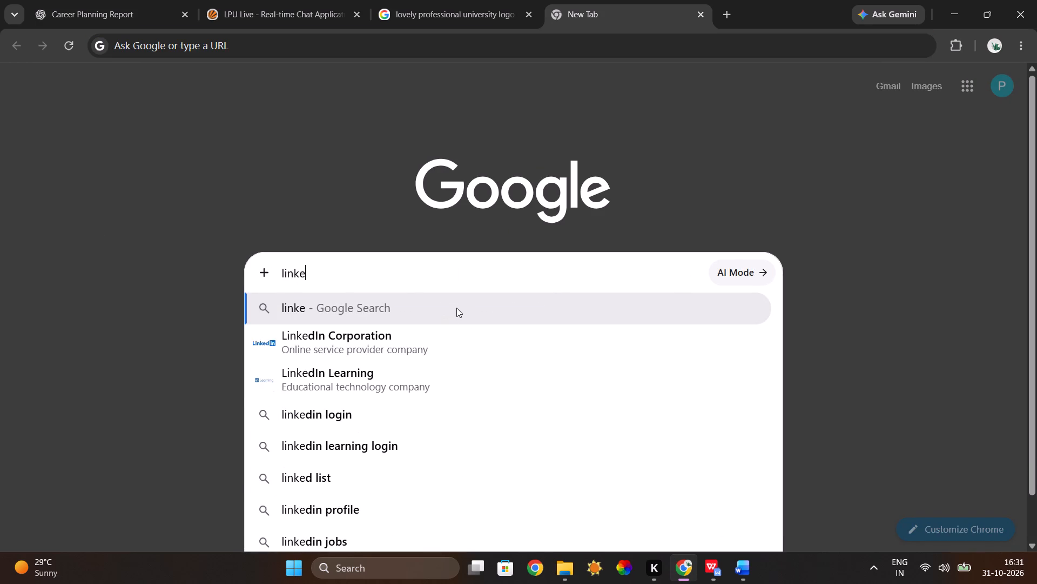
pyautogui.click(416, 406)
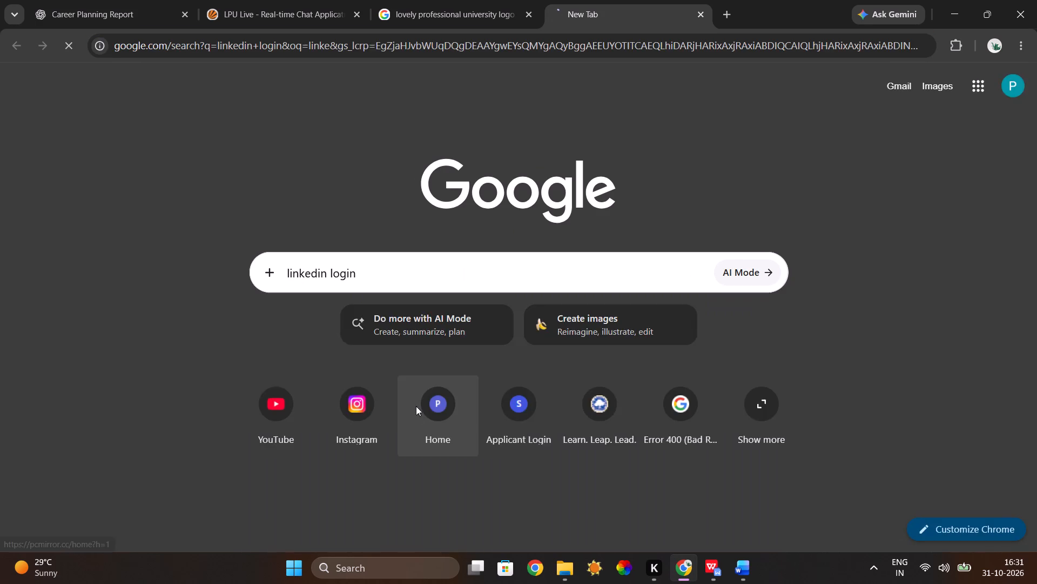